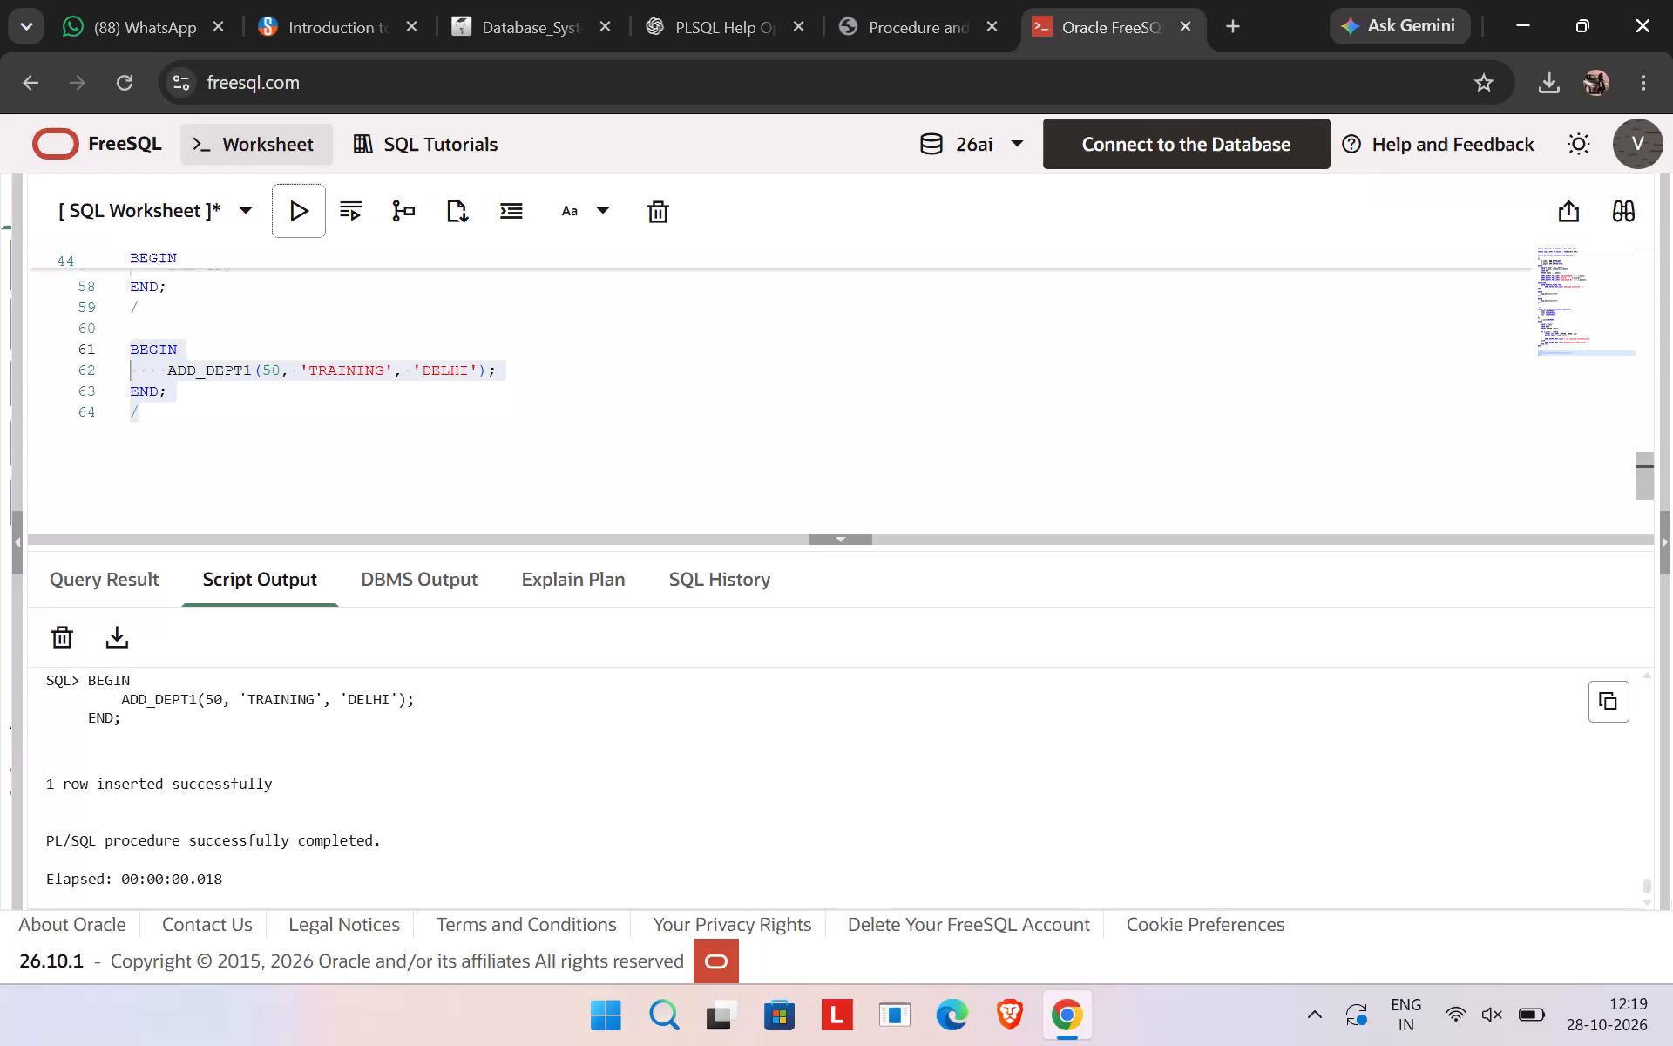
Append the query SELECT * FROM DEPT WHERE DEPTNO = 50; at the end of the worksheet and run only that statement.
{"action": "left_click", "coordinate": [224, 425]}
{"action": "key", "text": "Return"}
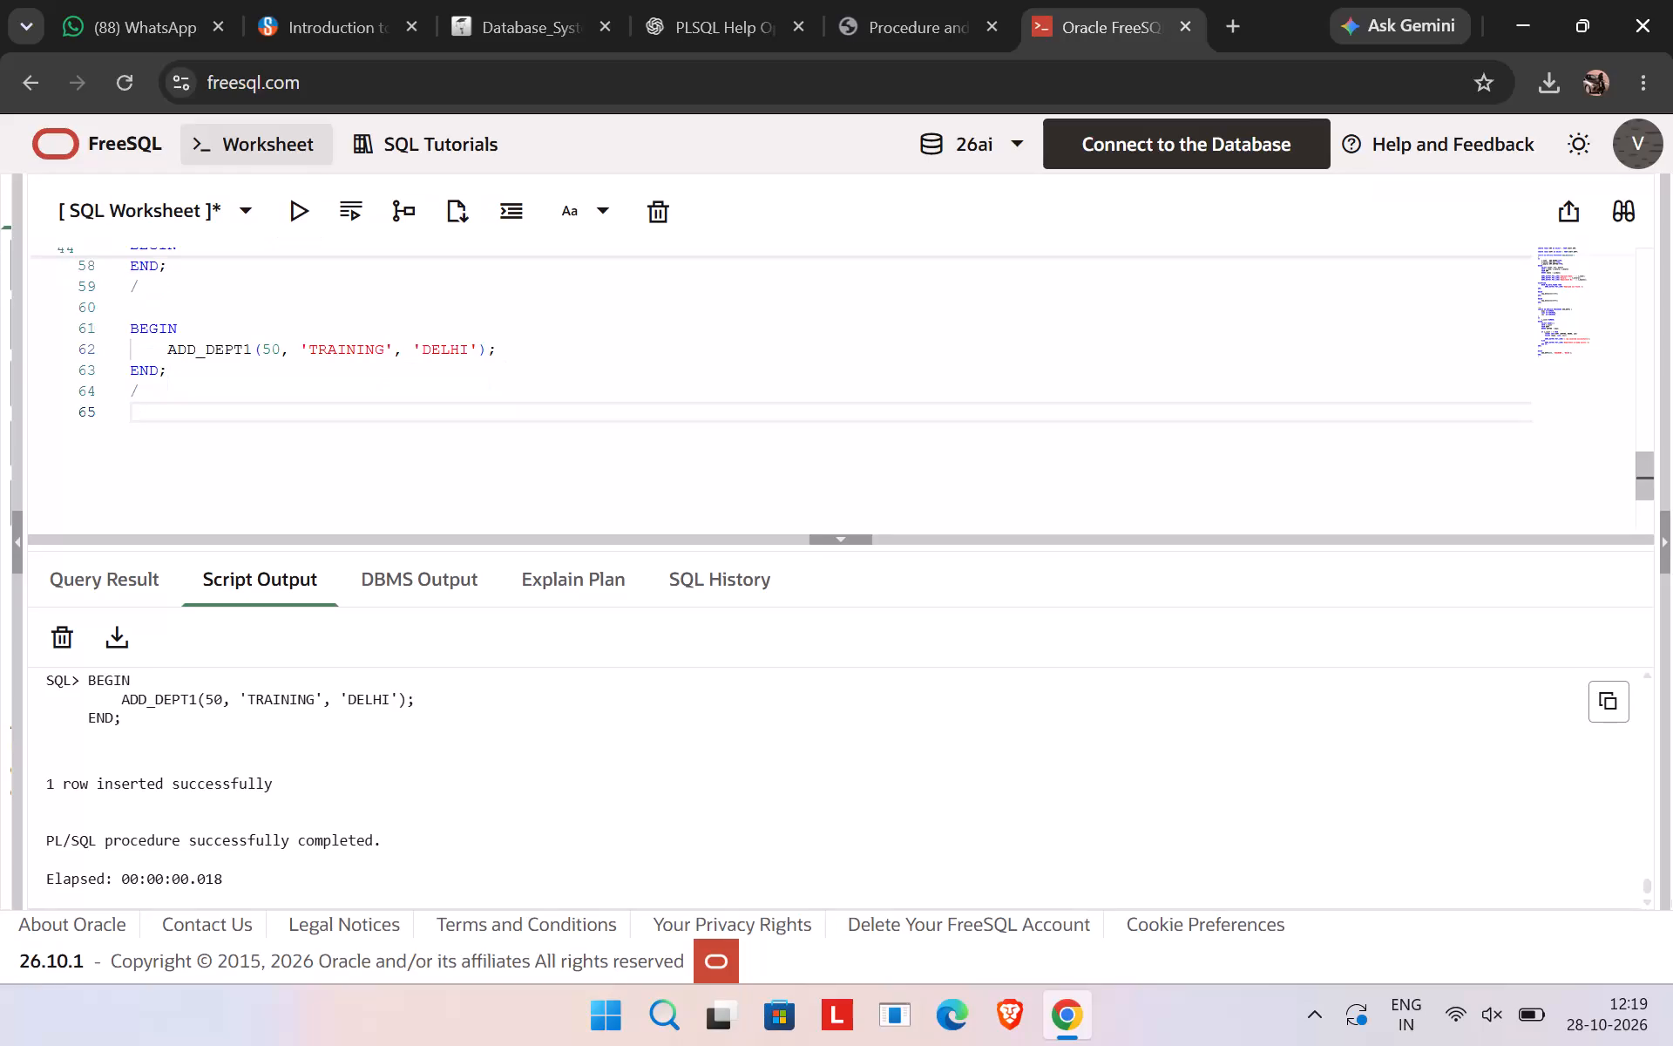
{"action": "key", "text": "ctrl+v"}
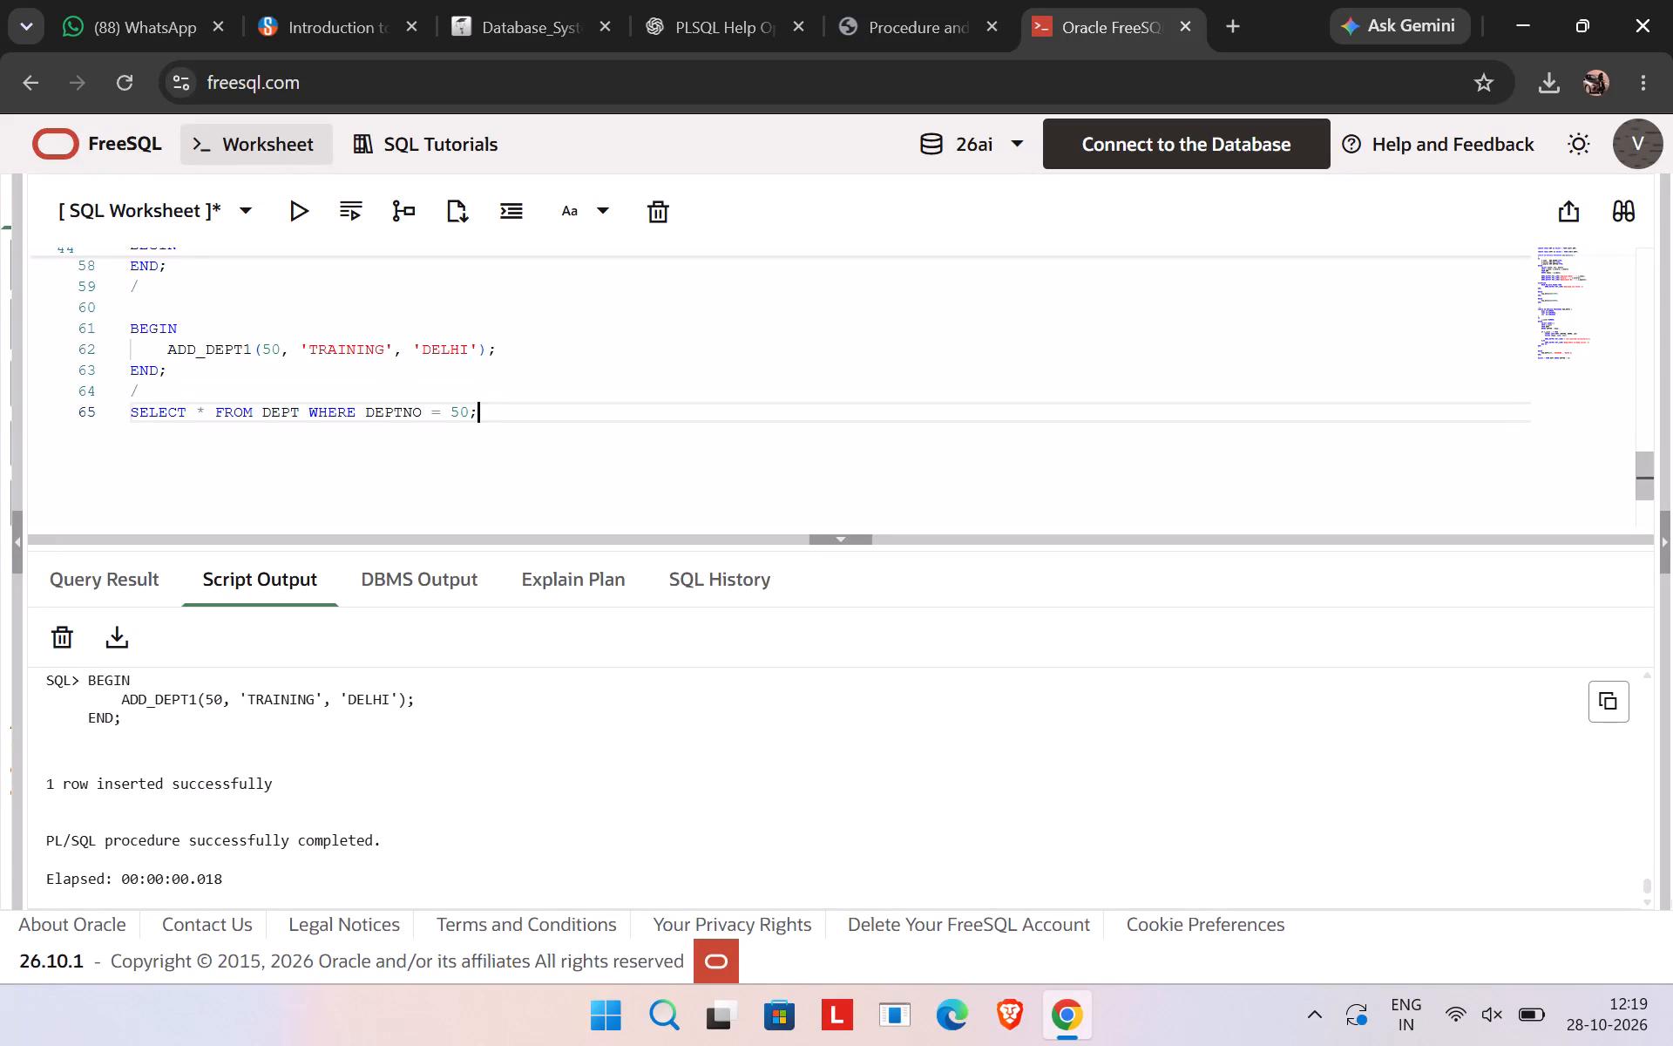
{"action": "left_click_drag", "start_coordinate": [508, 417], "coordinate": [119, 412]}
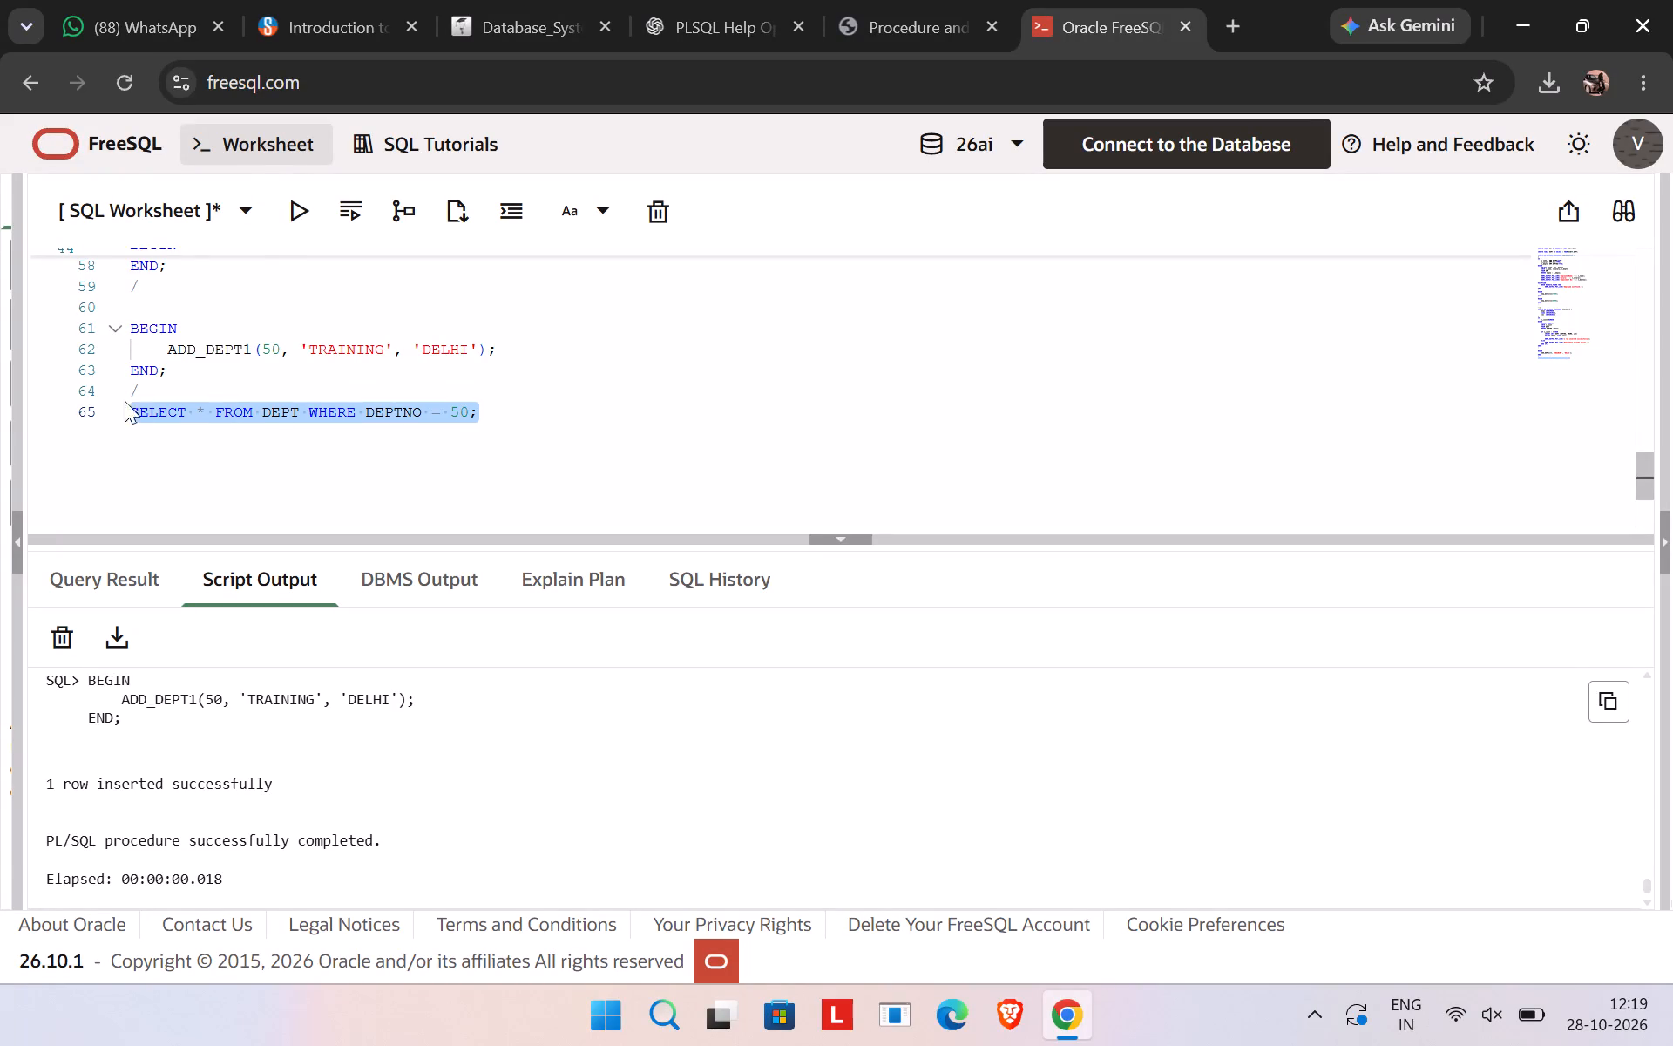
{"action": "left_click", "coordinate": [286, 217]}
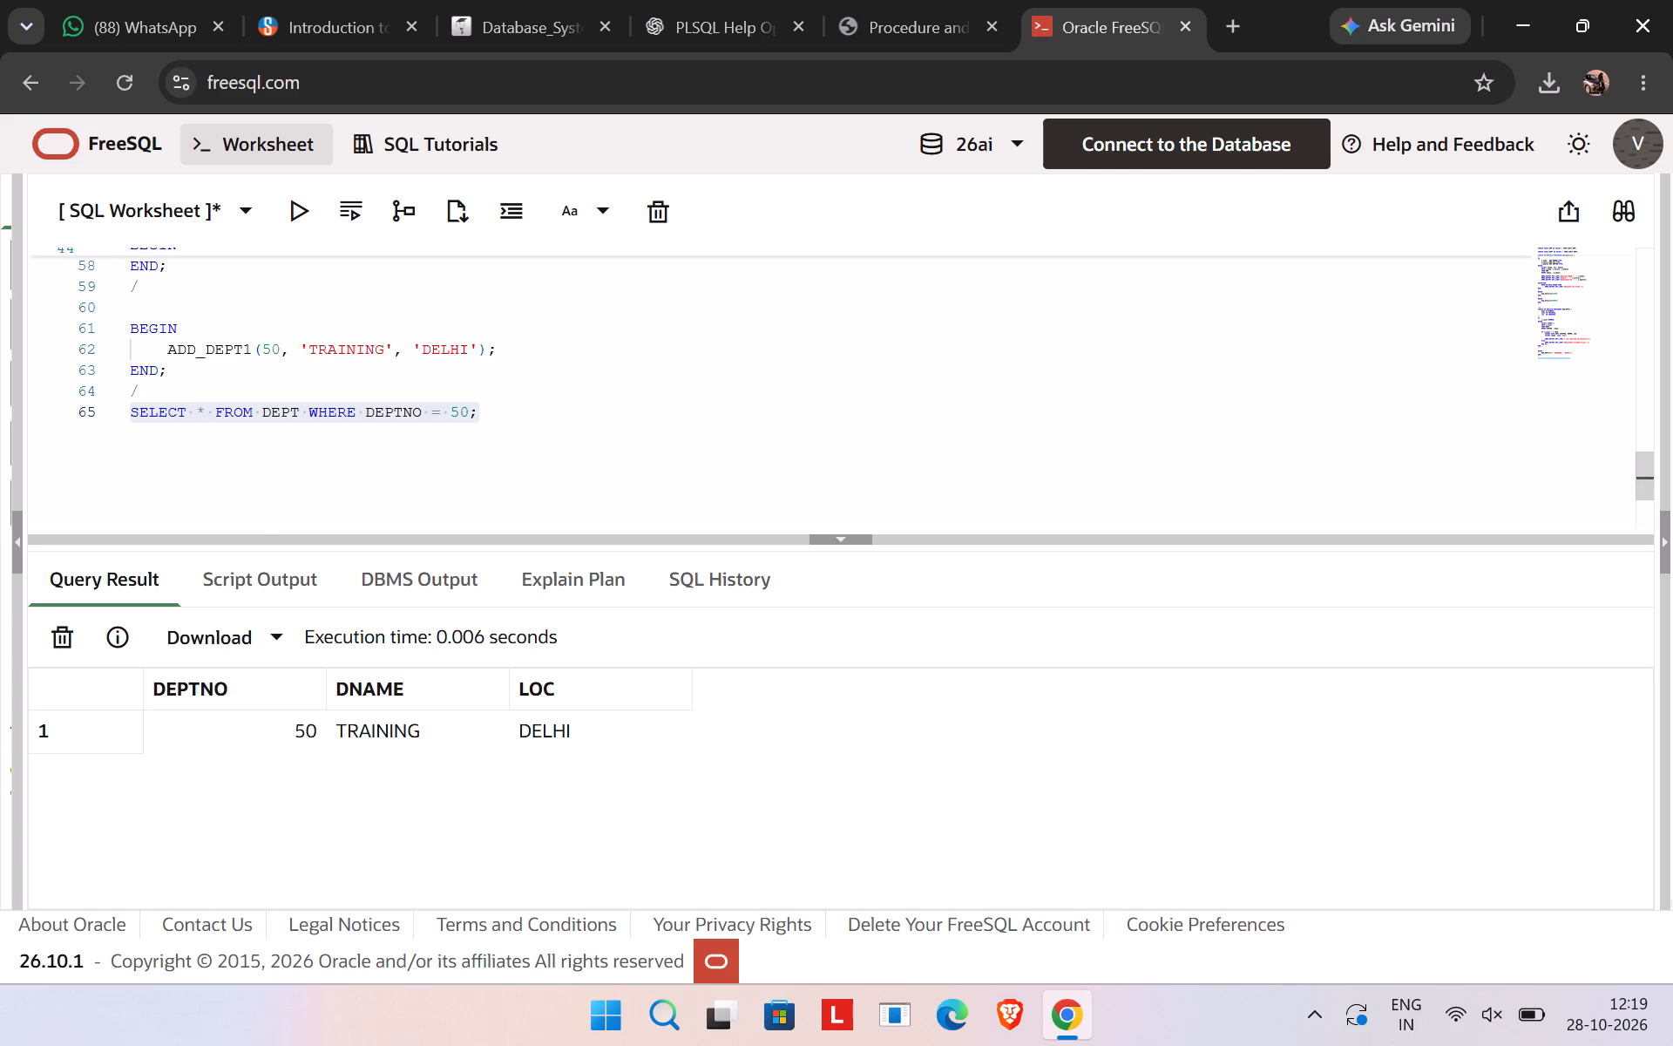
Capture a screenshot of the DEPT query together with its result table.
{"action": "key", "text": "shift+super+s"}
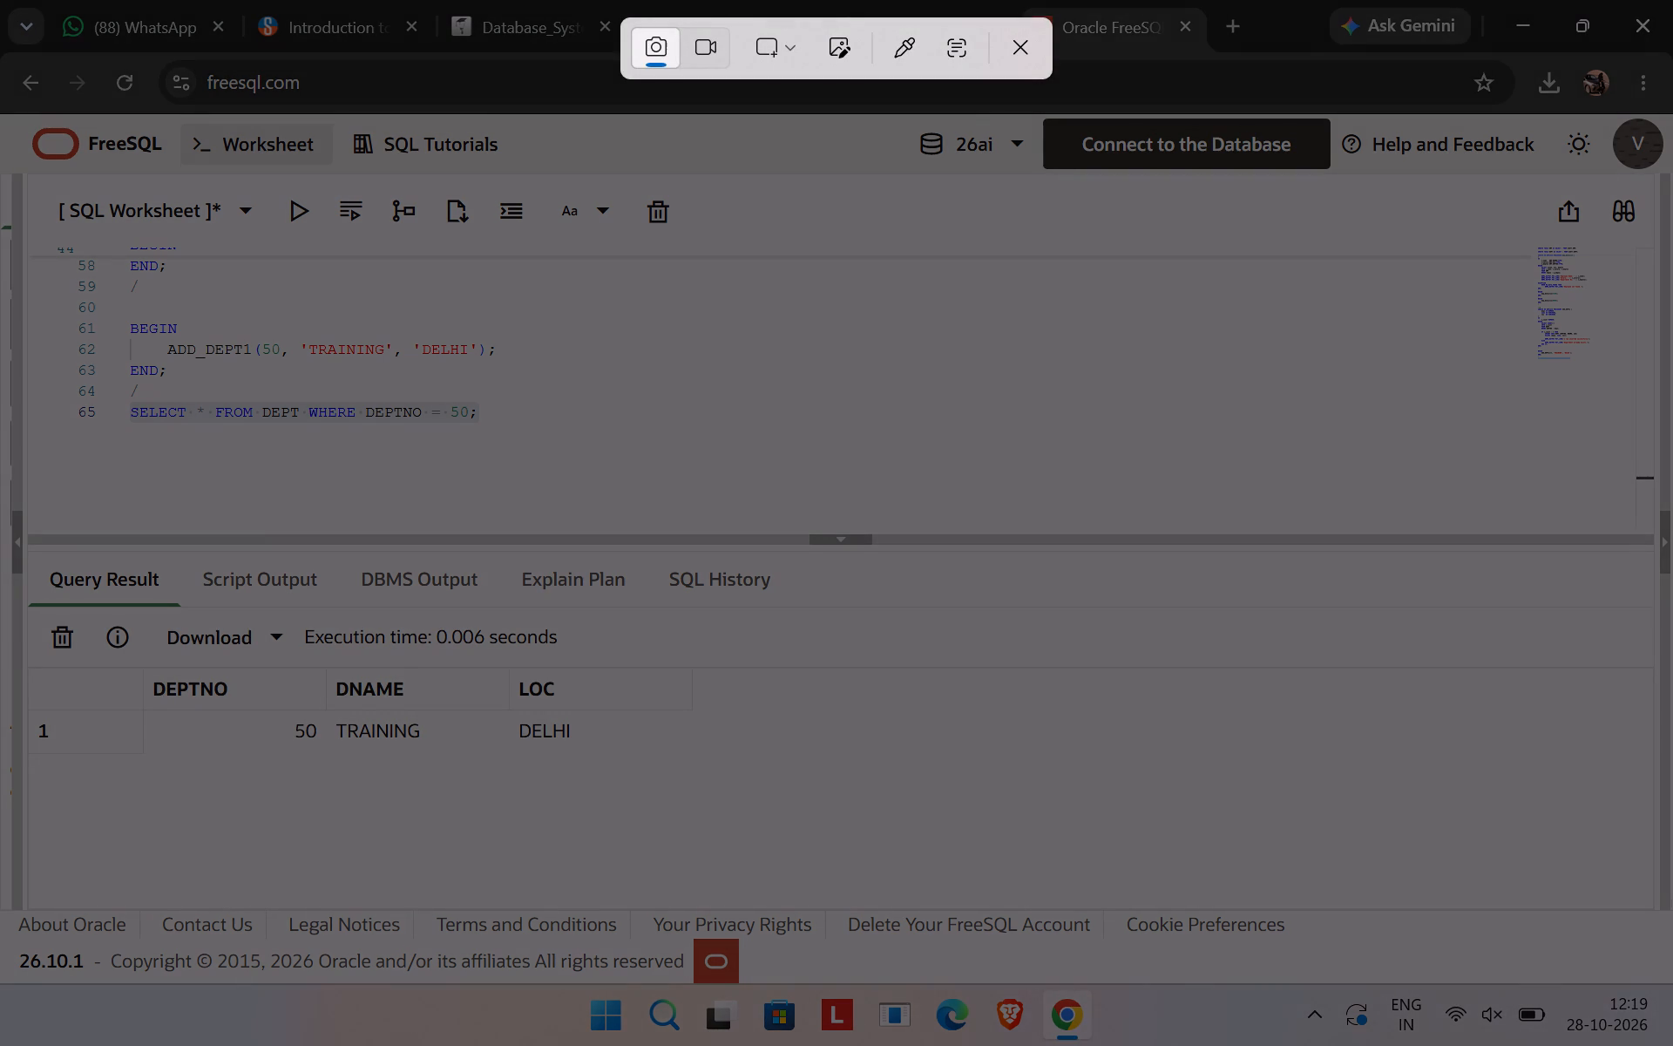
{"action": "left_click_drag", "start_coordinate": [47, 360], "coordinate": [833, 793]}
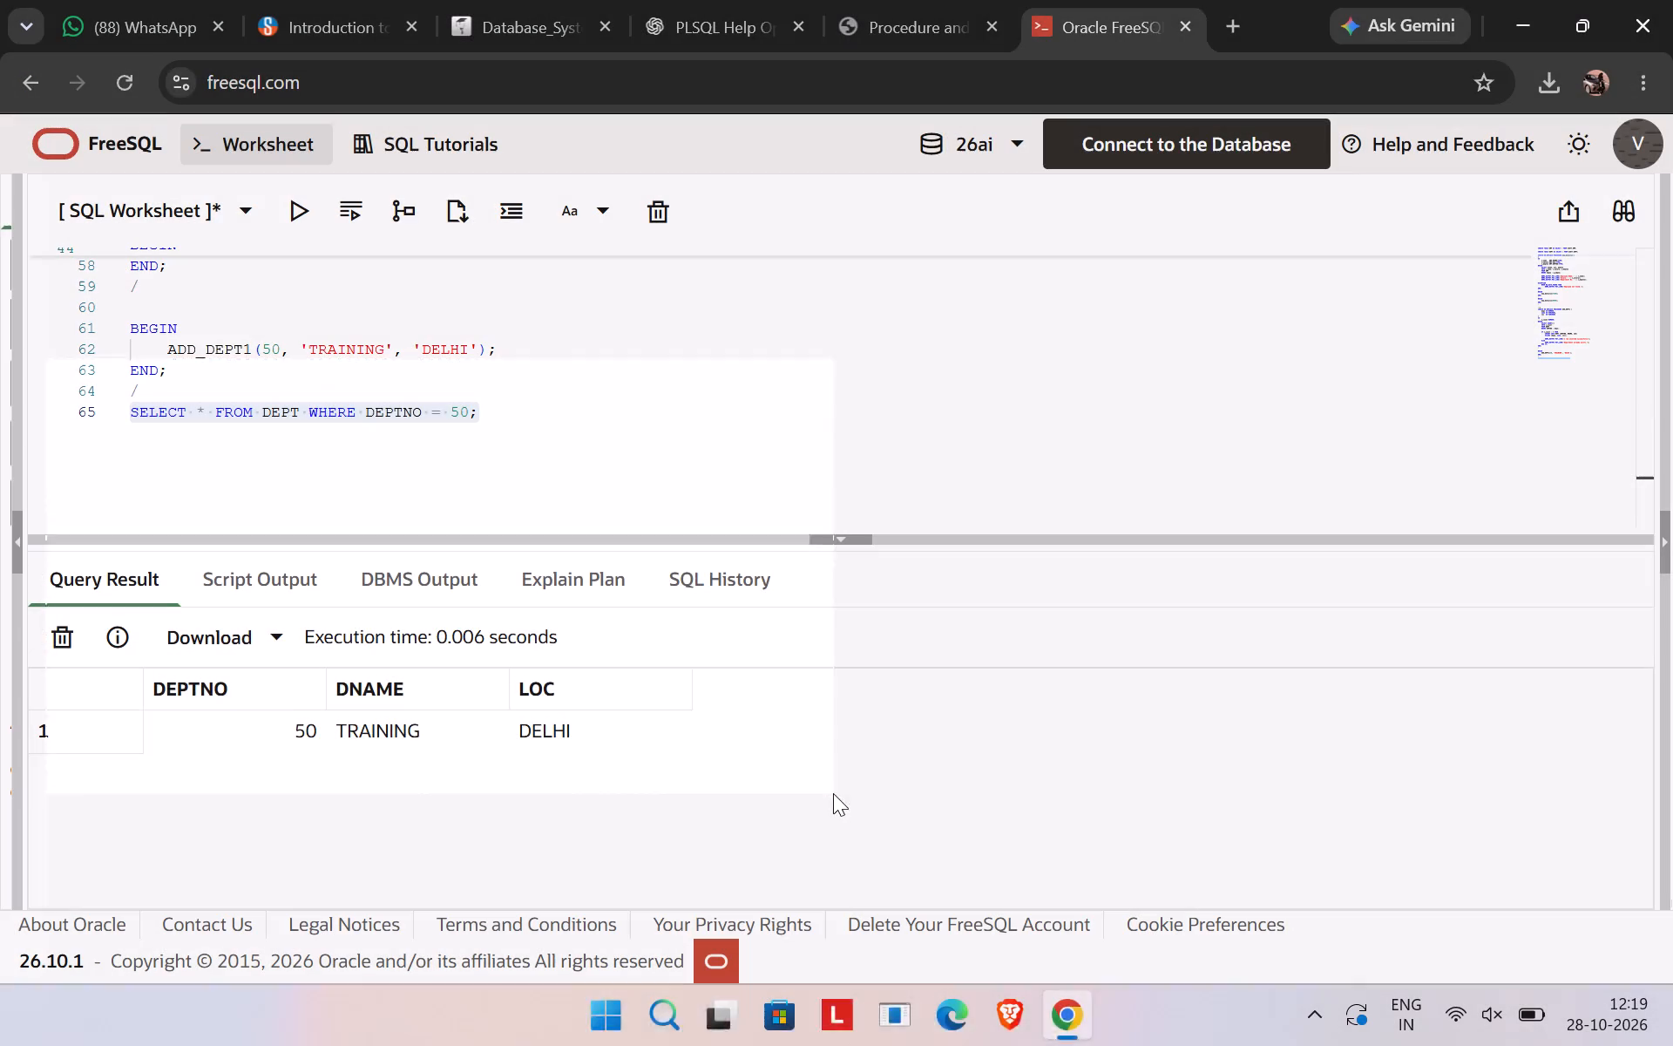
Review the assignment questions in the Procedure and function PDF and the ChatGPT answer following the ADD_DEPT1 verification query.
{"action": "left_click", "coordinate": [959, 11]}
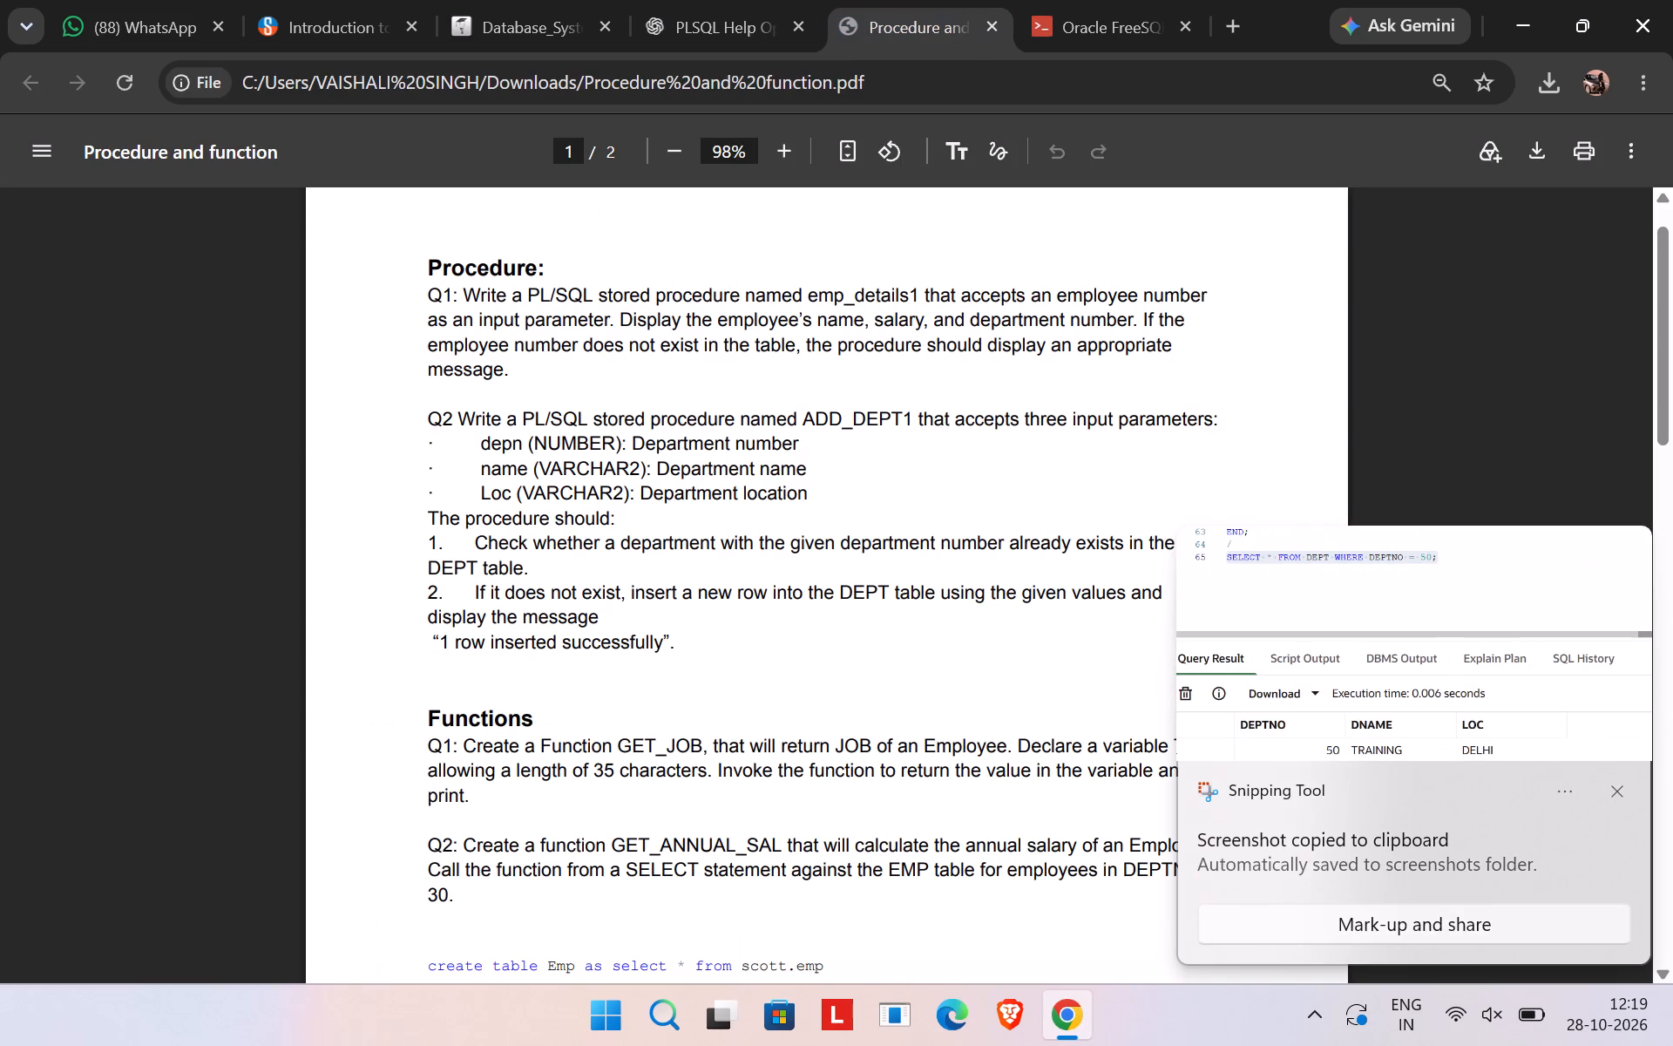
{"action": "left_click", "coordinate": [719, 0]}
{"action": "scroll", "coordinate": [539, 558], "scroll_direction": "down", "scroll_amount": 2}
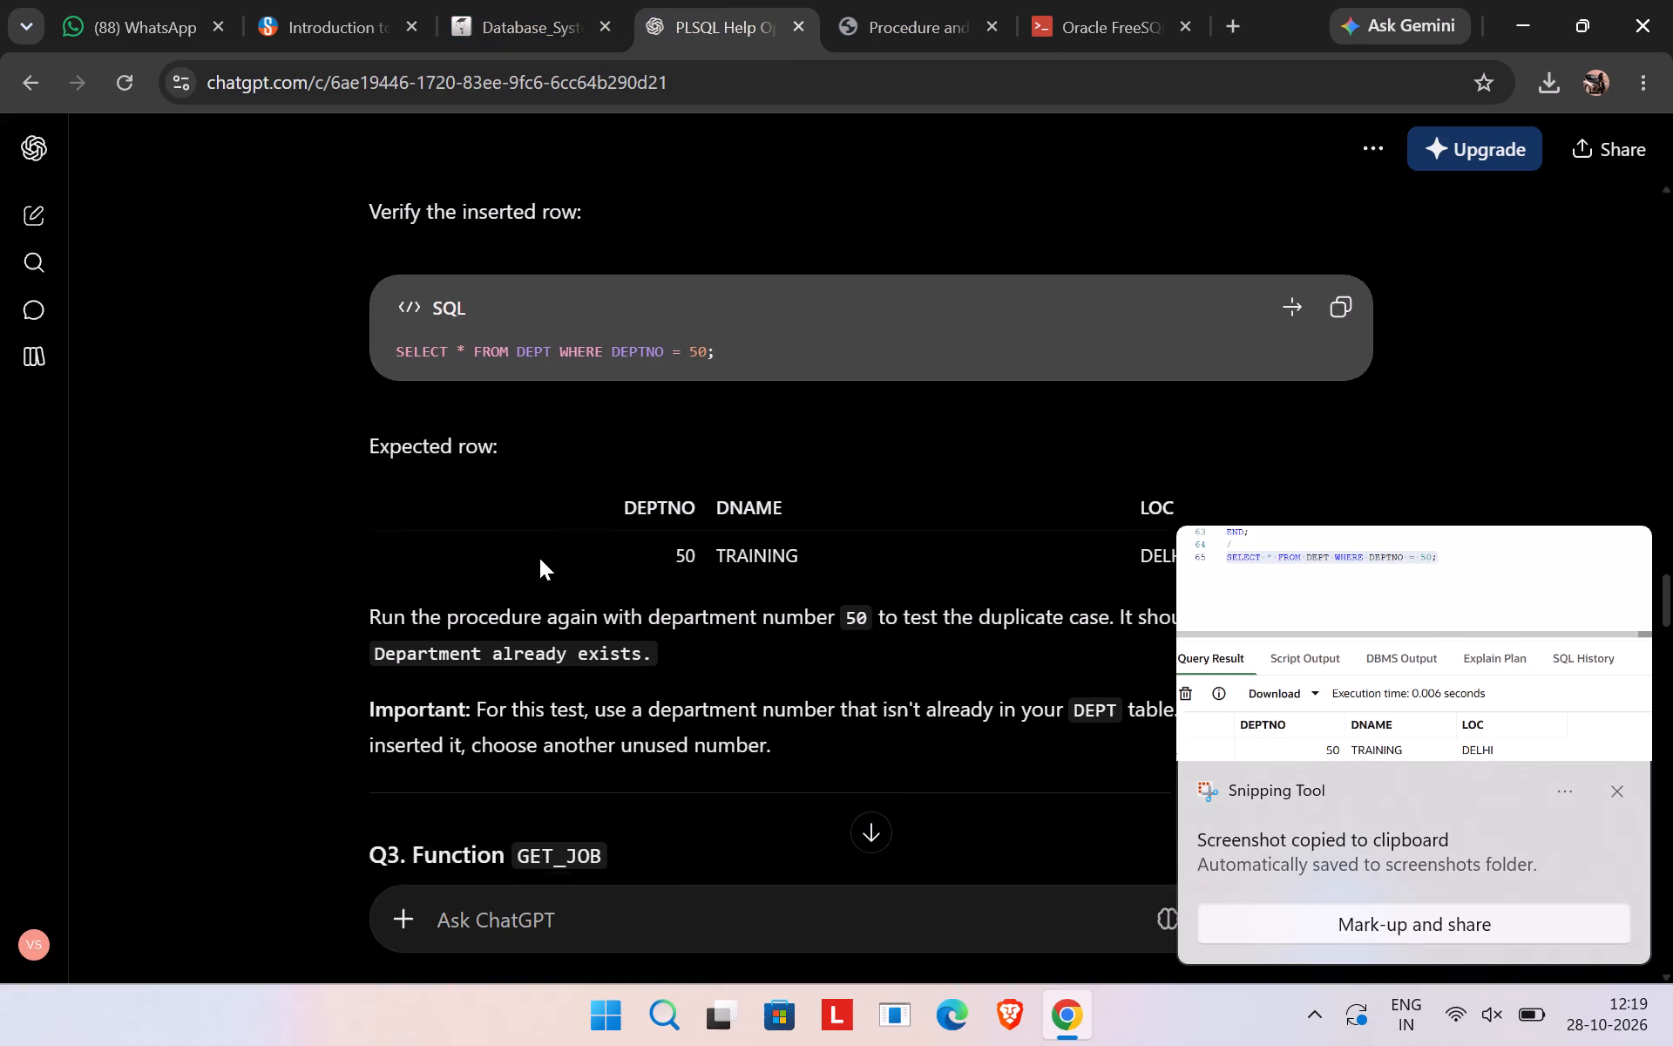
{"action": "scroll", "coordinate": [539, 558], "scroll_direction": "down", "scroll_amount": 2}
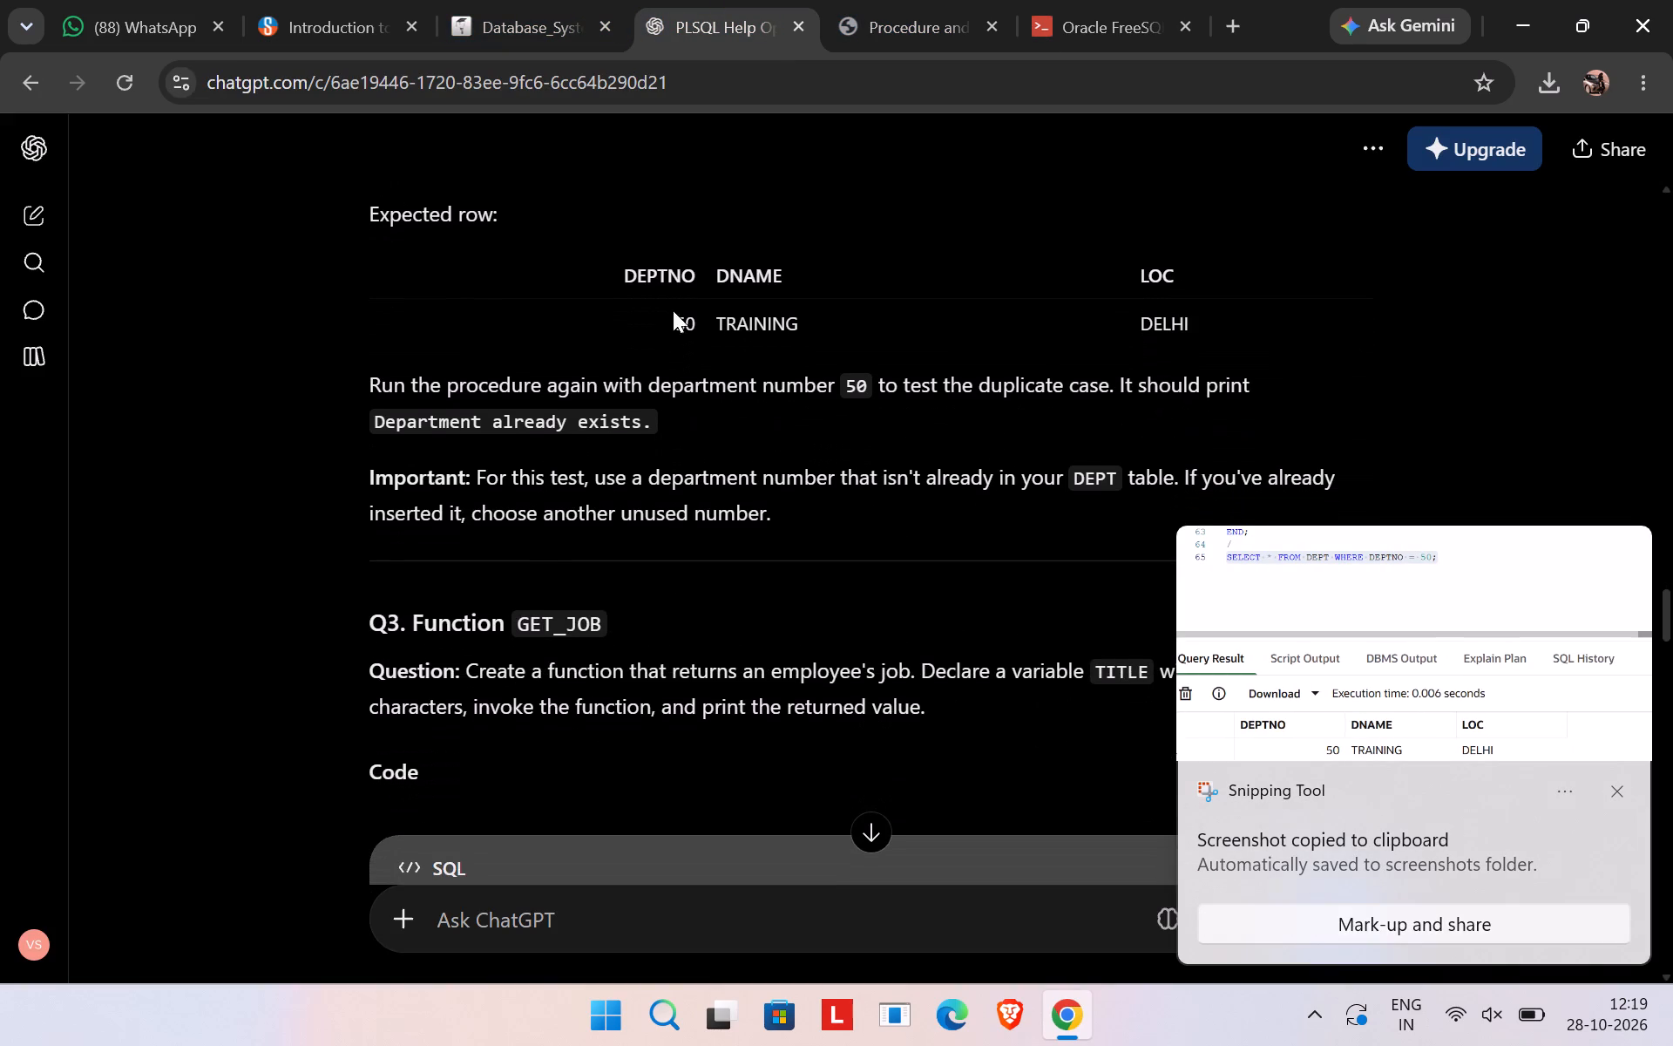
{"action": "left_click", "coordinate": [965, 0]}
{"action": "scroll", "coordinate": [648, 524], "scroll_direction": "down", "scroll_amount": 1}
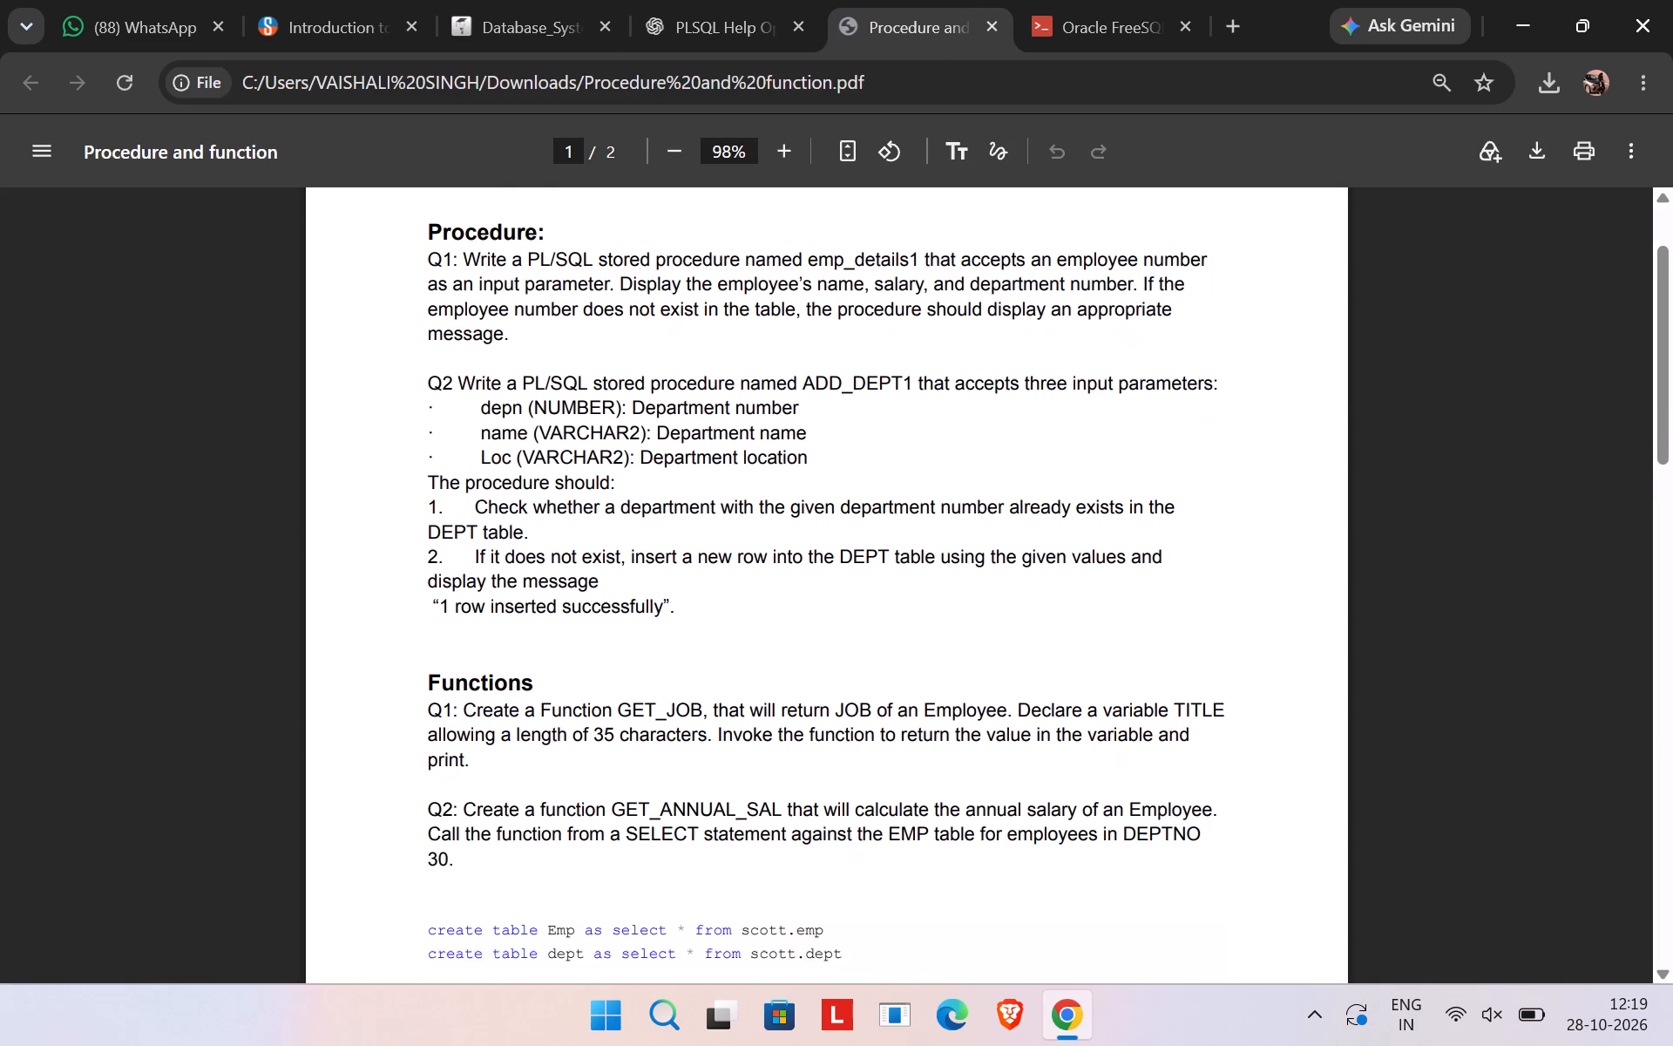
{"action": "scroll", "coordinate": [648, 524], "scroll_direction": "down", "scroll_amount": 1}
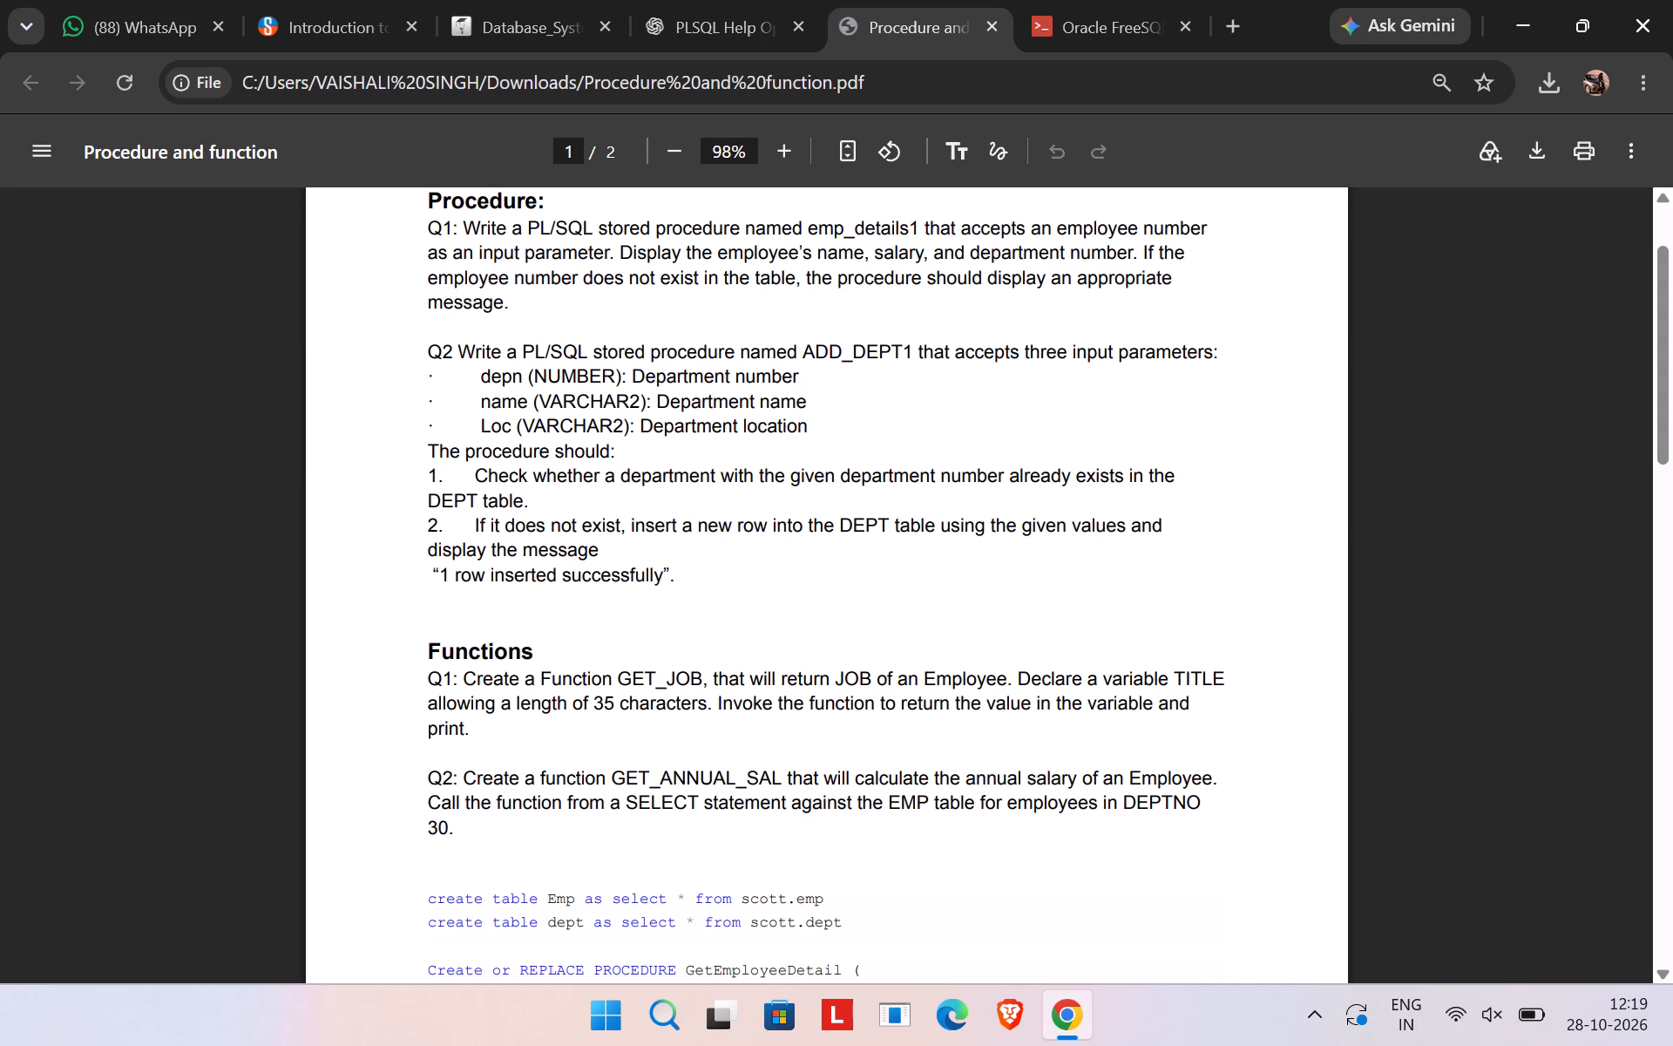
Return to the FreeSQL worksheet and enlarge its code editor by shrinking the results pane.
{"action": "left_click", "coordinate": [1084, 0]}
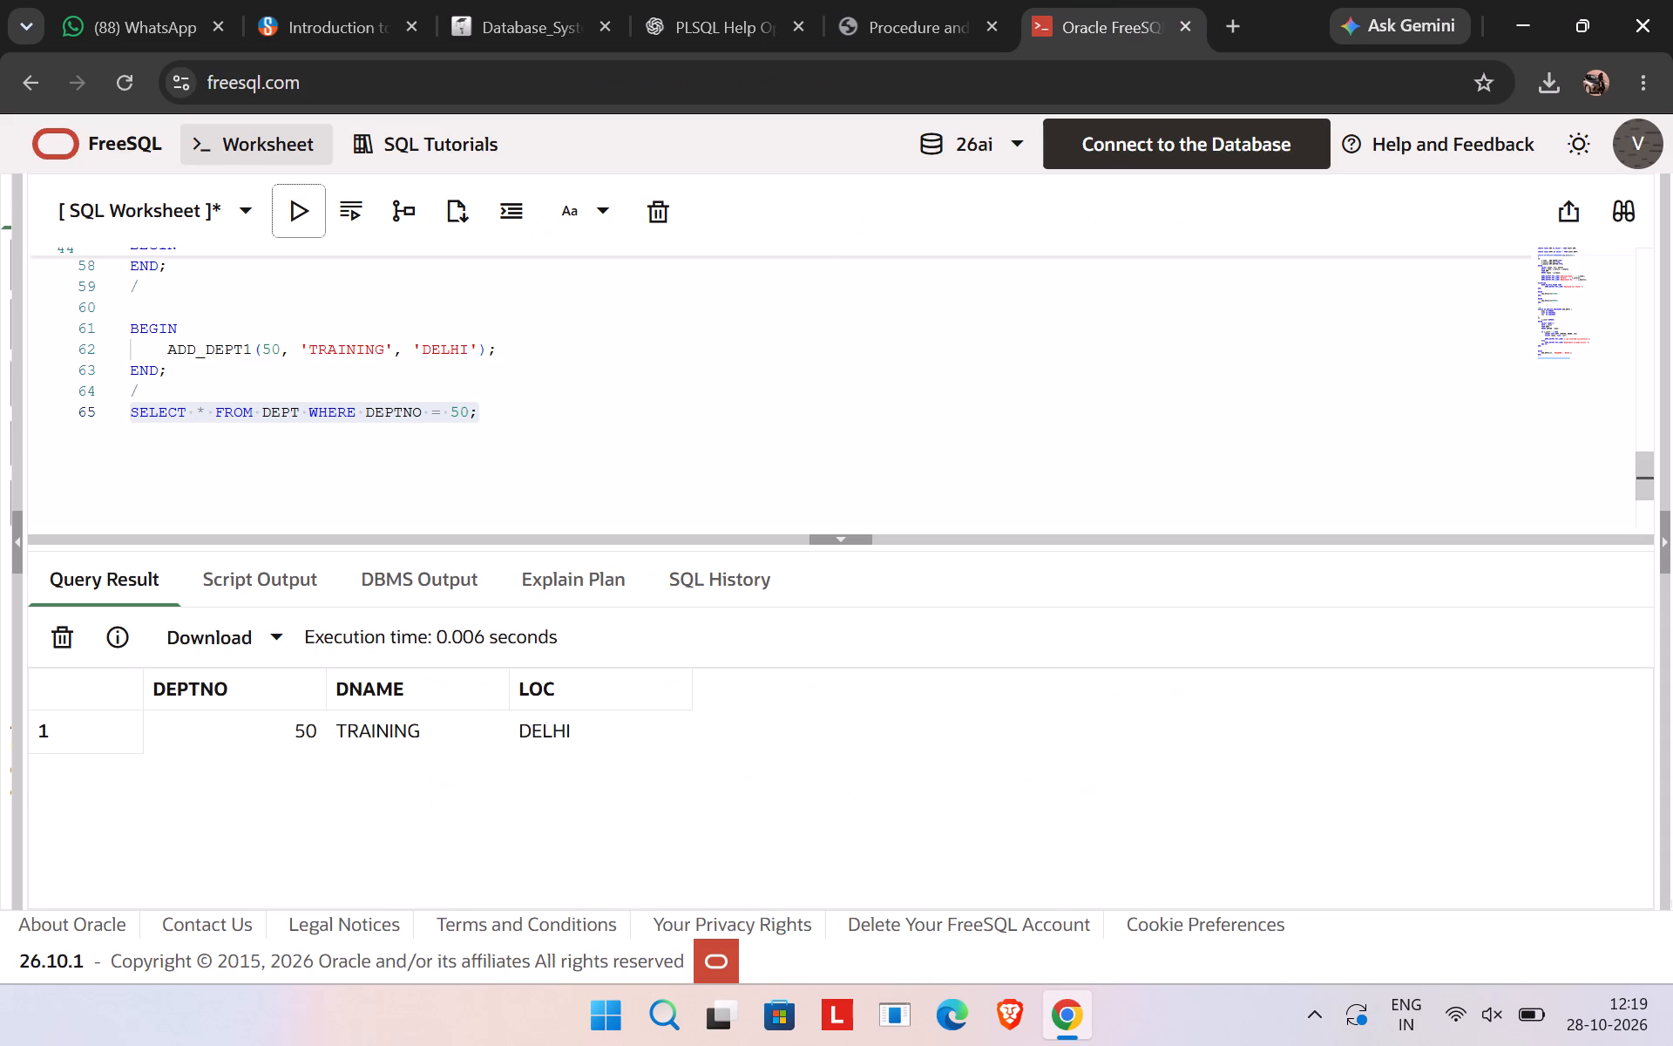
{"action": "scroll", "coordinate": [627, 384], "scroll_direction": "up", "scroll_amount": 5}
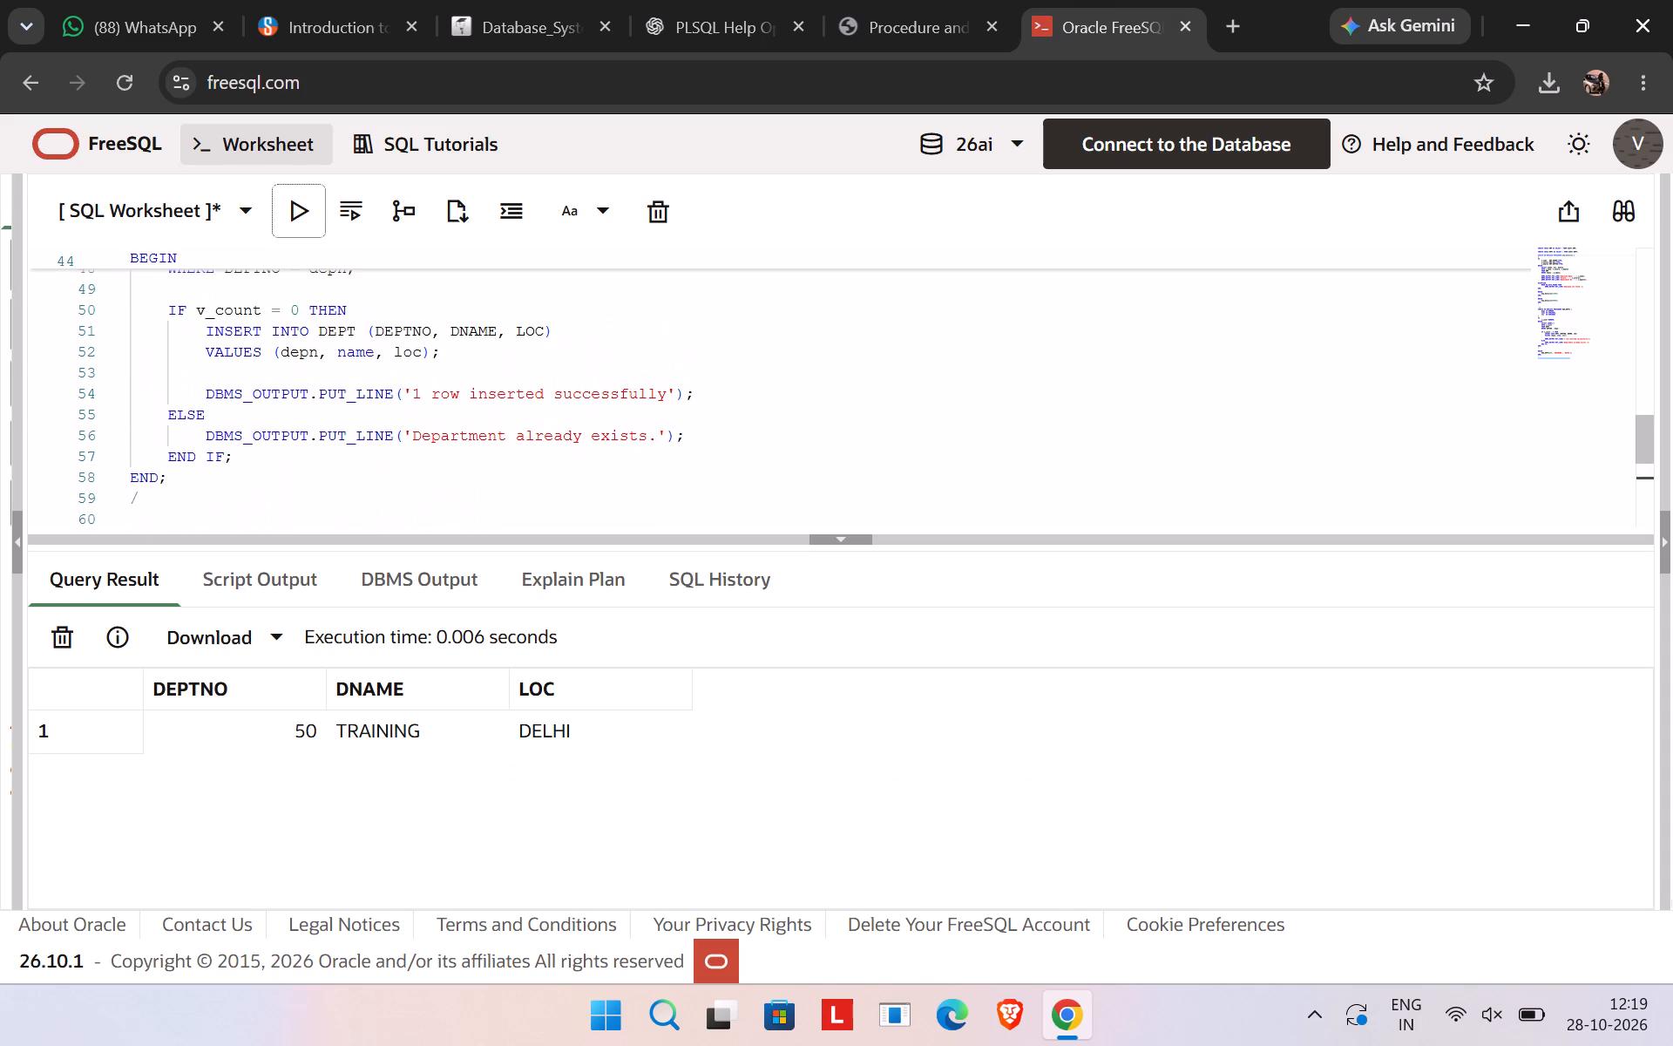
{"action": "scroll", "coordinate": [627, 384], "scroll_direction": "up", "scroll_amount": 1}
{"action": "left_click", "coordinate": [775, 445]}
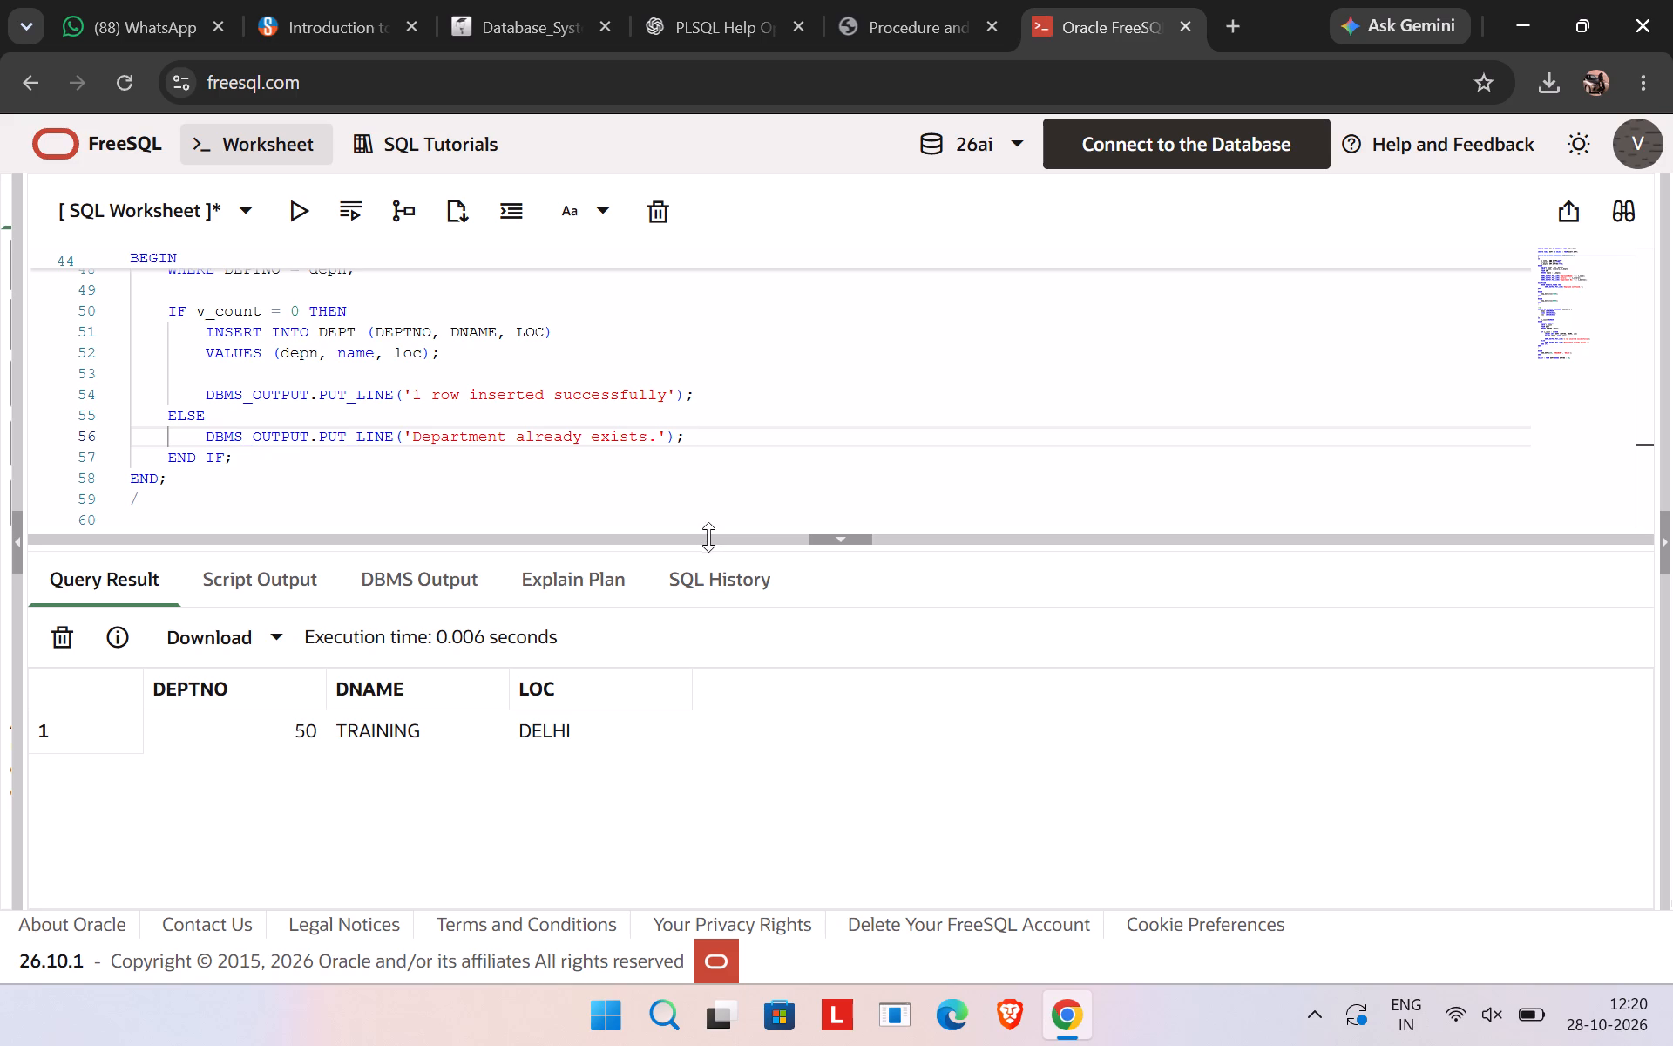
{"action": "left_click_drag", "start_coordinate": [732, 540], "coordinate": [701, 848]}
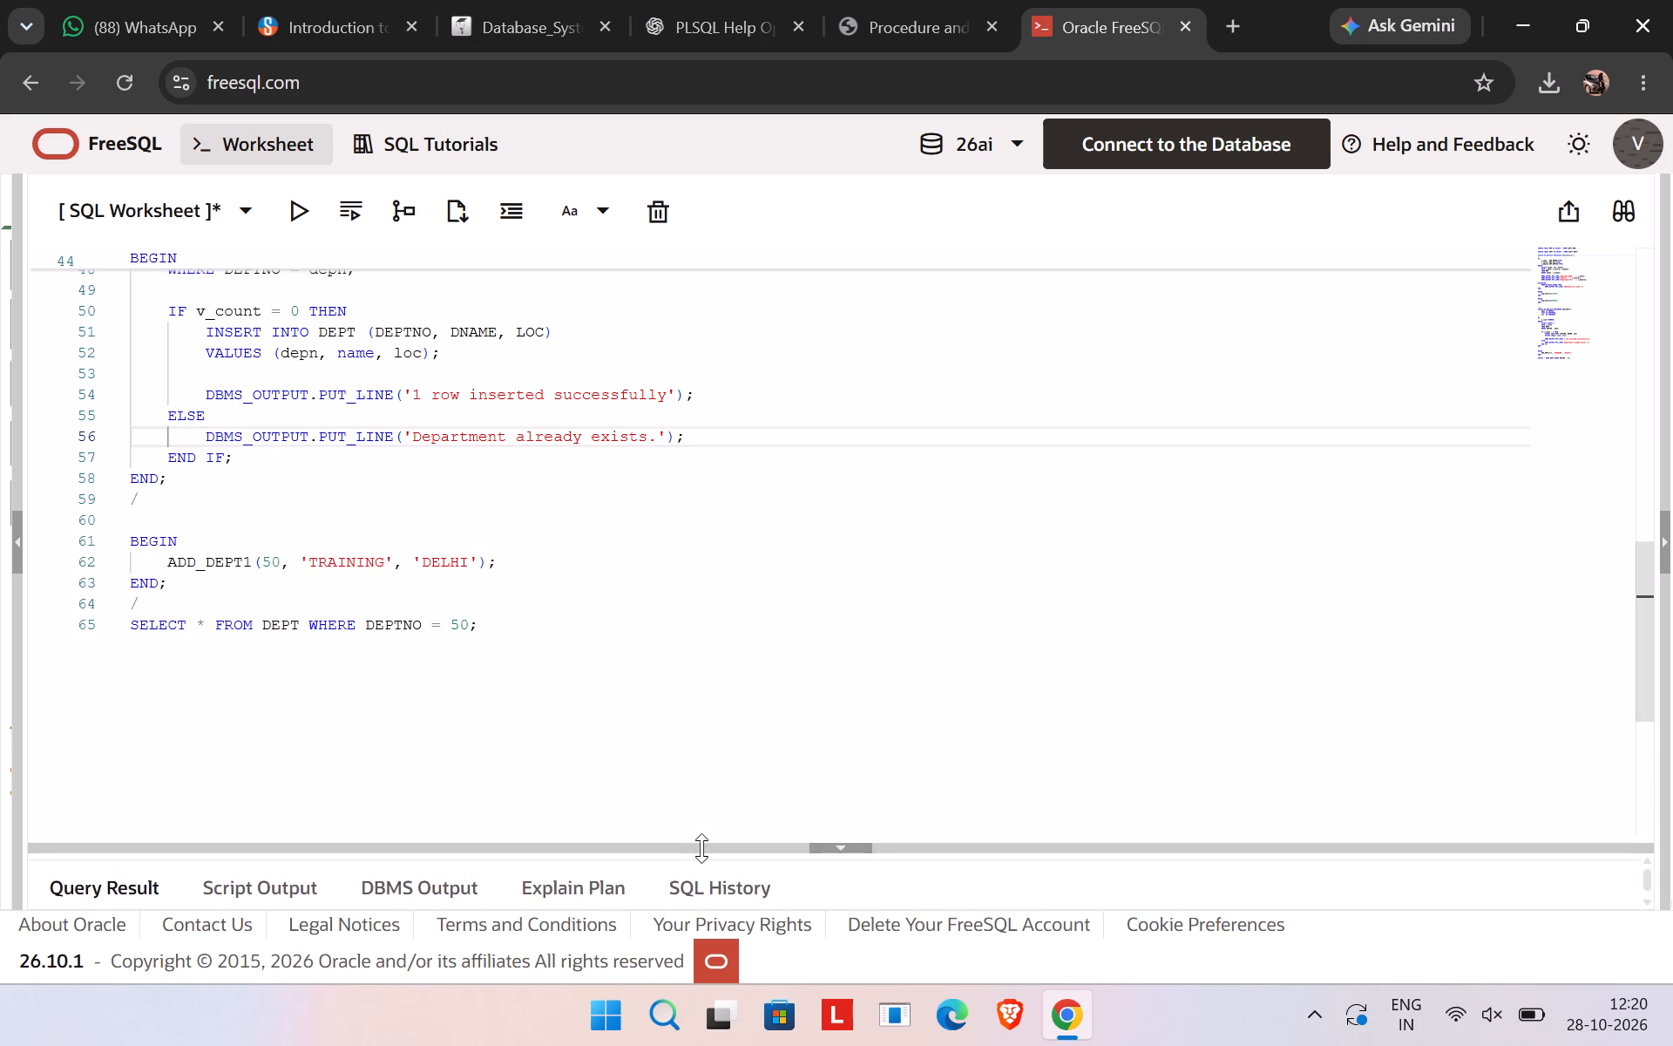
Capture a screenshot of the ADD_DEPT1 procedure code, from the --2 comment down to its calling block.
{"action": "scroll", "coordinate": [616, 614], "scroll_direction": "up", "scroll_amount": 6}
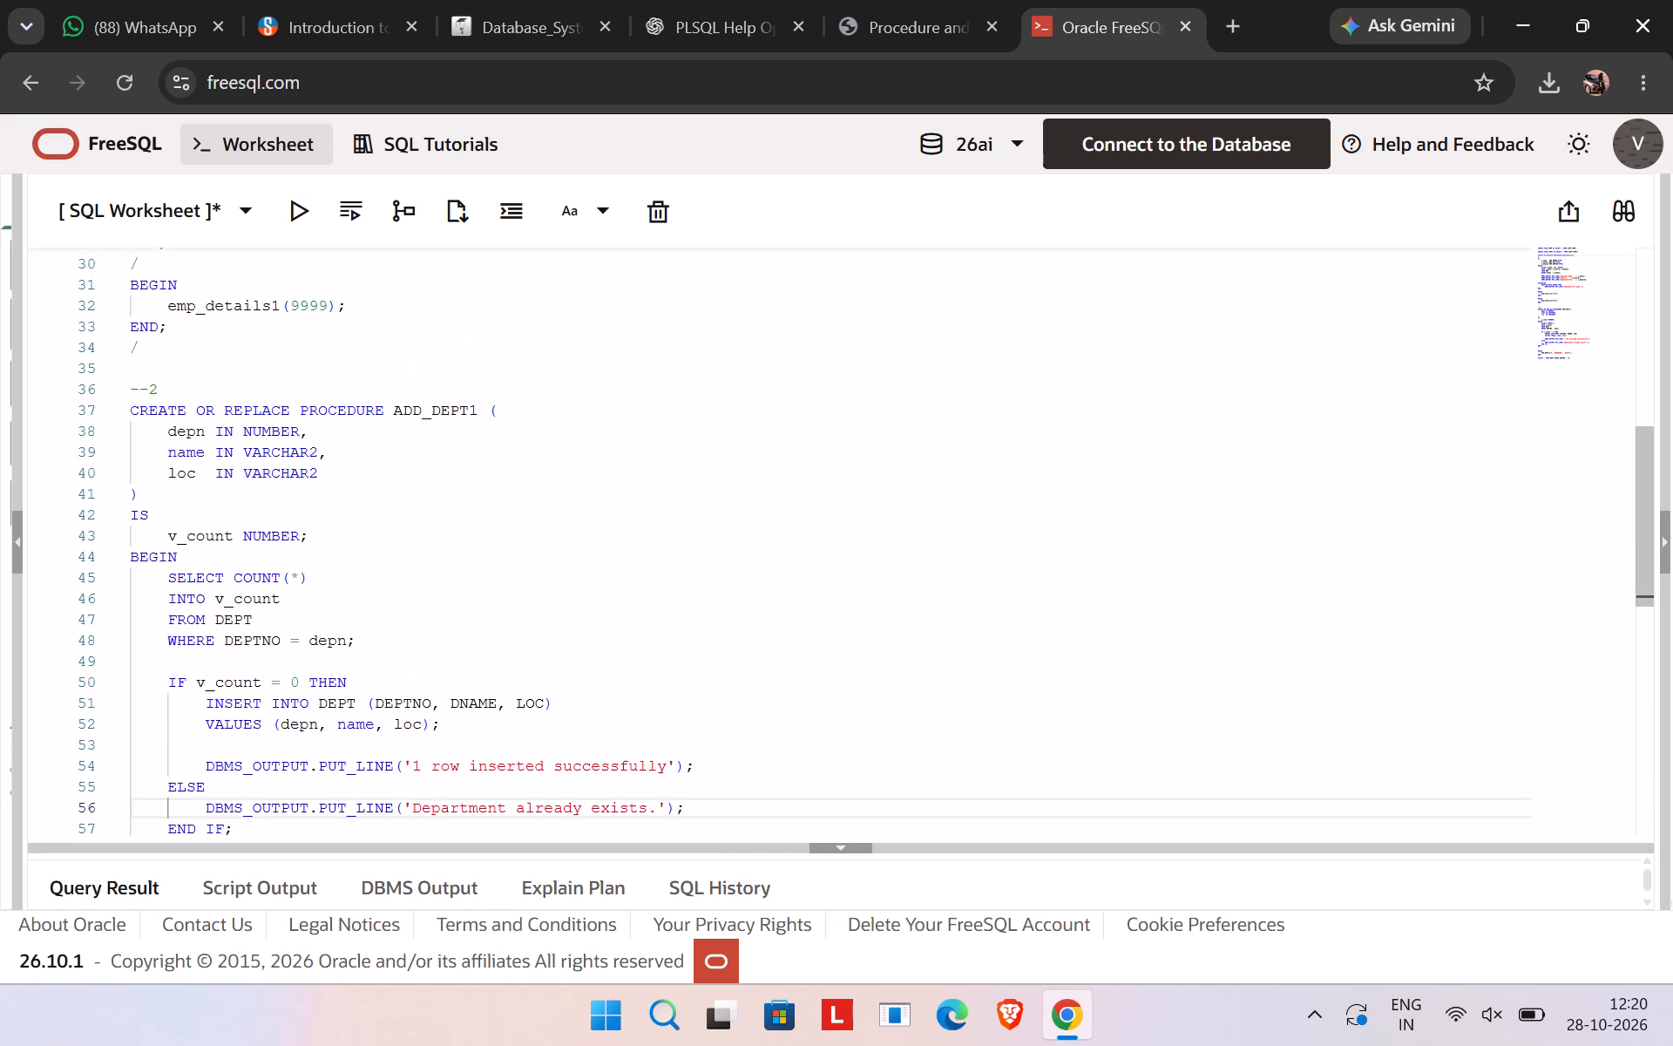
{"action": "scroll", "coordinate": [616, 614], "scroll_direction": "up", "scroll_amount": 2}
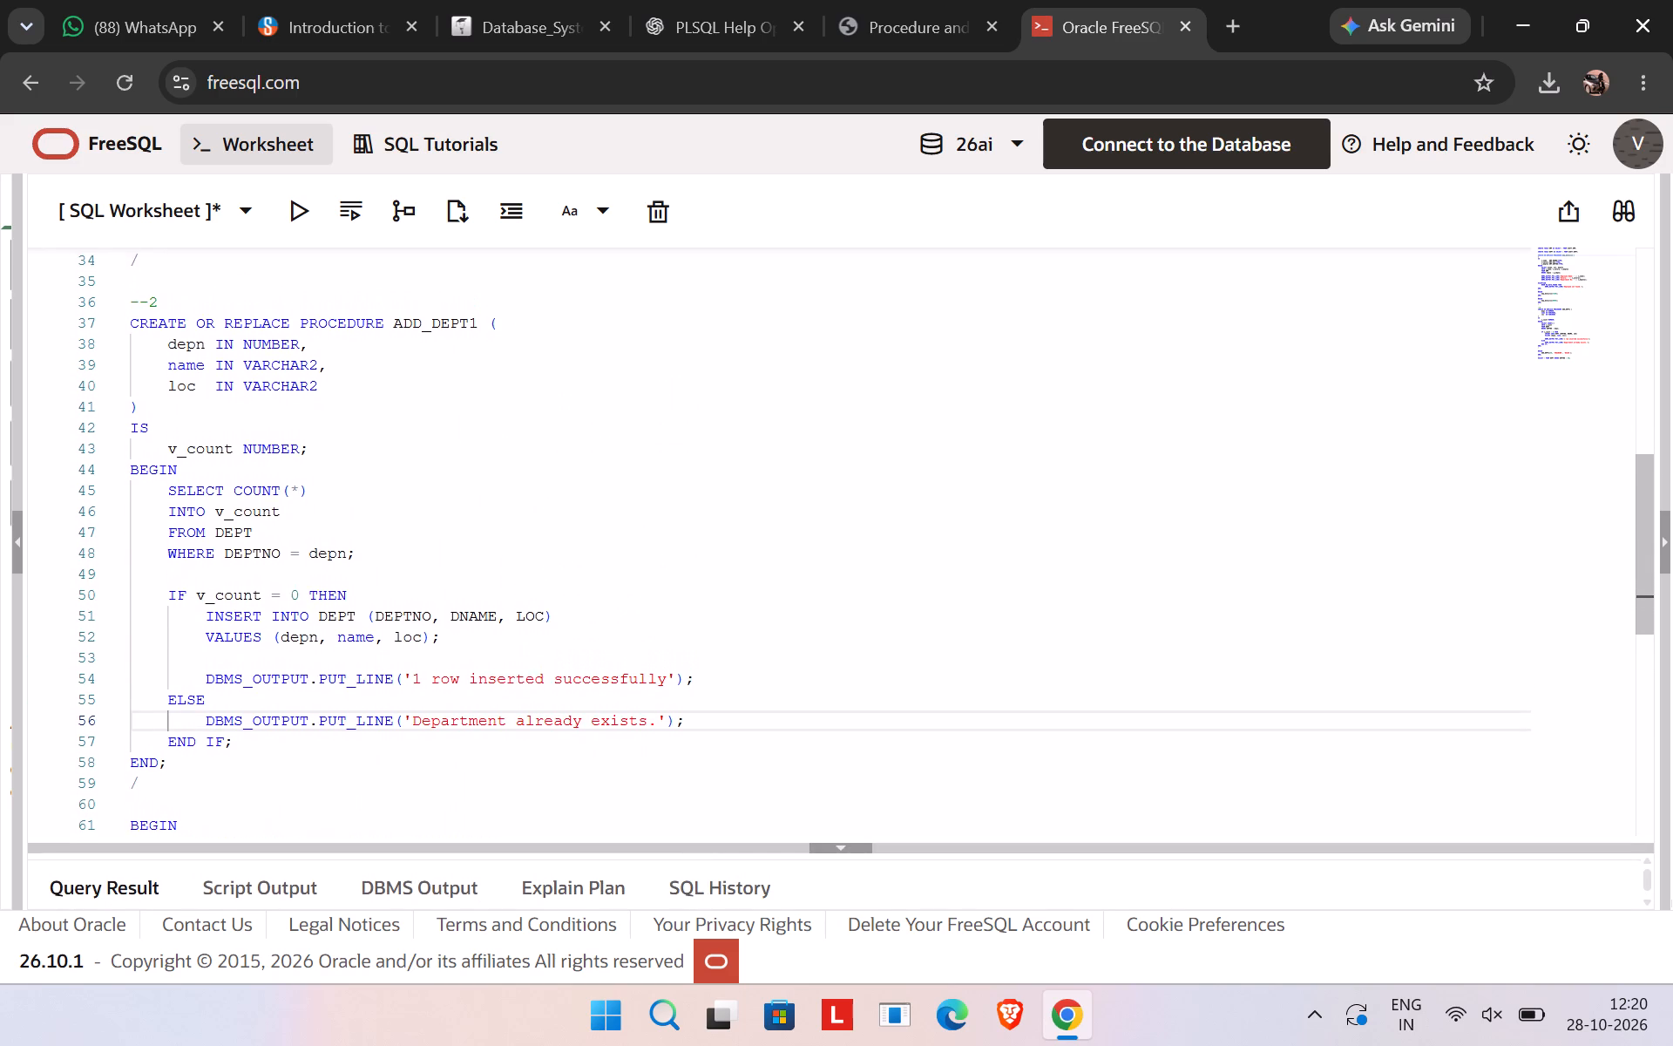
{"action": "scroll", "coordinate": [616, 614], "scroll_direction": "up", "scroll_amount": 1}
{"action": "key", "text": "shift+super+s"}
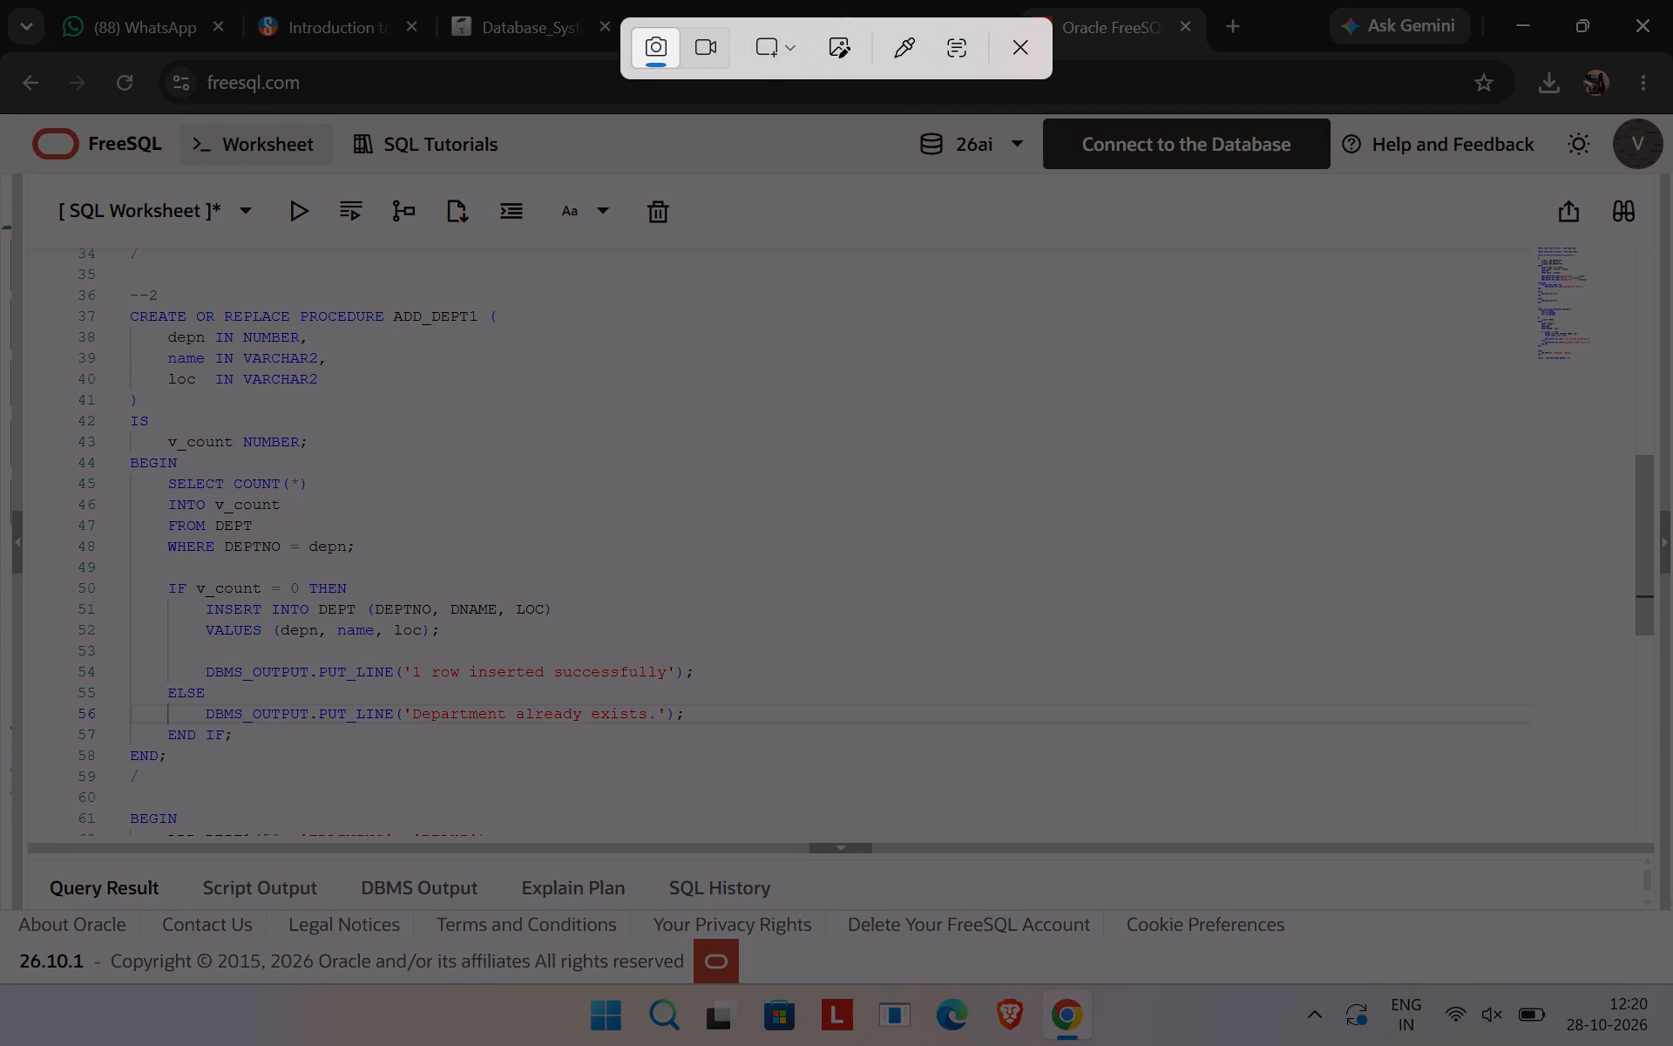
{"action": "left_click", "coordinate": [1035, 63]}
{"action": "scroll", "coordinate": [556, 533], "scroll_direction": "down", "scroll_amount": 1}
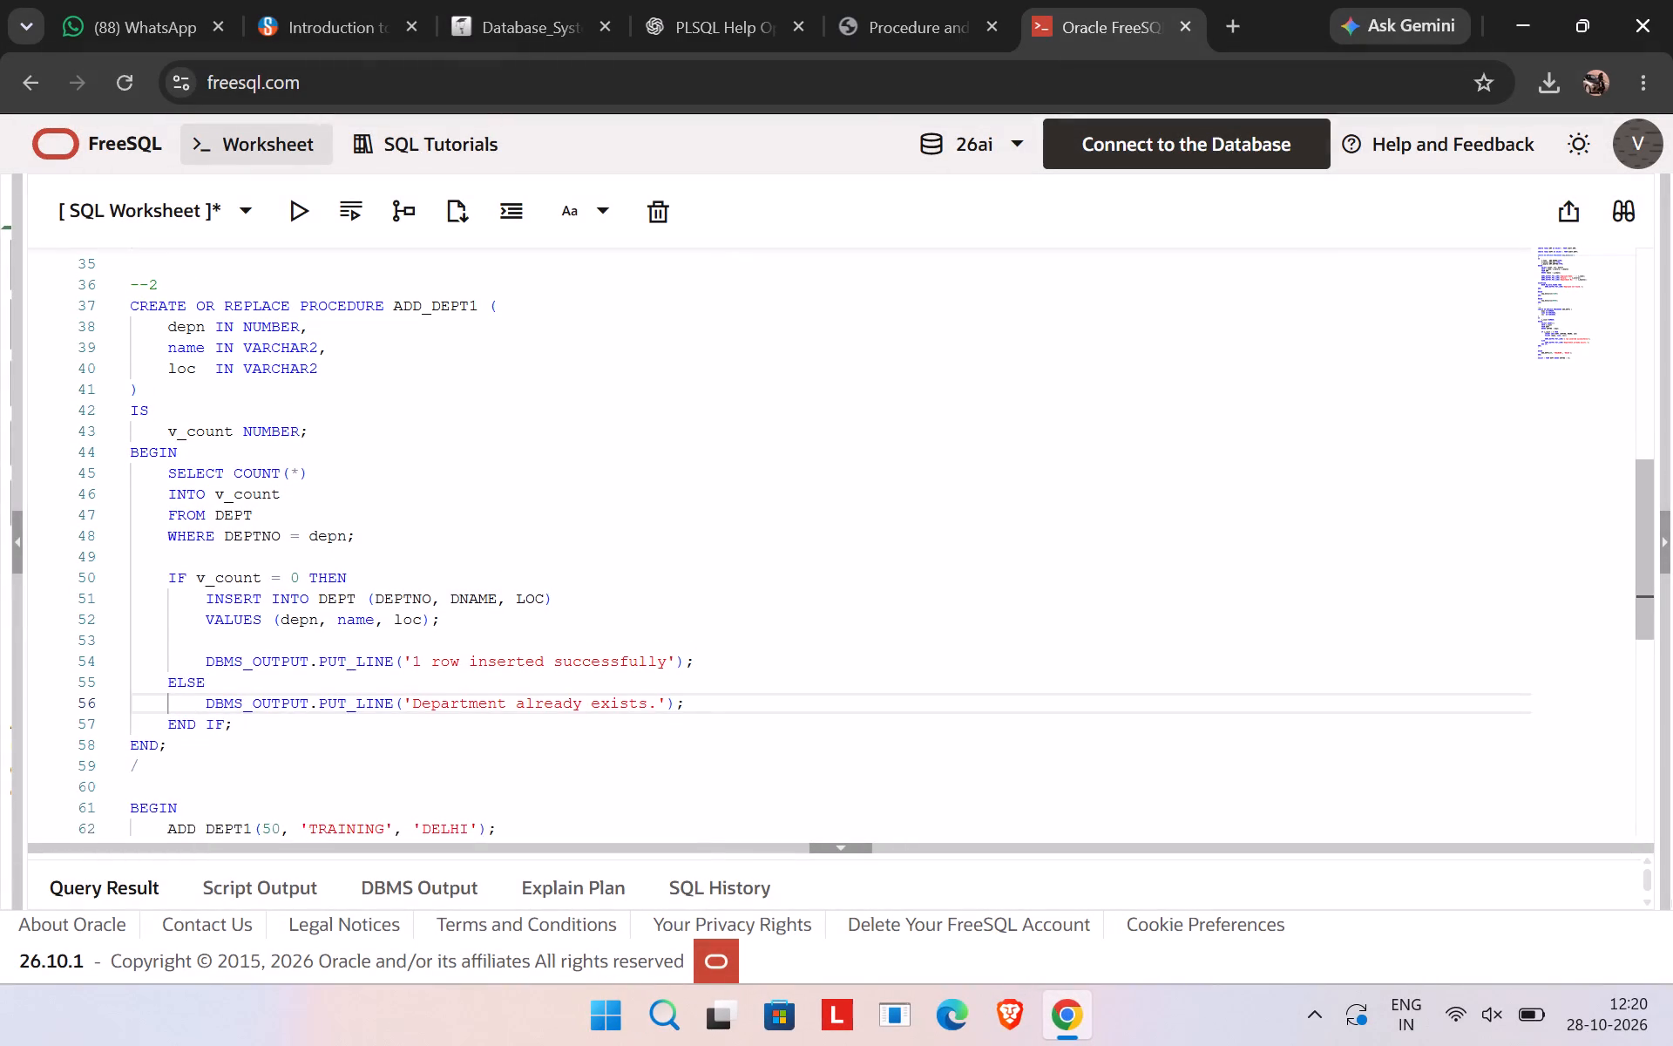
{"action": "scroll", "coordinate": [556, 533], "scroll_direction": "down", "scroll_amount": 2}
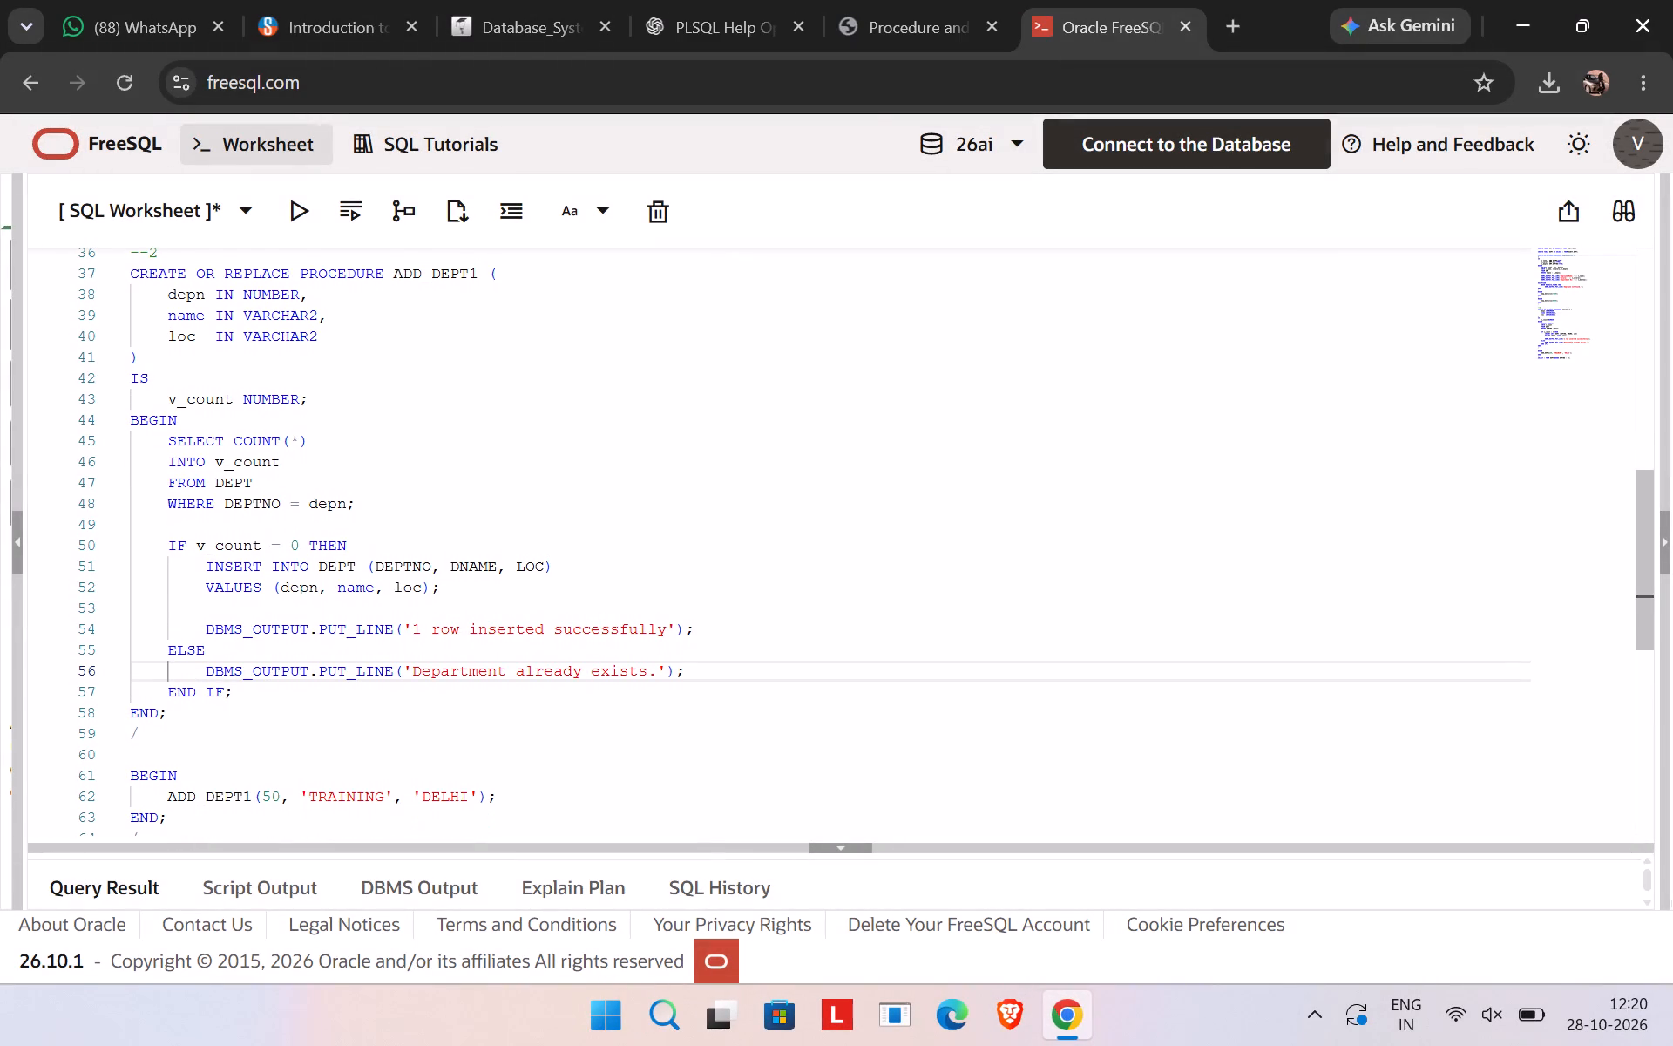
{"action": "key", "text": "shift+super+s"}
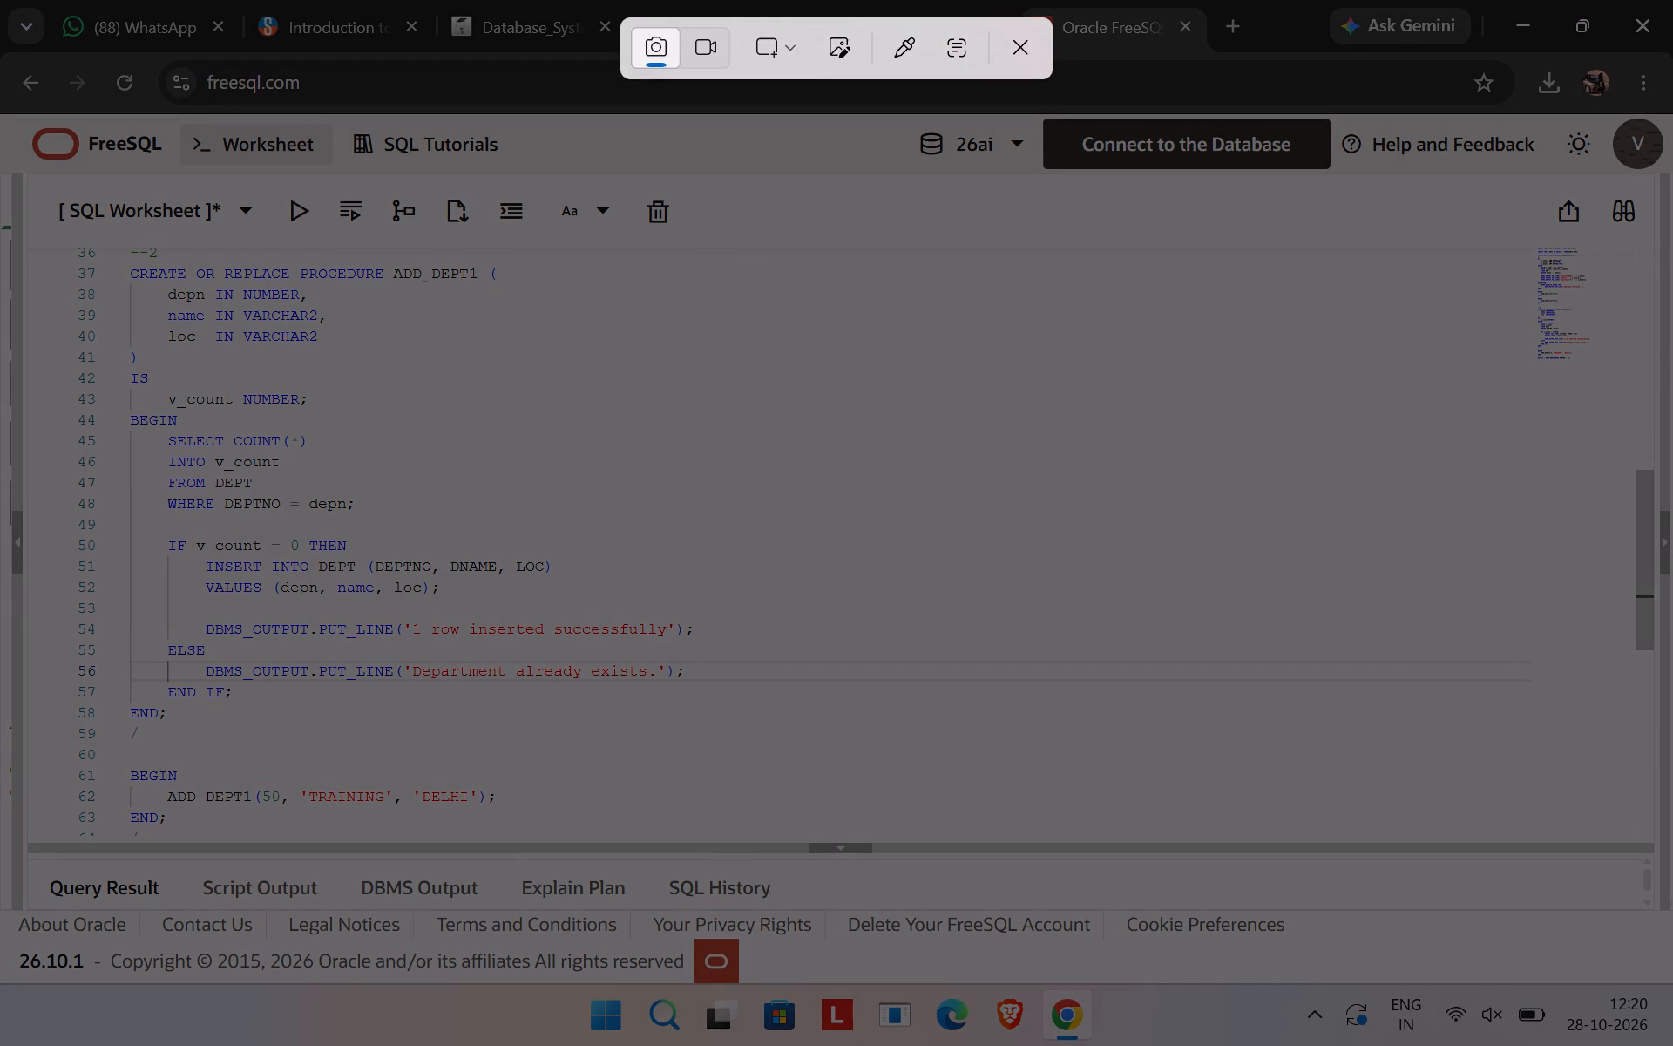
{"action": "left_click_drag", "start_coordinate": [40, 234], "coordinate": [1156, 839]}
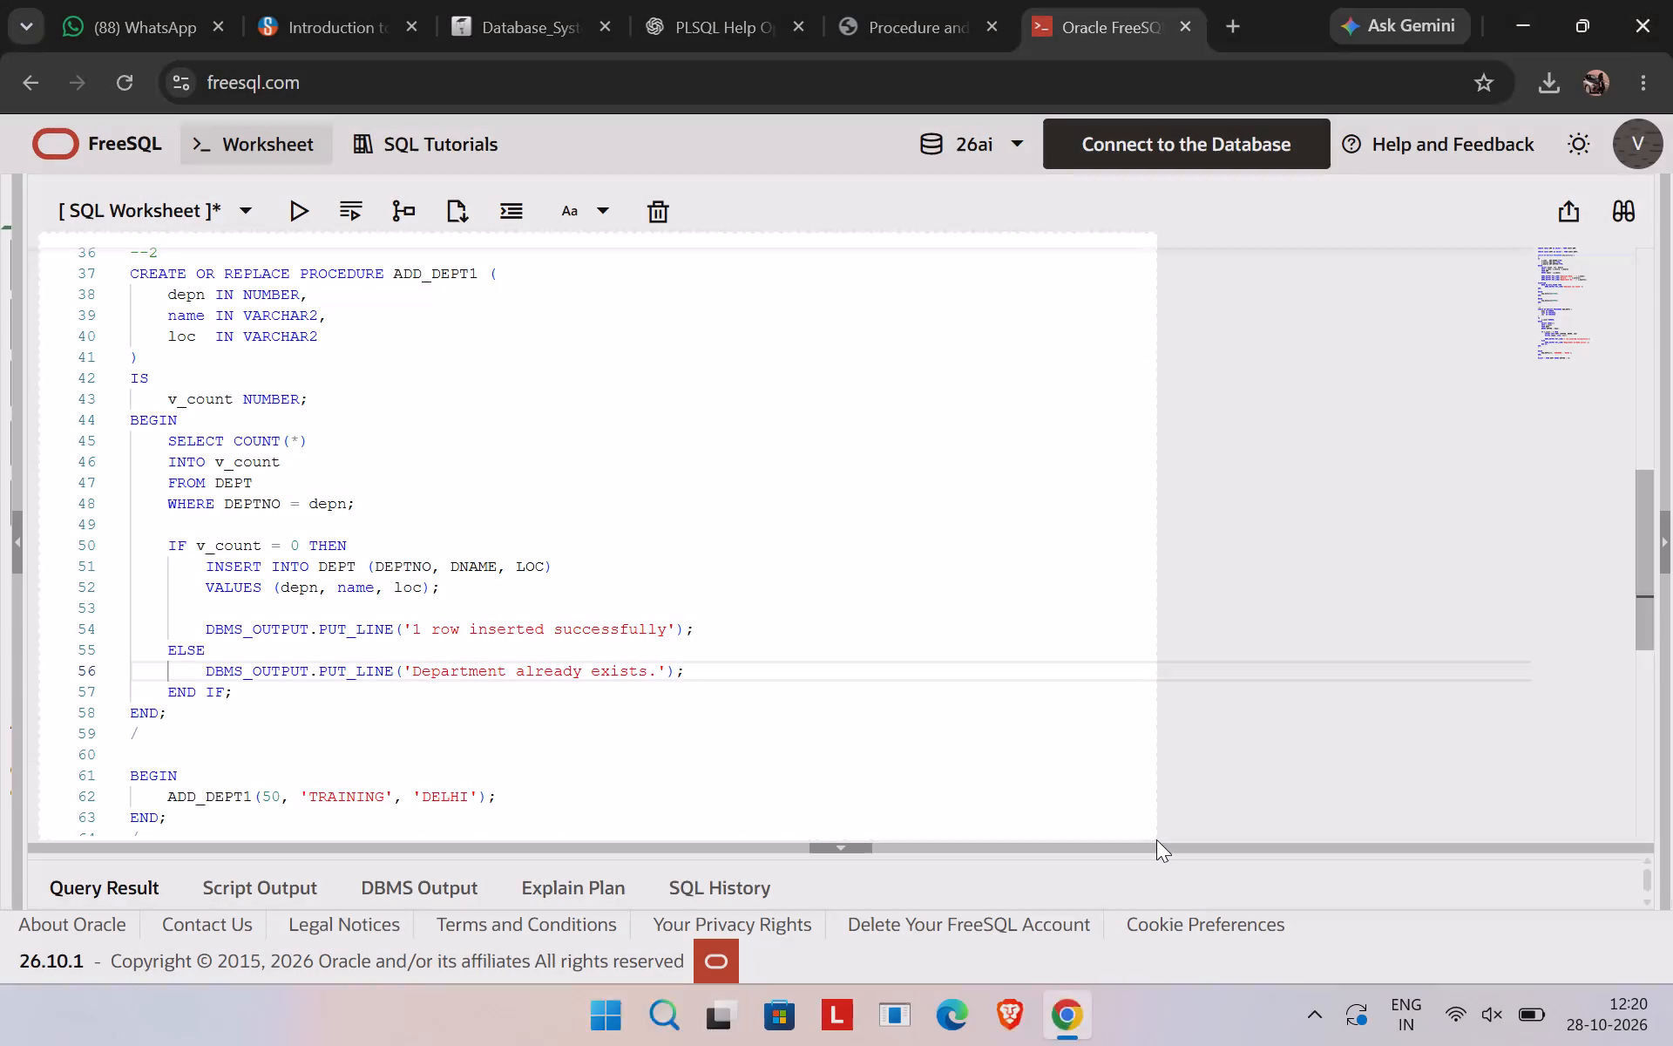
Open Word and create a blank document.
{"action": "left_click", "coordinate": [610, 1007]}
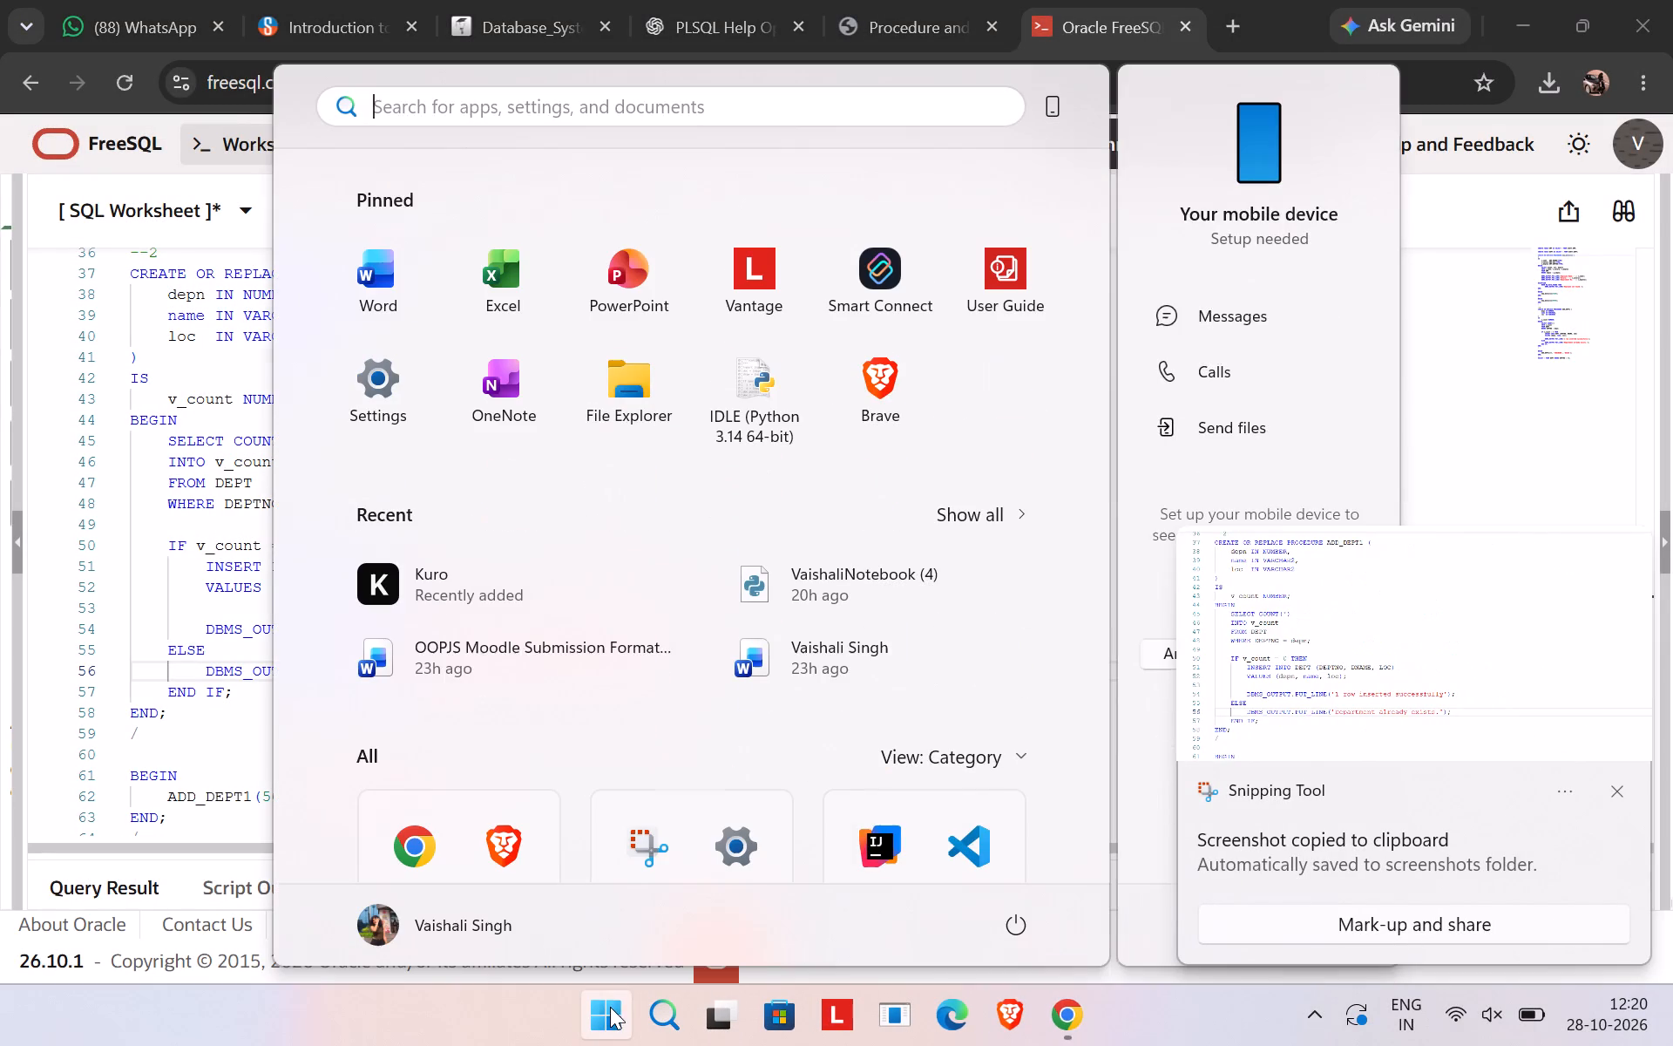
{"action": "left_click", "coordinate": [378, 302]}
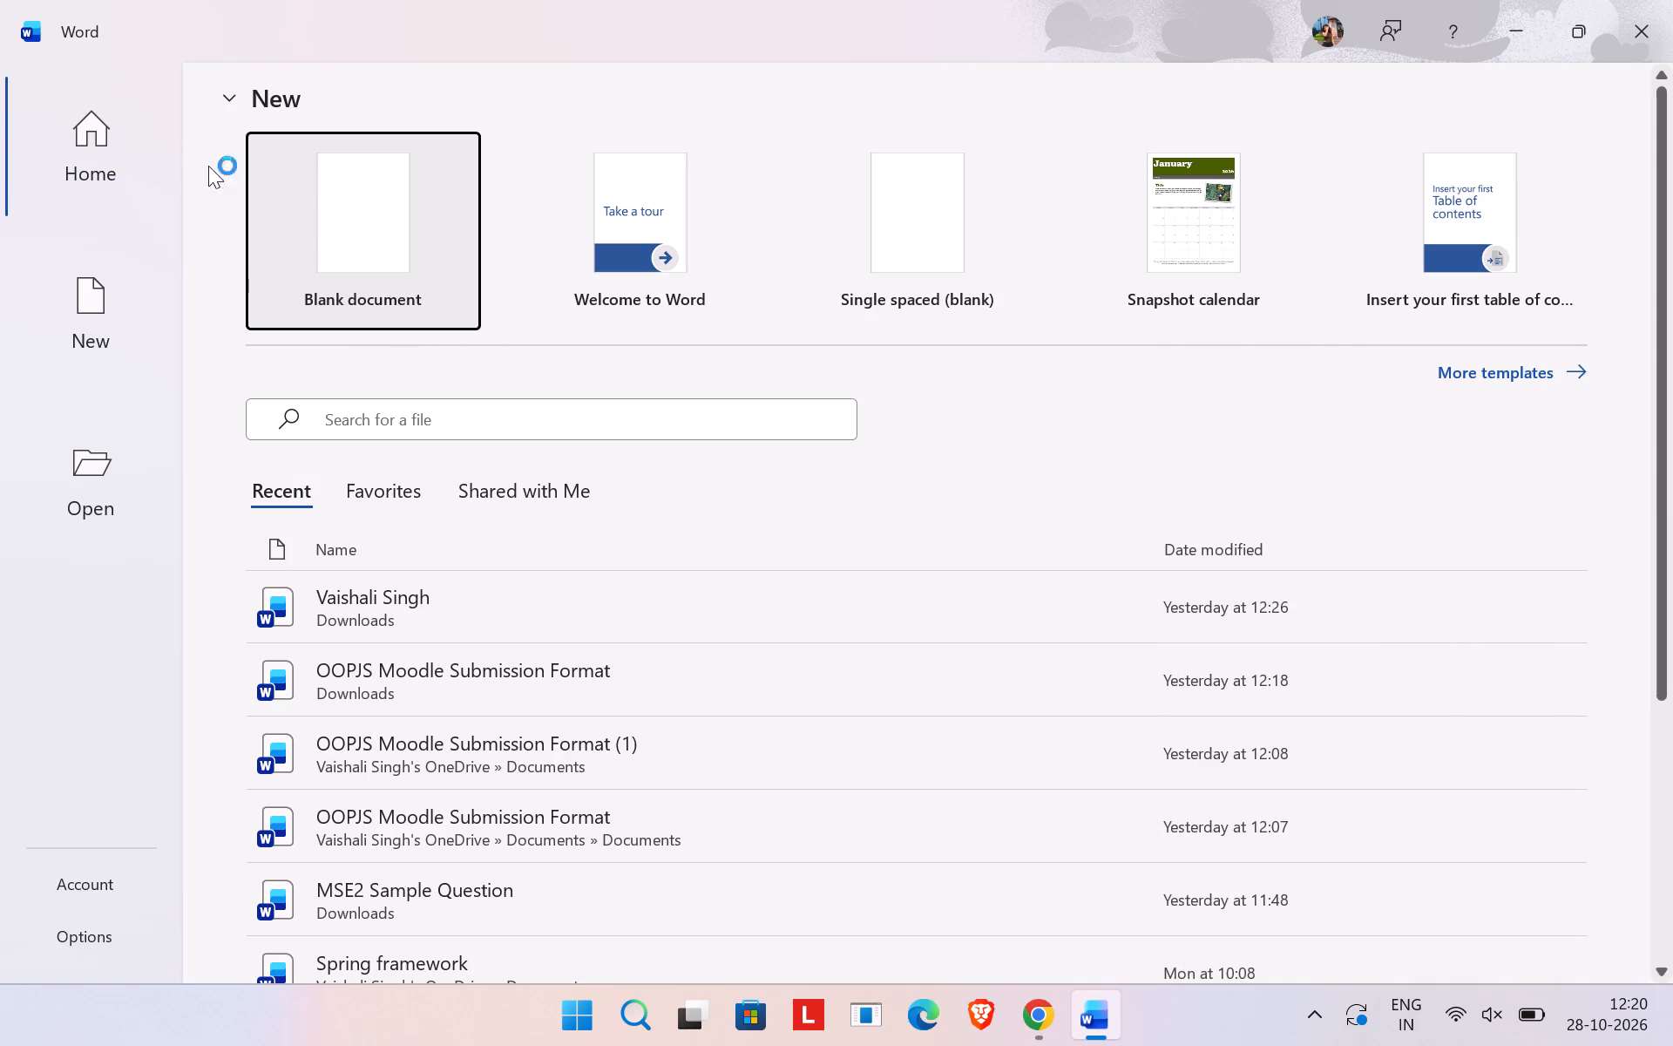
{"action": "left_click", "coordinate": [386, 193]}
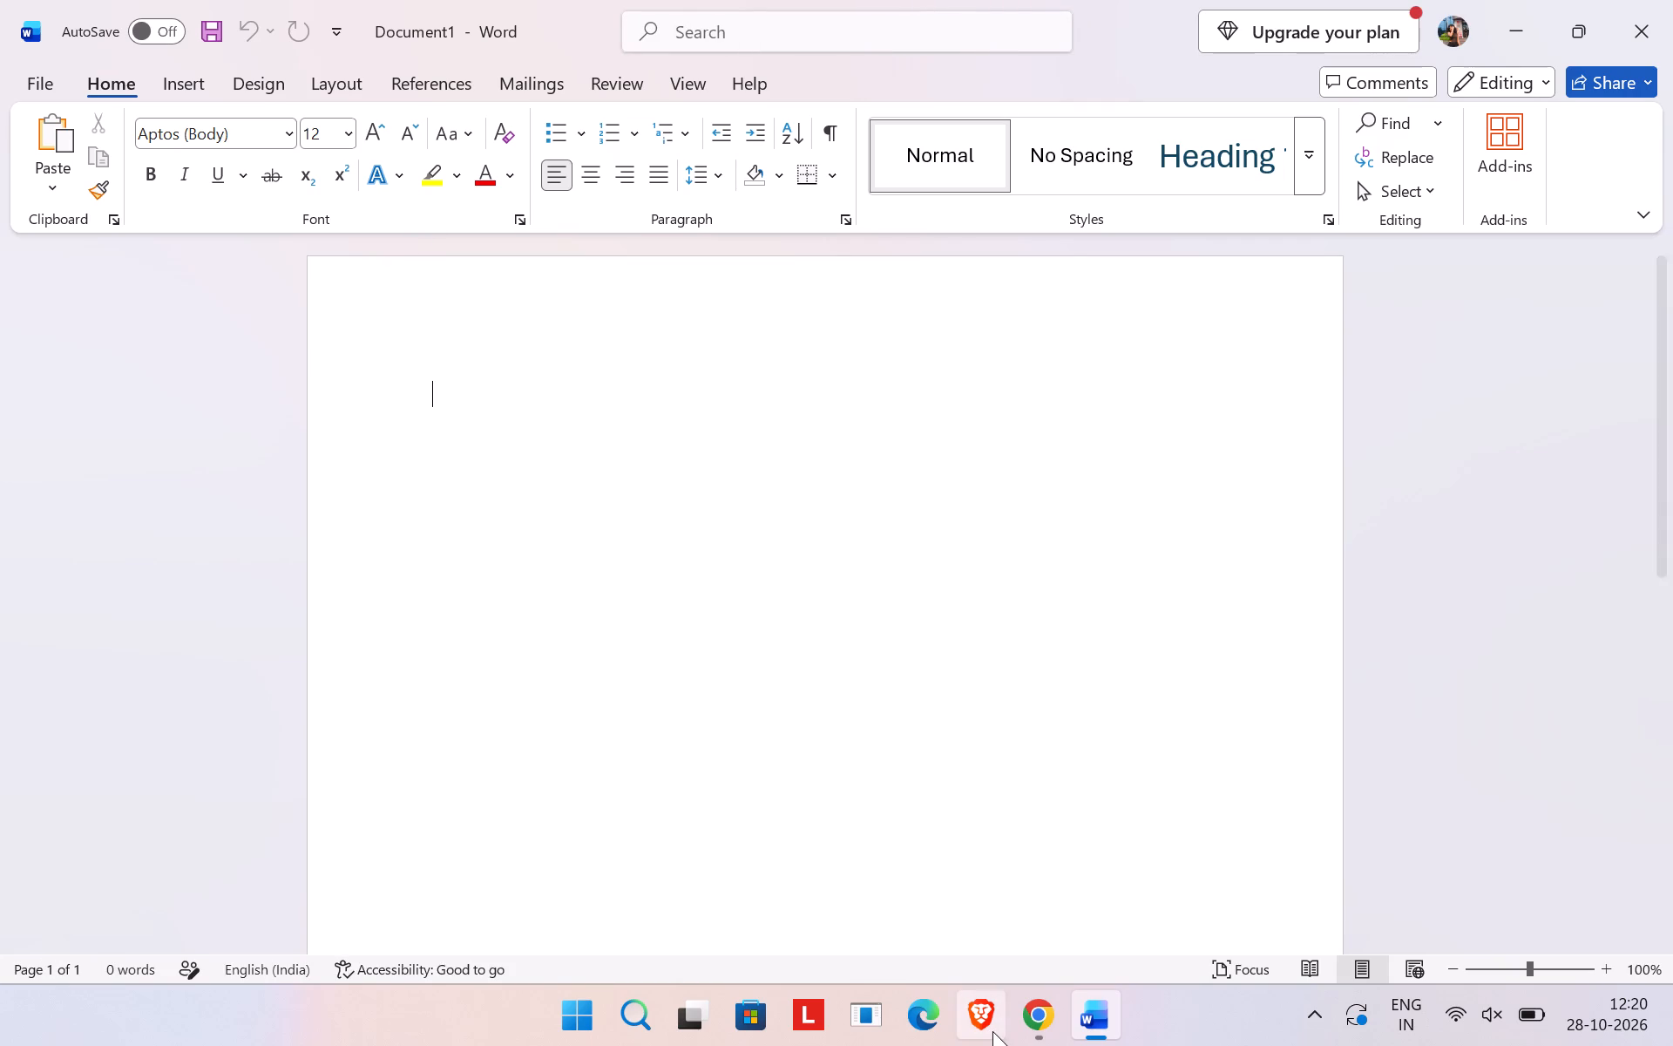
Copy the Procedure heading and Q1 text from the assignment PDF into the Word document, followed by a new line.
{"action": "left_click", "coordinate": [1036, 1022]}
{"action": "left_click", "coordinate": [901, 0]}
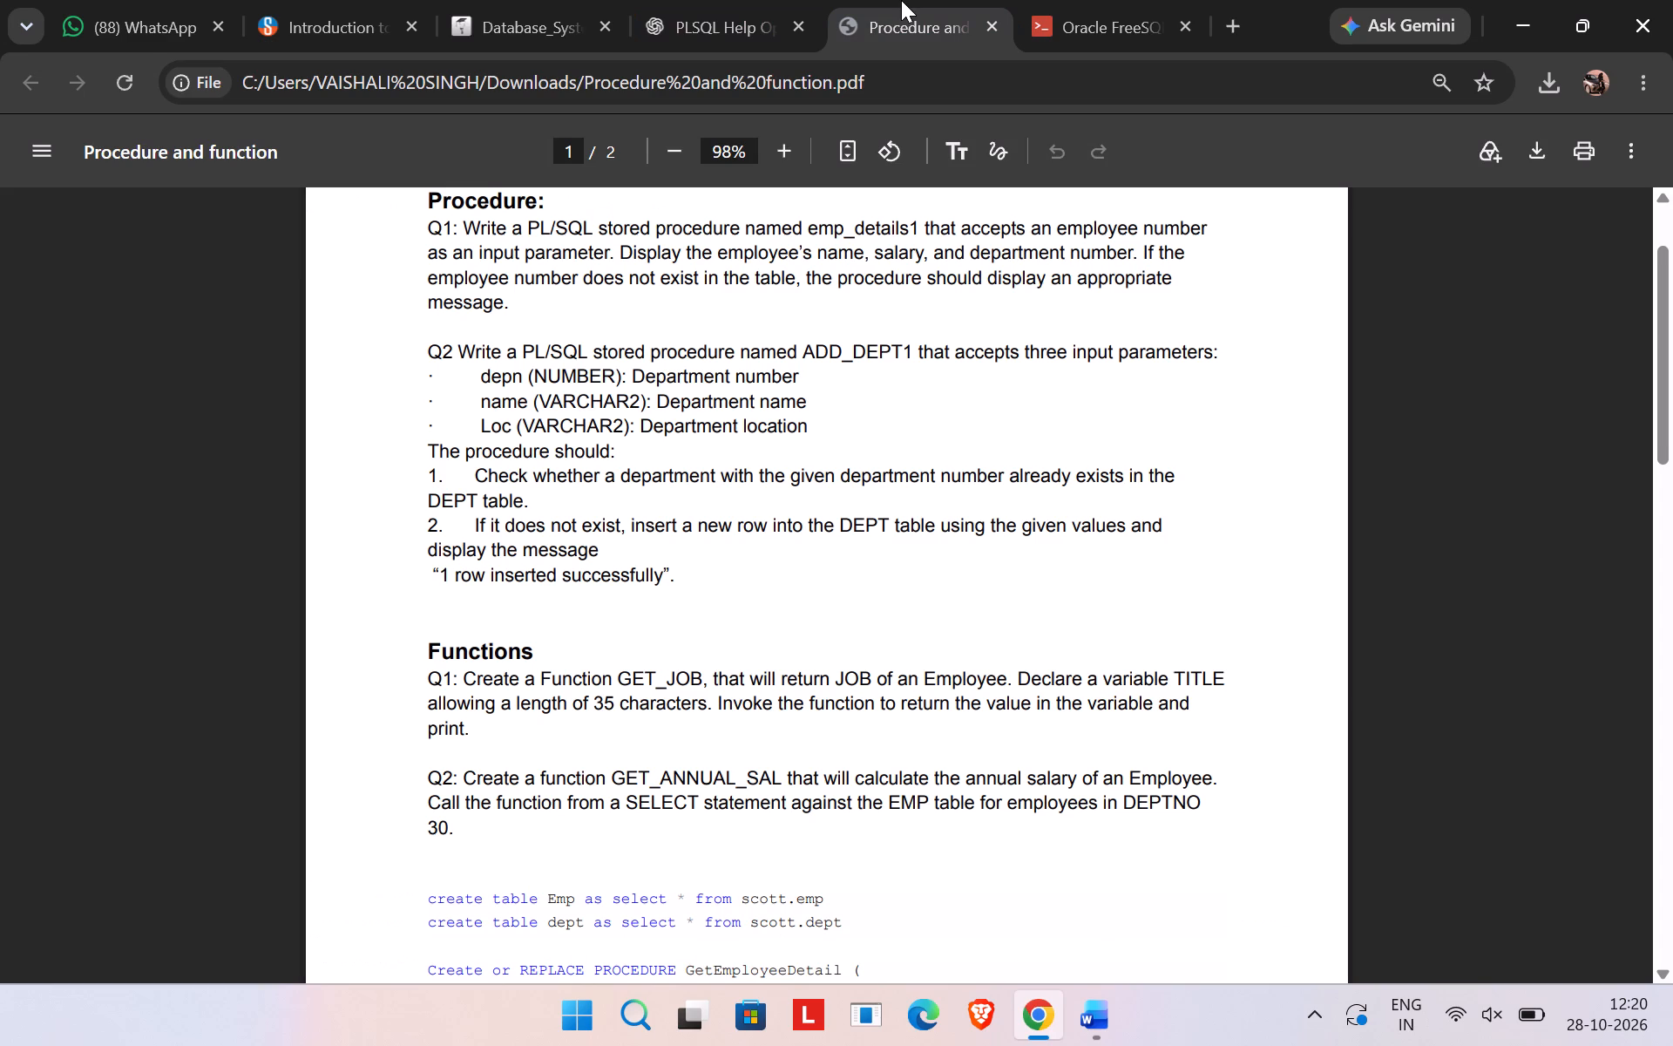
{"action": "scroll", "coordinate": [551, 230], "scroll_direction": "up", "scroll_amount": 1}
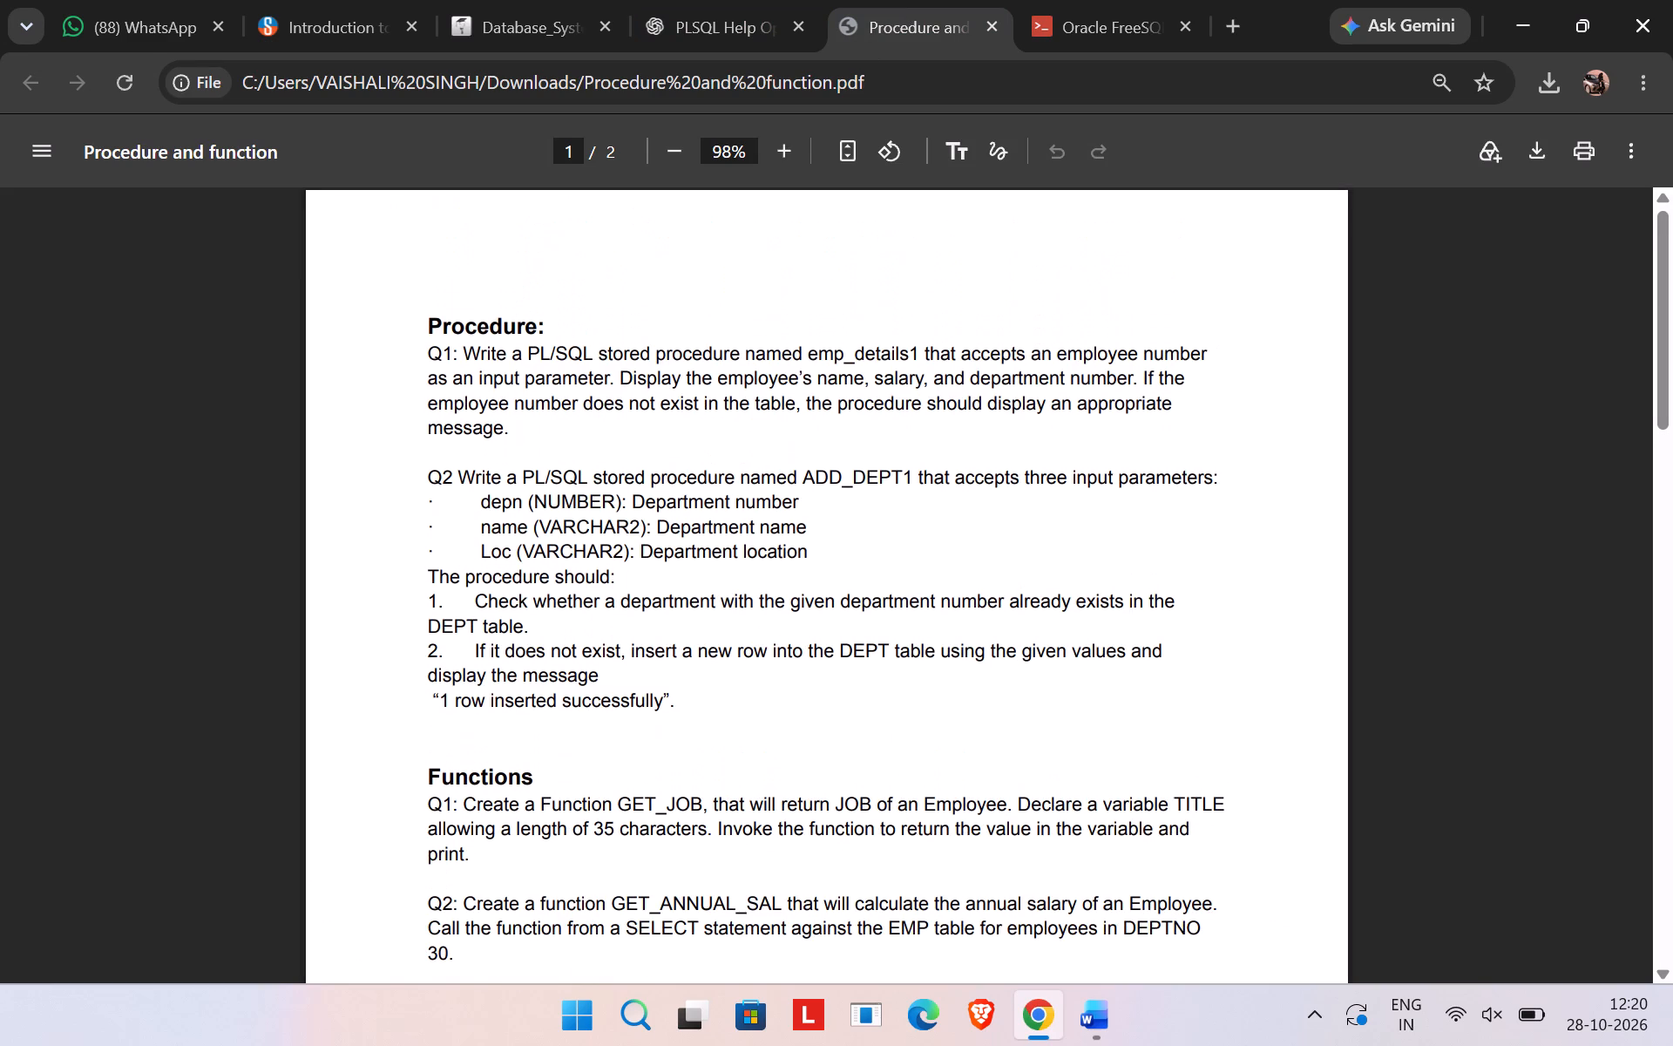
{"action": "left_click_drag", "start_coordinate": [425, 327], "coordinate": [509, 435]}
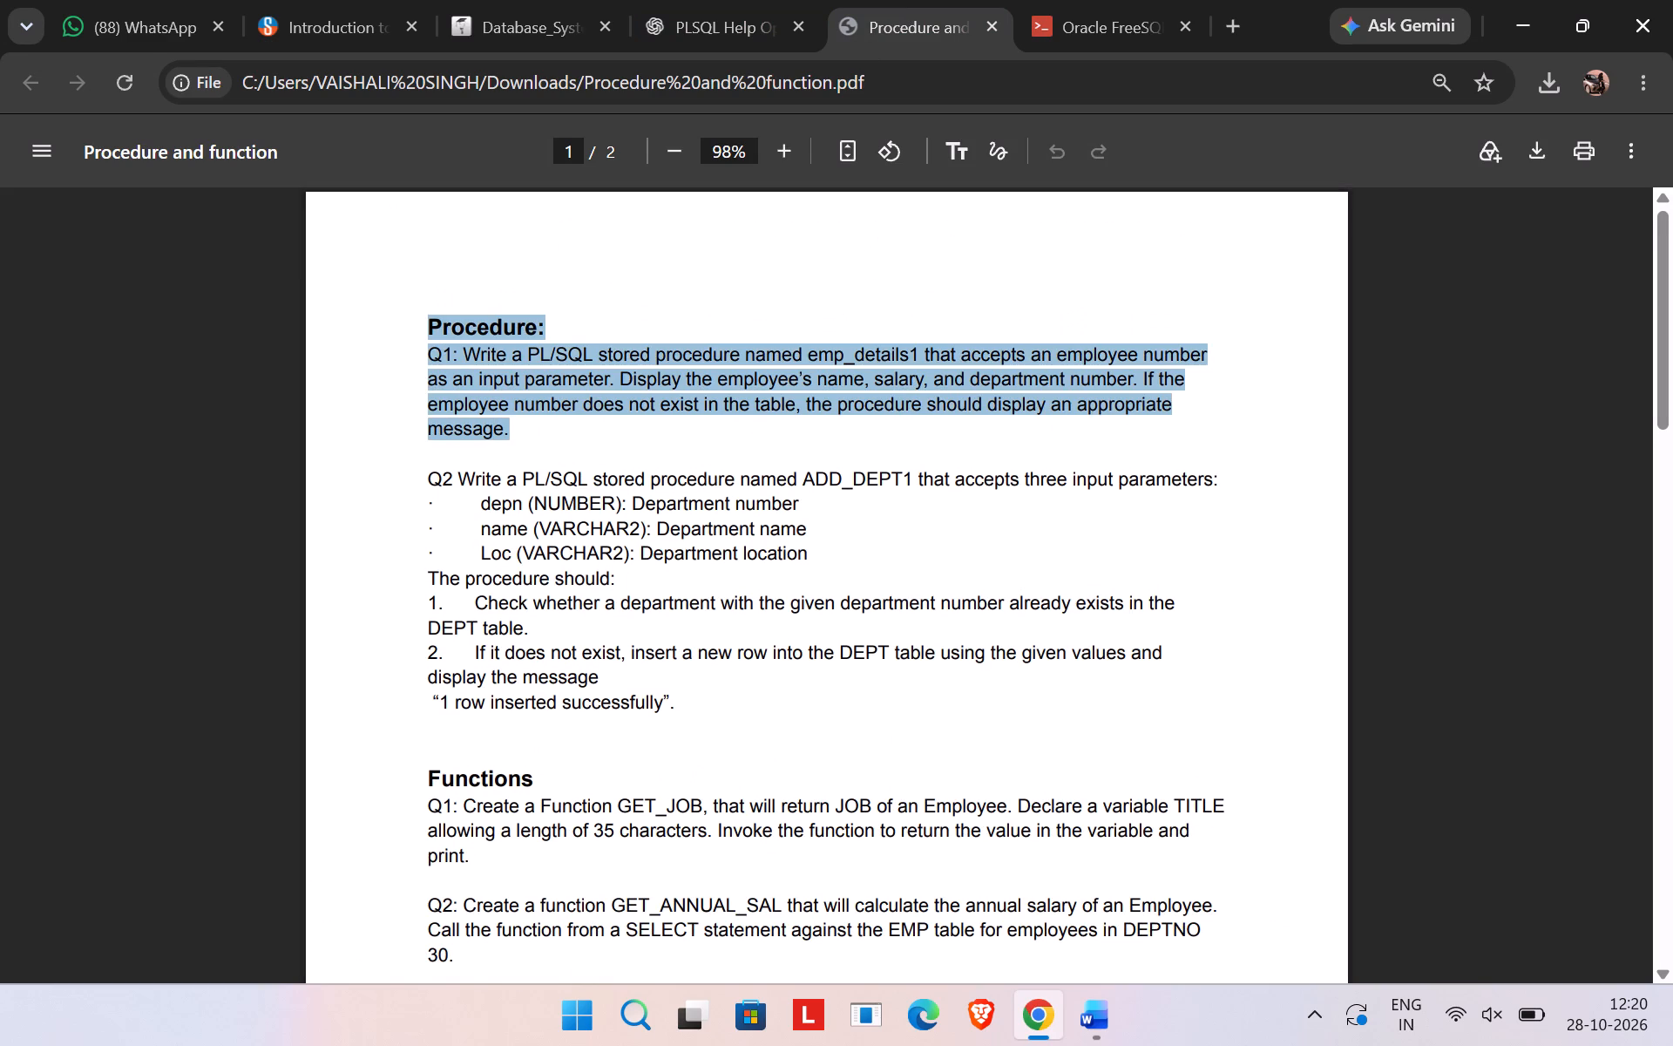
{"action": "key", "text": "ctrl+c"}
{"action": "left_click", "coordinate": [1110, 1003]}
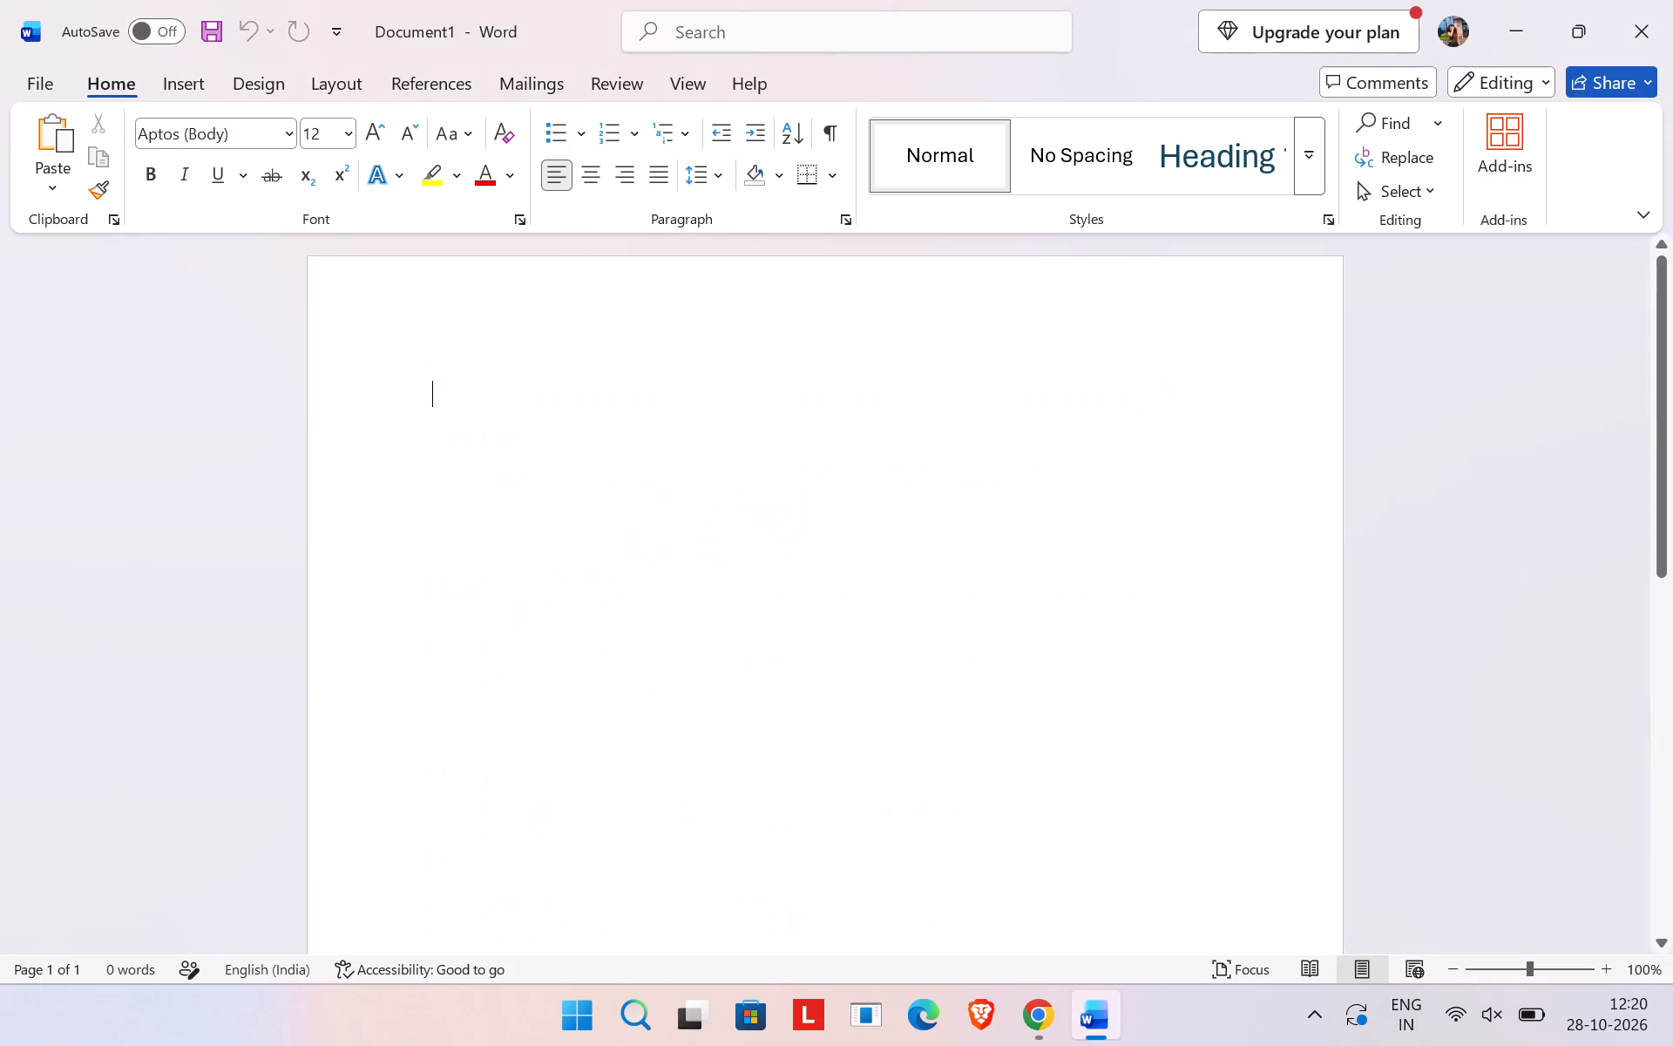
{"action": "key", "text": "ctrl+v"}
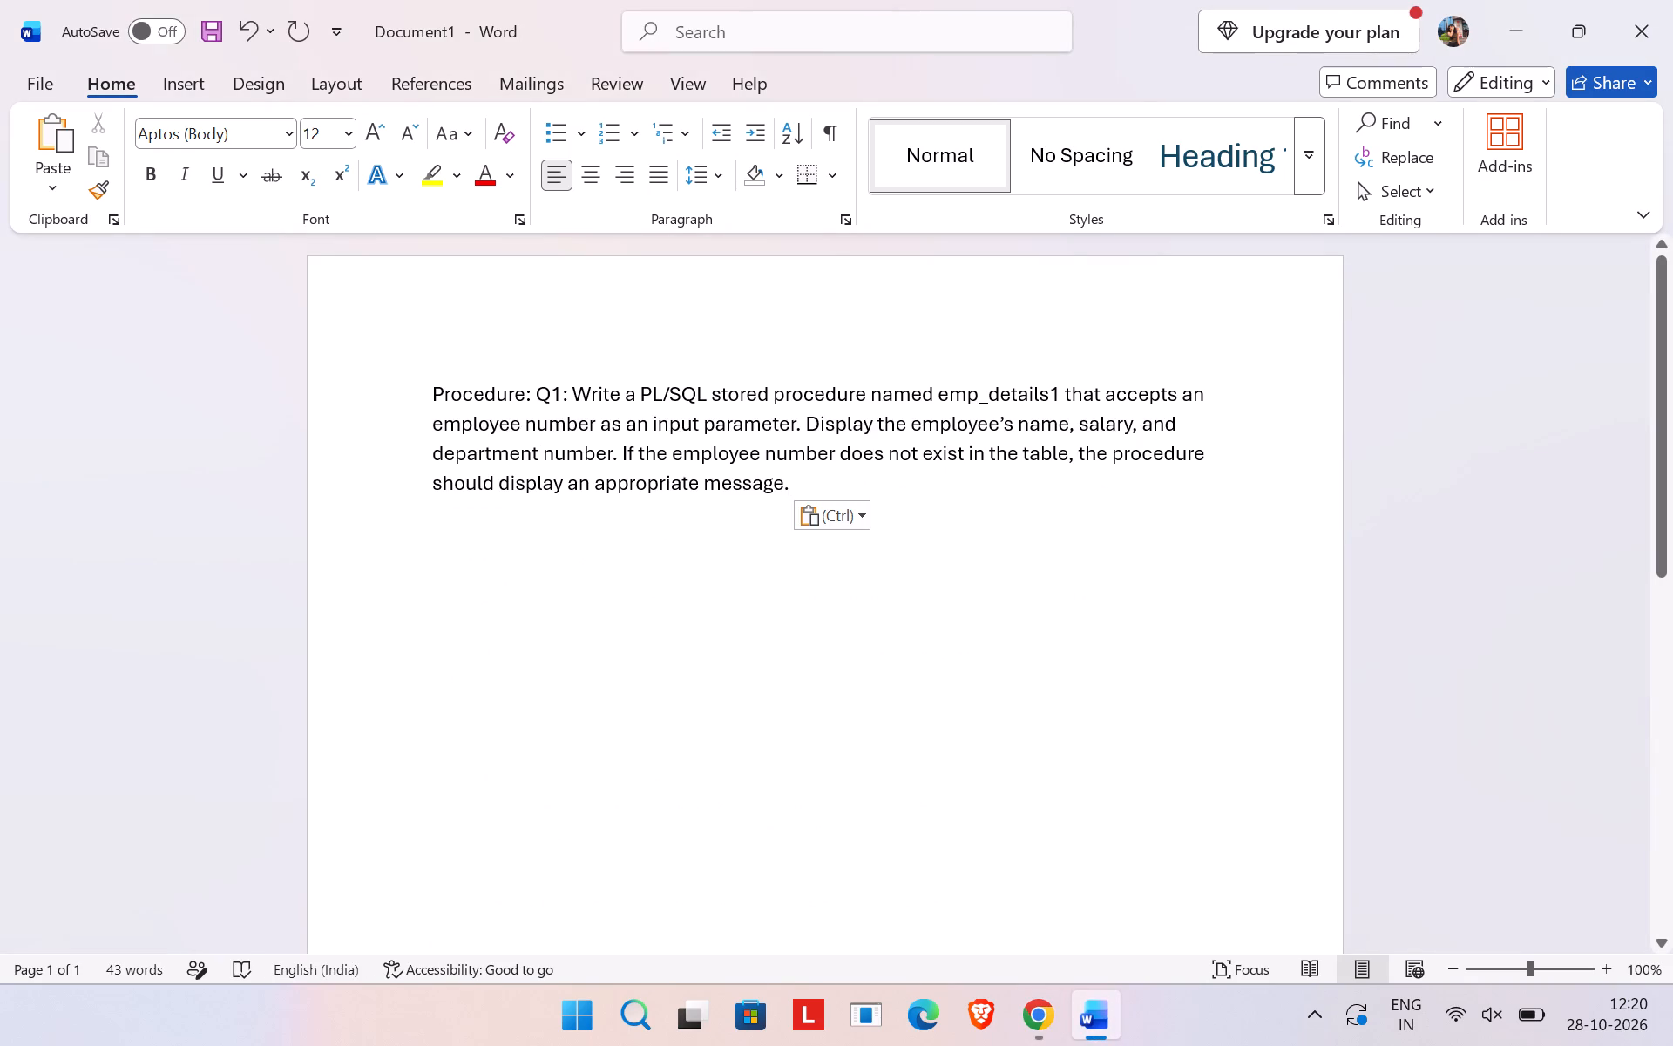
{"action": "key", "text": "Return"}
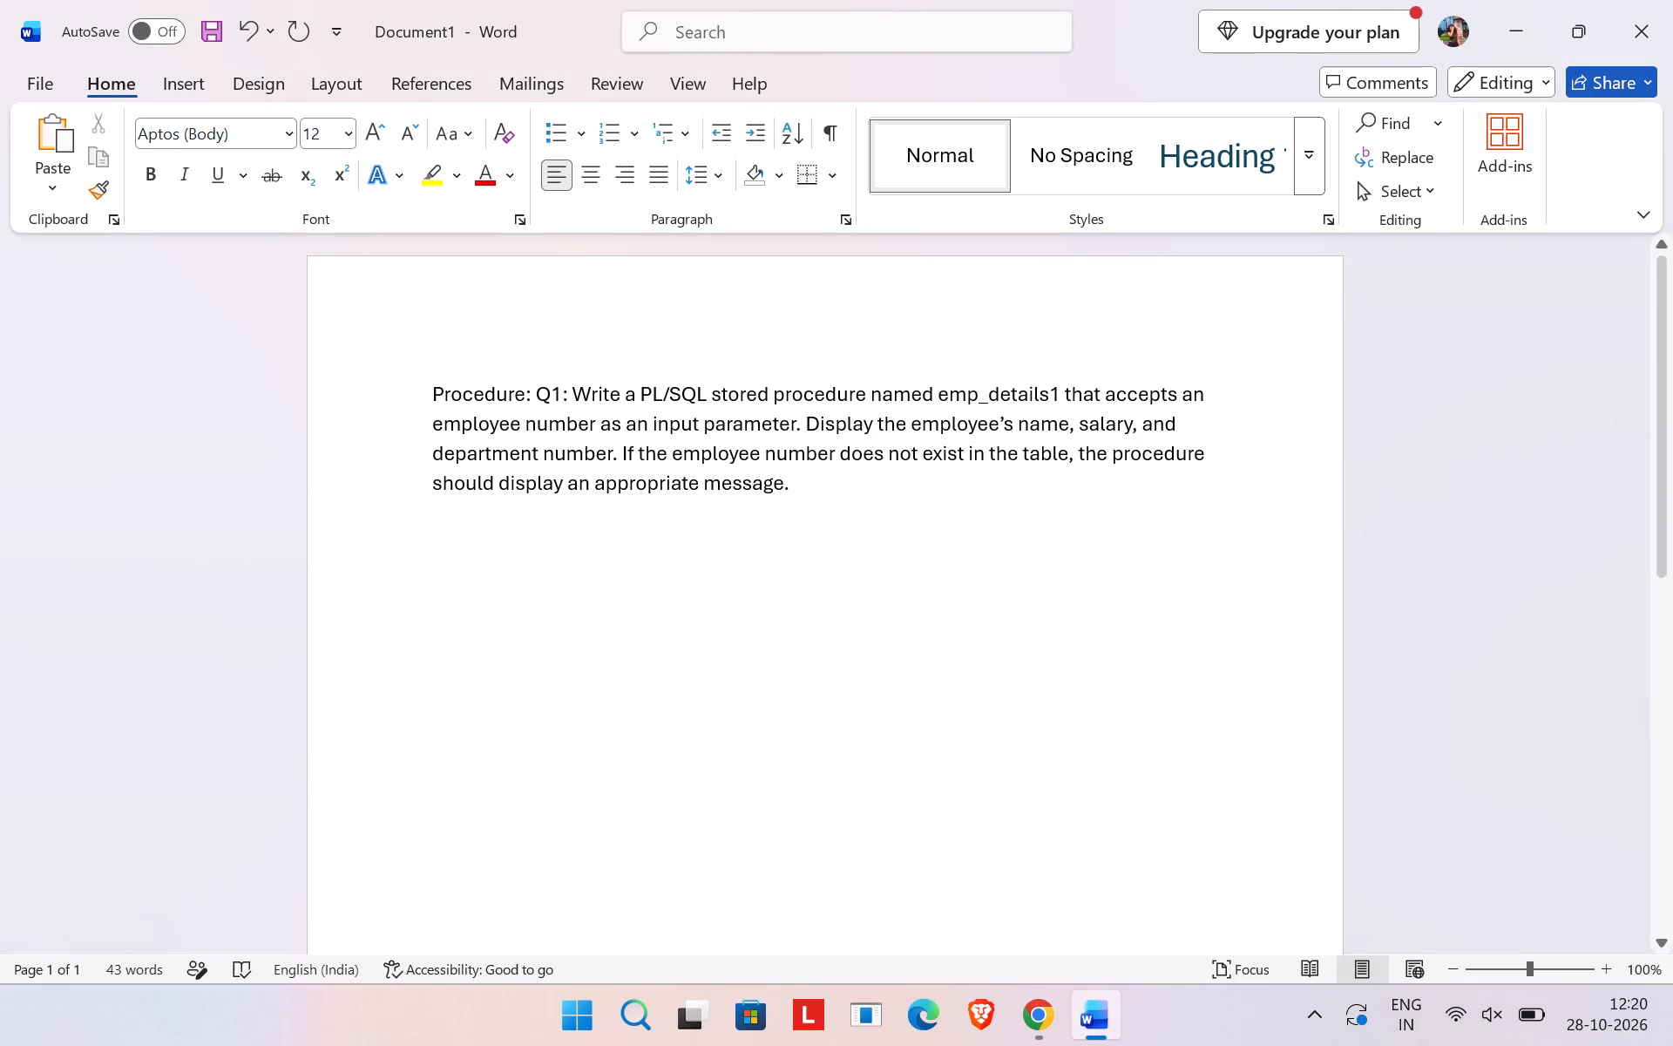
Open the Gallery in File Explorer and browse the saved screenshots of the procedure code and outputs.
{"action": "left_click", "coordinate": [562, 1045]}
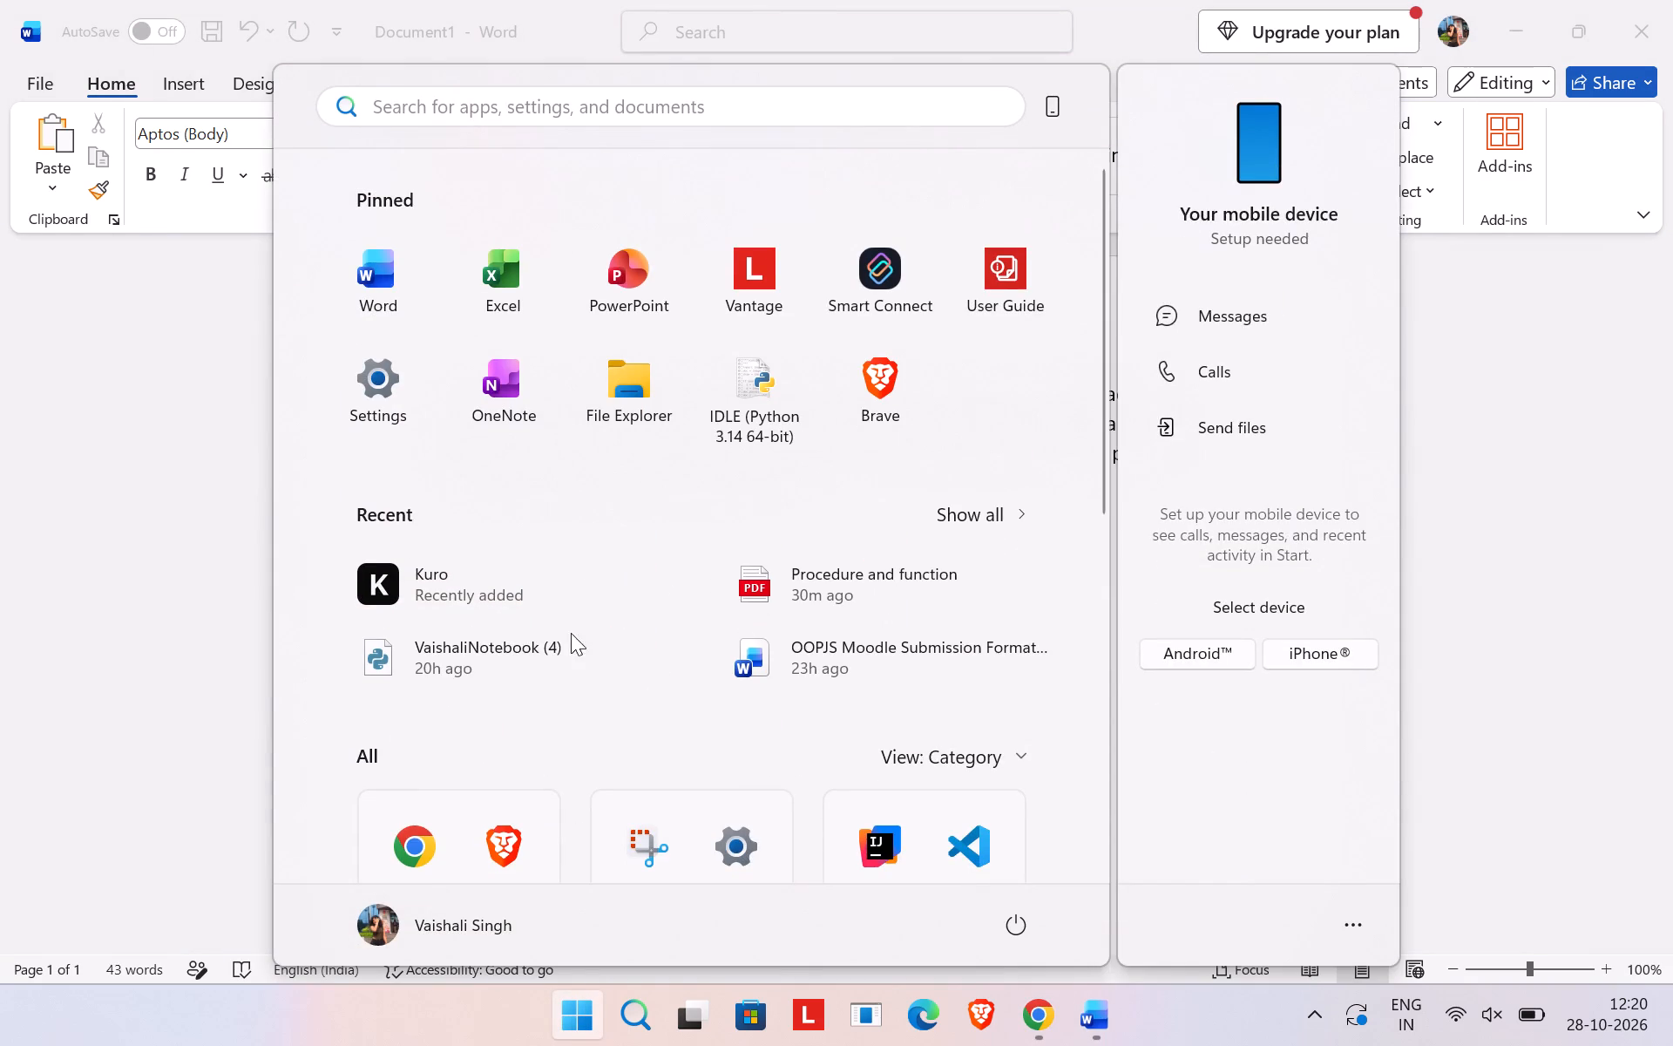
{"action": "left_click", "coordinate": [640, 412]}
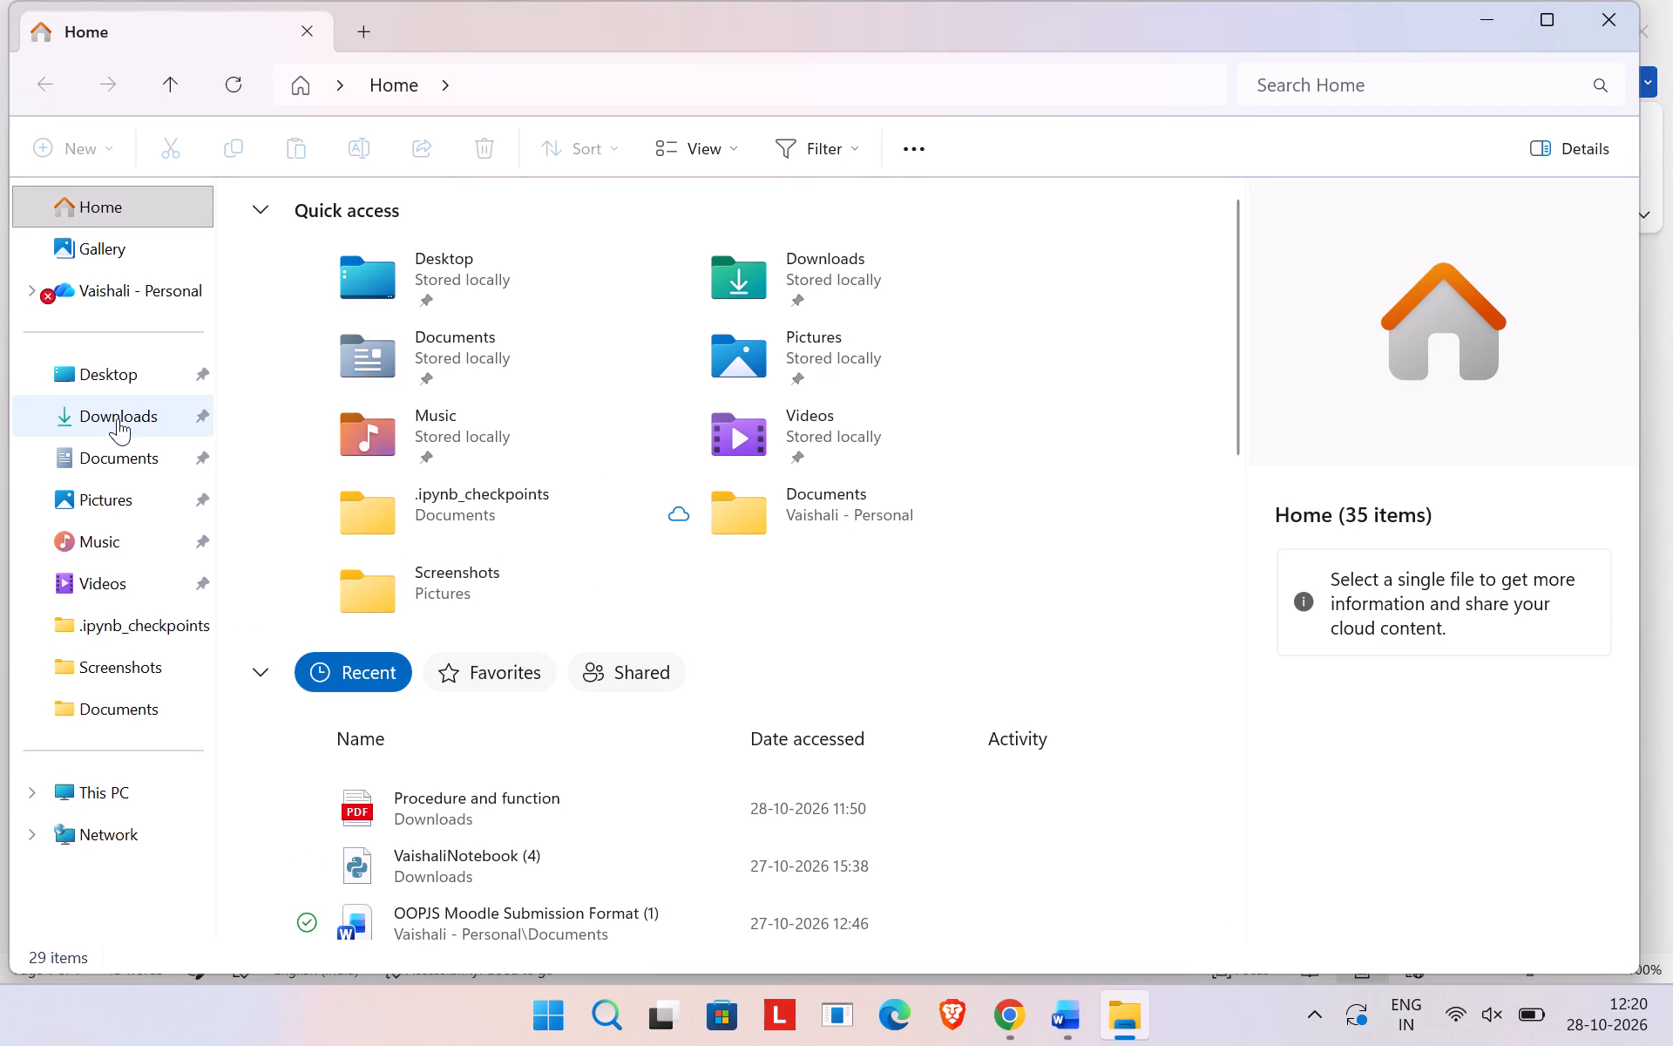
{"action": "left_click", "coordinate": [112, 241]}
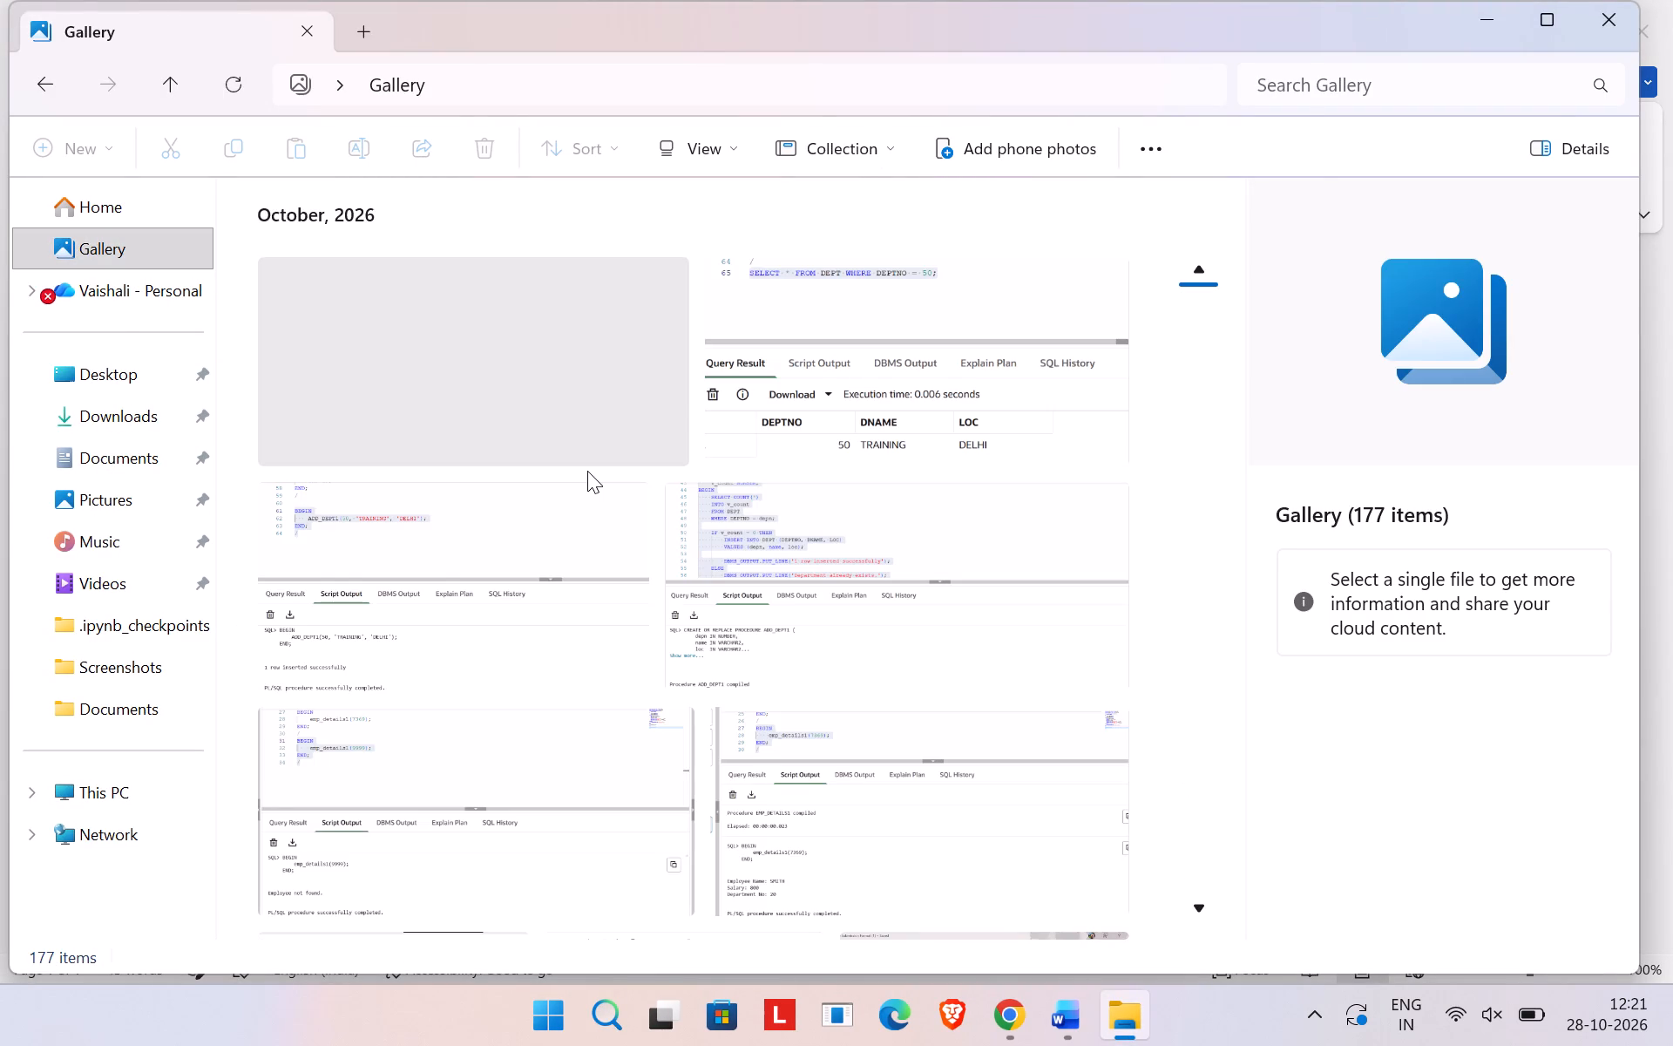
{"action": "scroll", "coordinate": [587, 471], "scroll_direction": "down", "scroll_amount": 5}
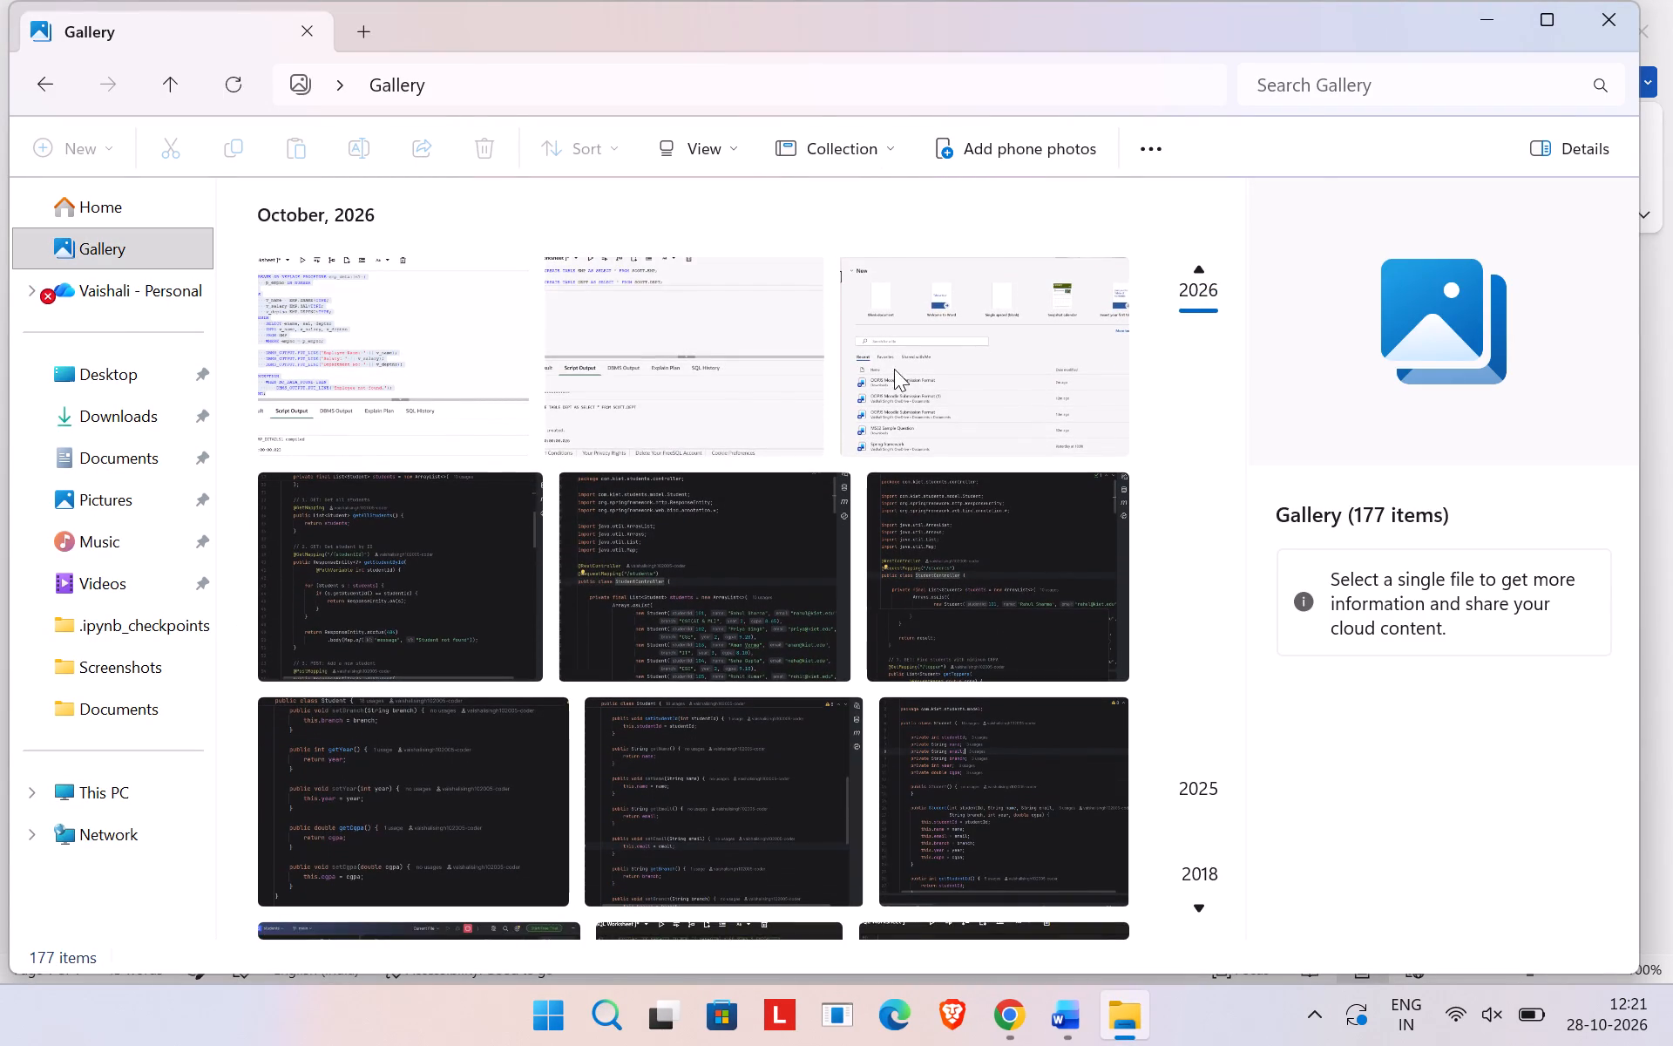
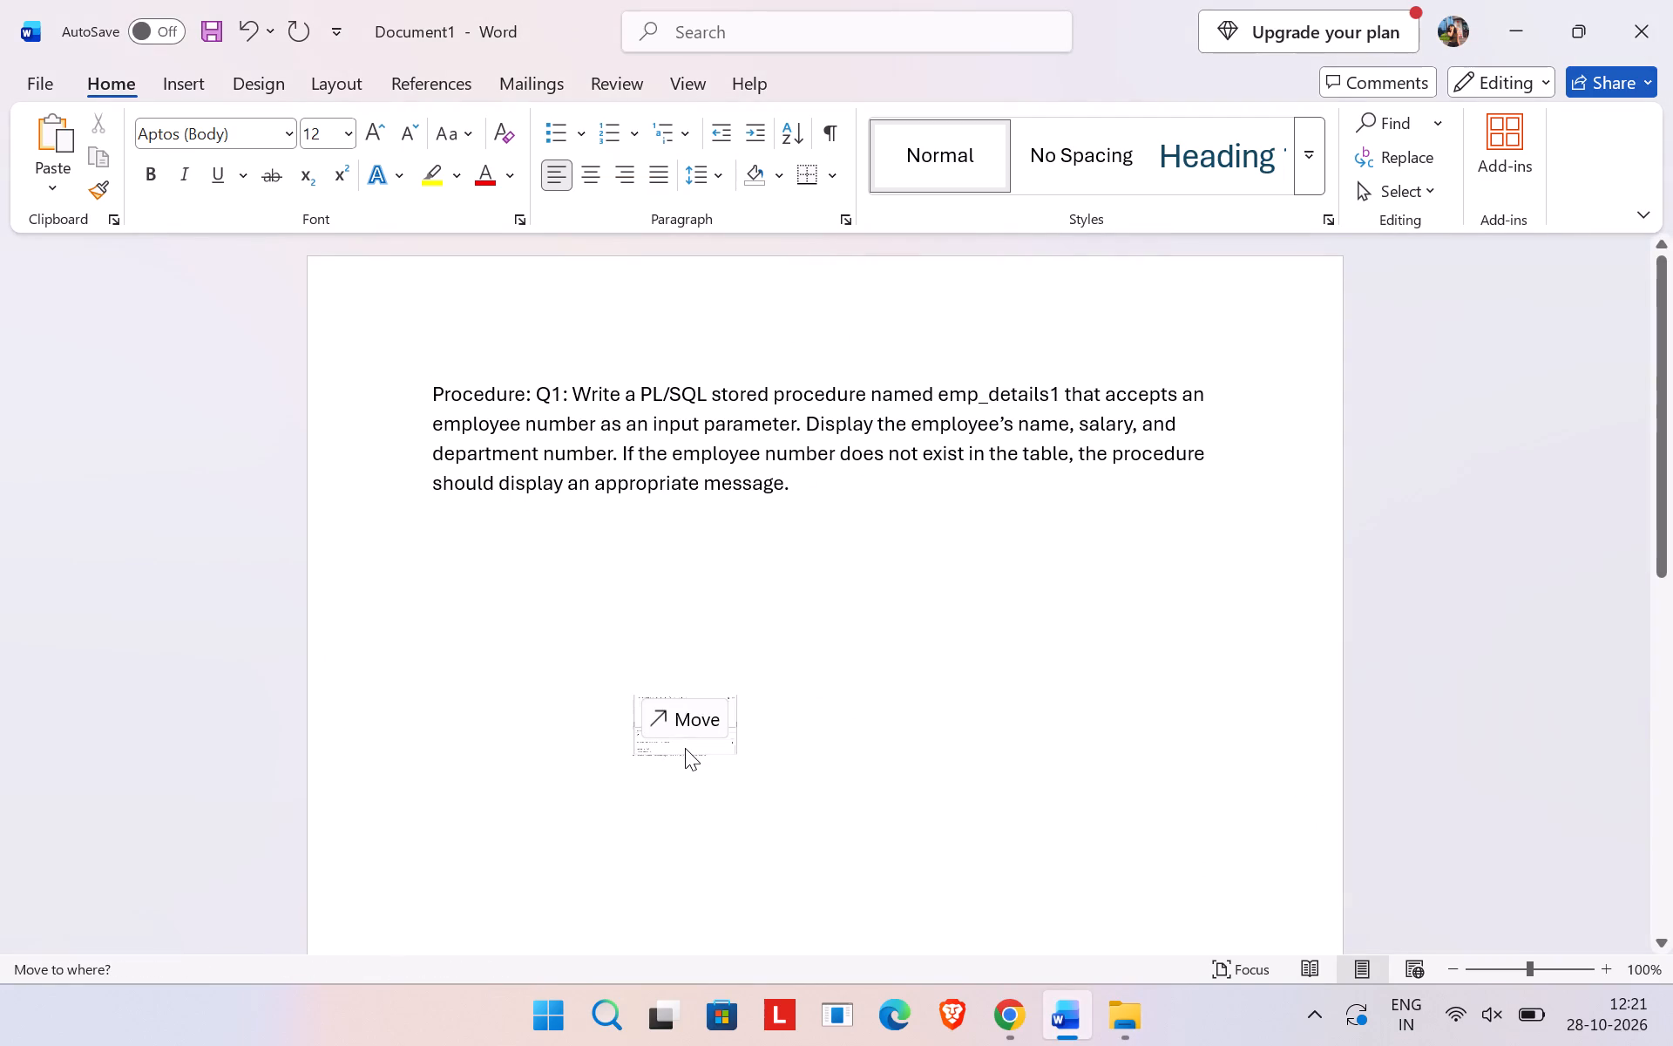
Insert the screenshot of the CREATE TABLE EMP and DEPT statements below the Q1 text in the Word document.
{"action": "left_click_drag", "start_coordinate": [685, 748], "coordinate": [685, 743]}
{"action": "scroll", "coordinate": [685, 743], "scroll_direction": "down", "scroll_amount": 1}
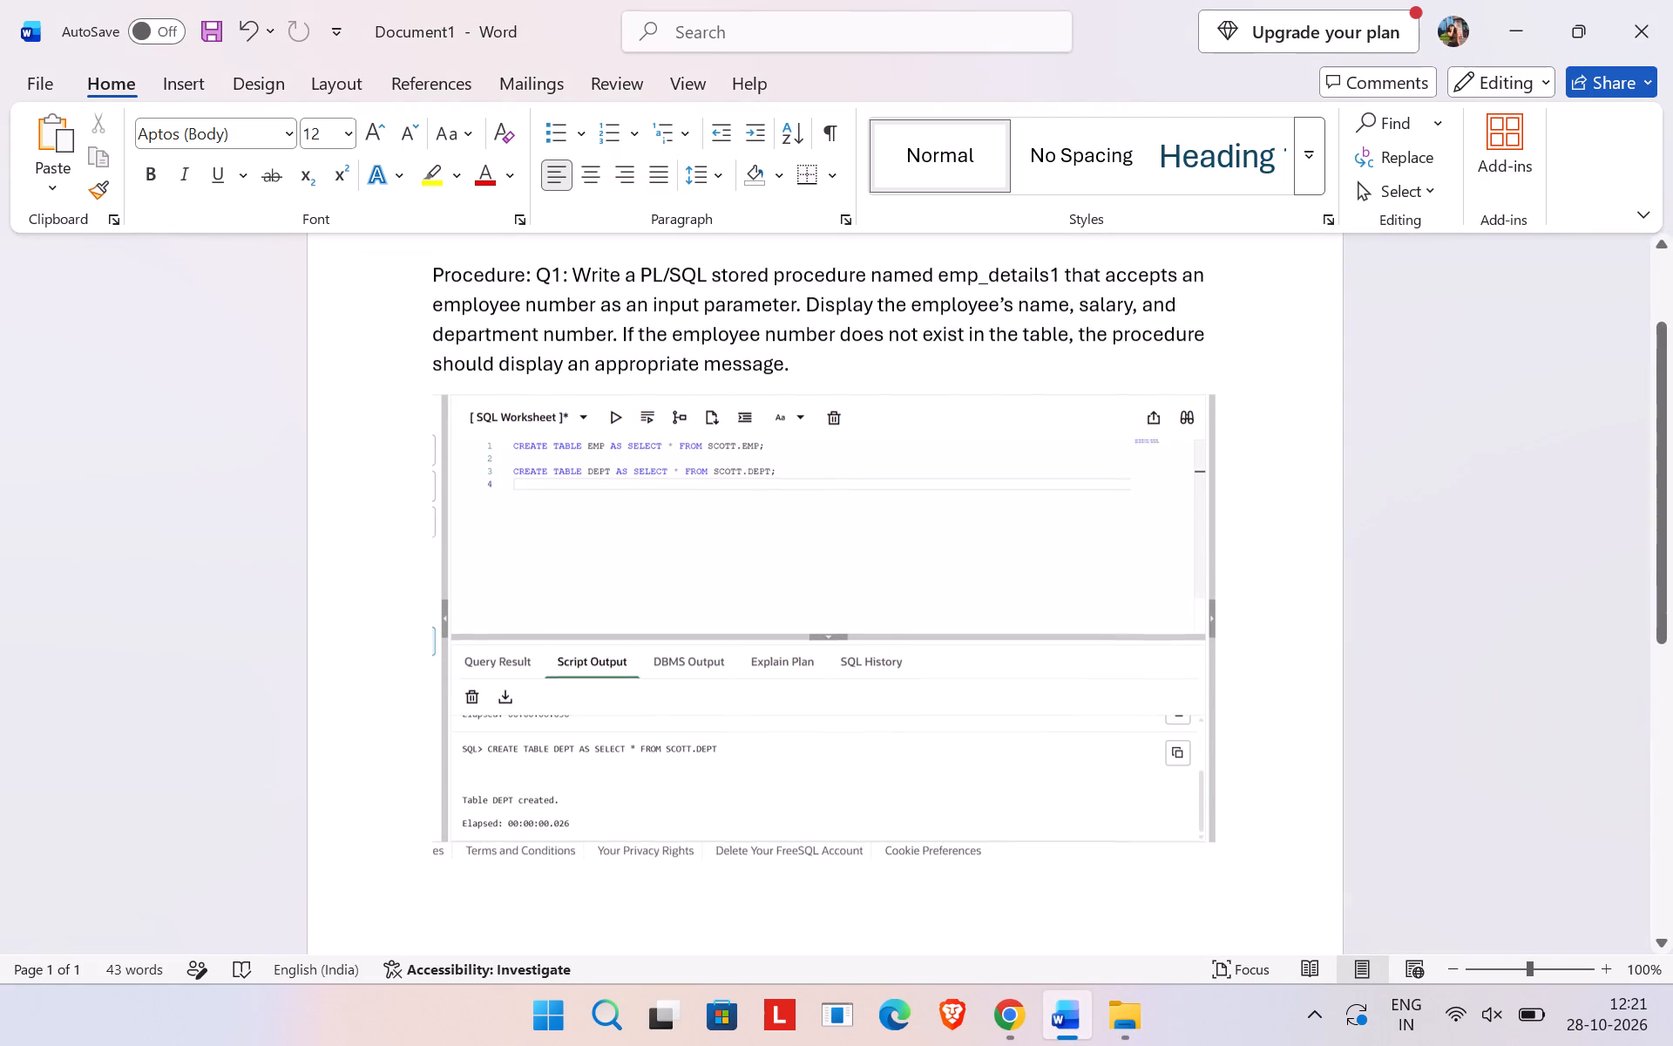
{"action": "scroll", "coordinate": [685, 743], "scroll_direction": "down", "scroll_amount": 2}
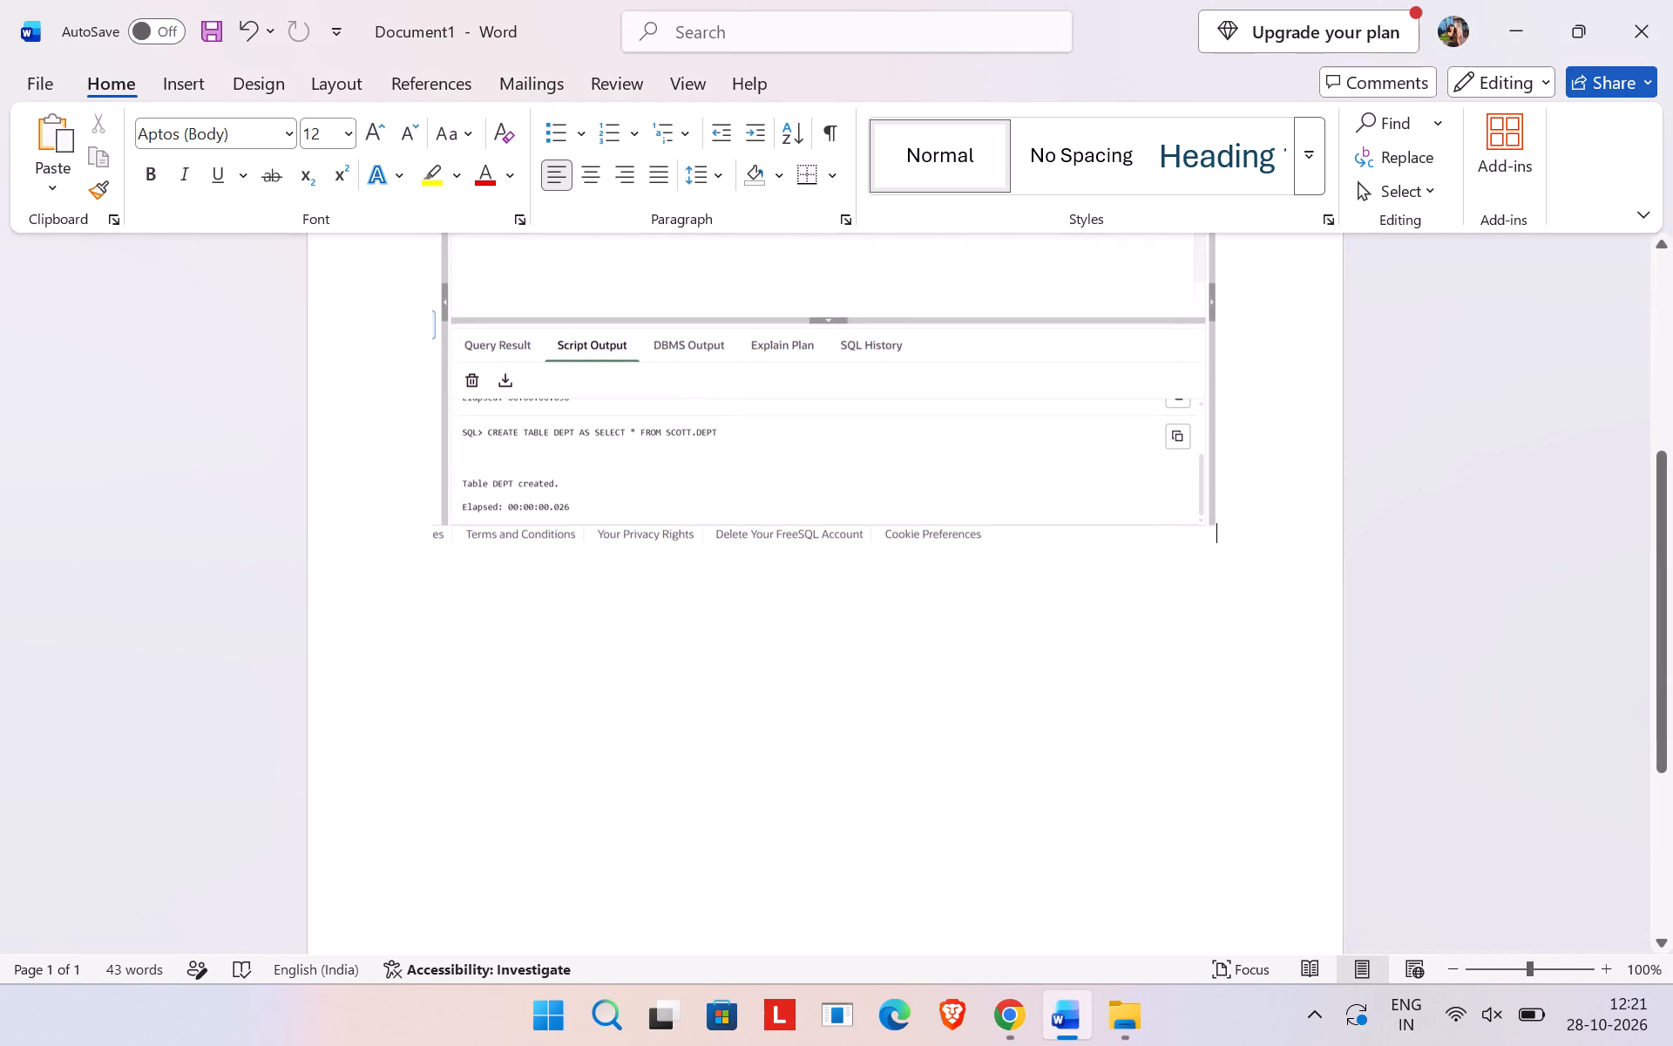
{"action": "scroll", "coordinate": [986, 828], "scroll_direction": "down", "scroll_amount": 1}
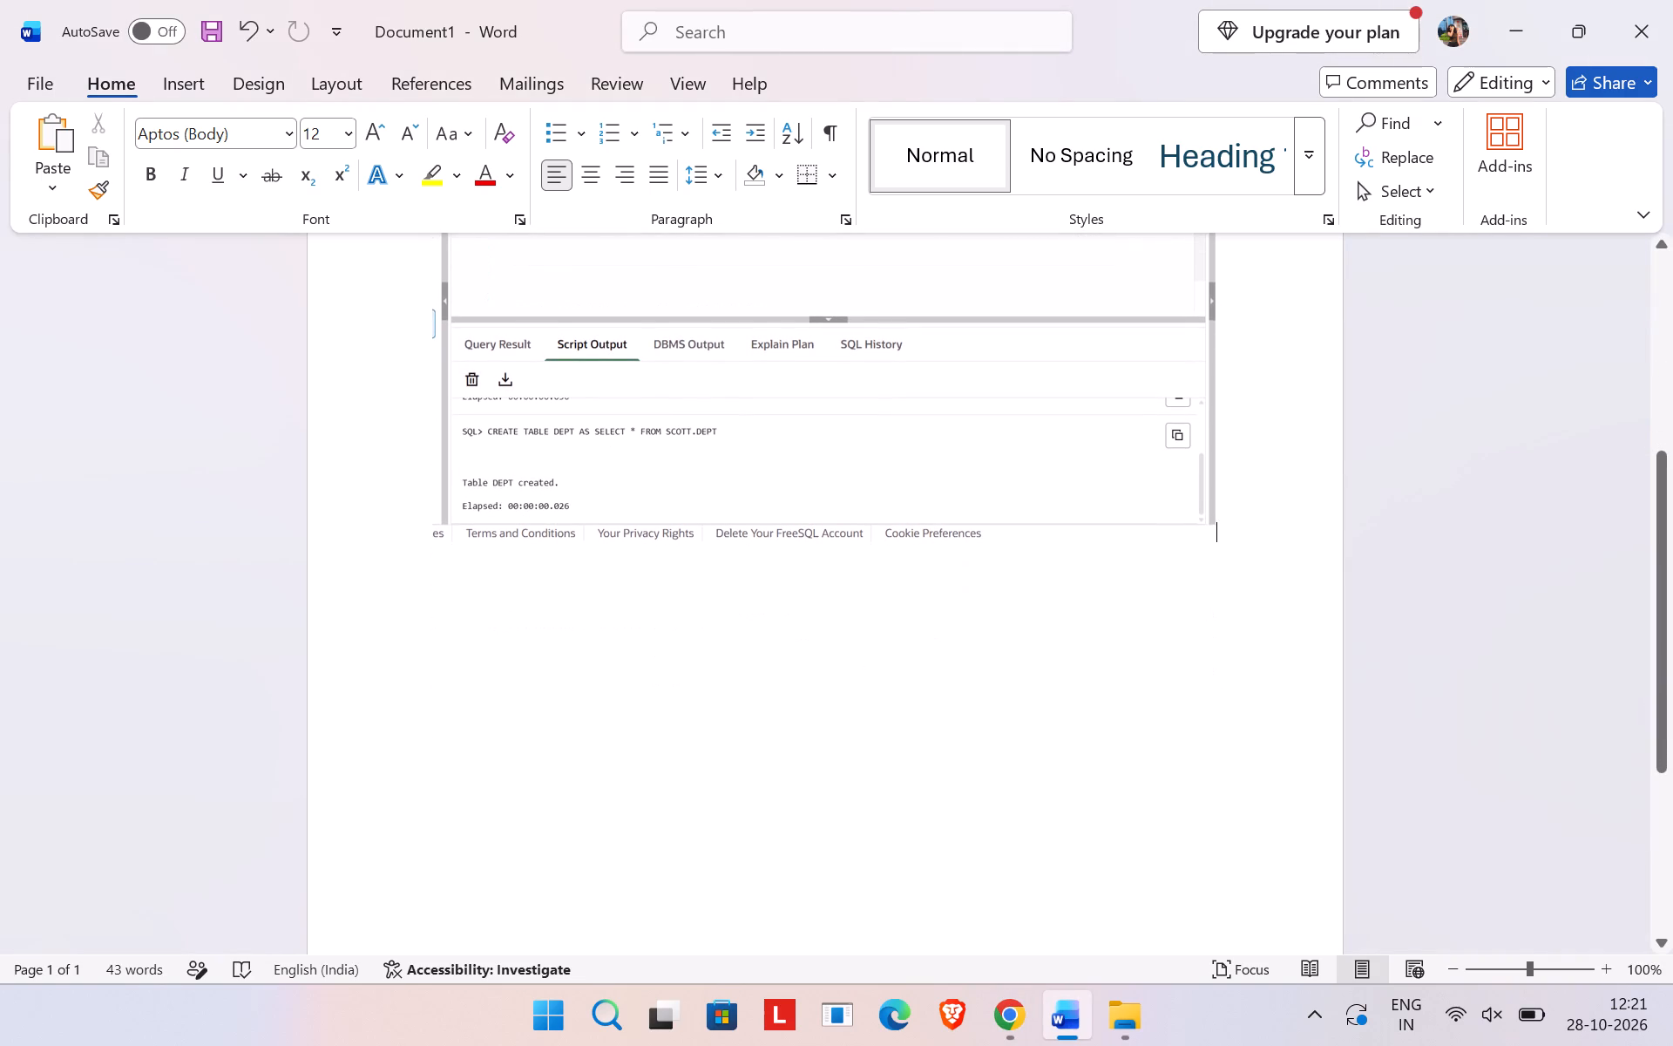
{"action": "scroll", "coordinate": [986, 828], "scroll_direction": "down", "scroll_amount": 2}
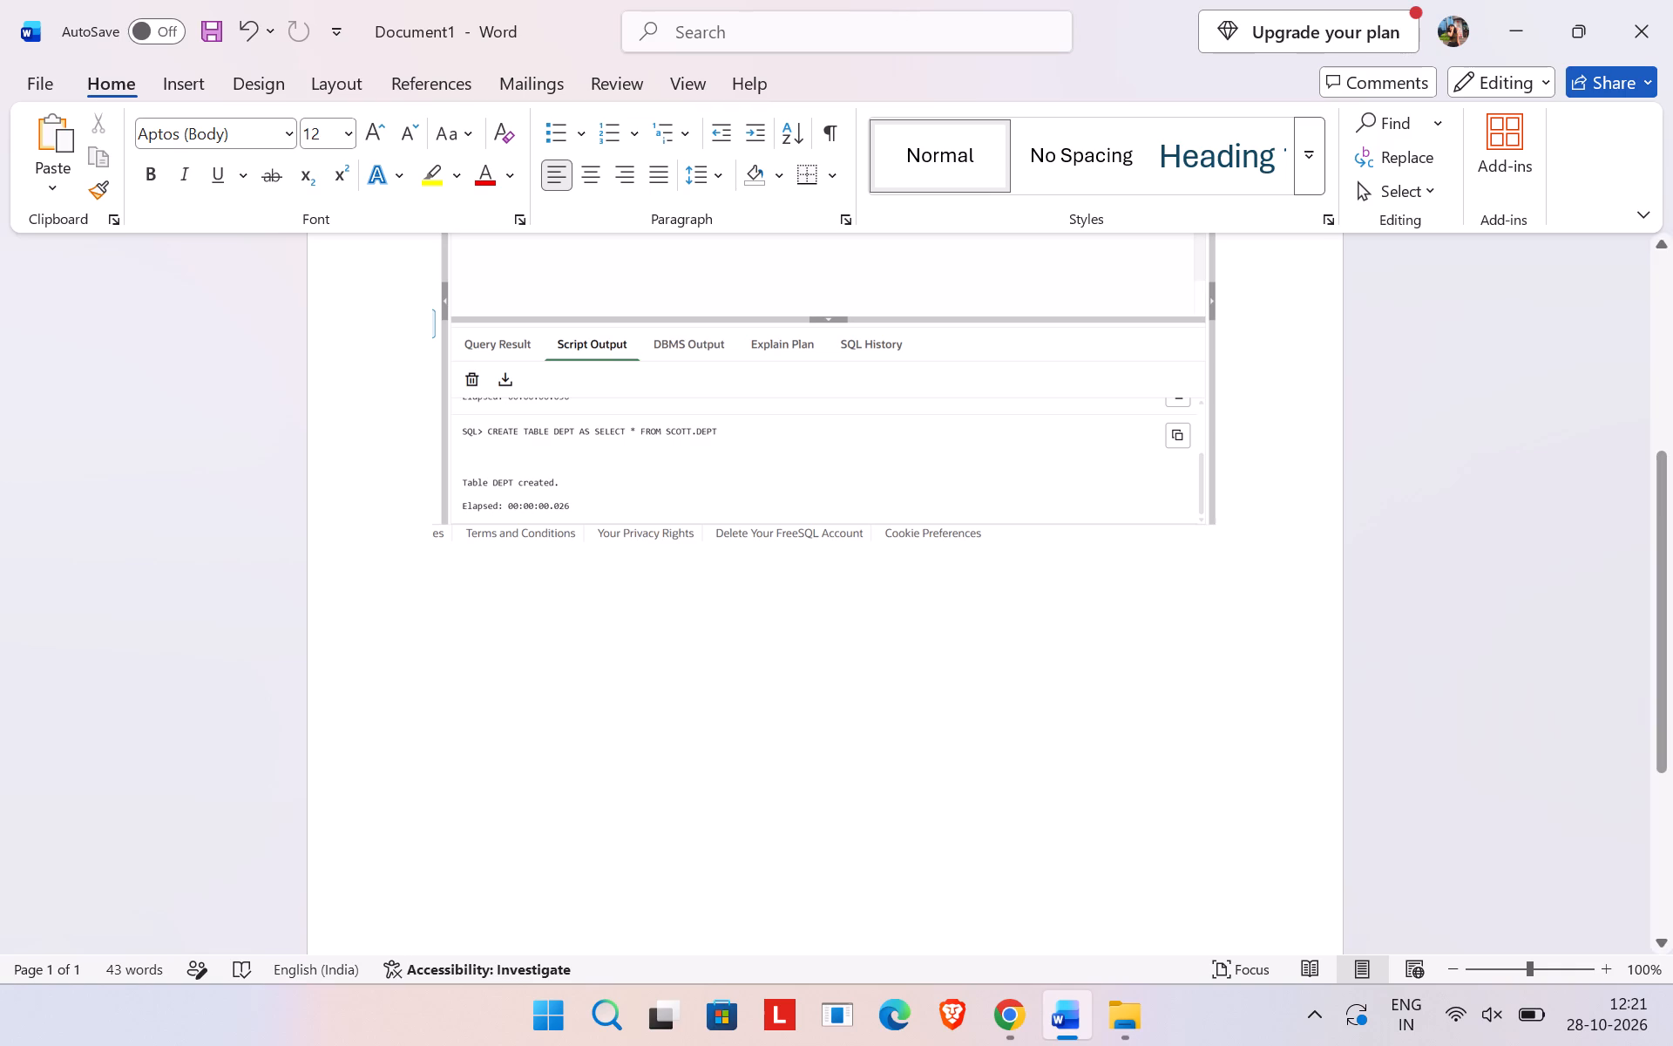
{"action": "left_click", "coordinate": [1120, 1038]}
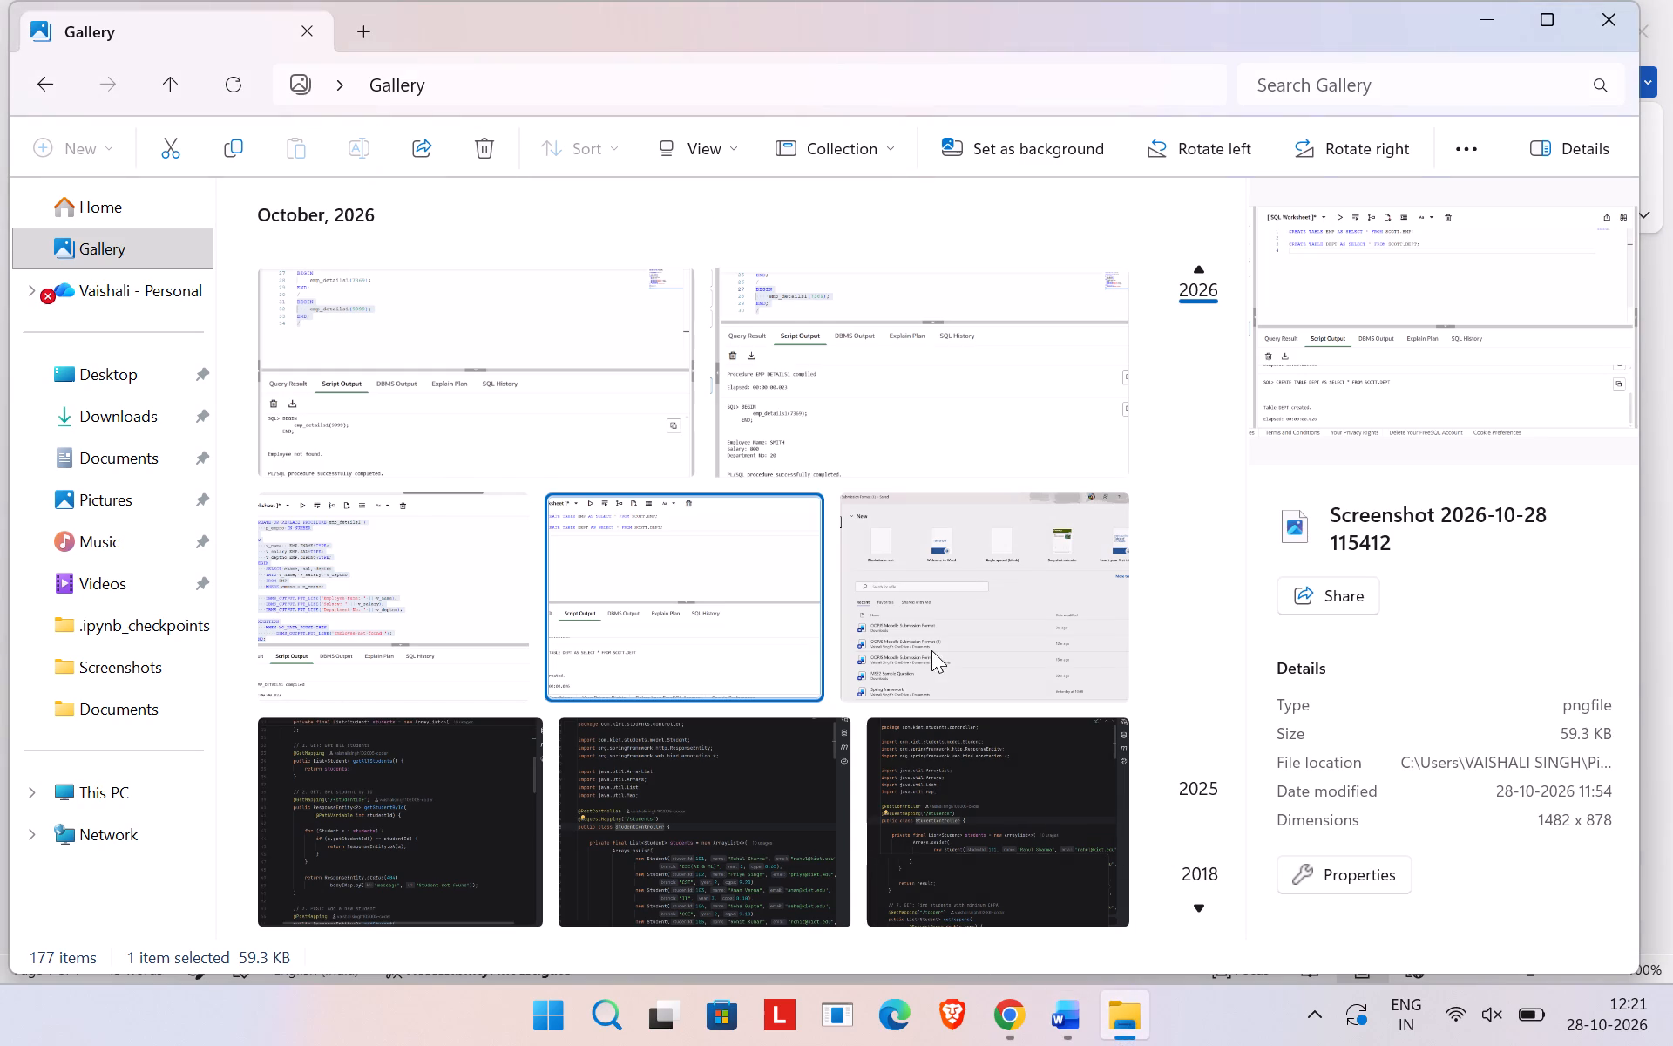
{"action": "left_click_drag", "start_coordinate": [427, 580], "coordinate": [620, 618]}
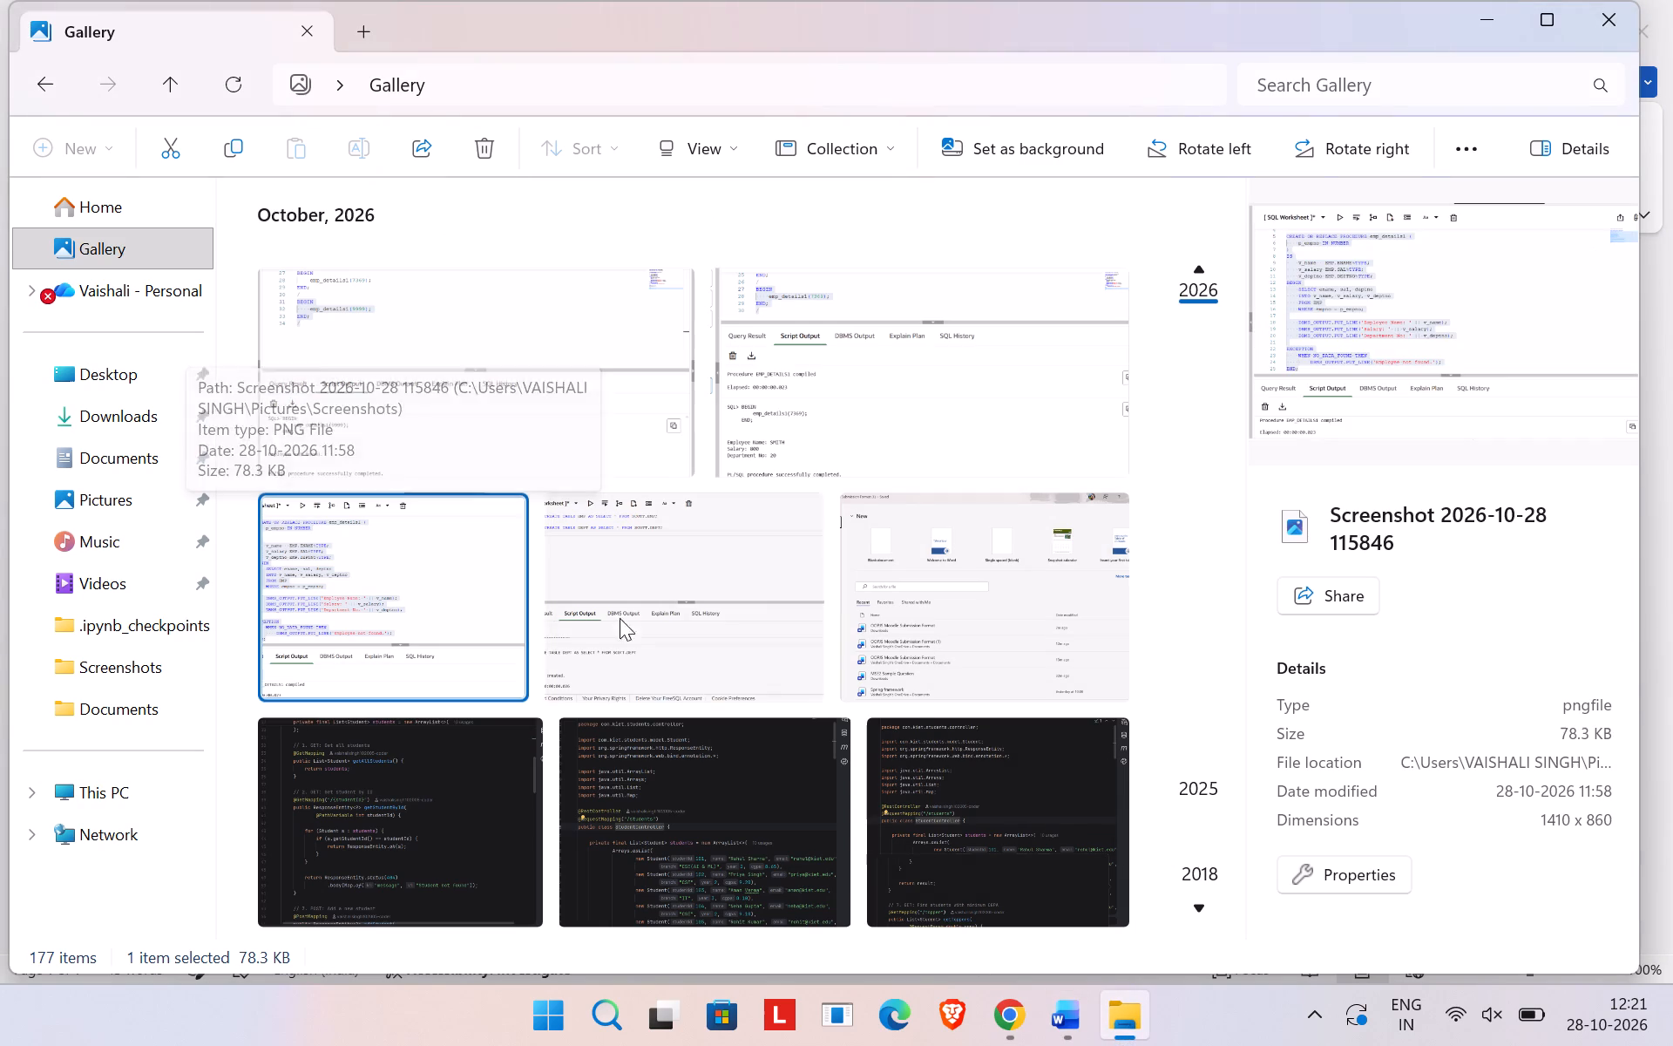
{"action": "left_click_drag", "start_coordinate": [620, 618], "coordinate": [1038, 1000]}
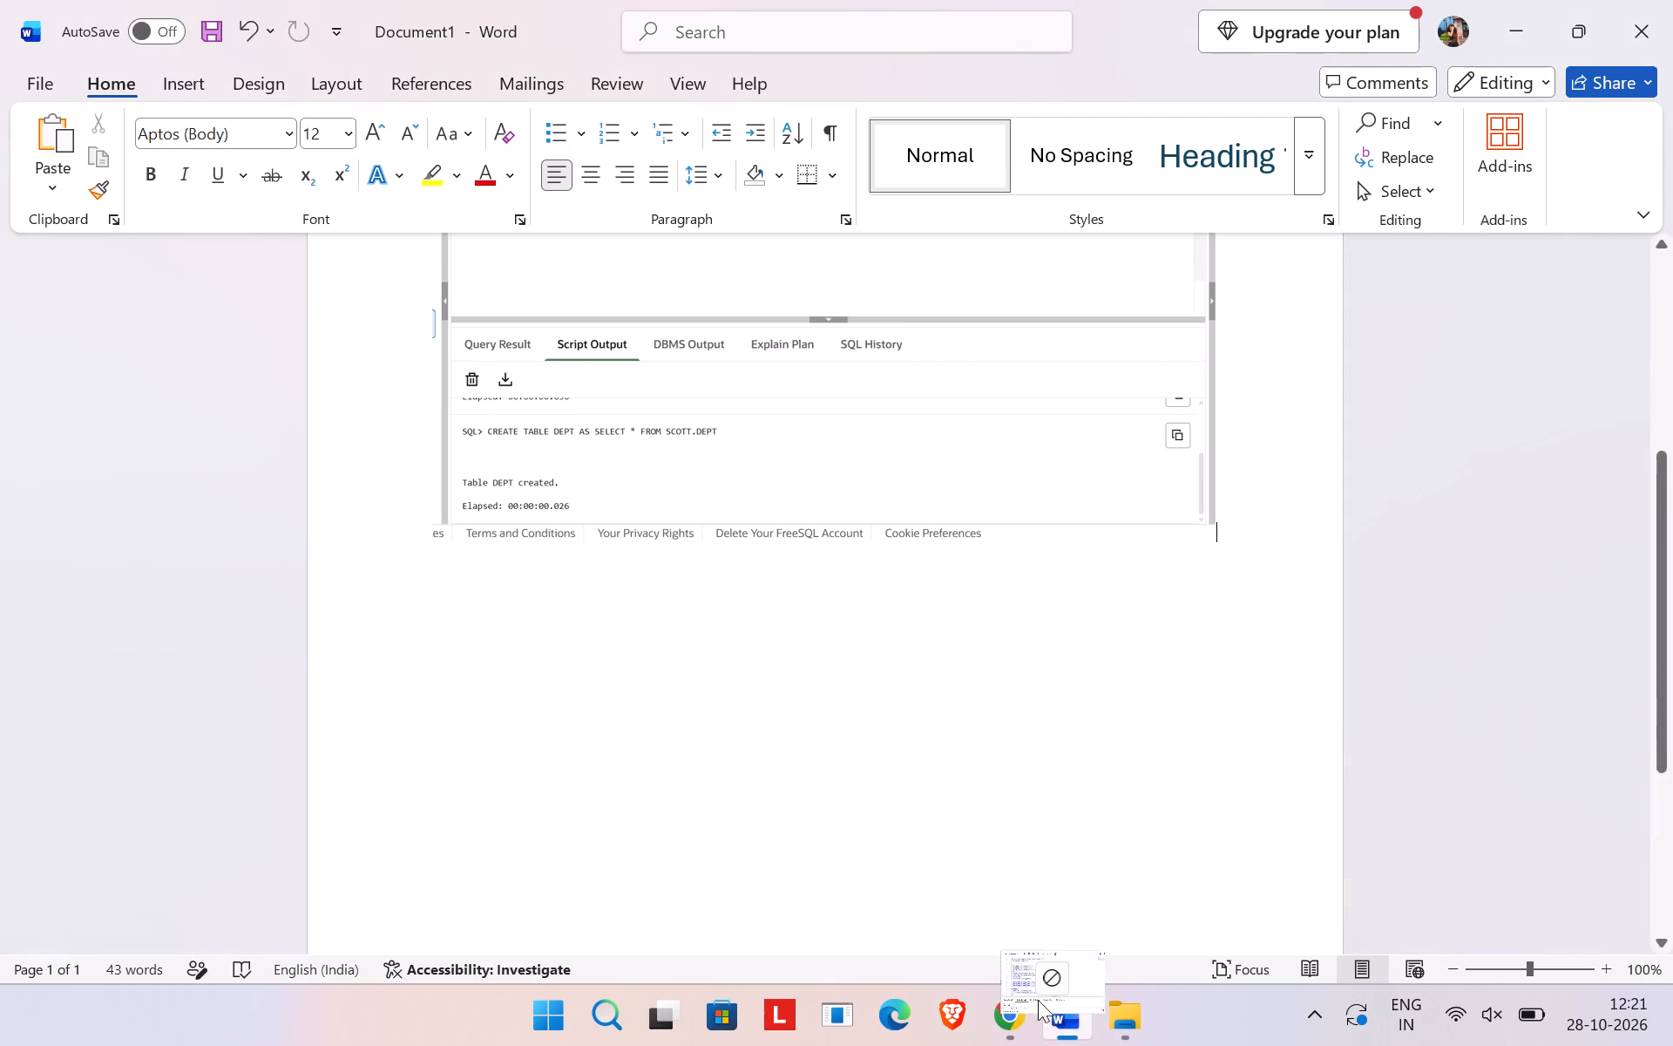
{"action": "left_click_drag", "start_coordinate": [1038, 1000], "coordinate": [699, 814]}
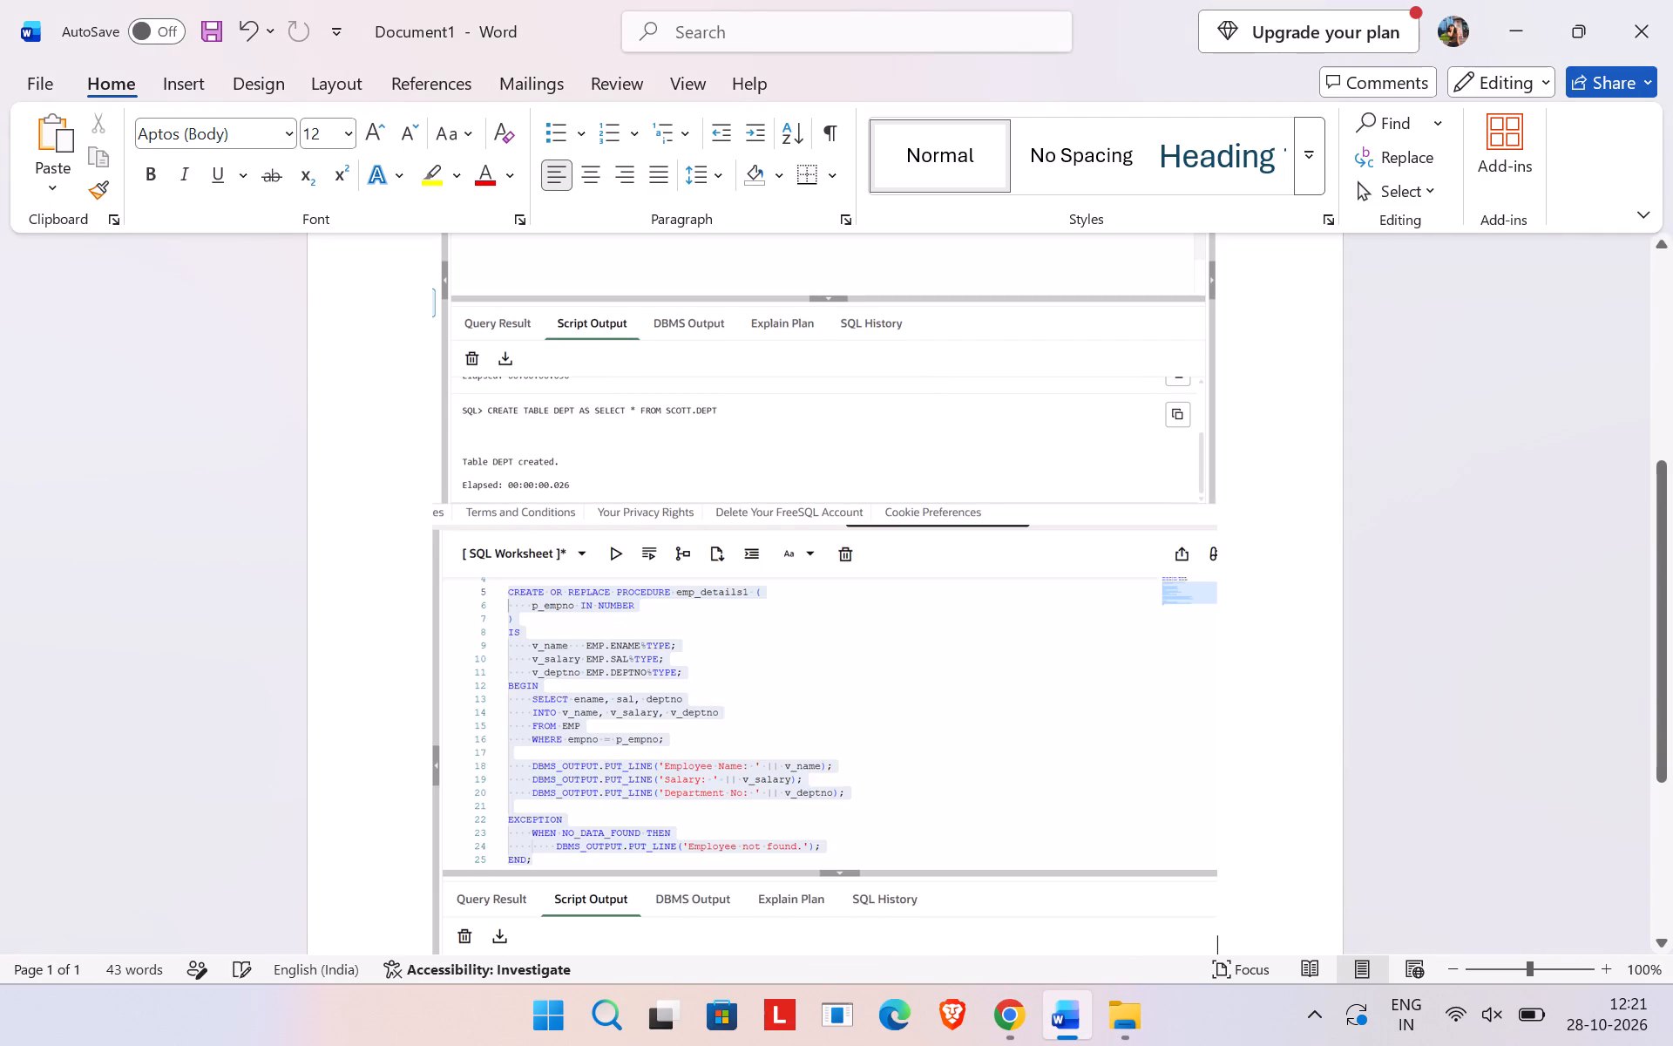
Review the document from the Q1 text through the two inserted screenshots down to the page end.
{"action": "scroll", "coordinate": [699, 814], "scroll_direction": "up", "scroll_amount": 3}
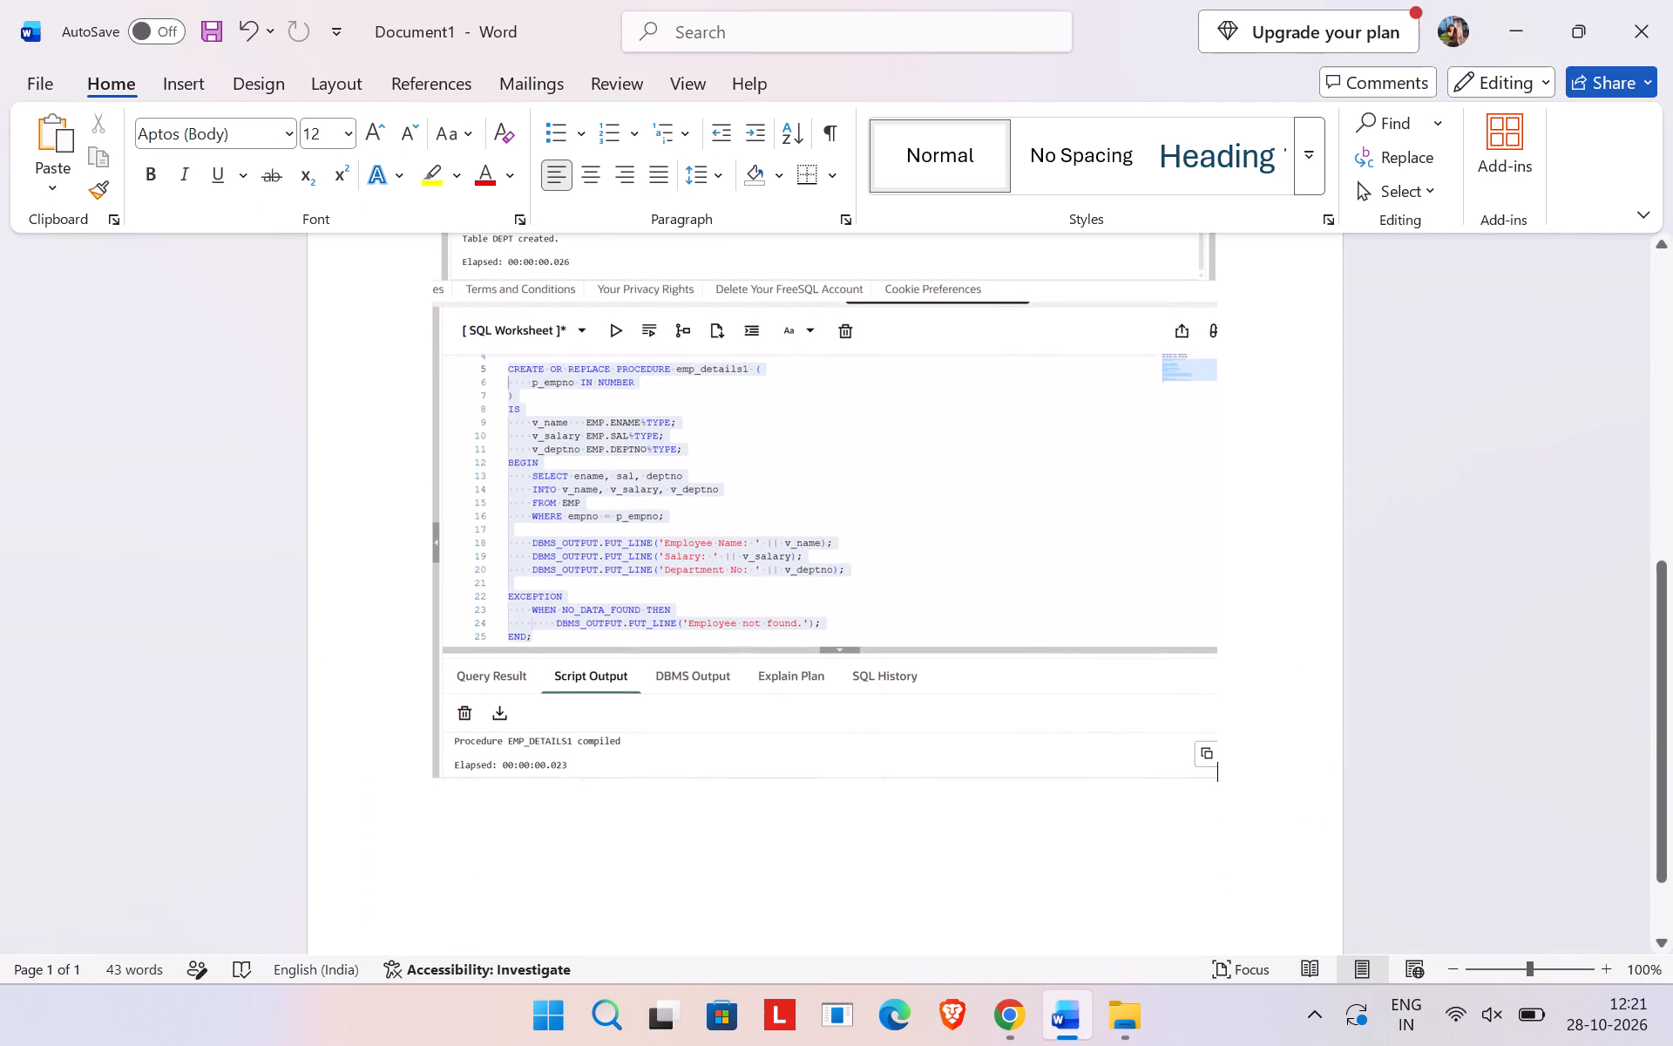
{"action": "scroll", "coordinate": [699, 814], "scroll_direction": "up", "scroll_amount": 2}
{"action": "scroll", "coordinate": [699, 814], "scroll_direction": "down", "scroll_amount": 1}
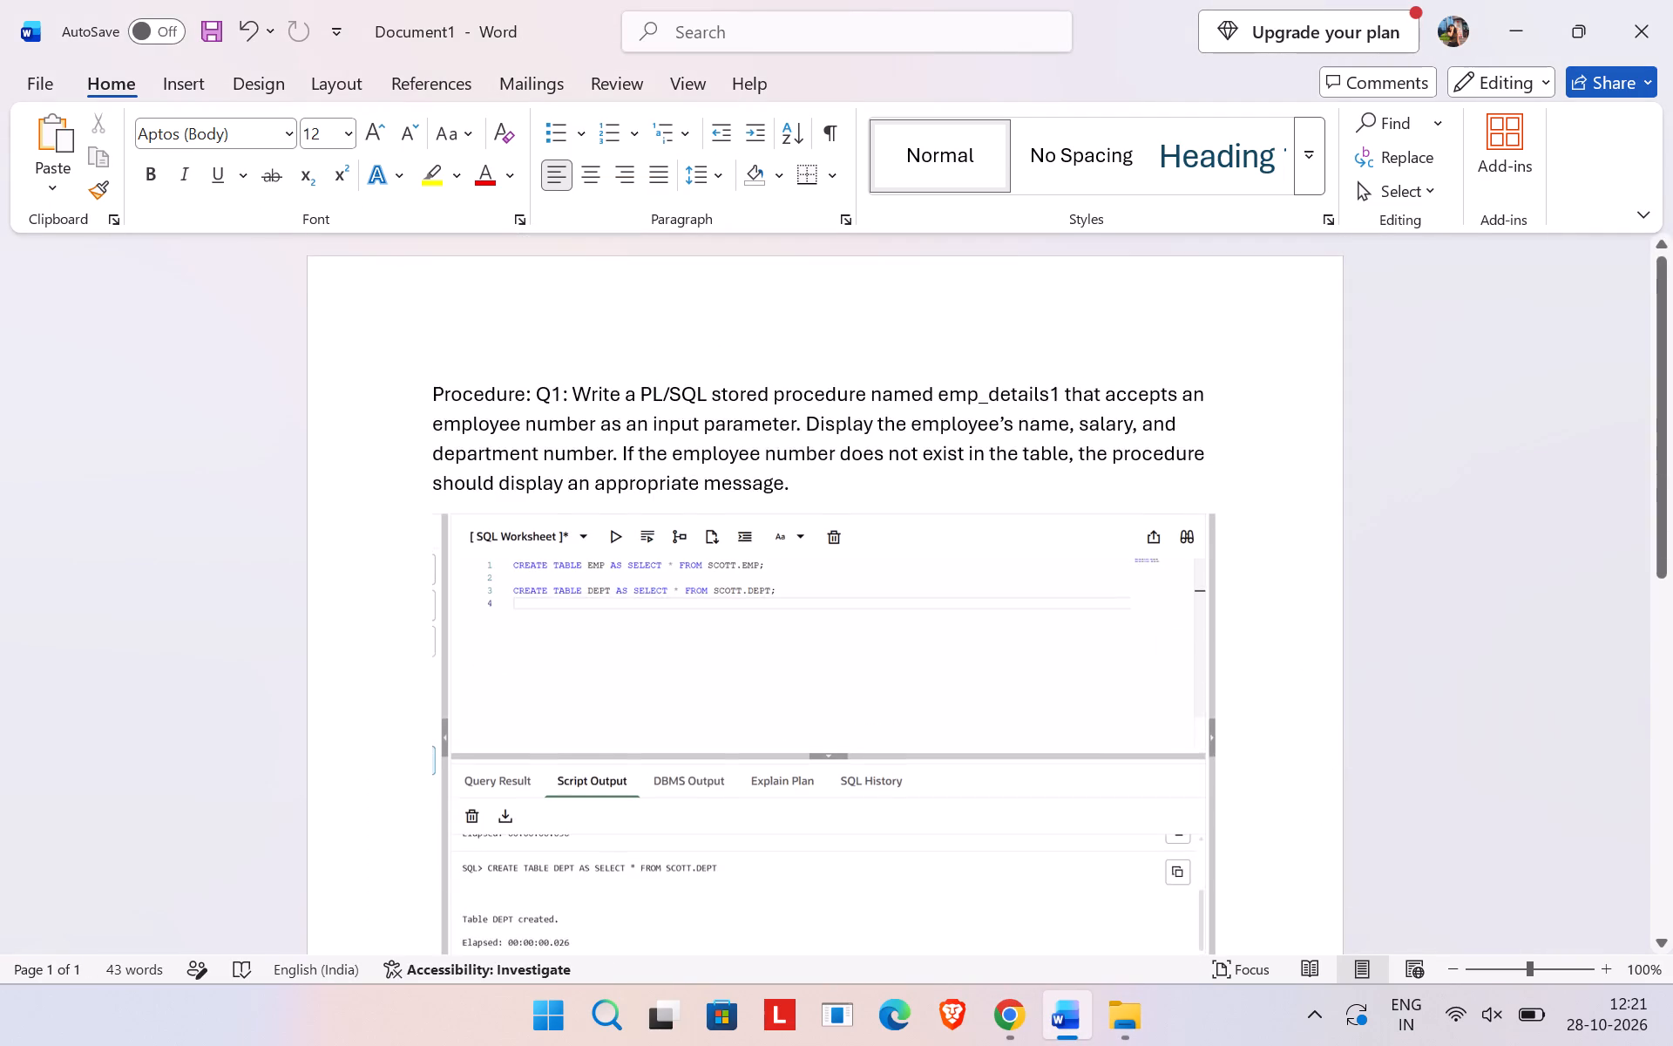
{"action": "scroll", "coordinate": [699, 814], "scroll_direction": "down", "scroll_amount": 6}
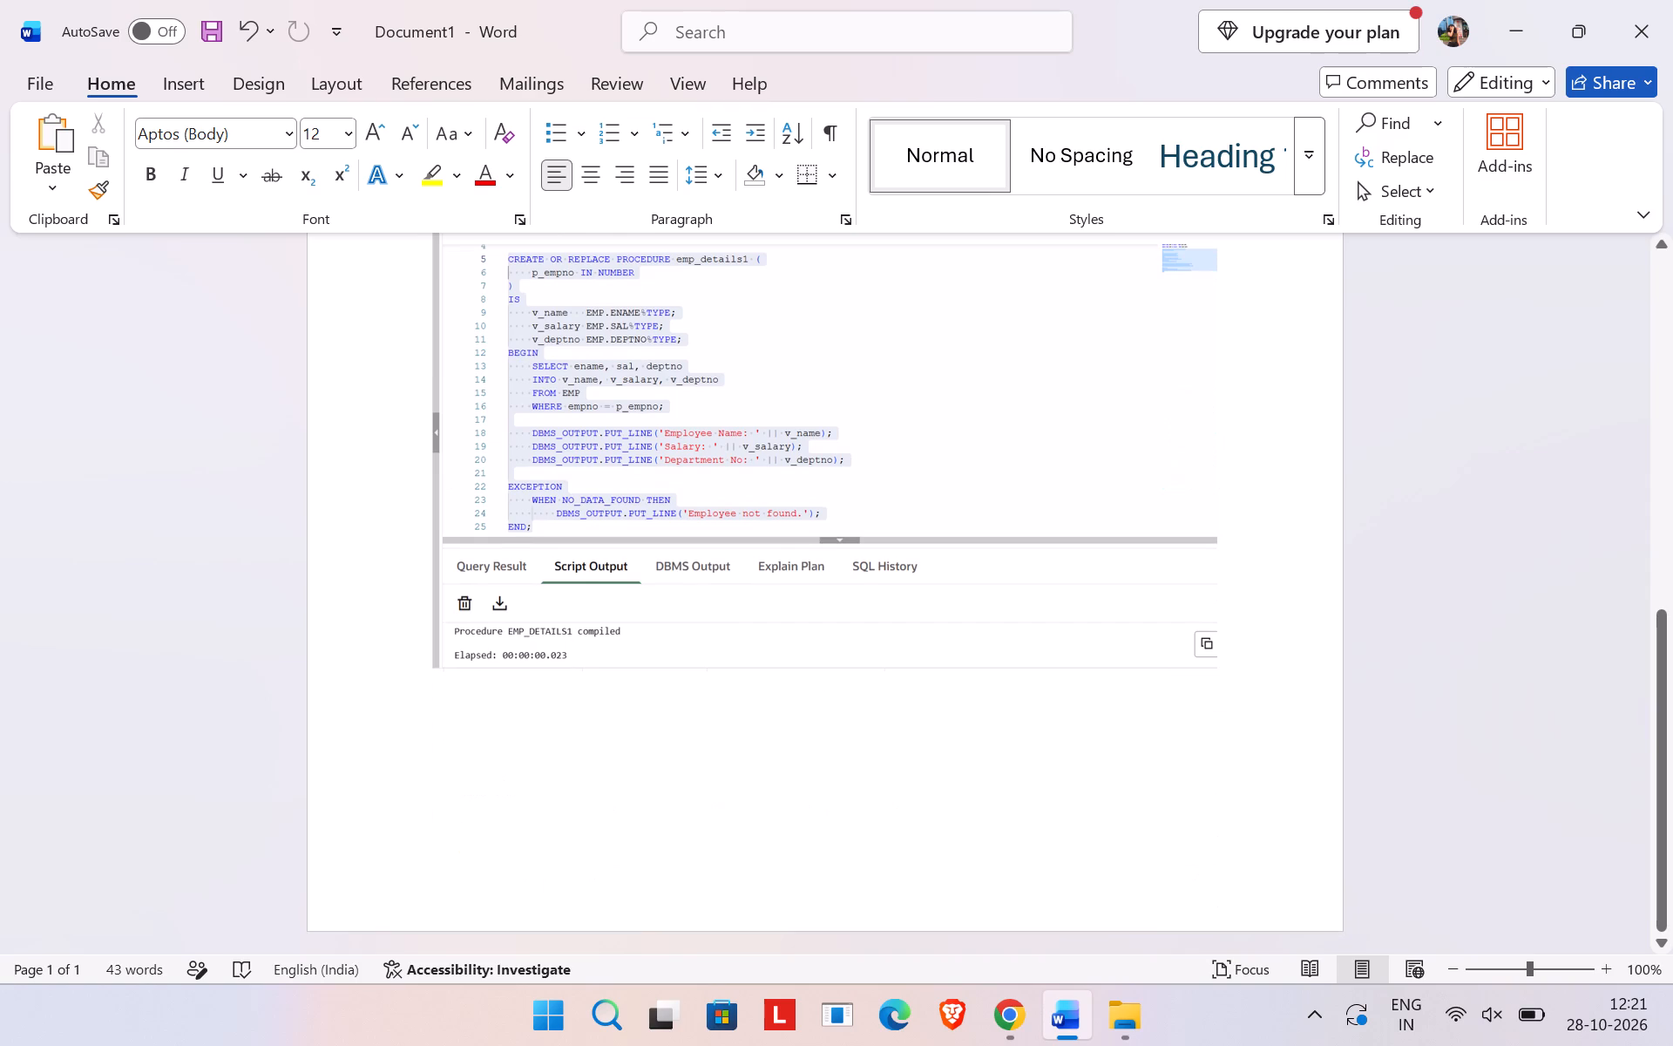
{"action": "scroll", "coordinate": [699, 814], "scroll_direction": "down", "scroll_amount": 1}
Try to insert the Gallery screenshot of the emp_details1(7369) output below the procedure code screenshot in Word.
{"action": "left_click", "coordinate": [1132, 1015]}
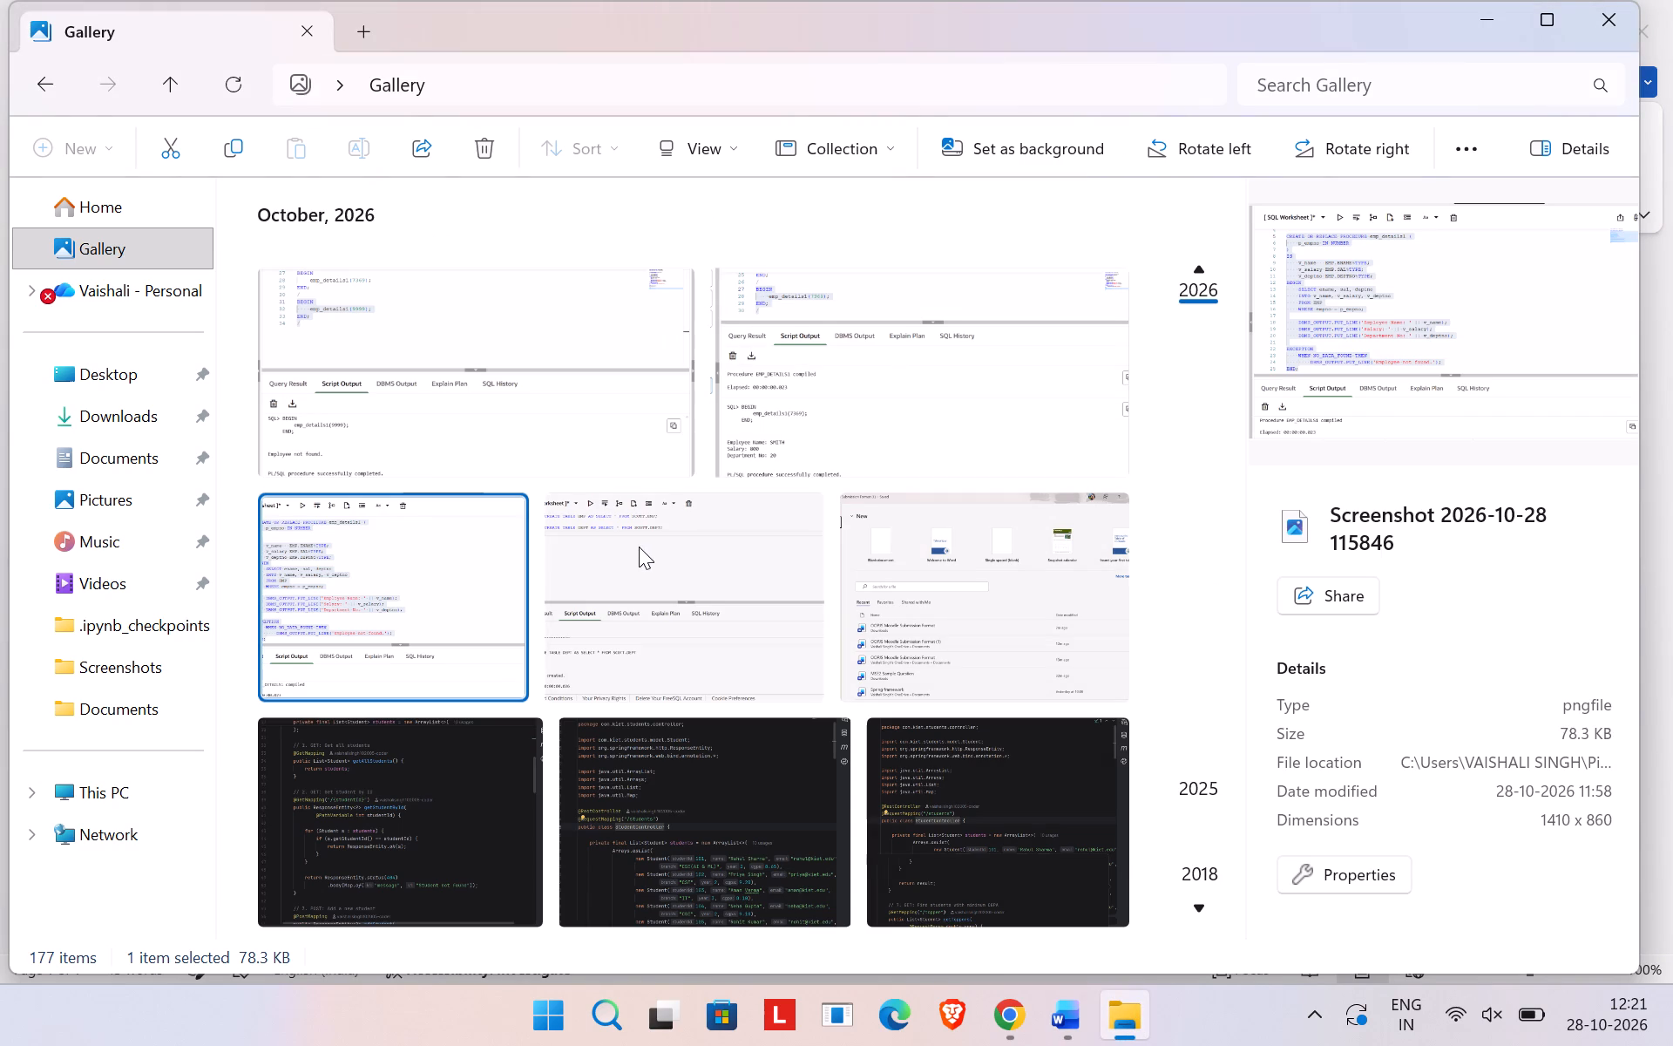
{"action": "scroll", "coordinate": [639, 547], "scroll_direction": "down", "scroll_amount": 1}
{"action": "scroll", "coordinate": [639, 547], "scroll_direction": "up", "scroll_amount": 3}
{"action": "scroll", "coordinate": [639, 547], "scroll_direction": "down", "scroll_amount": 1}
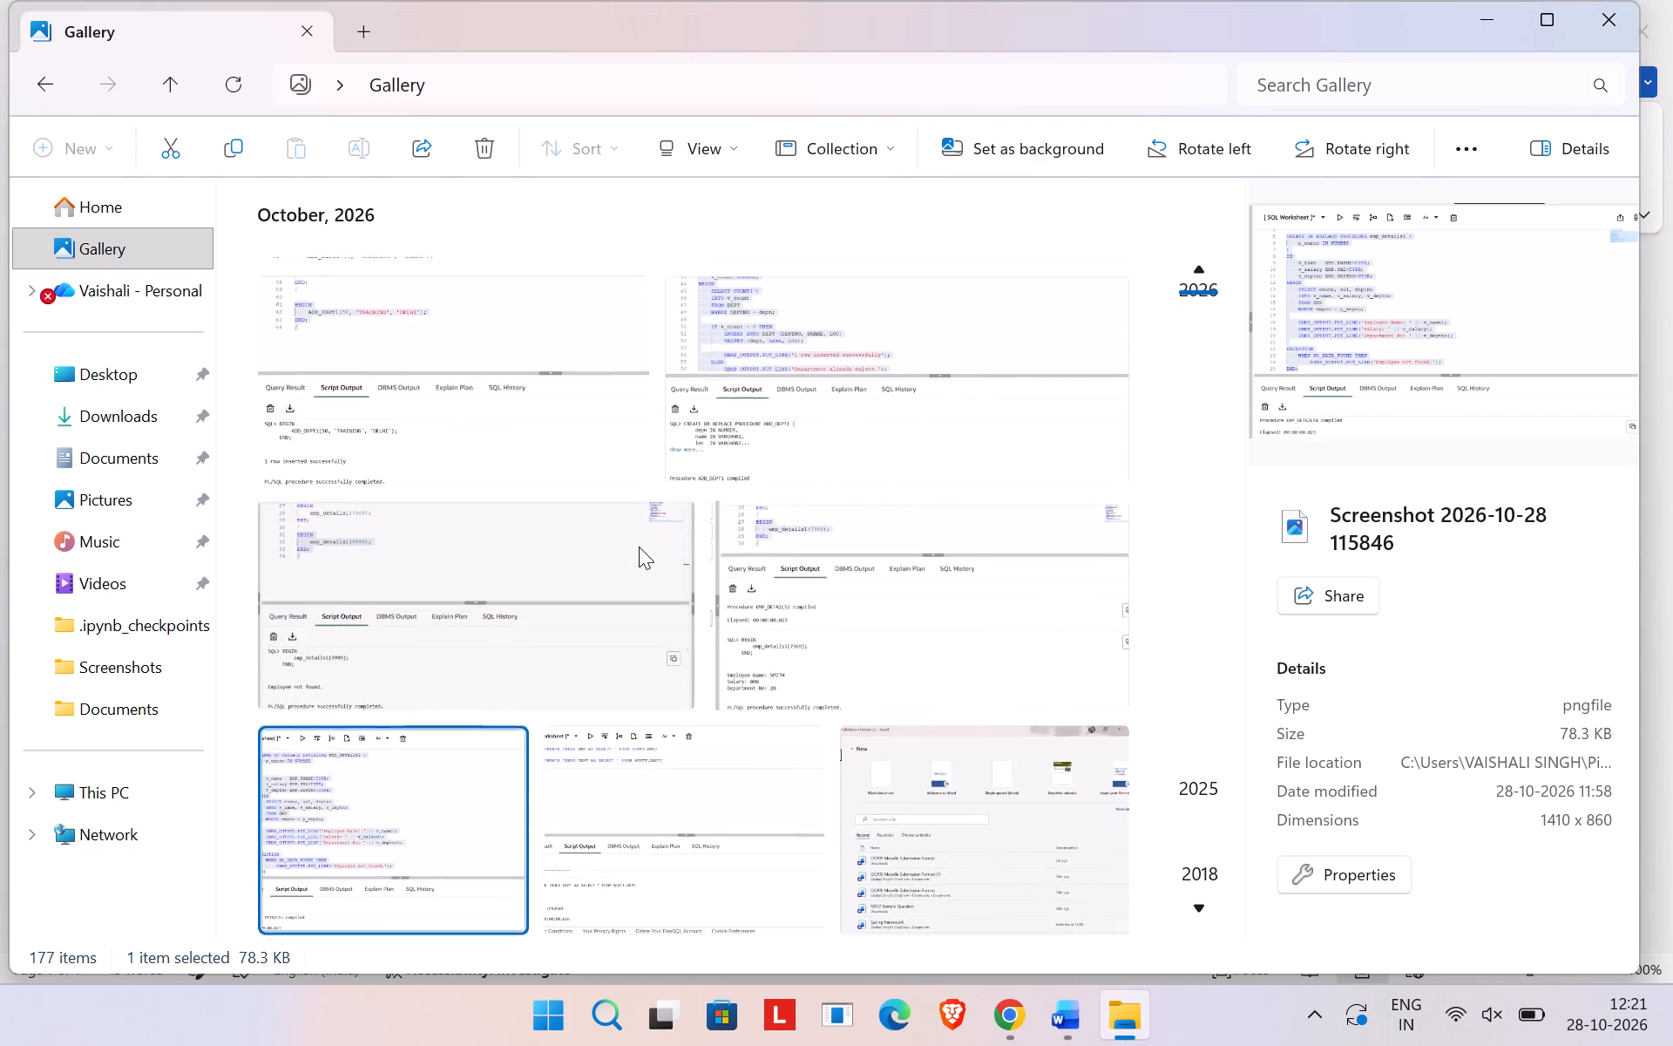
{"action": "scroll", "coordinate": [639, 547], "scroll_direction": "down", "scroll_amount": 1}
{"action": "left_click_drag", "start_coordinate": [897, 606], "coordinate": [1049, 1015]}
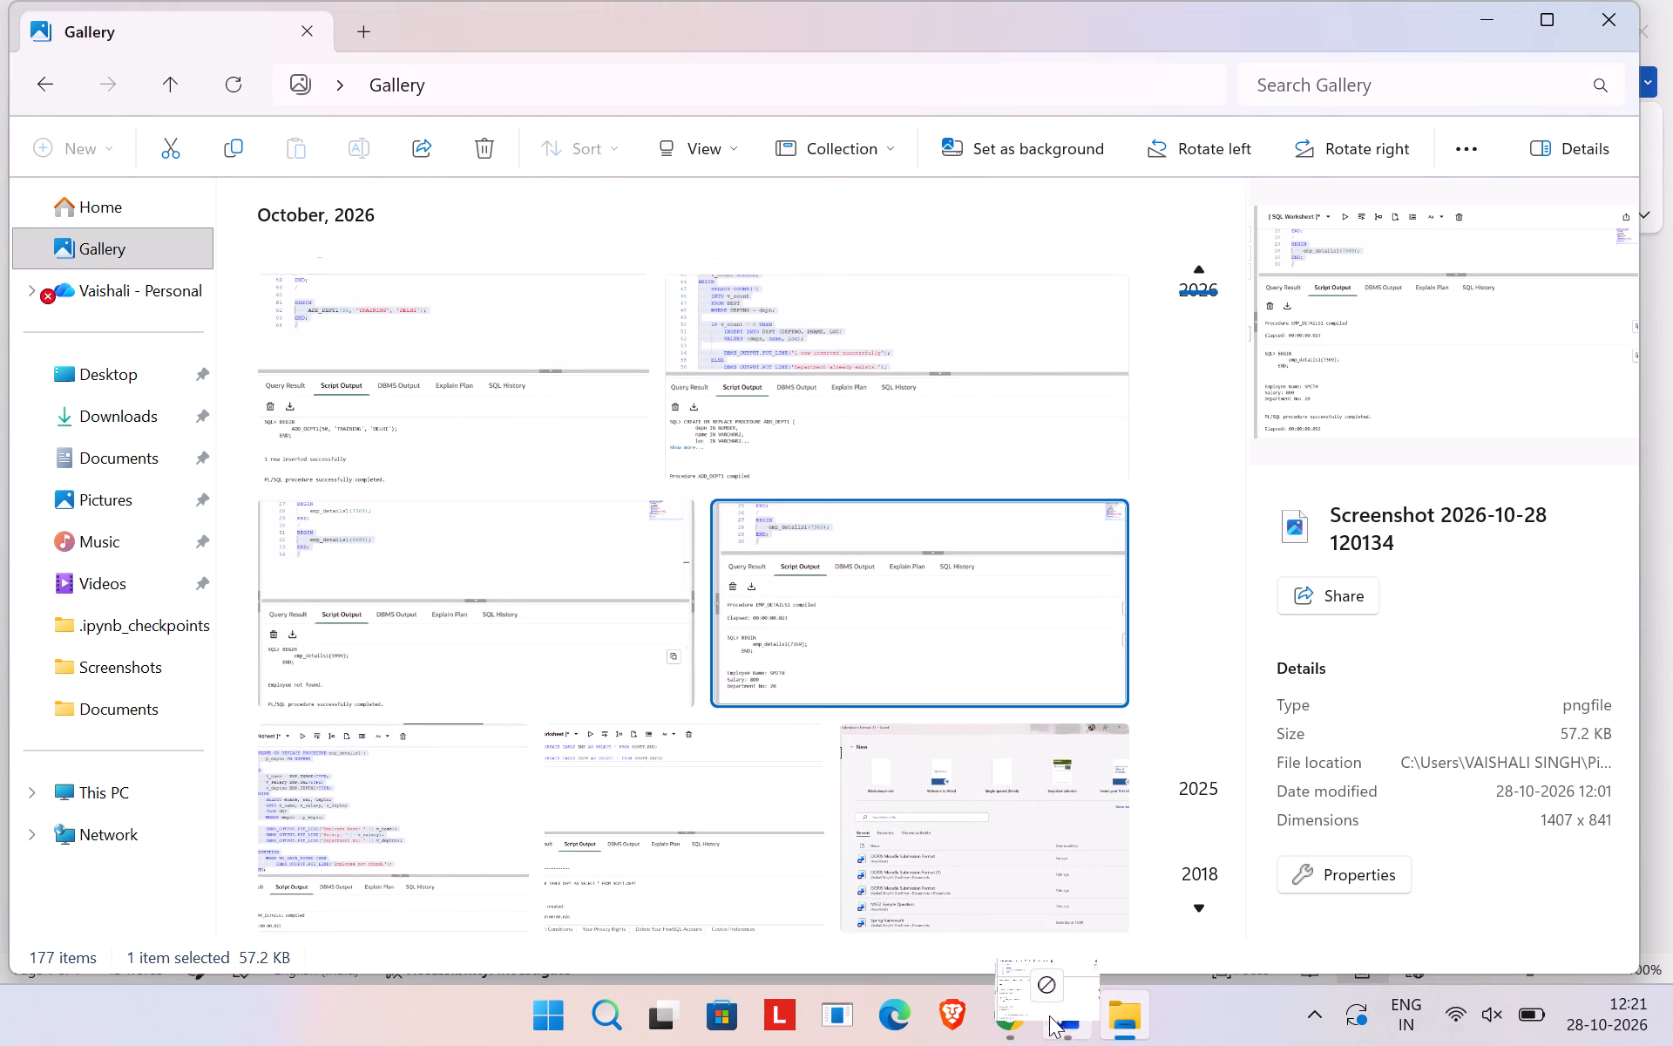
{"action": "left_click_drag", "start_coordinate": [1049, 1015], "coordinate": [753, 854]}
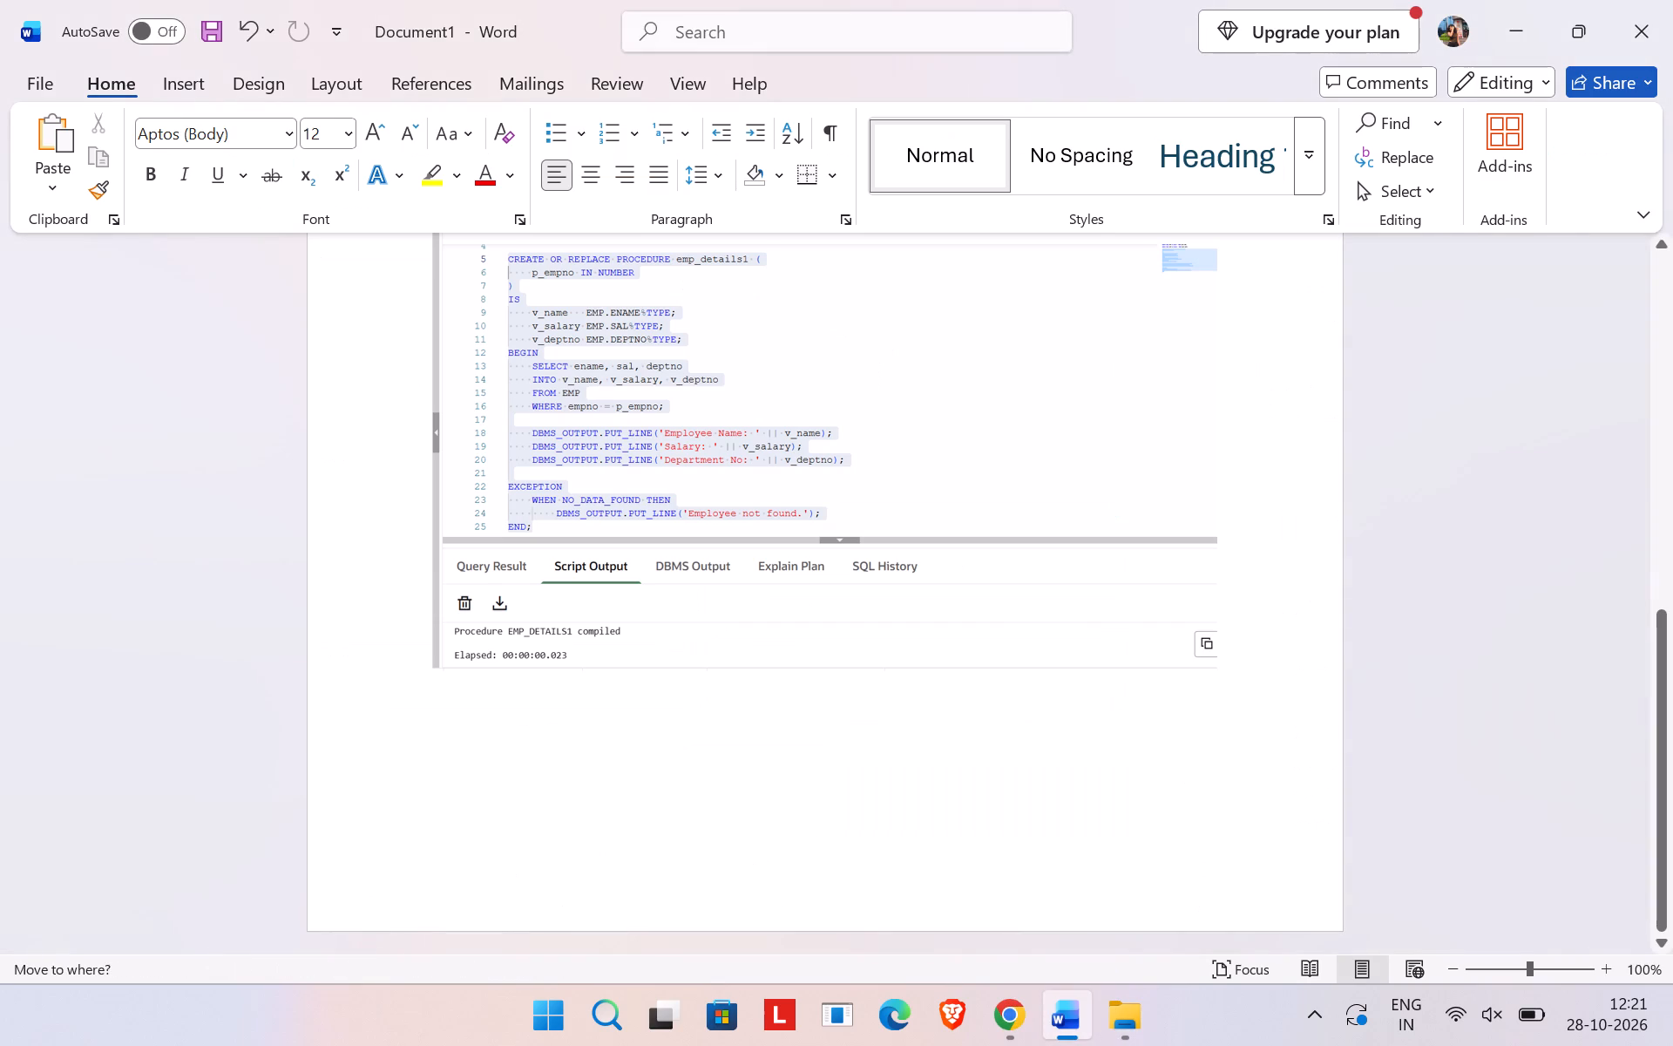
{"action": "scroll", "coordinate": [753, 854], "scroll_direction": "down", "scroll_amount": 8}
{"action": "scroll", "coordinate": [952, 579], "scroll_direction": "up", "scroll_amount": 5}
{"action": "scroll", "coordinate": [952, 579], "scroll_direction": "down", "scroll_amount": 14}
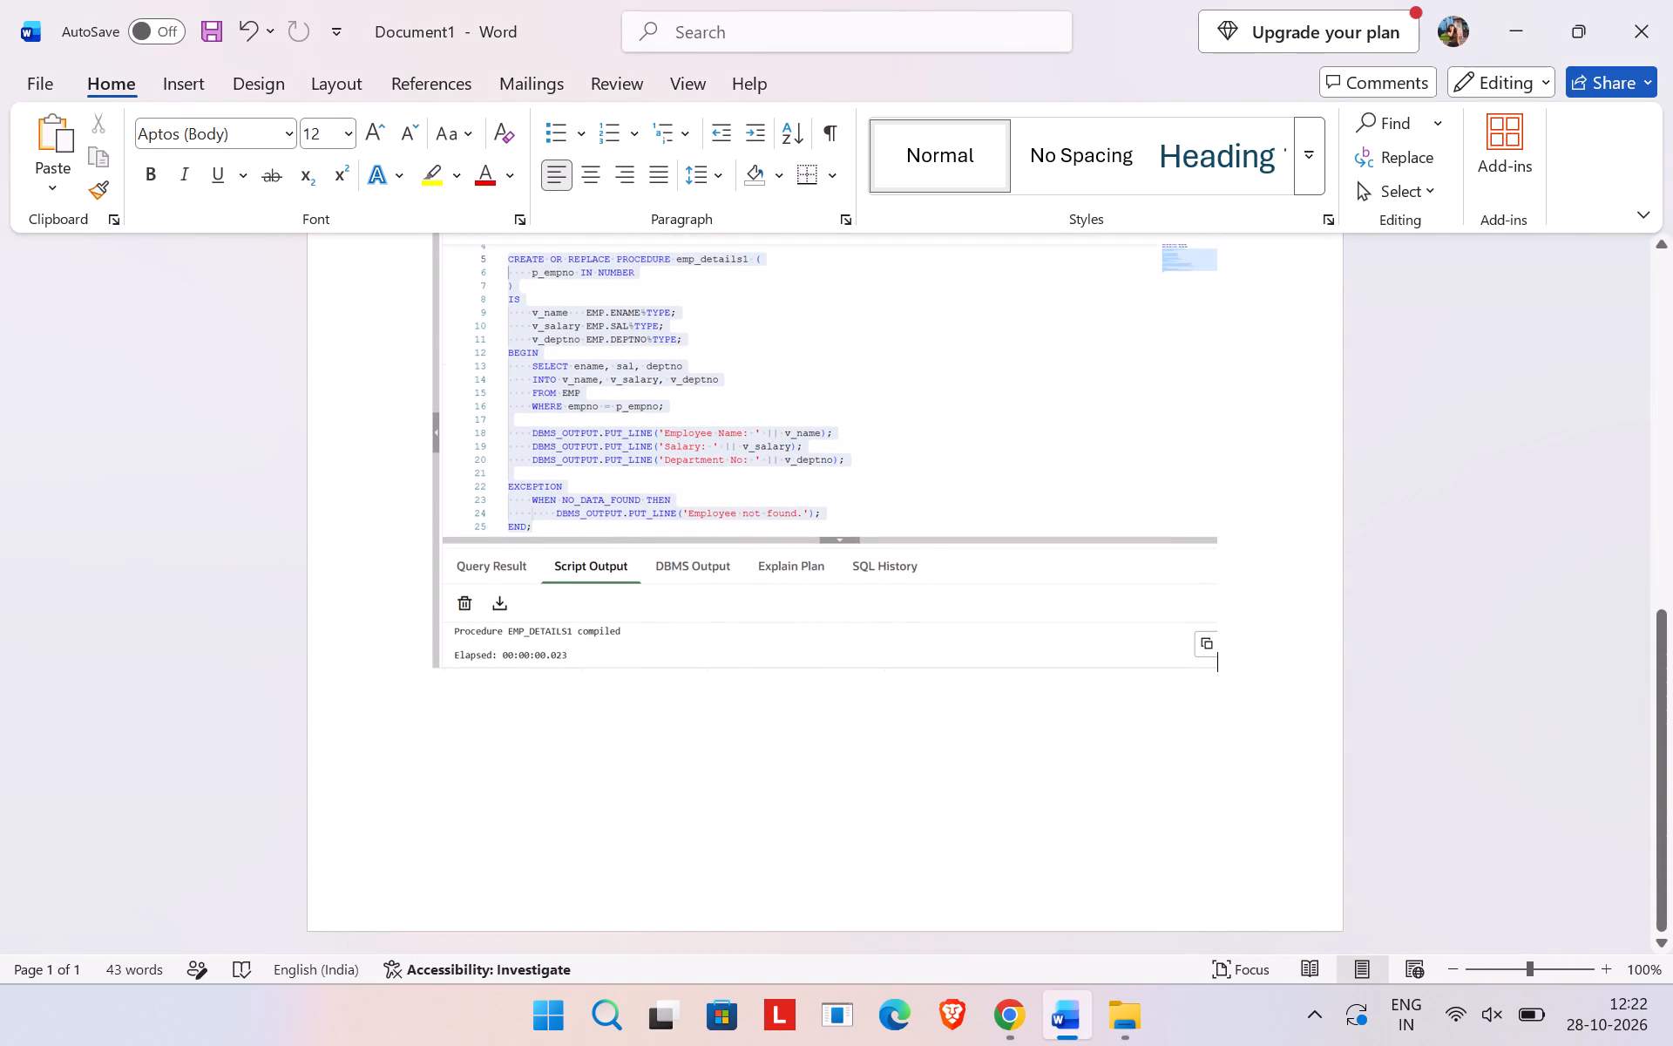
Check the Word document for the emp_details1(7369) output screenshot after the procedure code.
{"action": "left_click", "coordinate": [1100, 1036]}
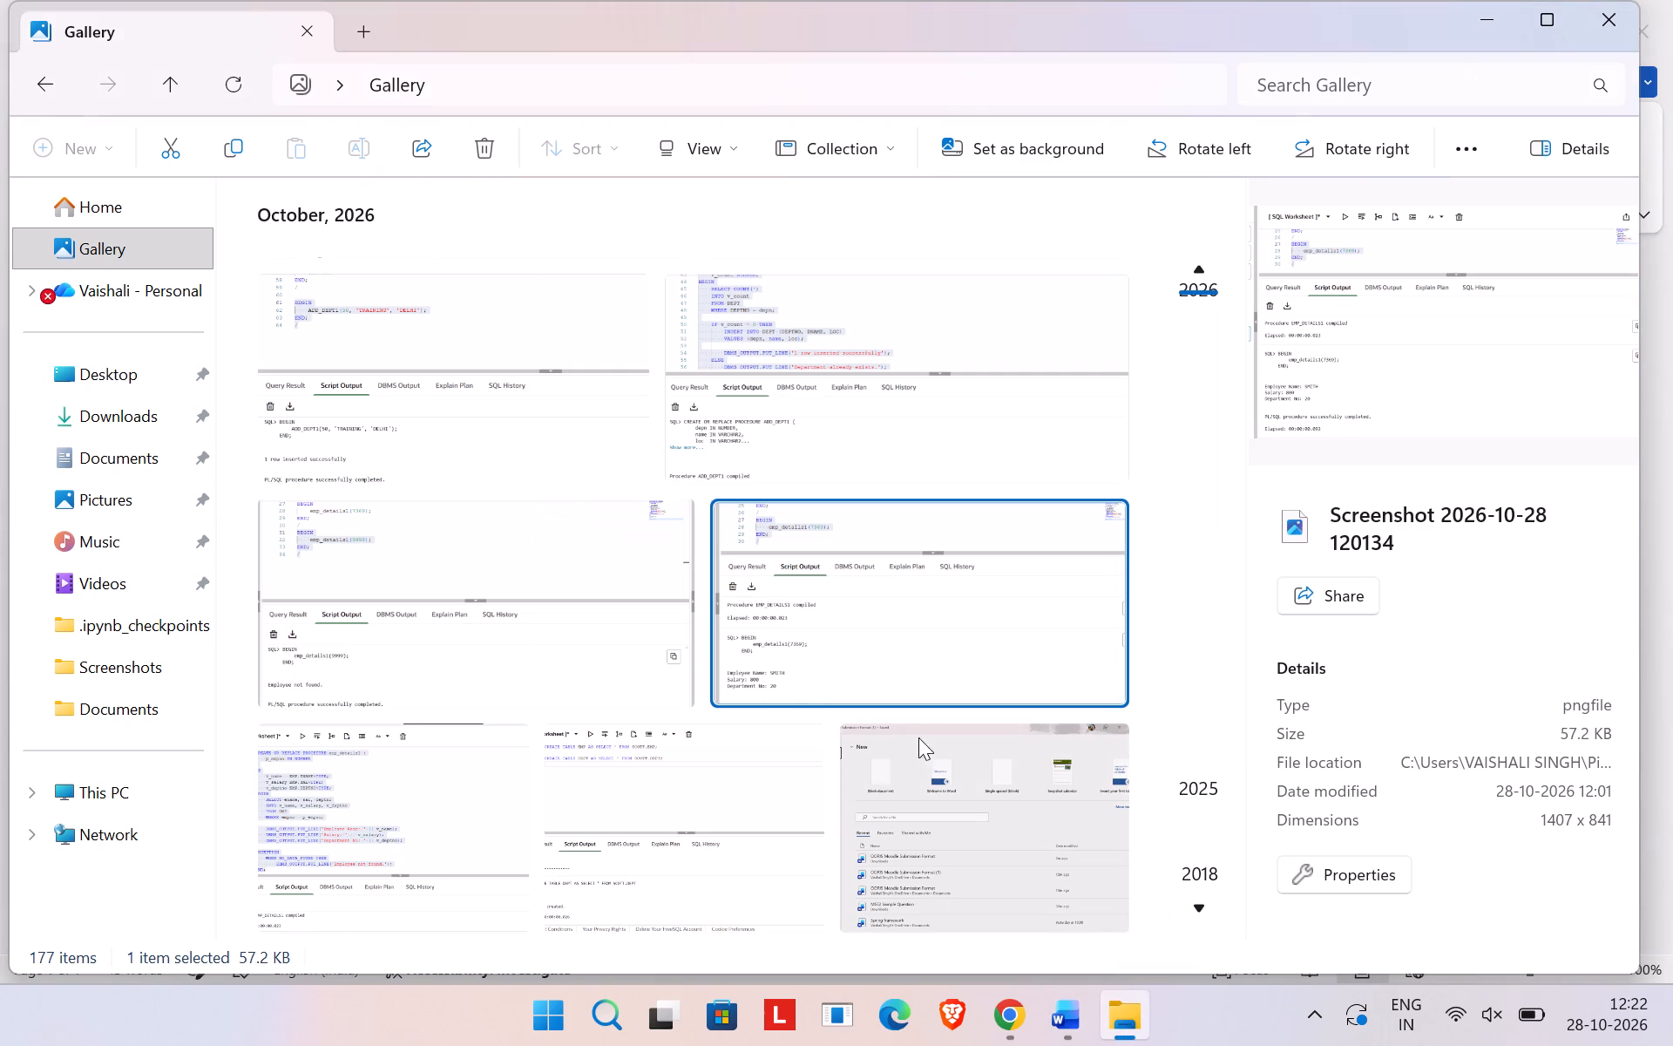
{"action": "left_click", "coordinate": [1068, 1013]}
{"action": "scroll", "coordinate": [839, 703], "scroll_direction": "down", "scroll_amount": 8}
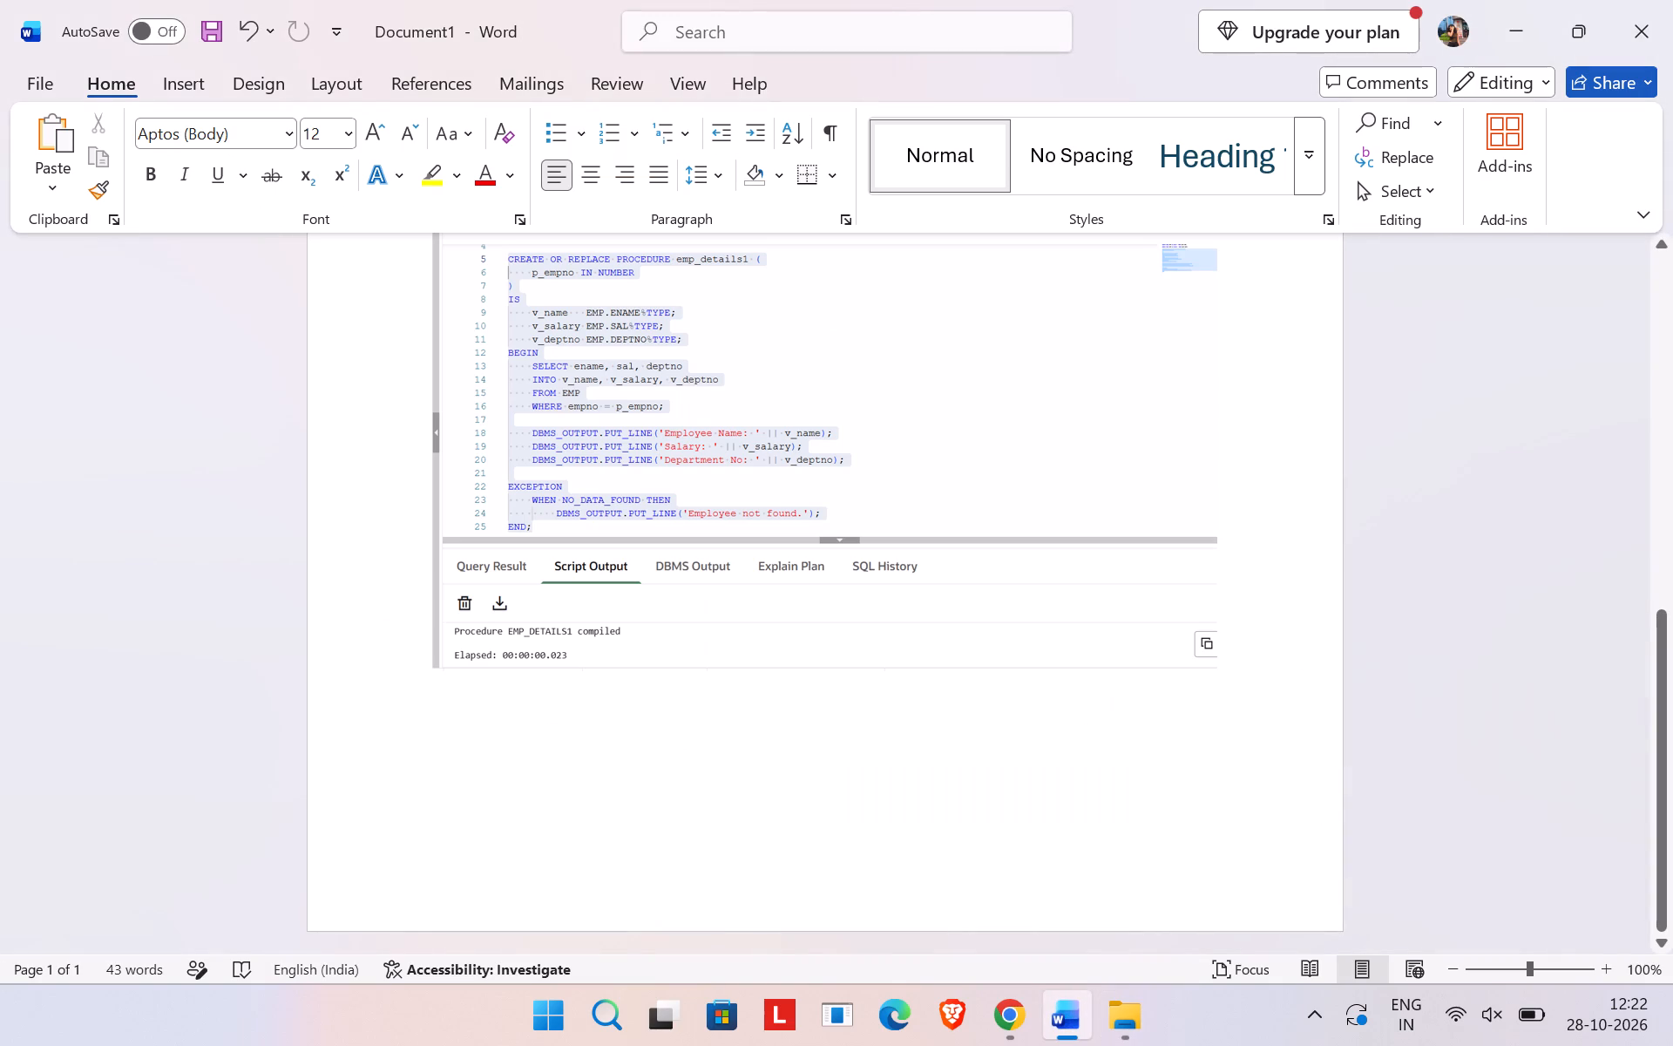
{"action": "scroll", "coordinate": [839, 703], "scroll_direction": "down", "scroll_amount": 3}
{"action": "scroll", "coordinate": [839, 703], "scroll_direction": "up", "scroll_amount": 6}
{"action": "scroll", "coordinate": [839, 703], "scroll_direction": "down", "scroll_amount": 11}
Insert the Gallery screenshot of the emp_details1(7369) output below the procedure code screenshot in Word.
{"action": "left_click", "coordinate": [1094, 1008]}
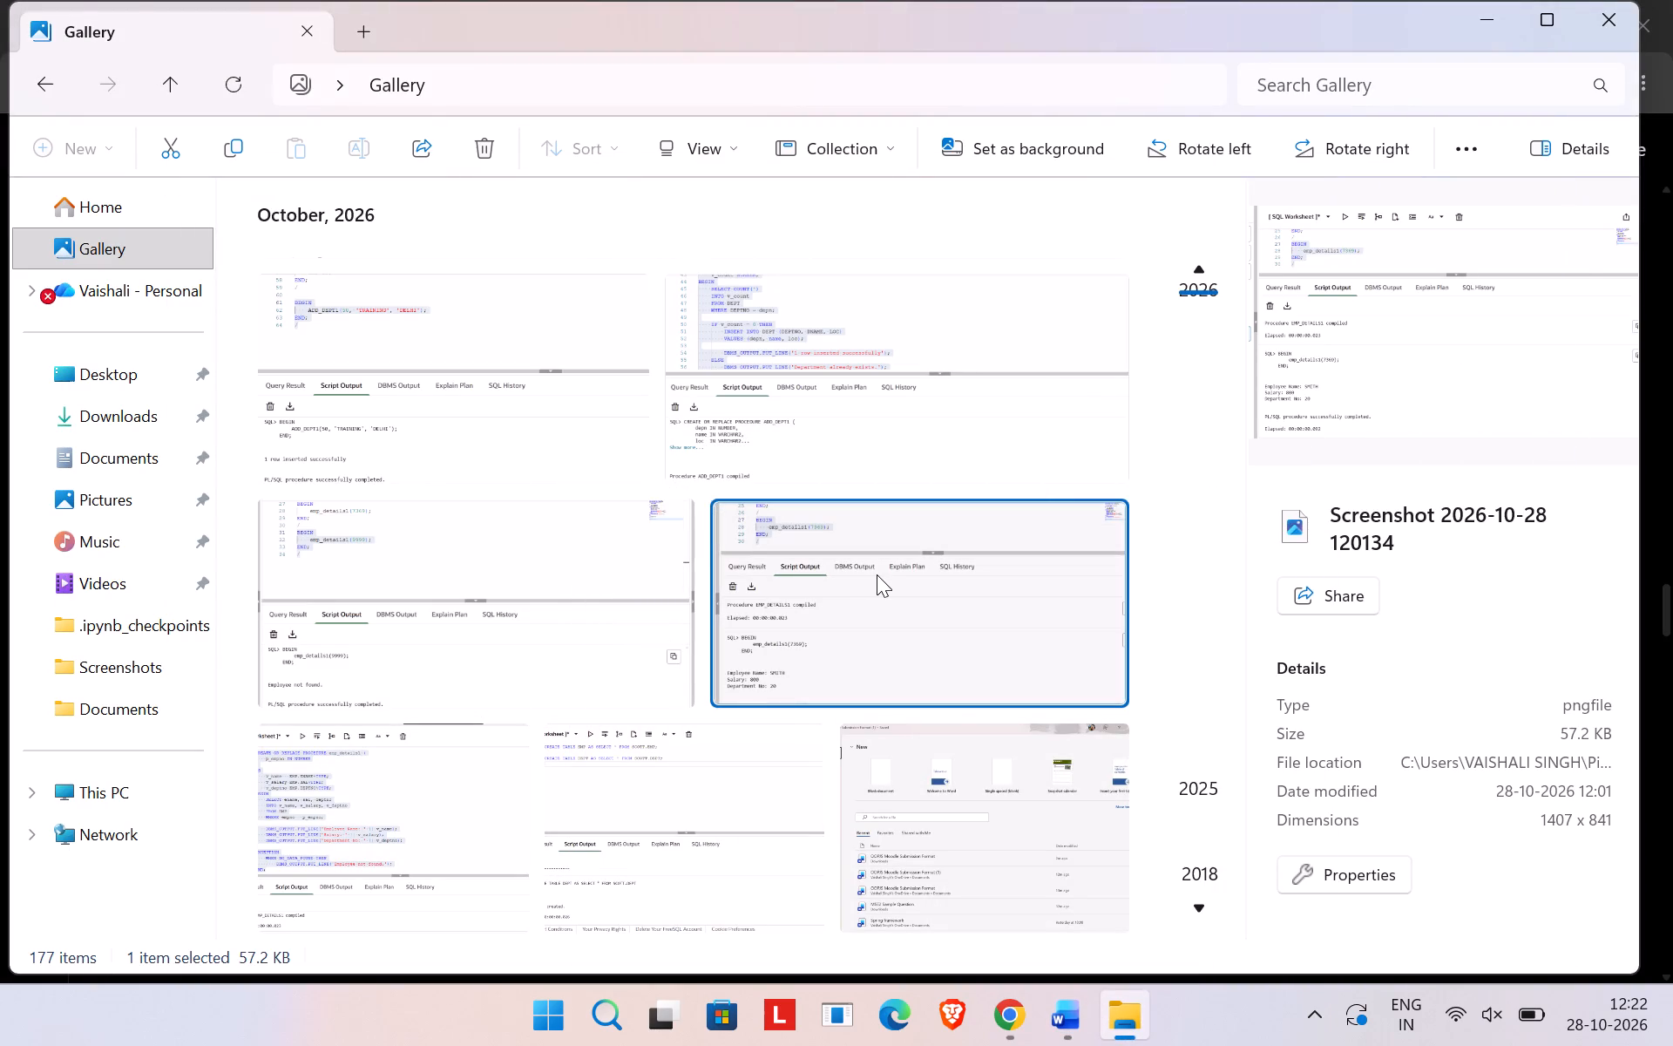
{"action": "left_click_drag", "start_coordinate": [877, 574], "coordinate": [1053, 1001]}
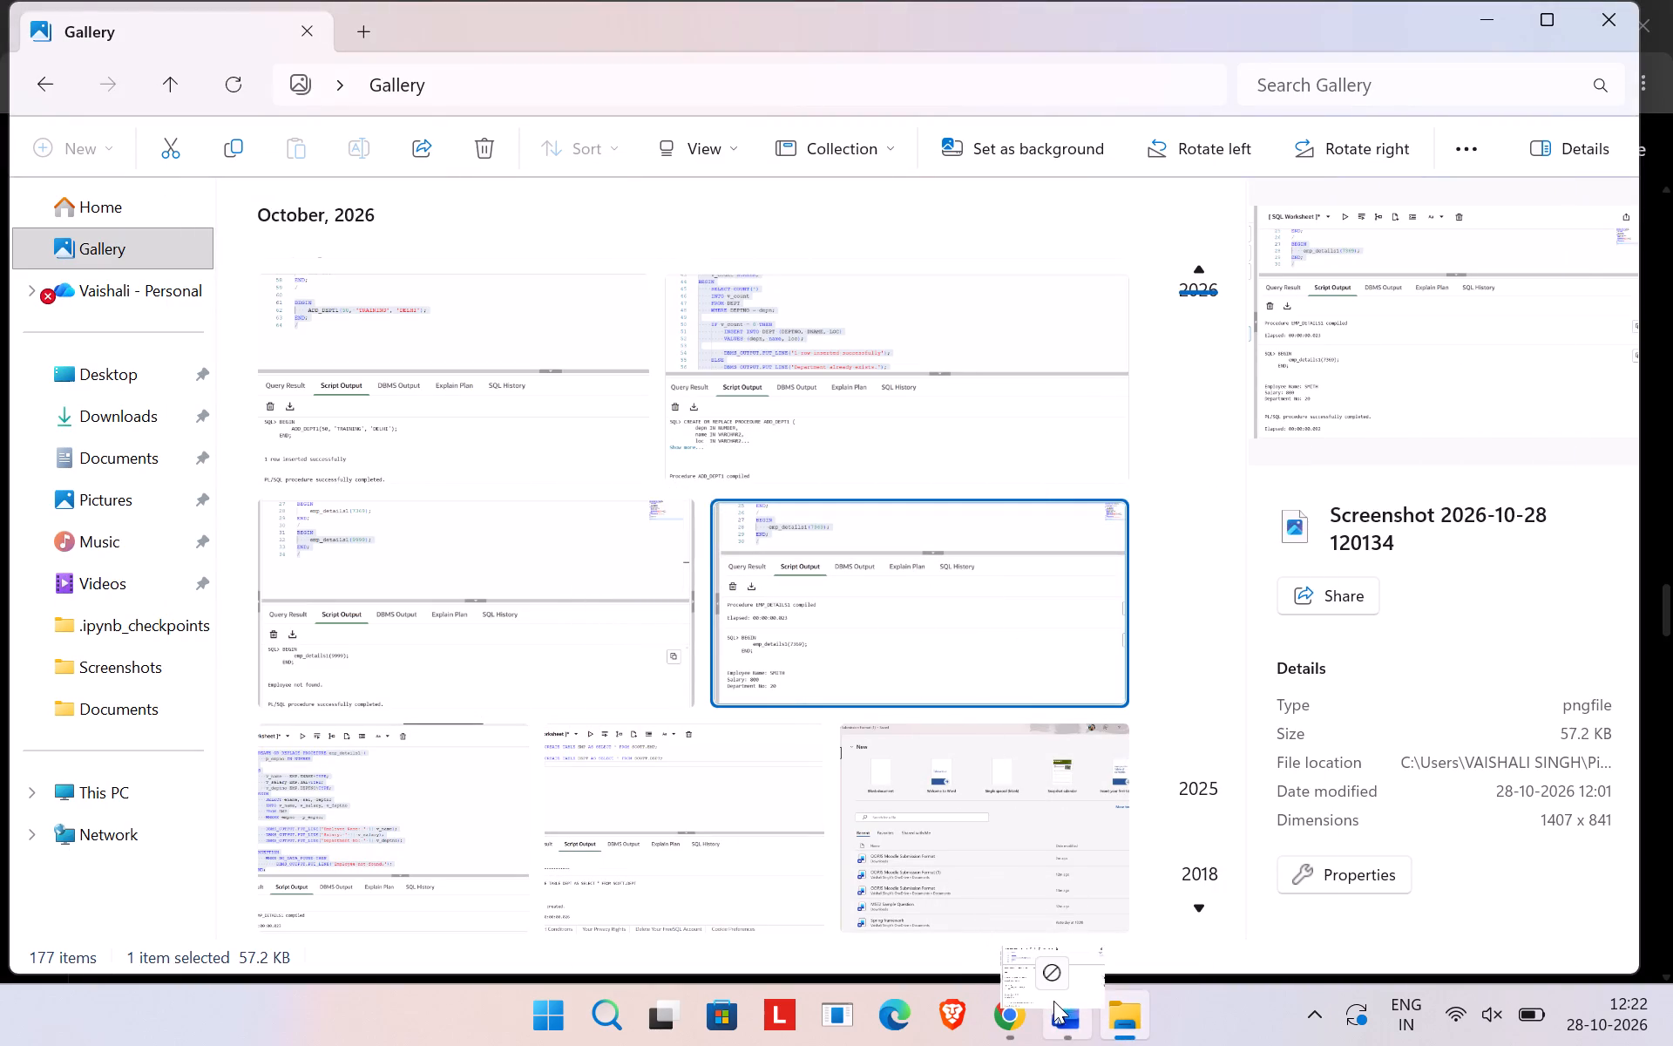
{"action": "left_click_drag", "start_coordinate": [1053, 1001], "coordinate": [741, 945]}
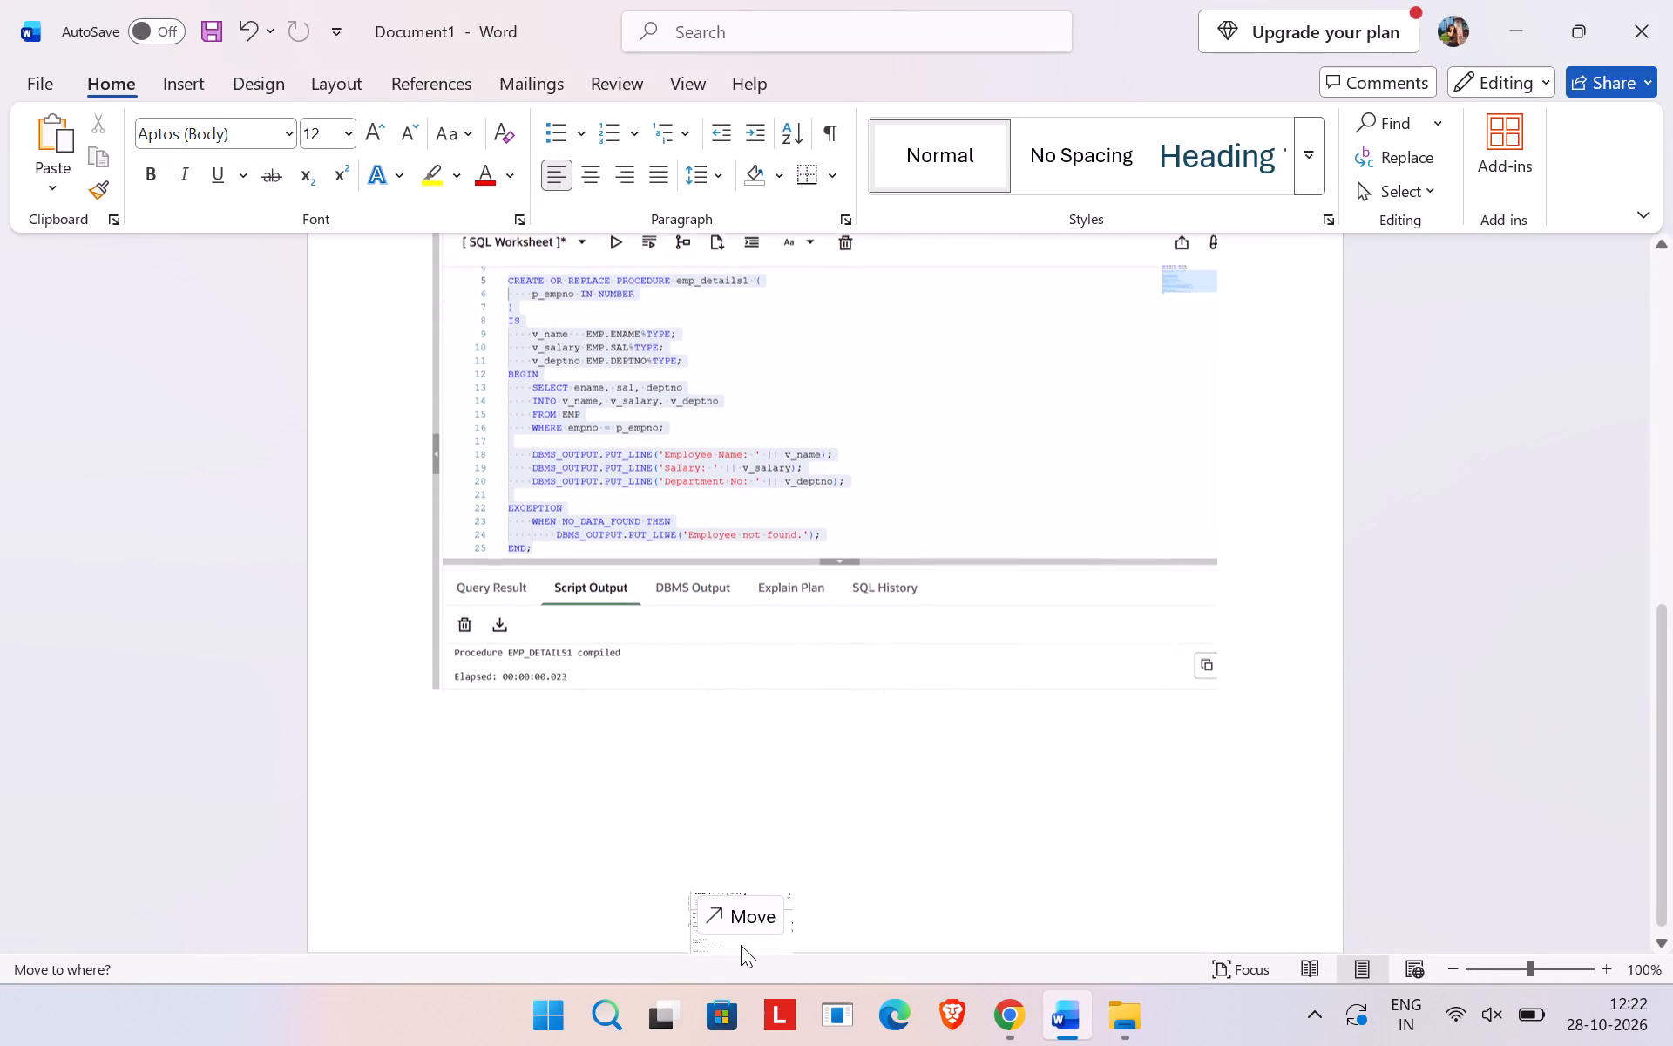
{"action": "left_click_drag", "start_coordinate": [741, 945], "coordinate": [721, 878]}
{"action": "scroll", "coordinate": [721, 878], "scroll_direction": "down", "scroll_amount": 1}
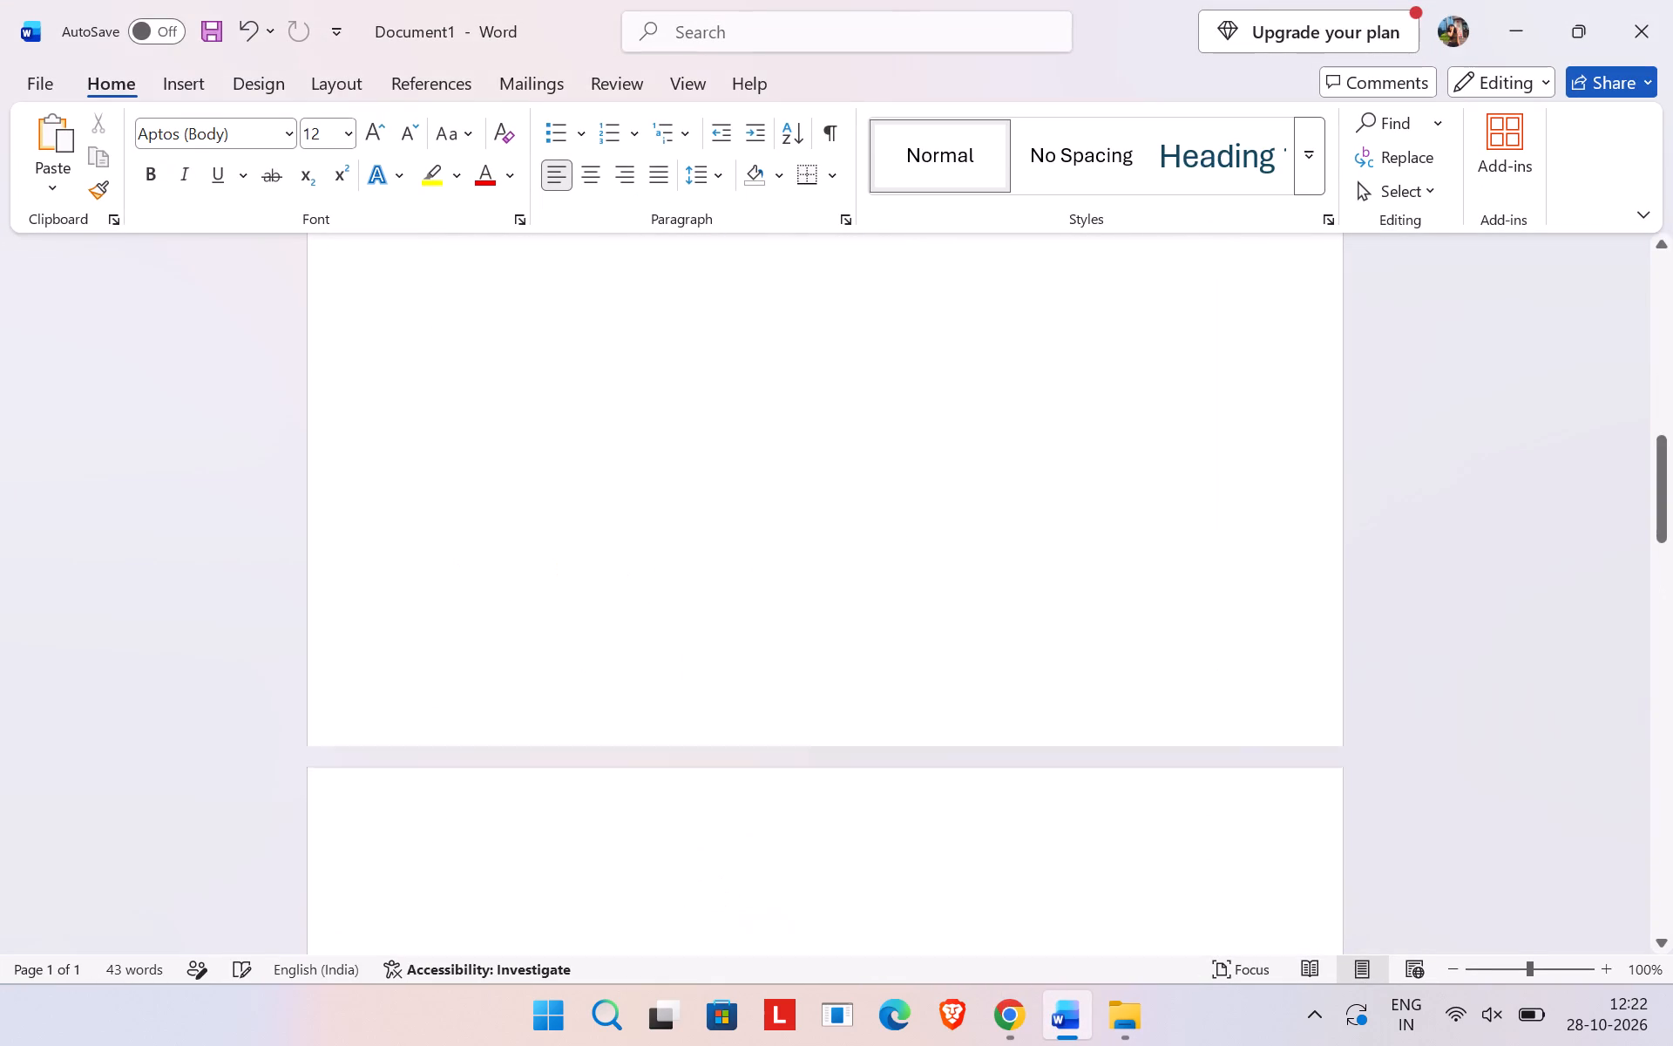
{"action": "scroll", "coordinate": [721, 878], "scroll_direction": "up", "scroll_amount": 7}
{"action": "scroll", "coordinate": [721, 878], "scroll_direction": "down", "scroll_amount": 2}
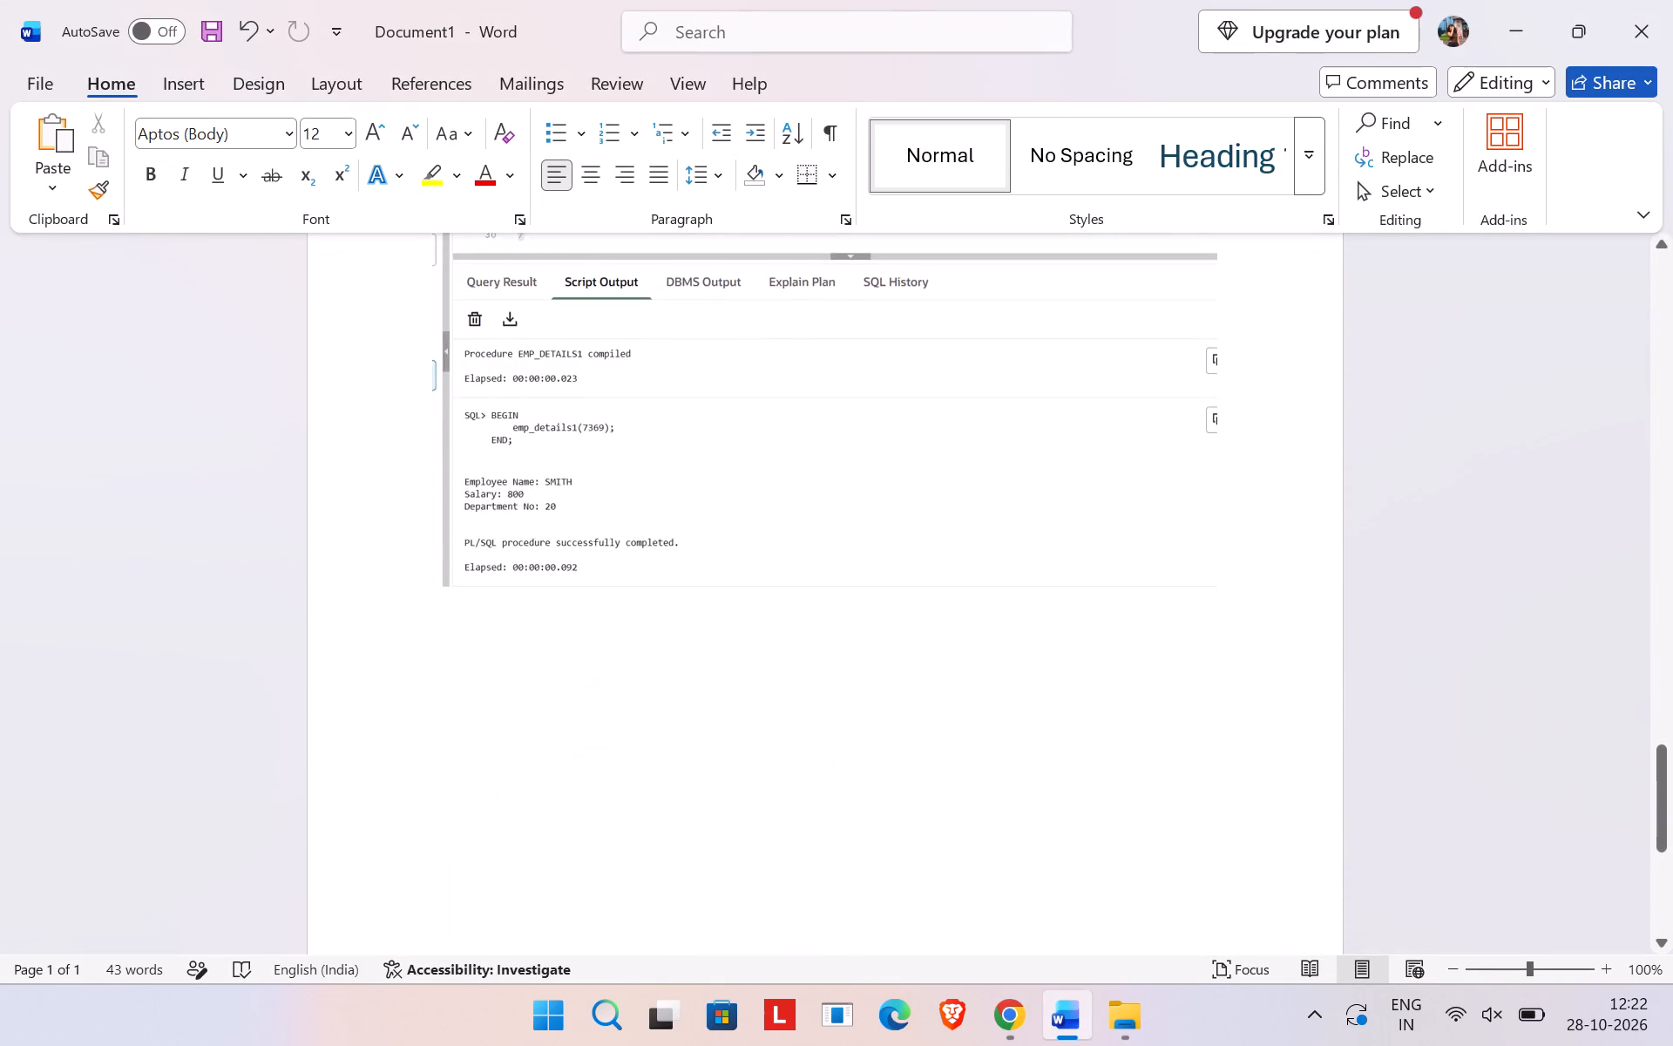
Move the CREATE TABLE screenshot up from the top of its page into the Q1 text.
{"action": "scroll", "coordinate": [721, 878], "scroll_direction": "down", "scroll_amount": 3}
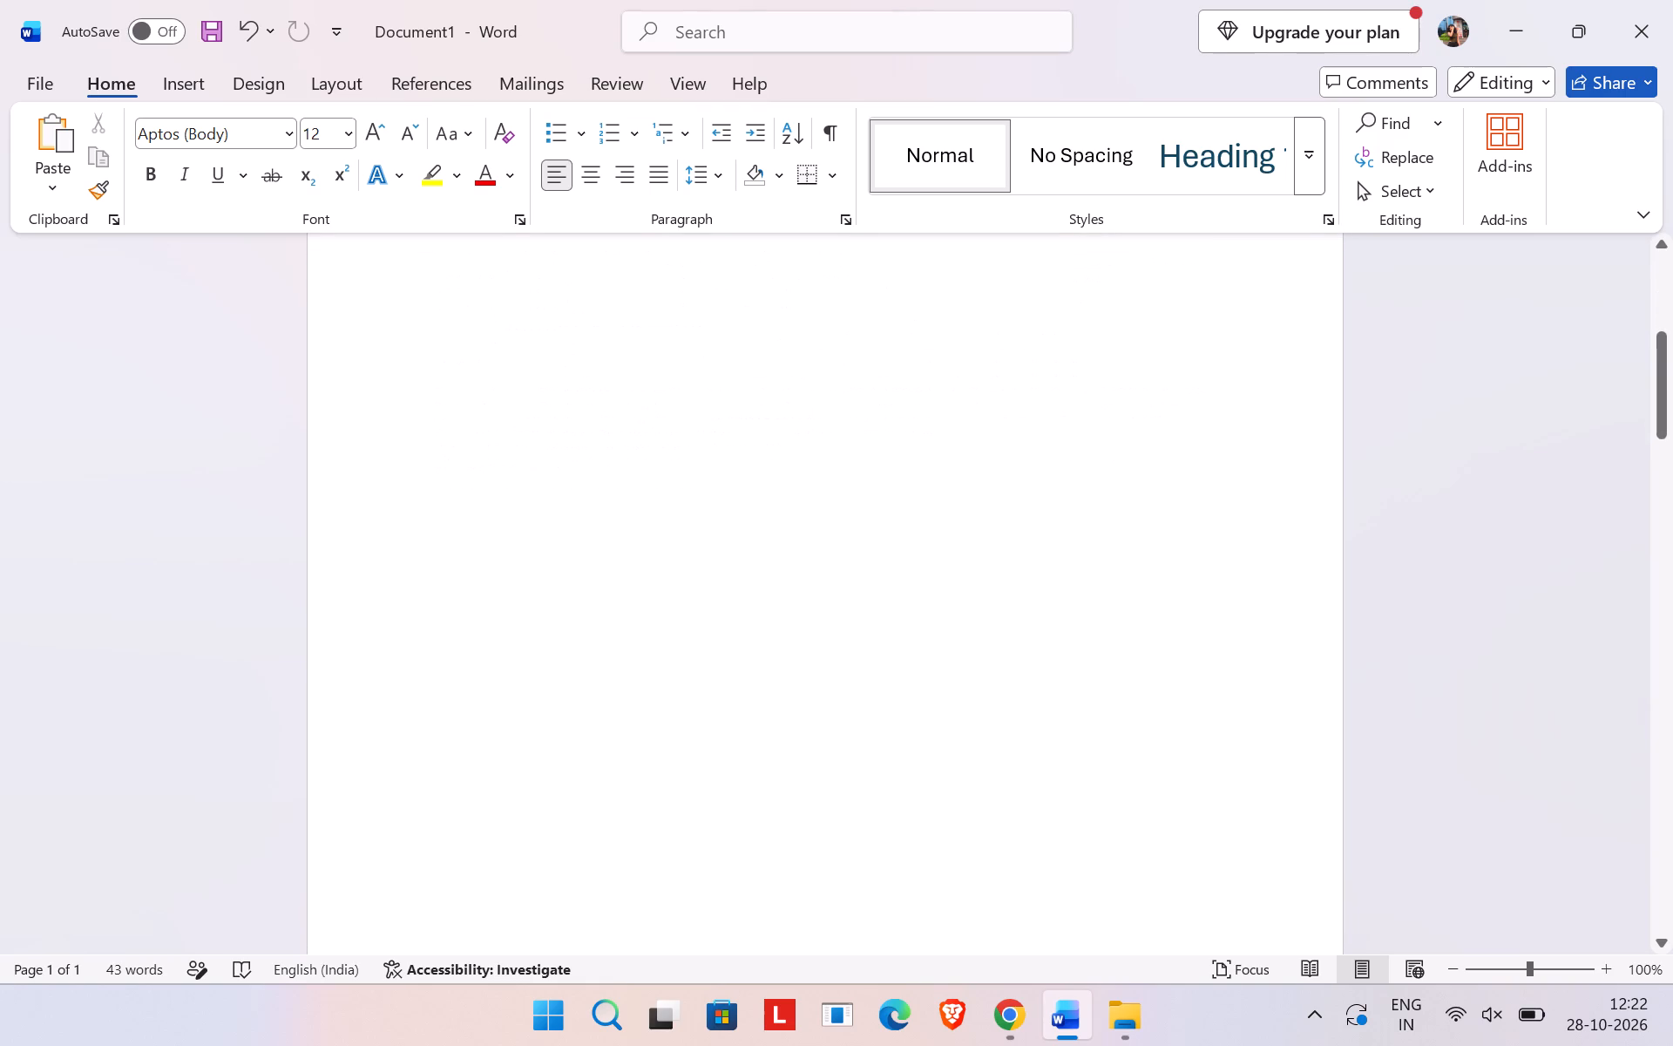
{"action": "scroll", "coordinate": [721, 878], "scroll_direction": "down", "scroll_amount": 4}
{"action": "left_click_drag", "start_coordinate": [722, 761], "coordinate": [742, 306]}
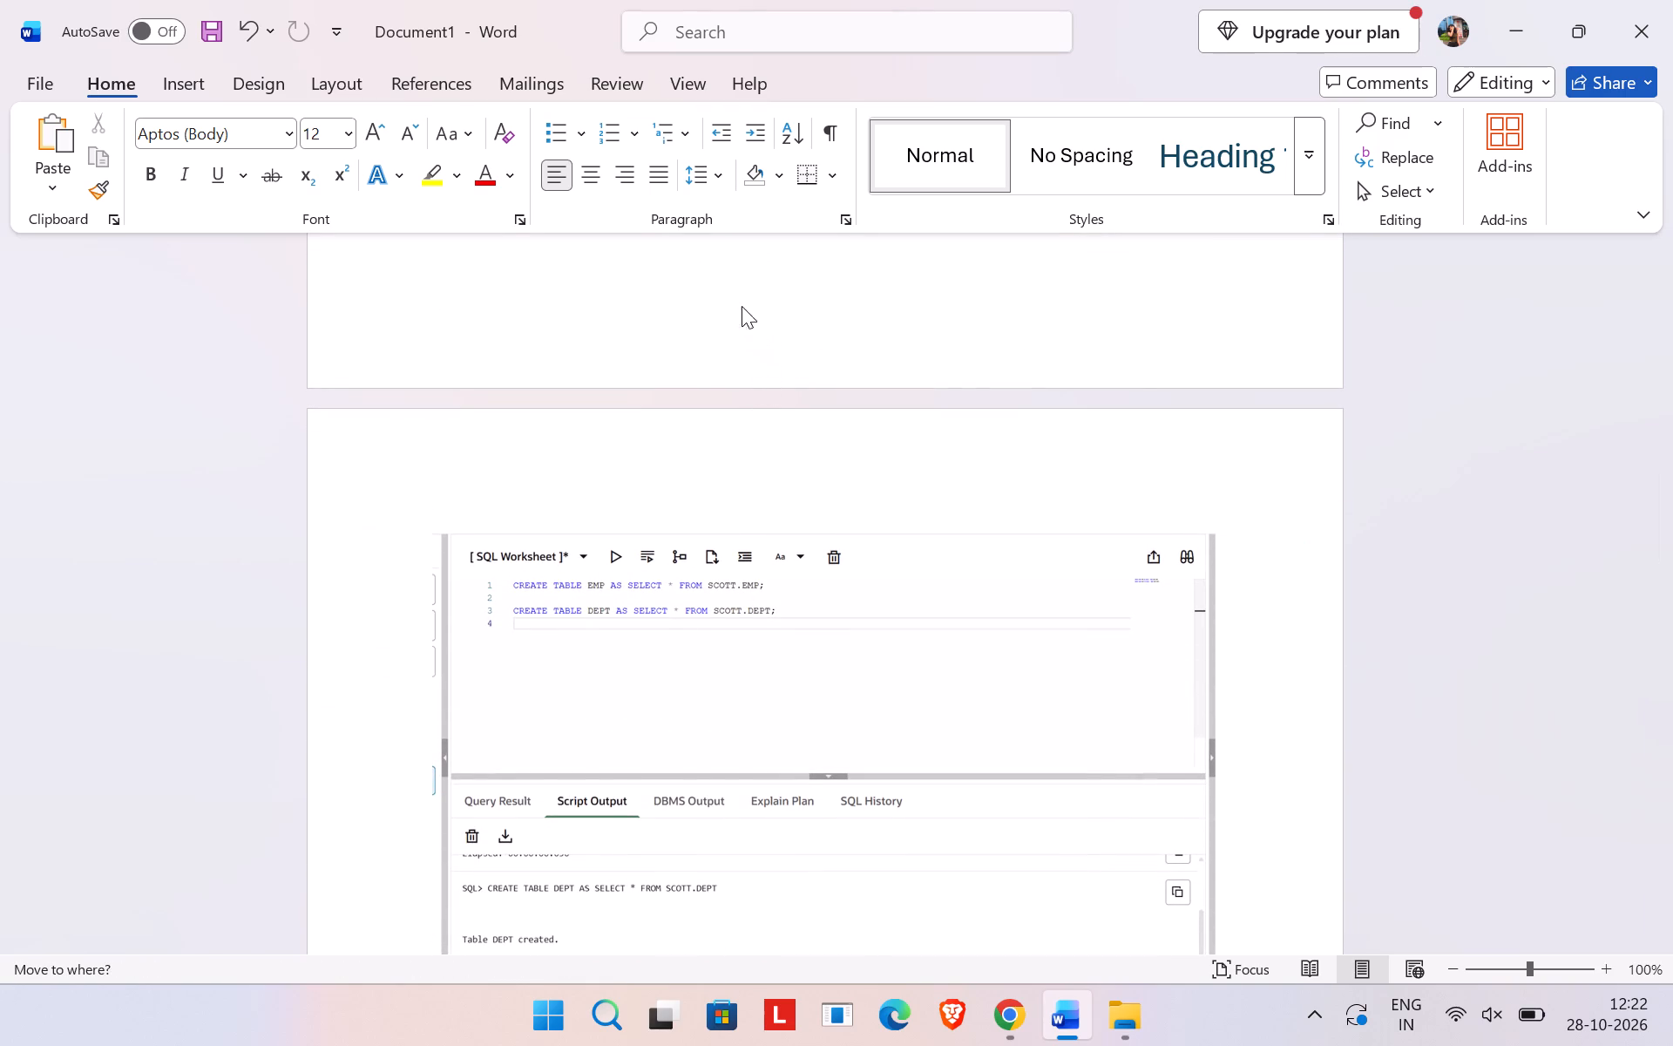
{"action": "scroll", "coordinate": [742, 306], "scroll_direction": "down", "scroll_amount": 3}
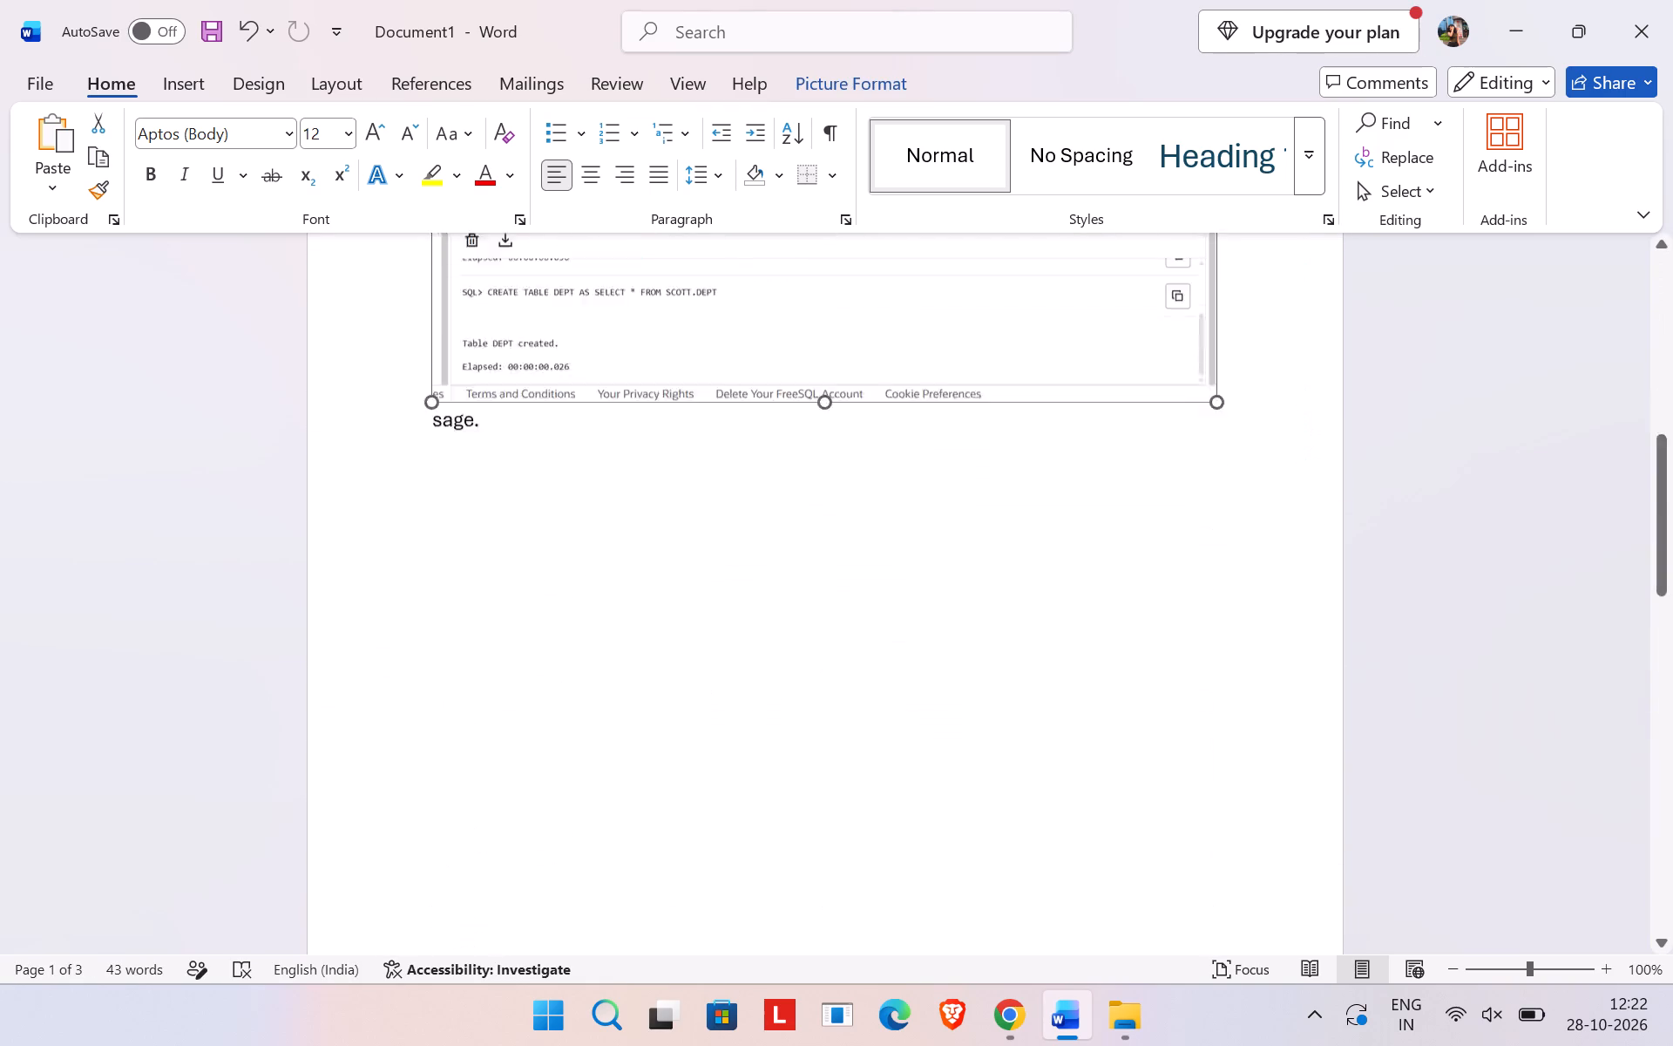
{"action": "scroll", "coordinate": [742, 306], "scroll_direction": "down", "scroll_amount": 3}
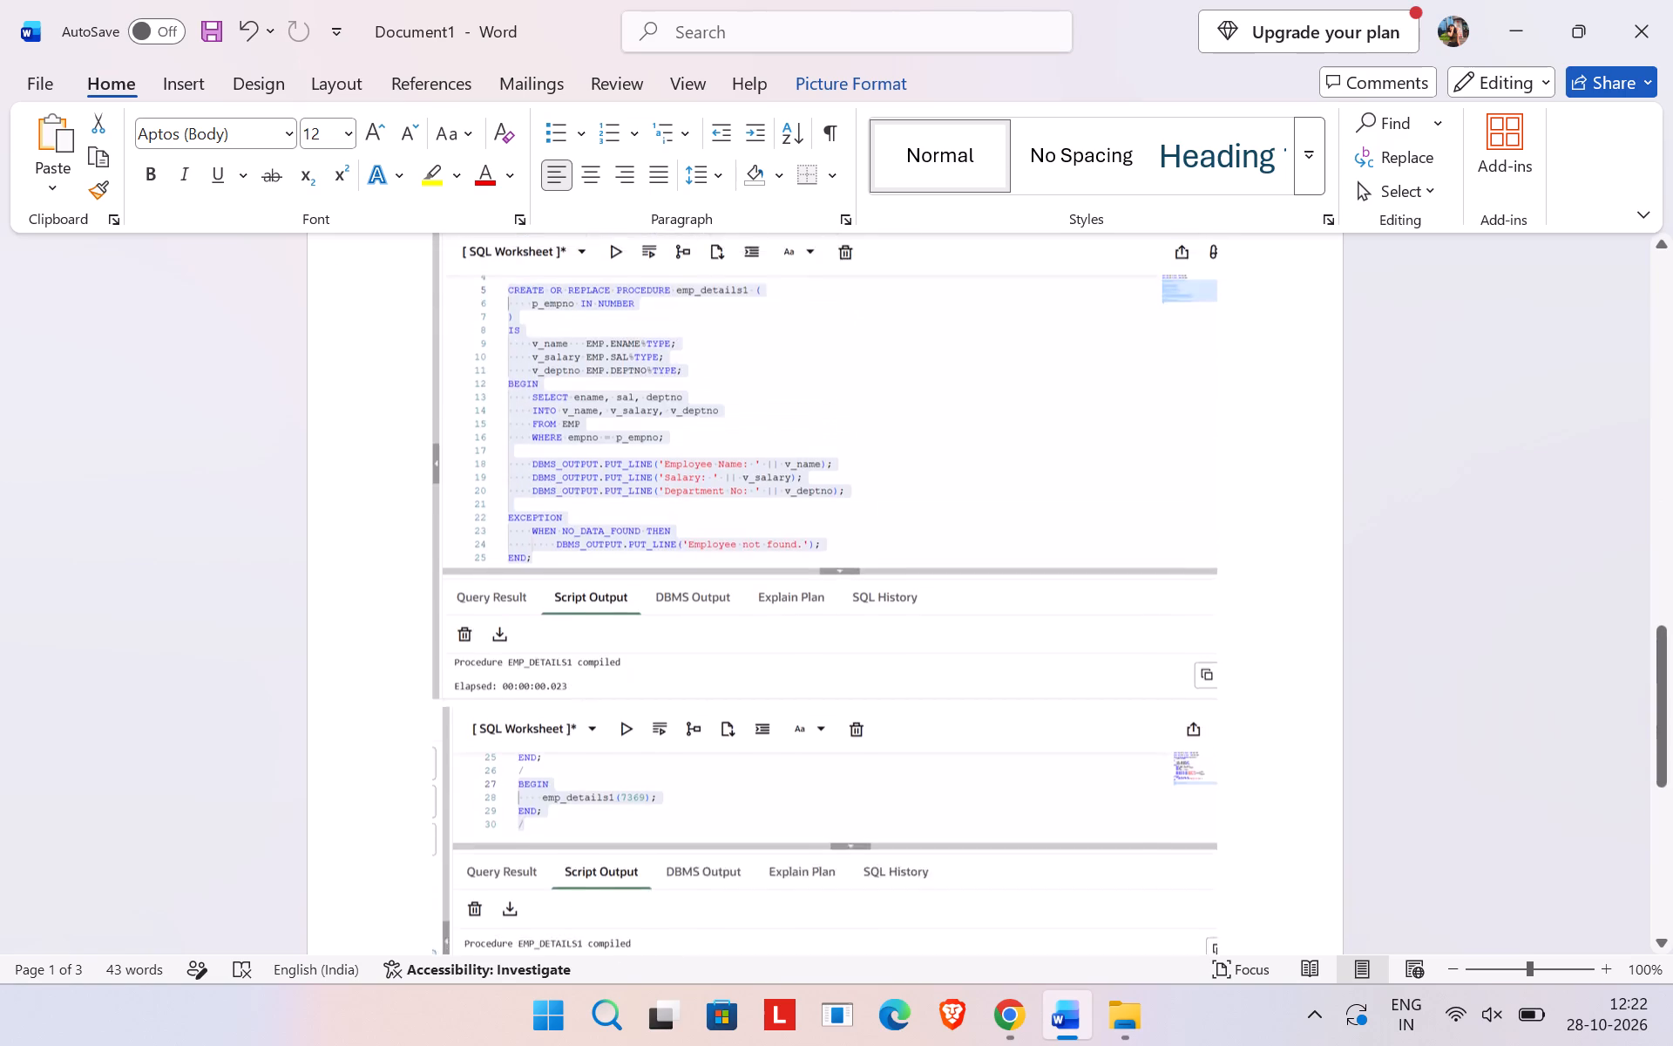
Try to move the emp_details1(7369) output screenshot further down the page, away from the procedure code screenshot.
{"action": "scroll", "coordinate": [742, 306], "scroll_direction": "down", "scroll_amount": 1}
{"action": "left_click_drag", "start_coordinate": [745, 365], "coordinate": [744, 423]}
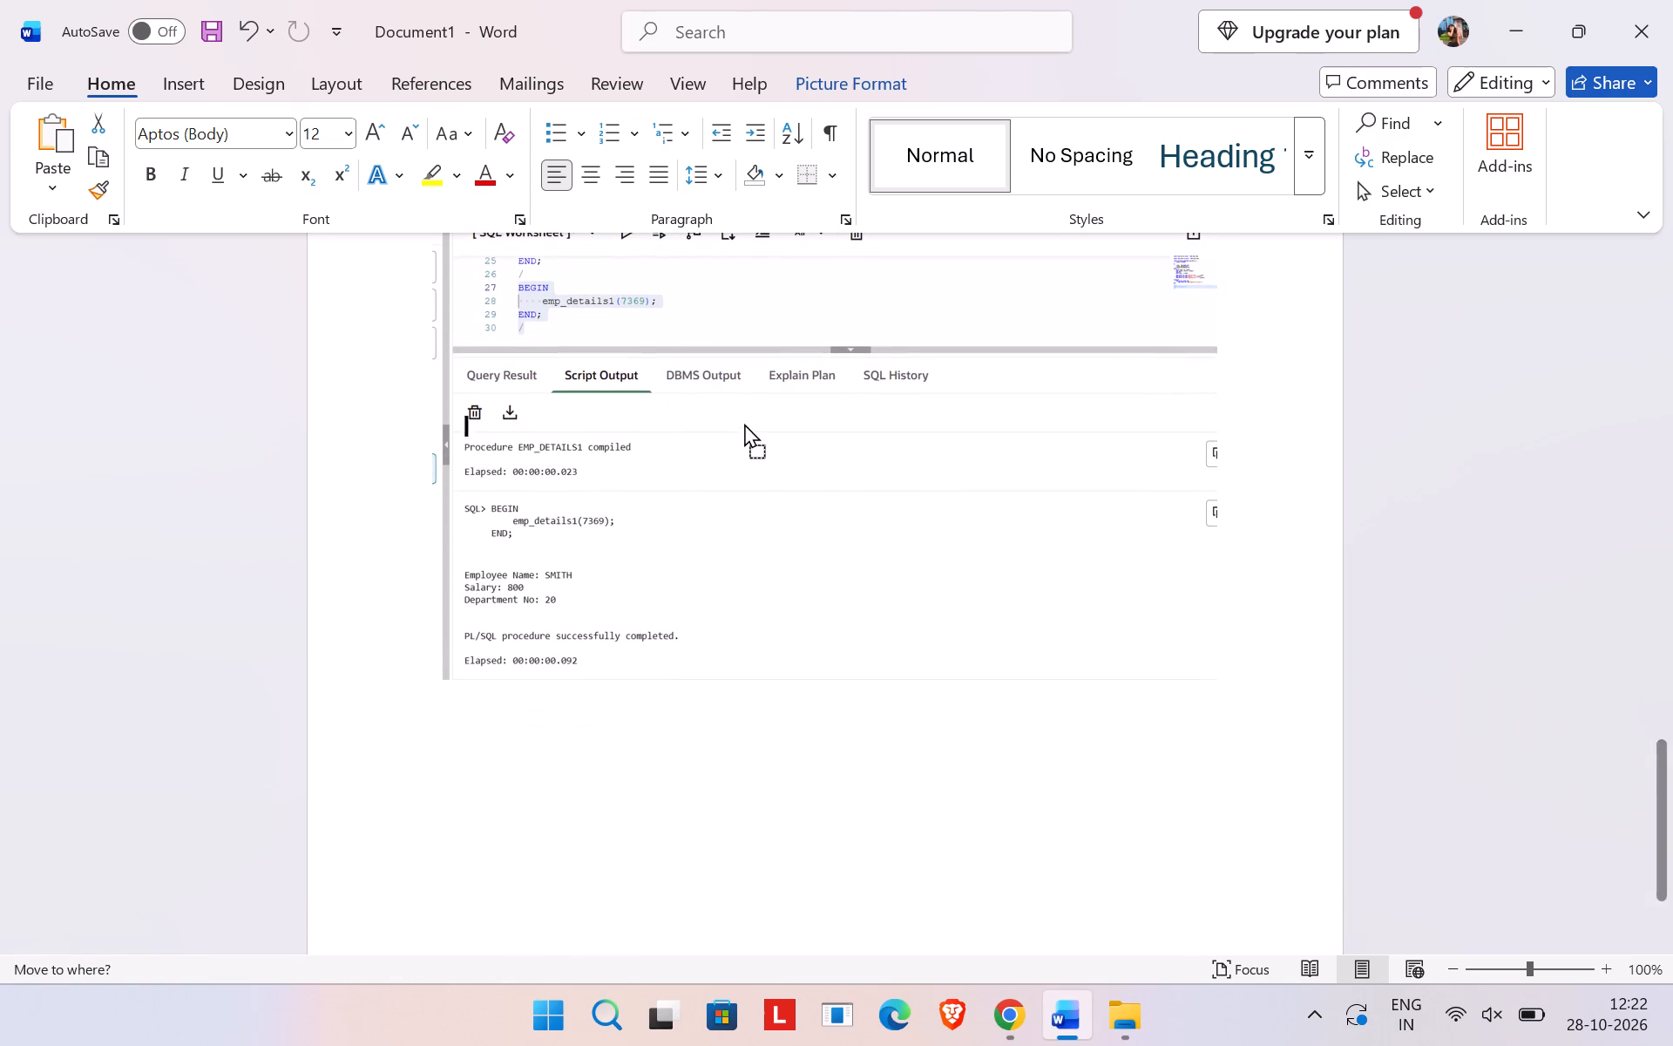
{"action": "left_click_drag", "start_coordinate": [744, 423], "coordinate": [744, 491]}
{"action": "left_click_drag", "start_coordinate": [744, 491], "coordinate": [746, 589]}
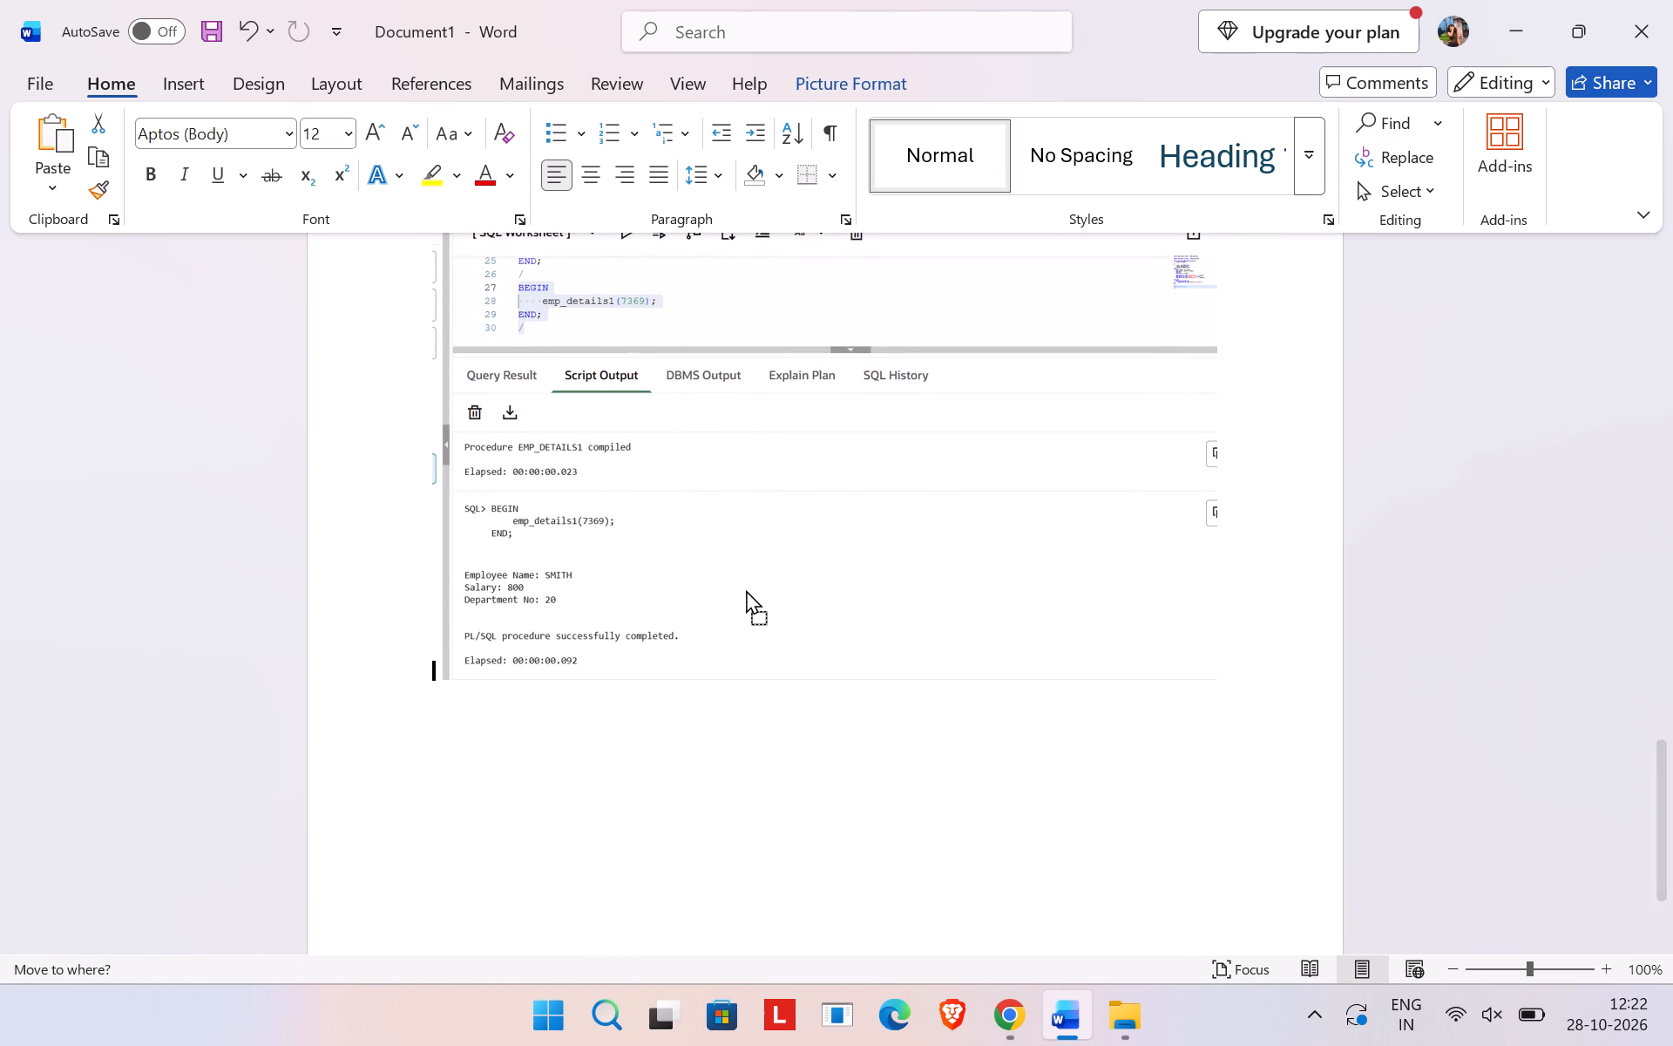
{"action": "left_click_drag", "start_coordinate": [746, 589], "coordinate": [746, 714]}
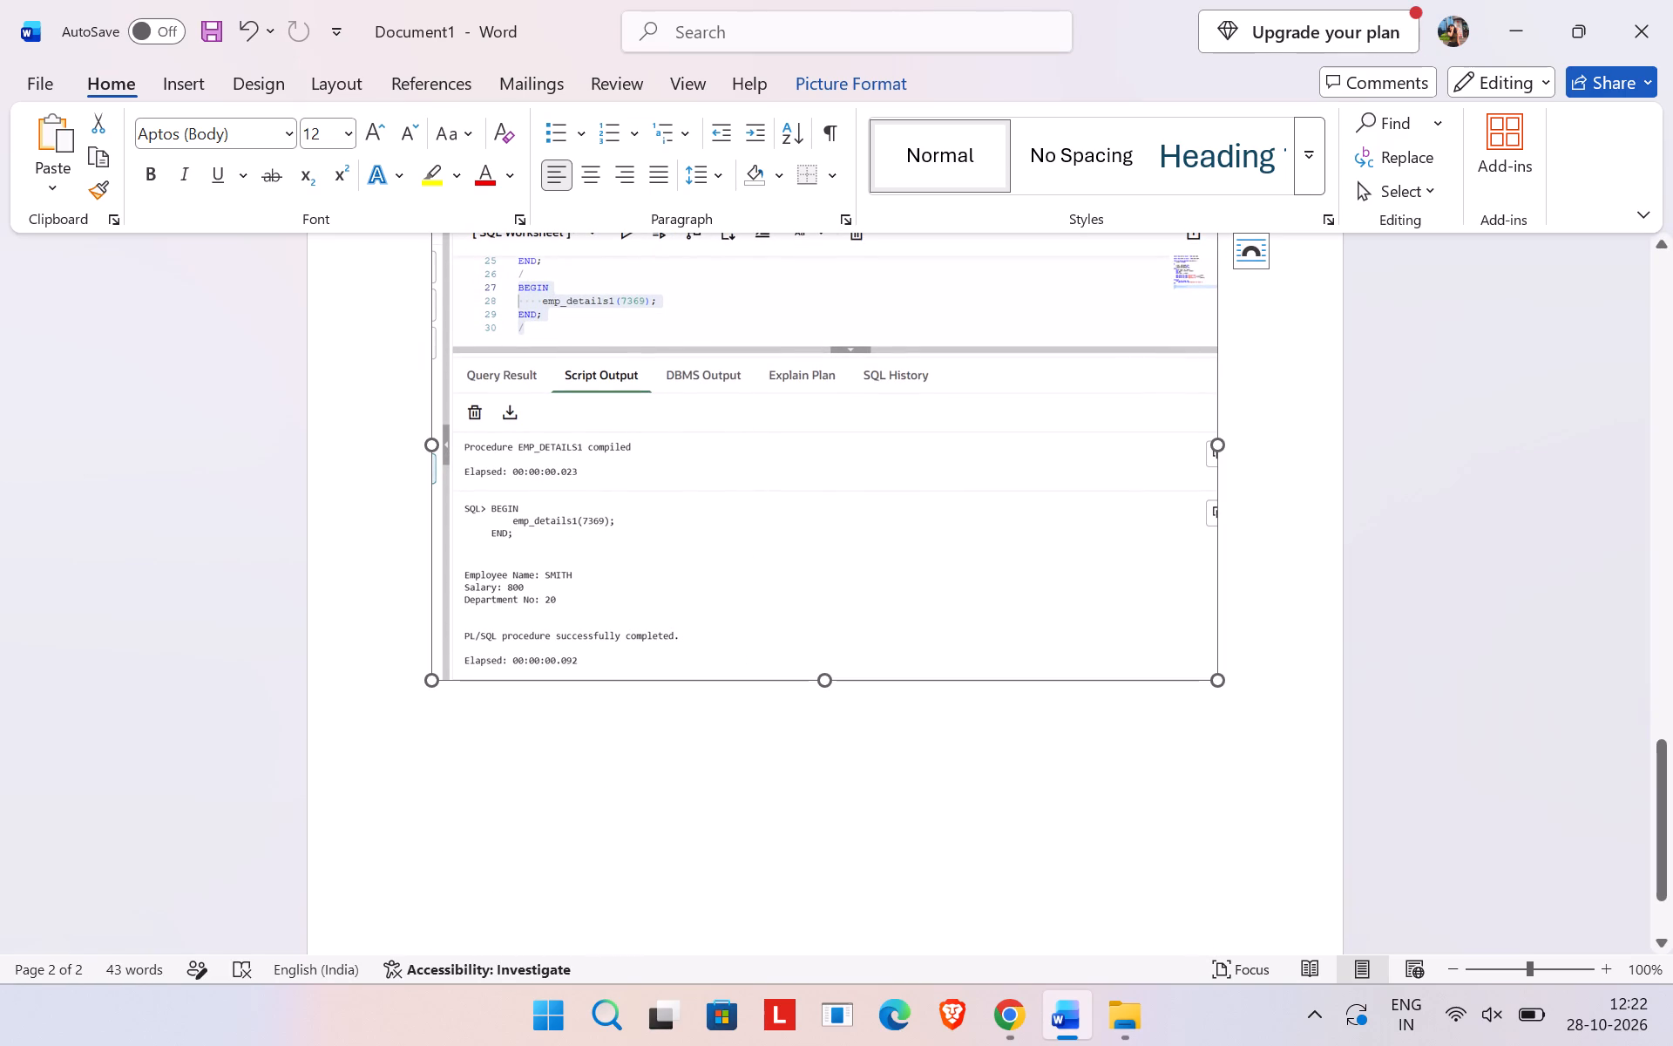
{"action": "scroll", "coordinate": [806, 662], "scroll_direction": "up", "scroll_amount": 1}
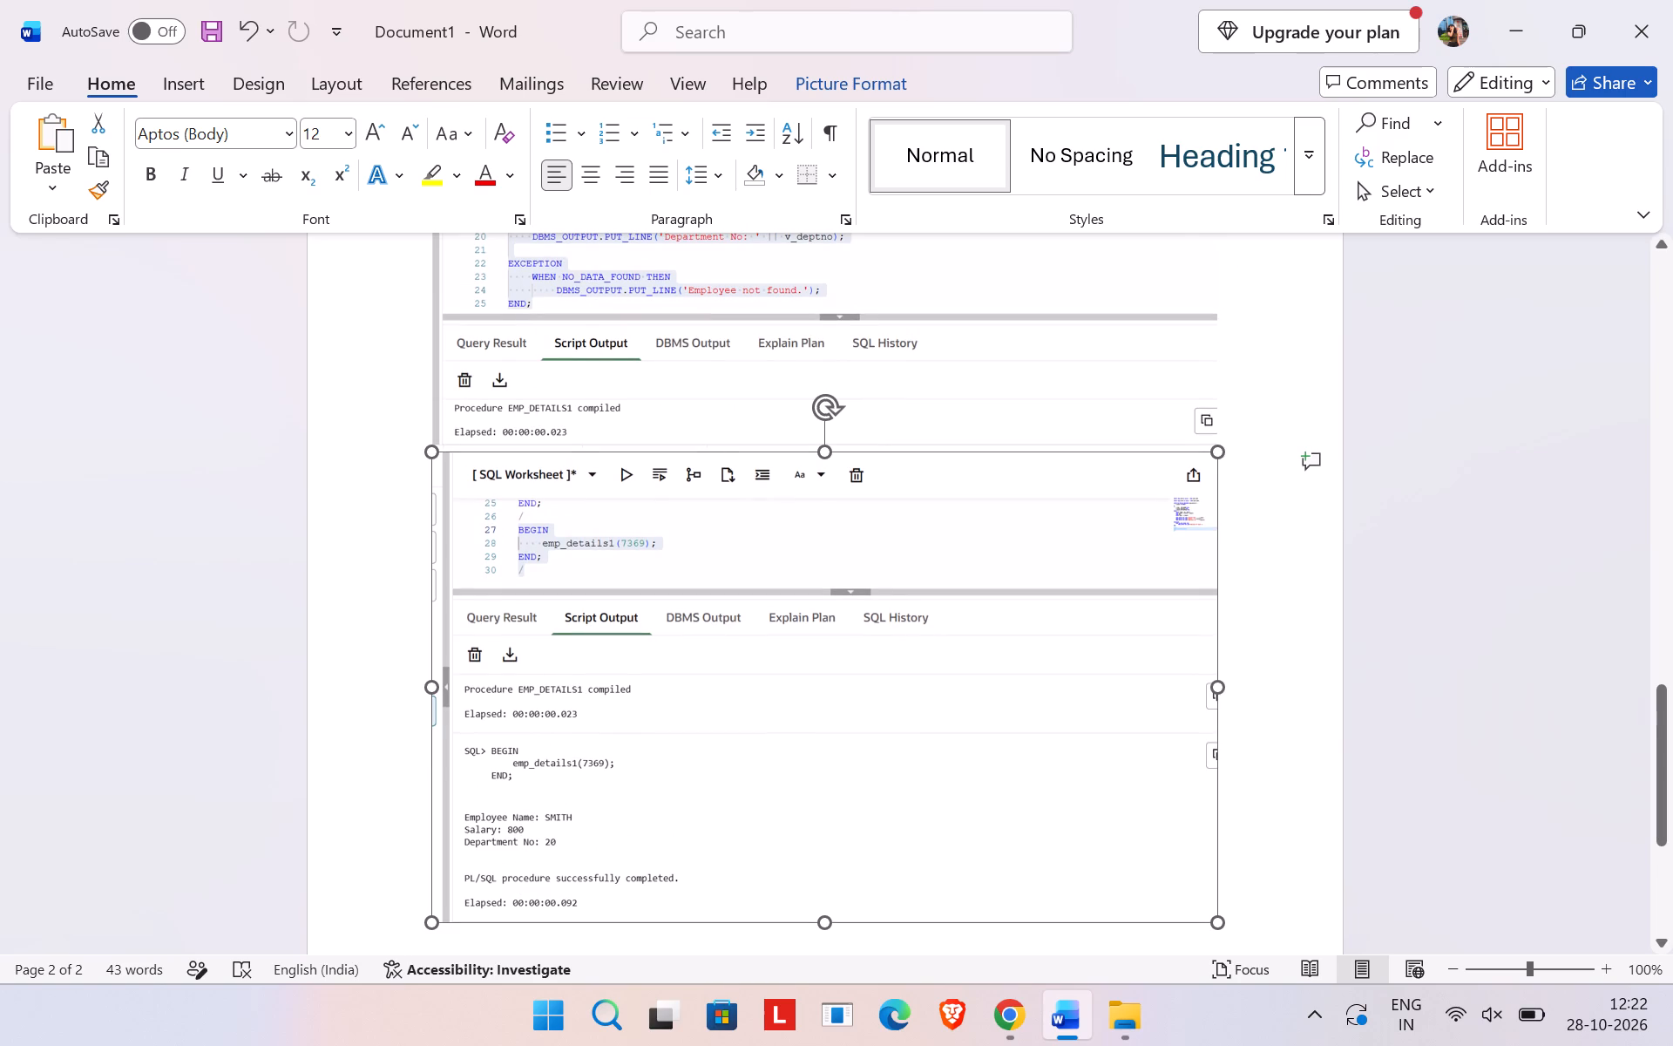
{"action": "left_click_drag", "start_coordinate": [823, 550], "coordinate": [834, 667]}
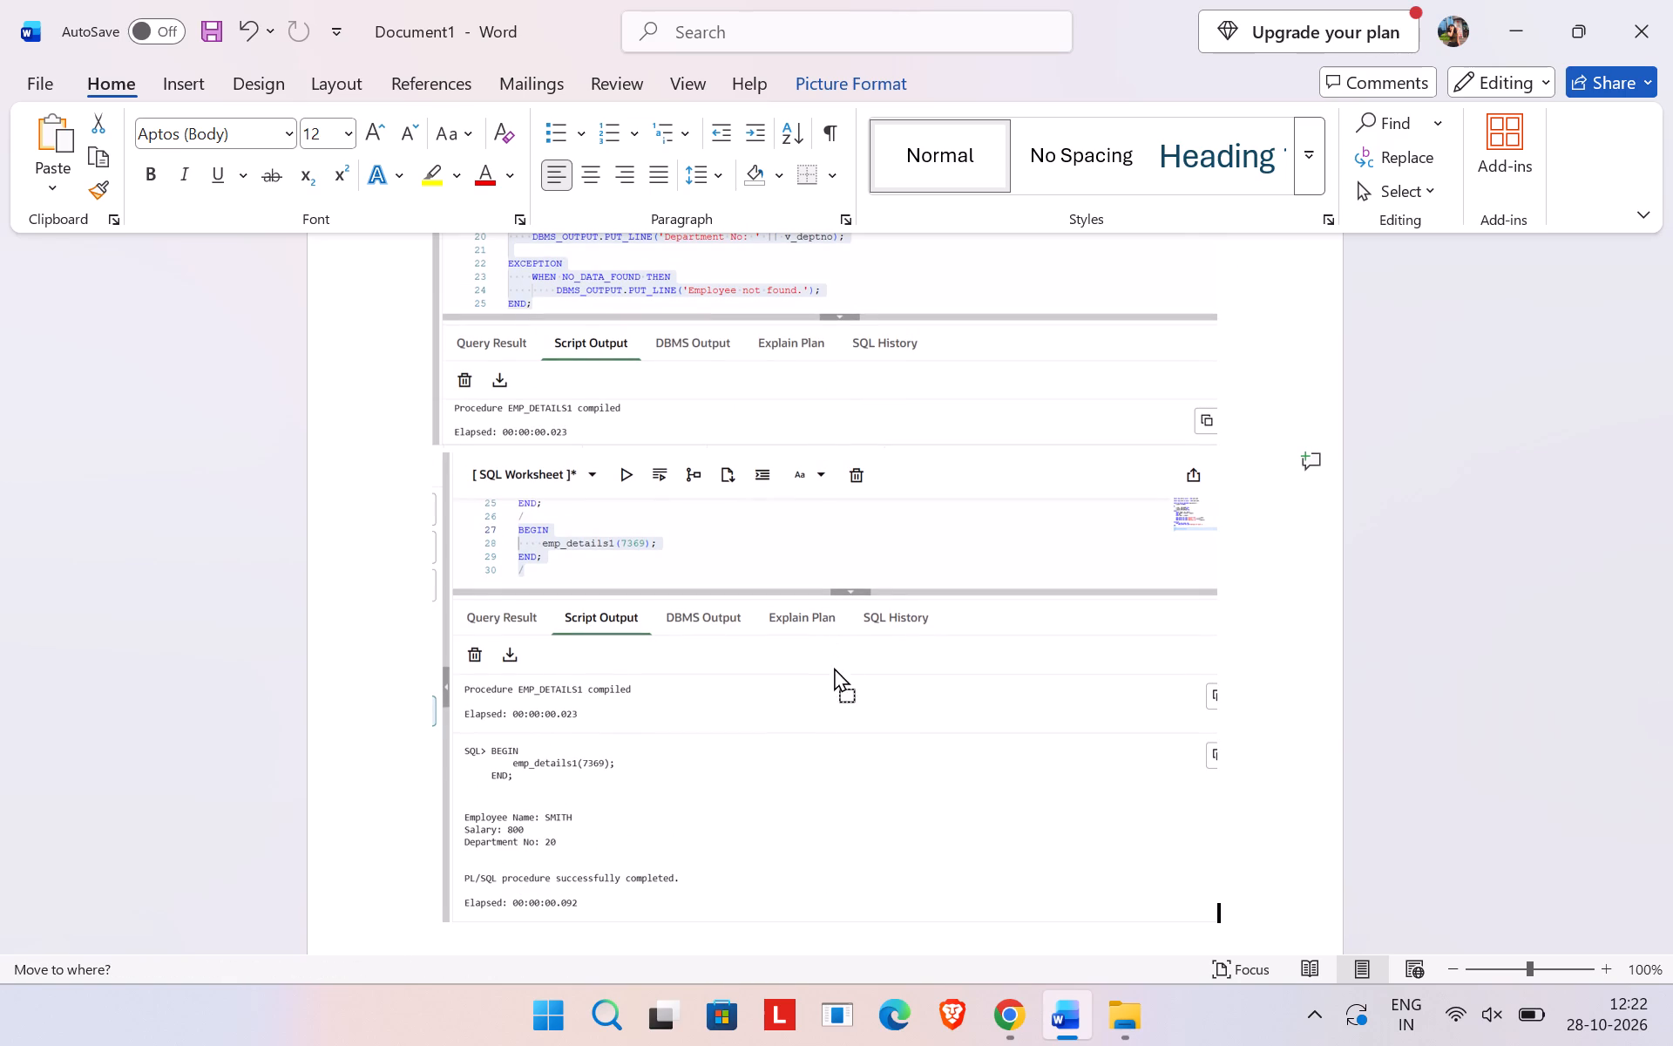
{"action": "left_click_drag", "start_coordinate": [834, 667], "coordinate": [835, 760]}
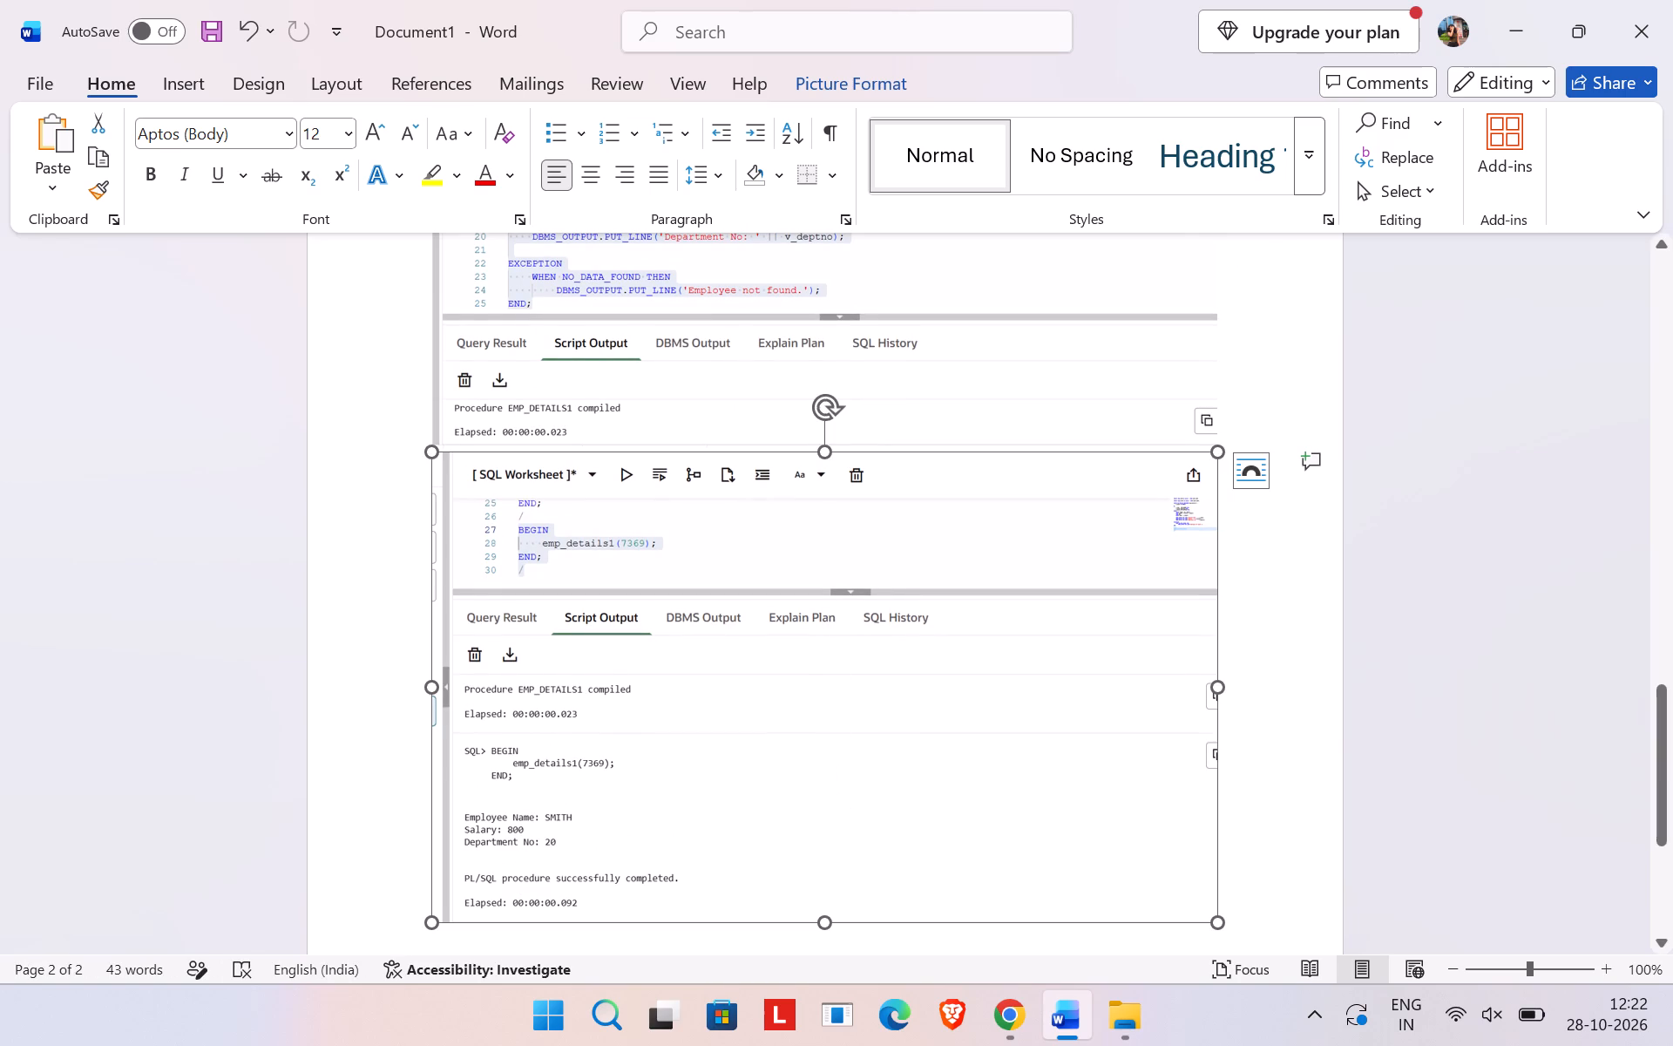
Preview the Gallery screenshot of the emp_details1(9999) output and insert it into the Word document with the procedure screenshots.
{"action": "scroll", "coordinate": [835, 760], "scroll_direction": "down", "scroll_amount": 1}
{"action": "left_click", "coordinate": [644, 850]}
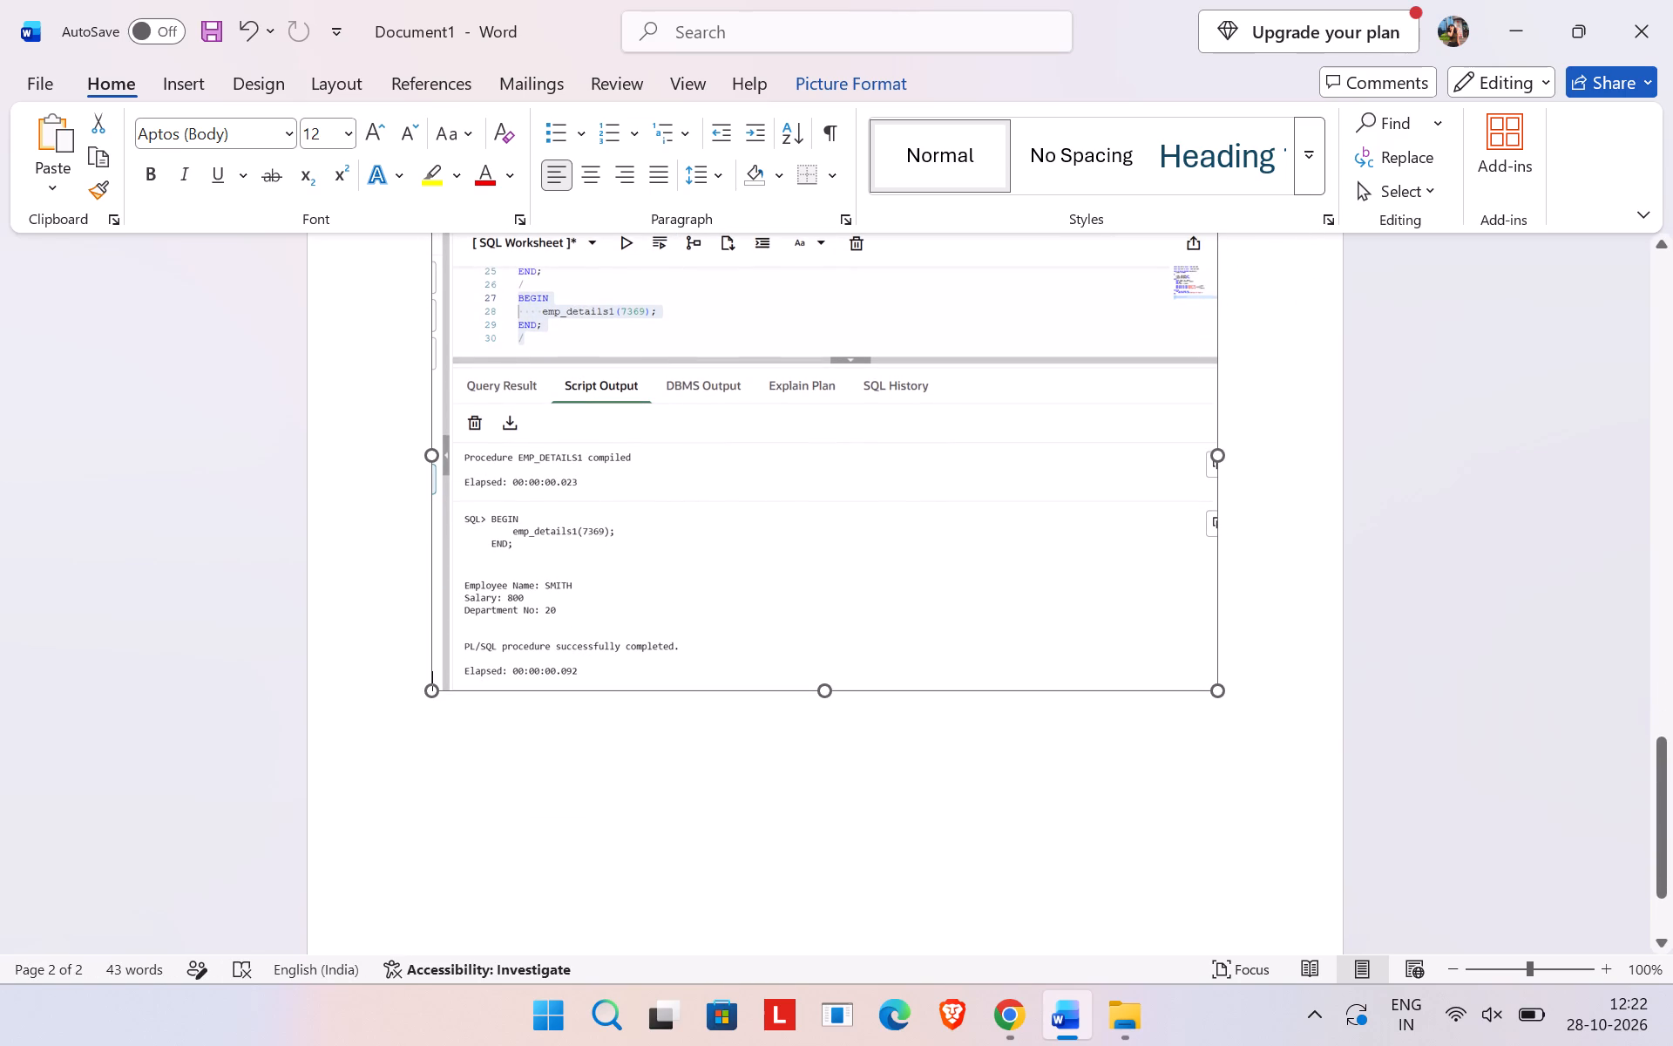
{"action": "scroll", "coordinate": [644, 850], "scroll_direction": "down", "scroll_amount": 3}
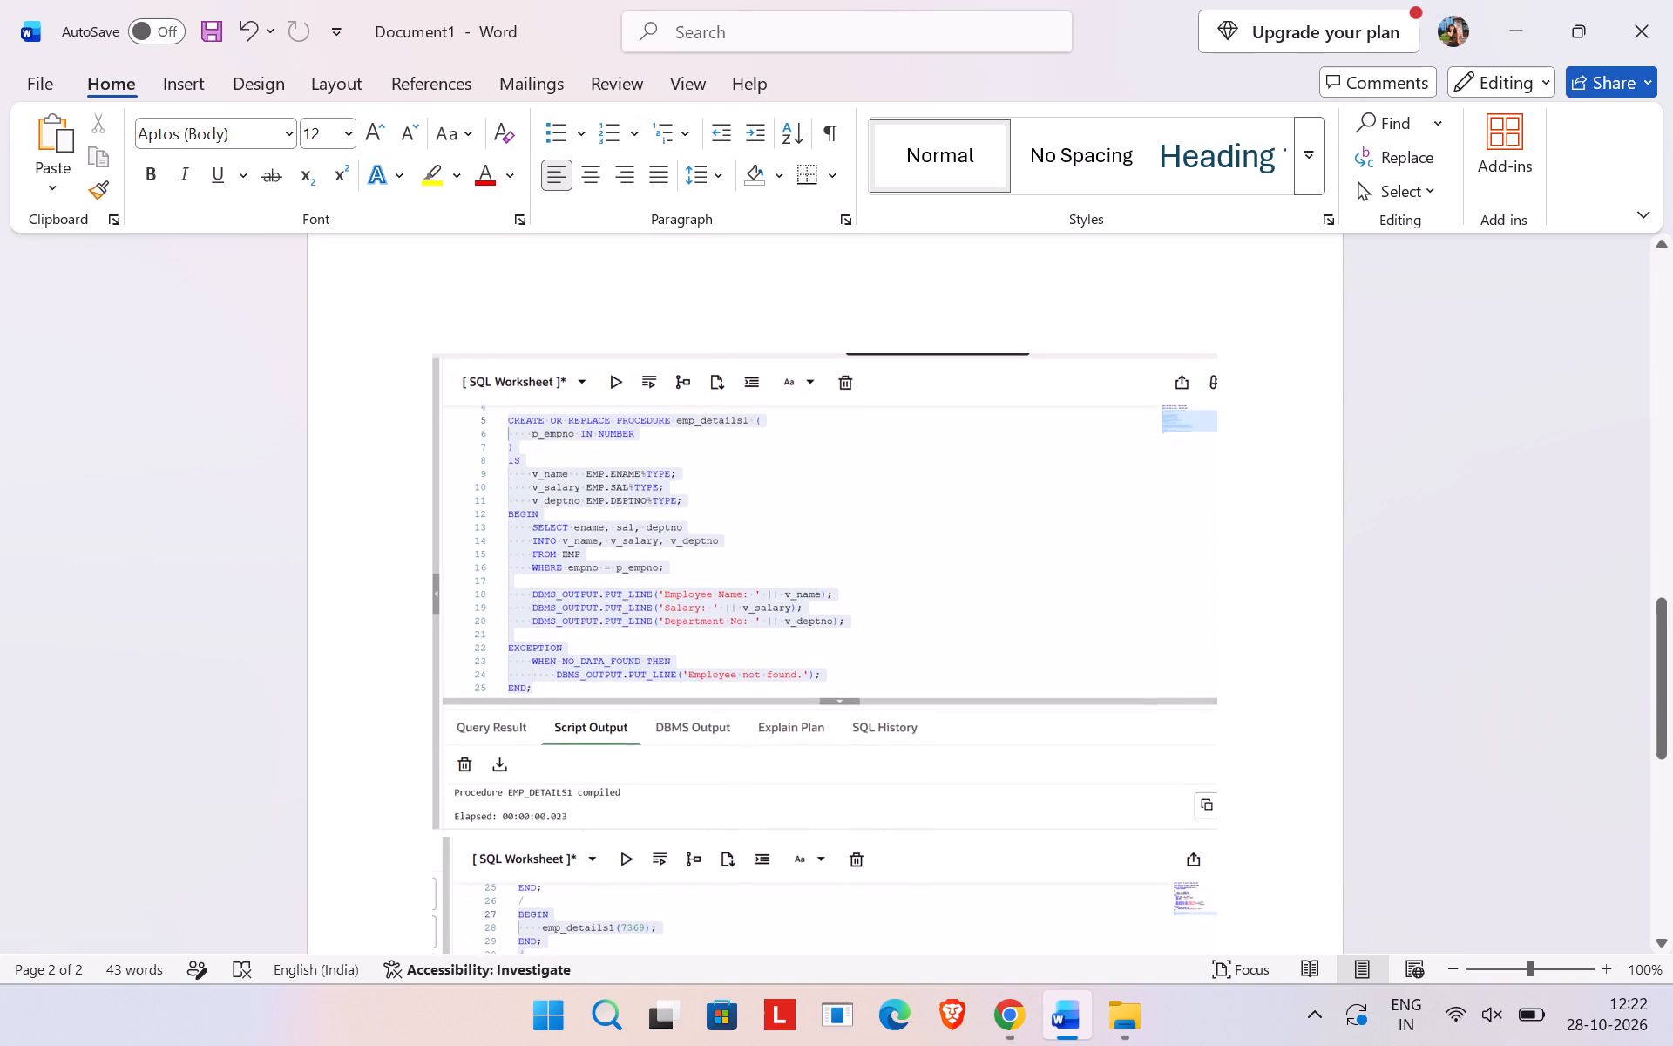
{"action": "scroll", "coordinate": [644, 850], "scroll_direction": "down", "scroll_amount": 1}
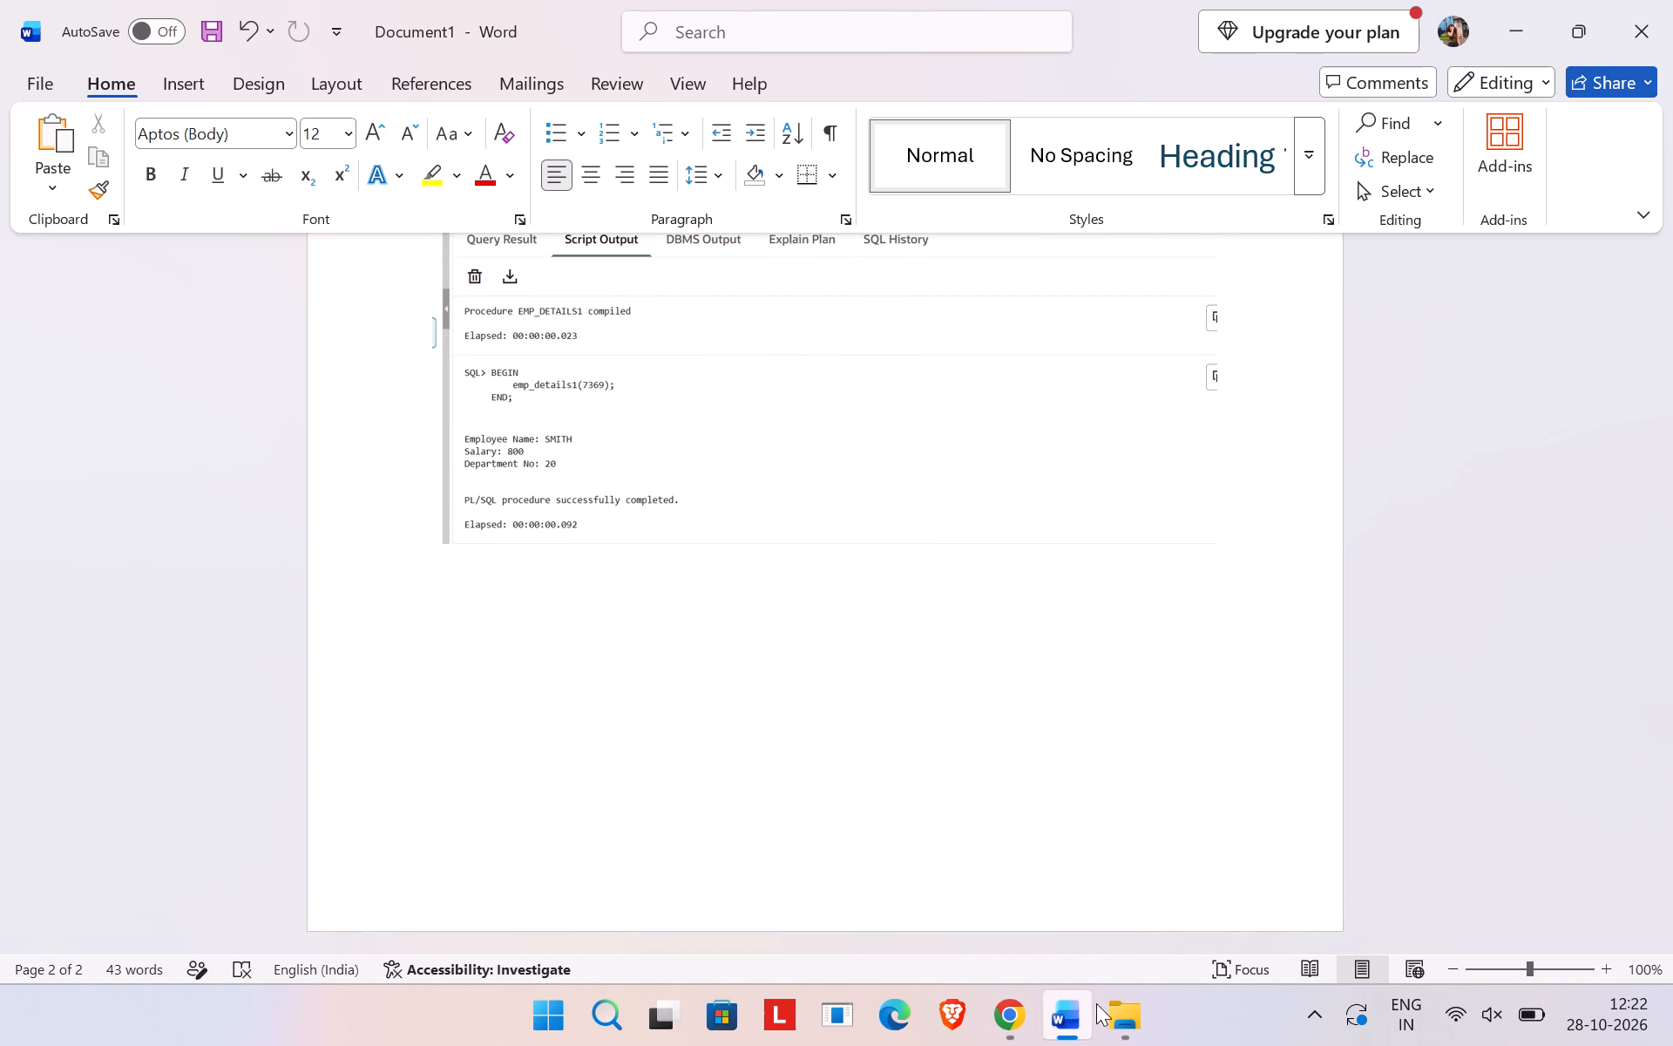
{"action": "left_click", "coordinate": [1111, 1005]}
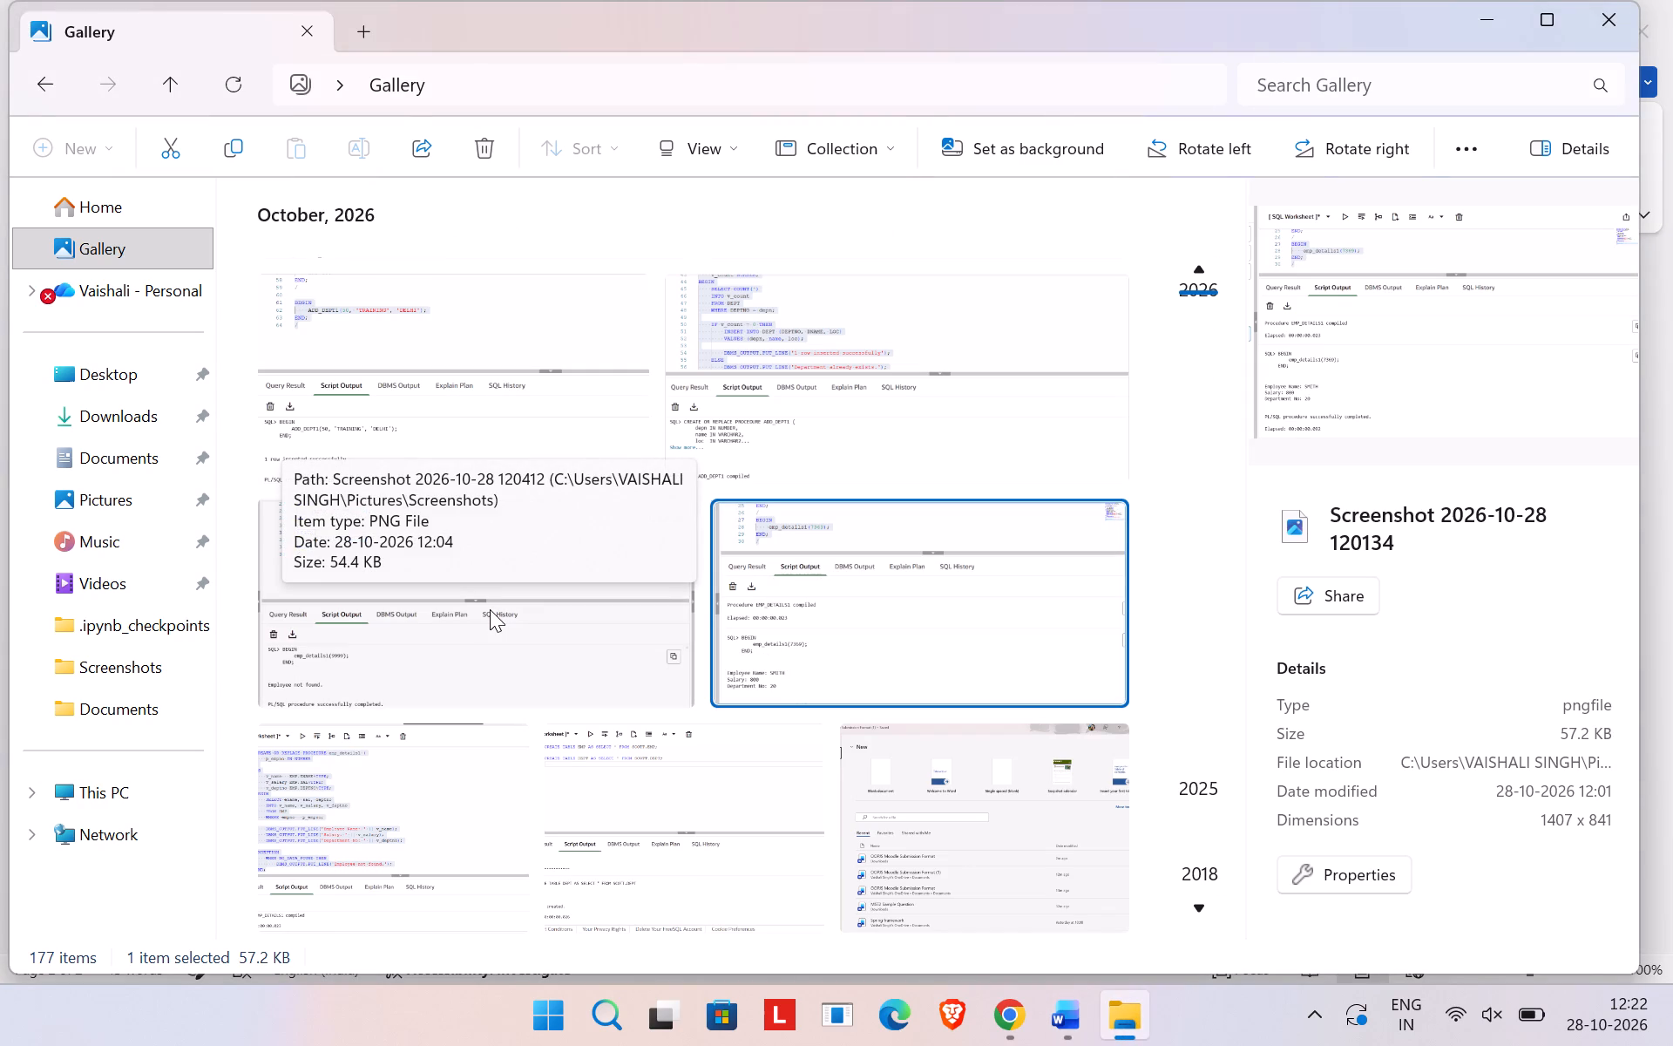
{"action": "double_click", "coordinate": [490, 609]}
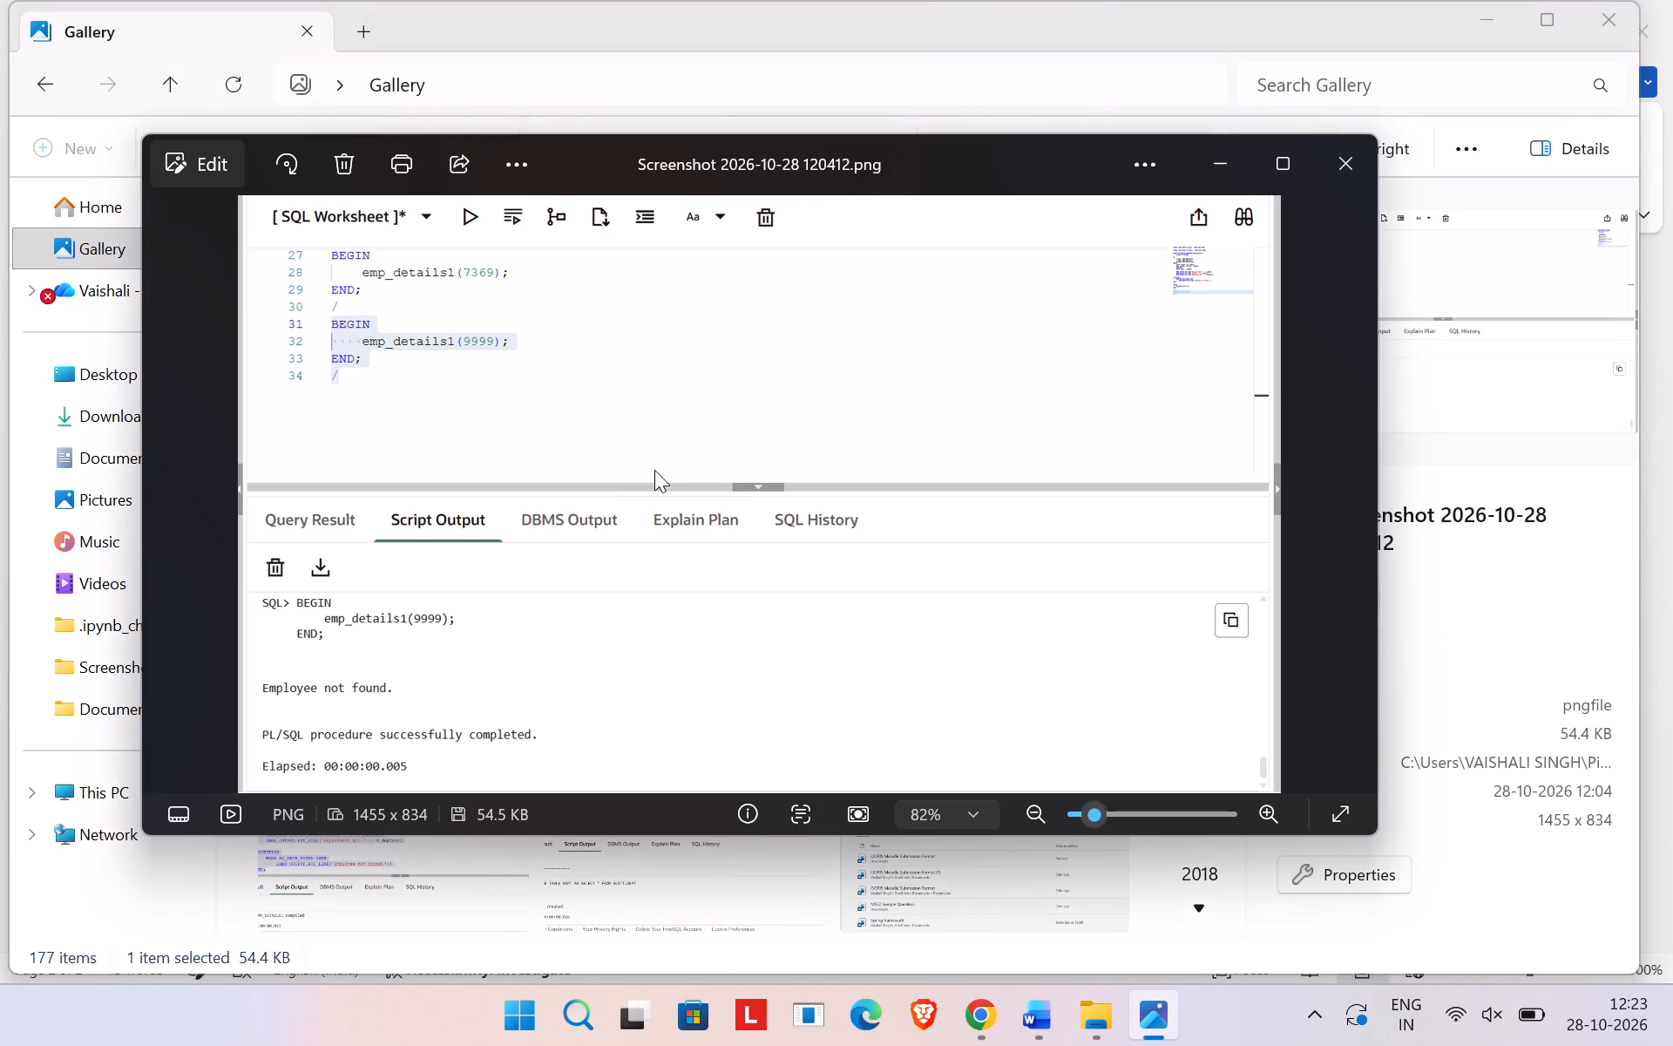
{"action": "left_click", "coordinate": [1342, 166]}
{"action": "left_click_drag", "start_coordinate": [437, 607], "coordinate": [531, 608]}
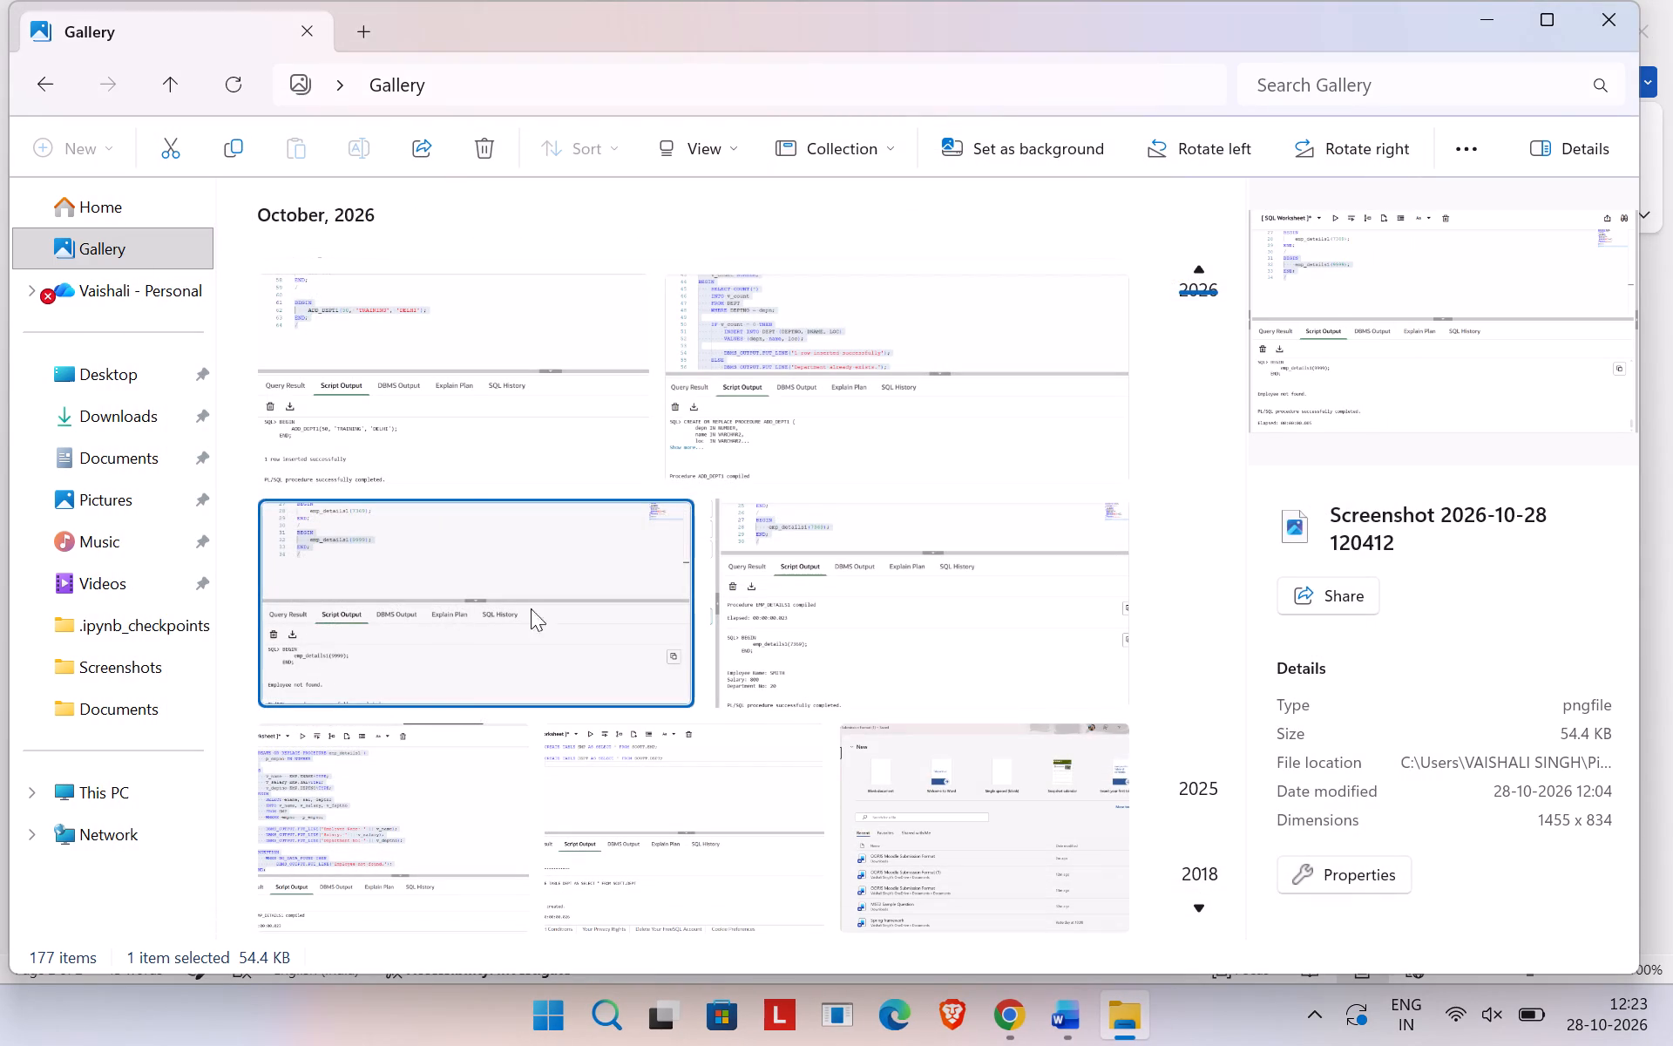
{"action": "left_click_drag", "start_coordinate": [531, 608], "coordinate": [1072, 1008]}
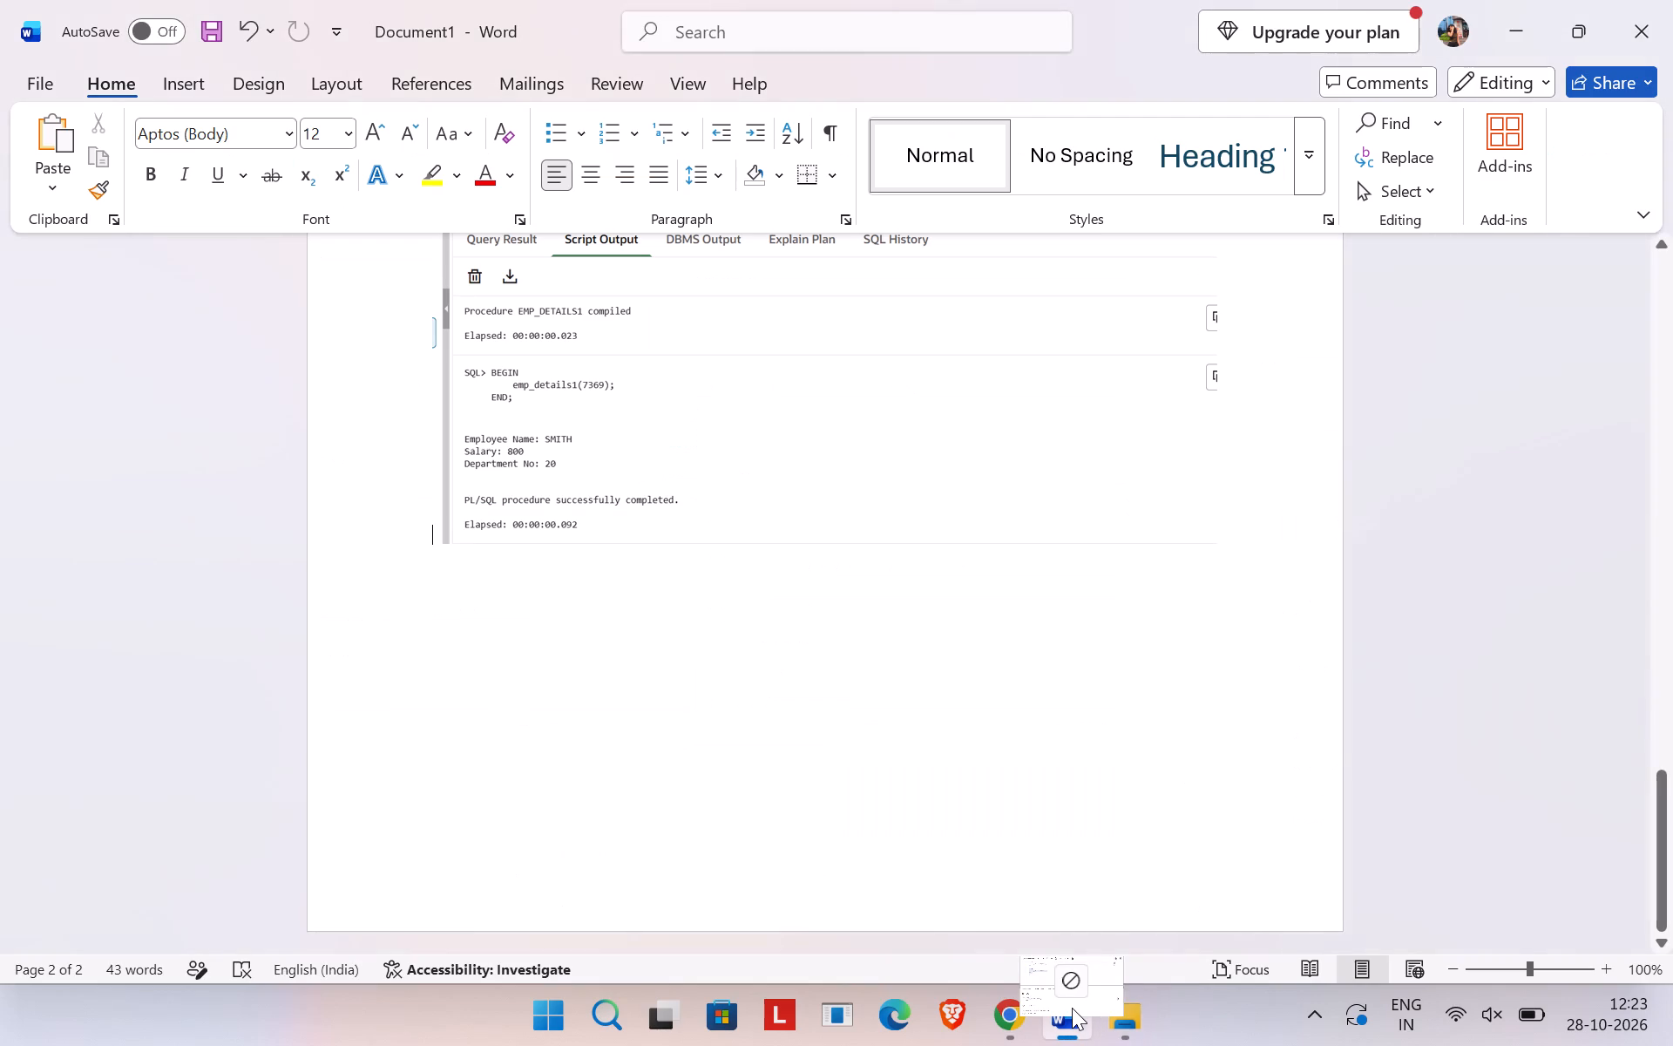
{"action": "left_click_drag", "start_coordinate": [1072, 1008], "coordinate": [693, 802]}
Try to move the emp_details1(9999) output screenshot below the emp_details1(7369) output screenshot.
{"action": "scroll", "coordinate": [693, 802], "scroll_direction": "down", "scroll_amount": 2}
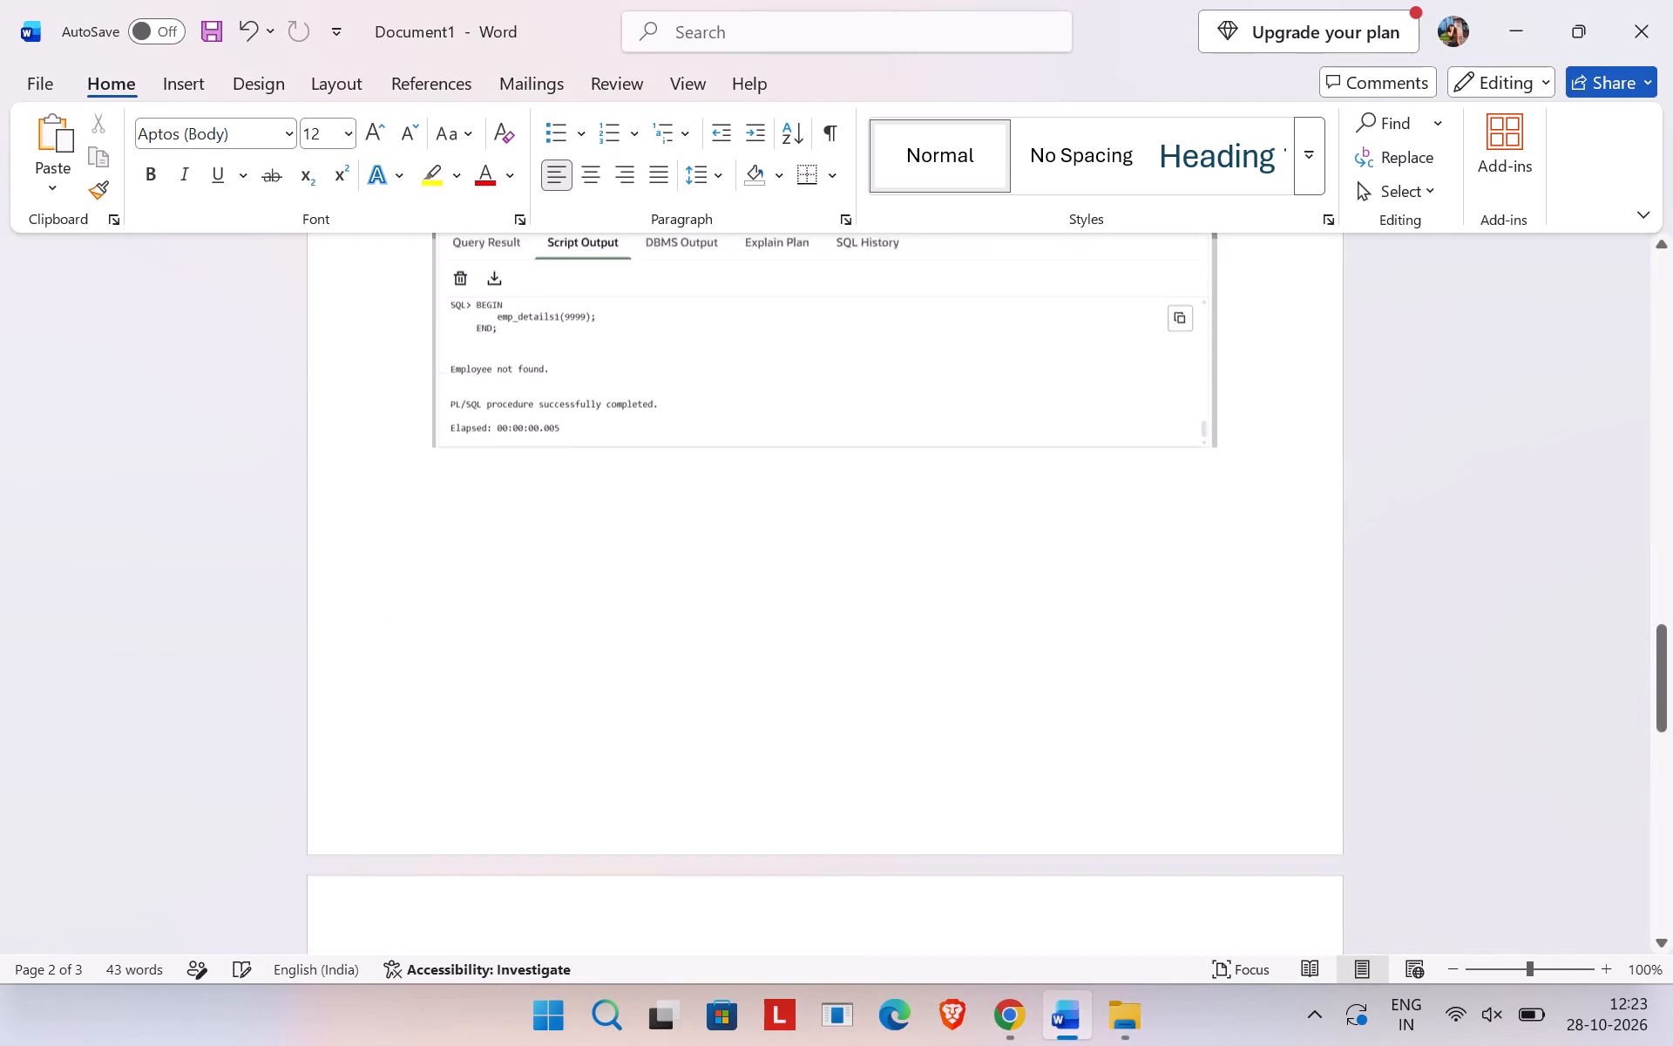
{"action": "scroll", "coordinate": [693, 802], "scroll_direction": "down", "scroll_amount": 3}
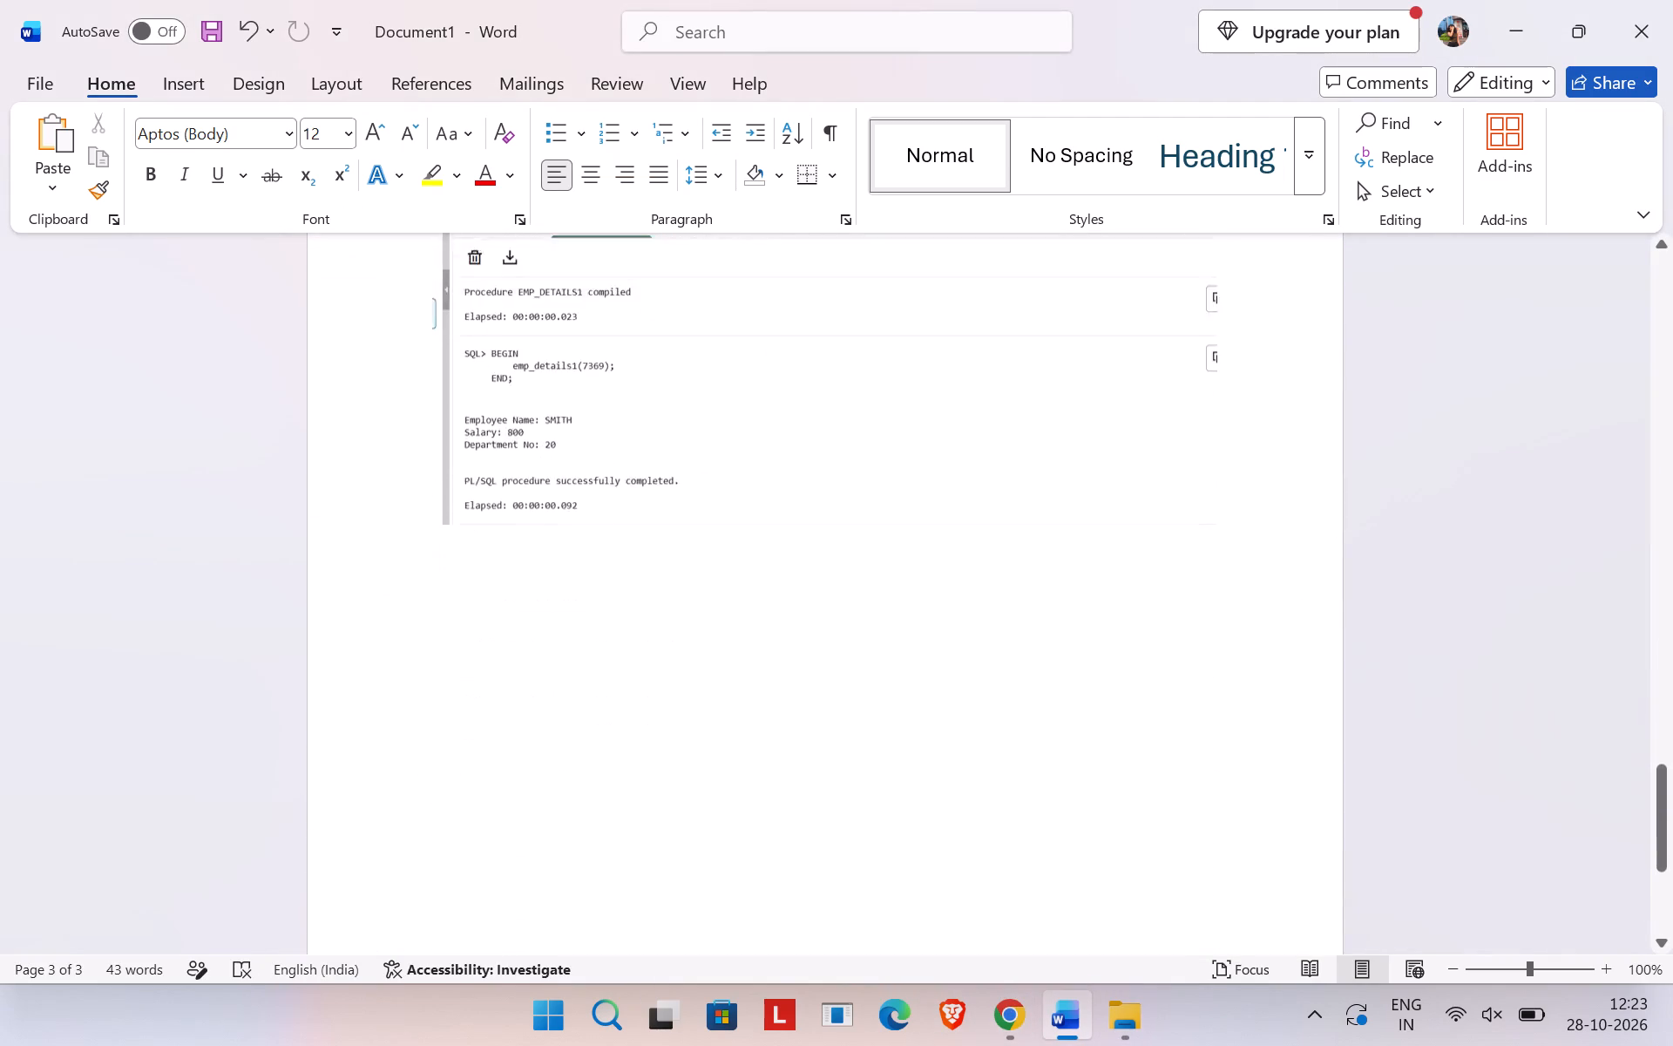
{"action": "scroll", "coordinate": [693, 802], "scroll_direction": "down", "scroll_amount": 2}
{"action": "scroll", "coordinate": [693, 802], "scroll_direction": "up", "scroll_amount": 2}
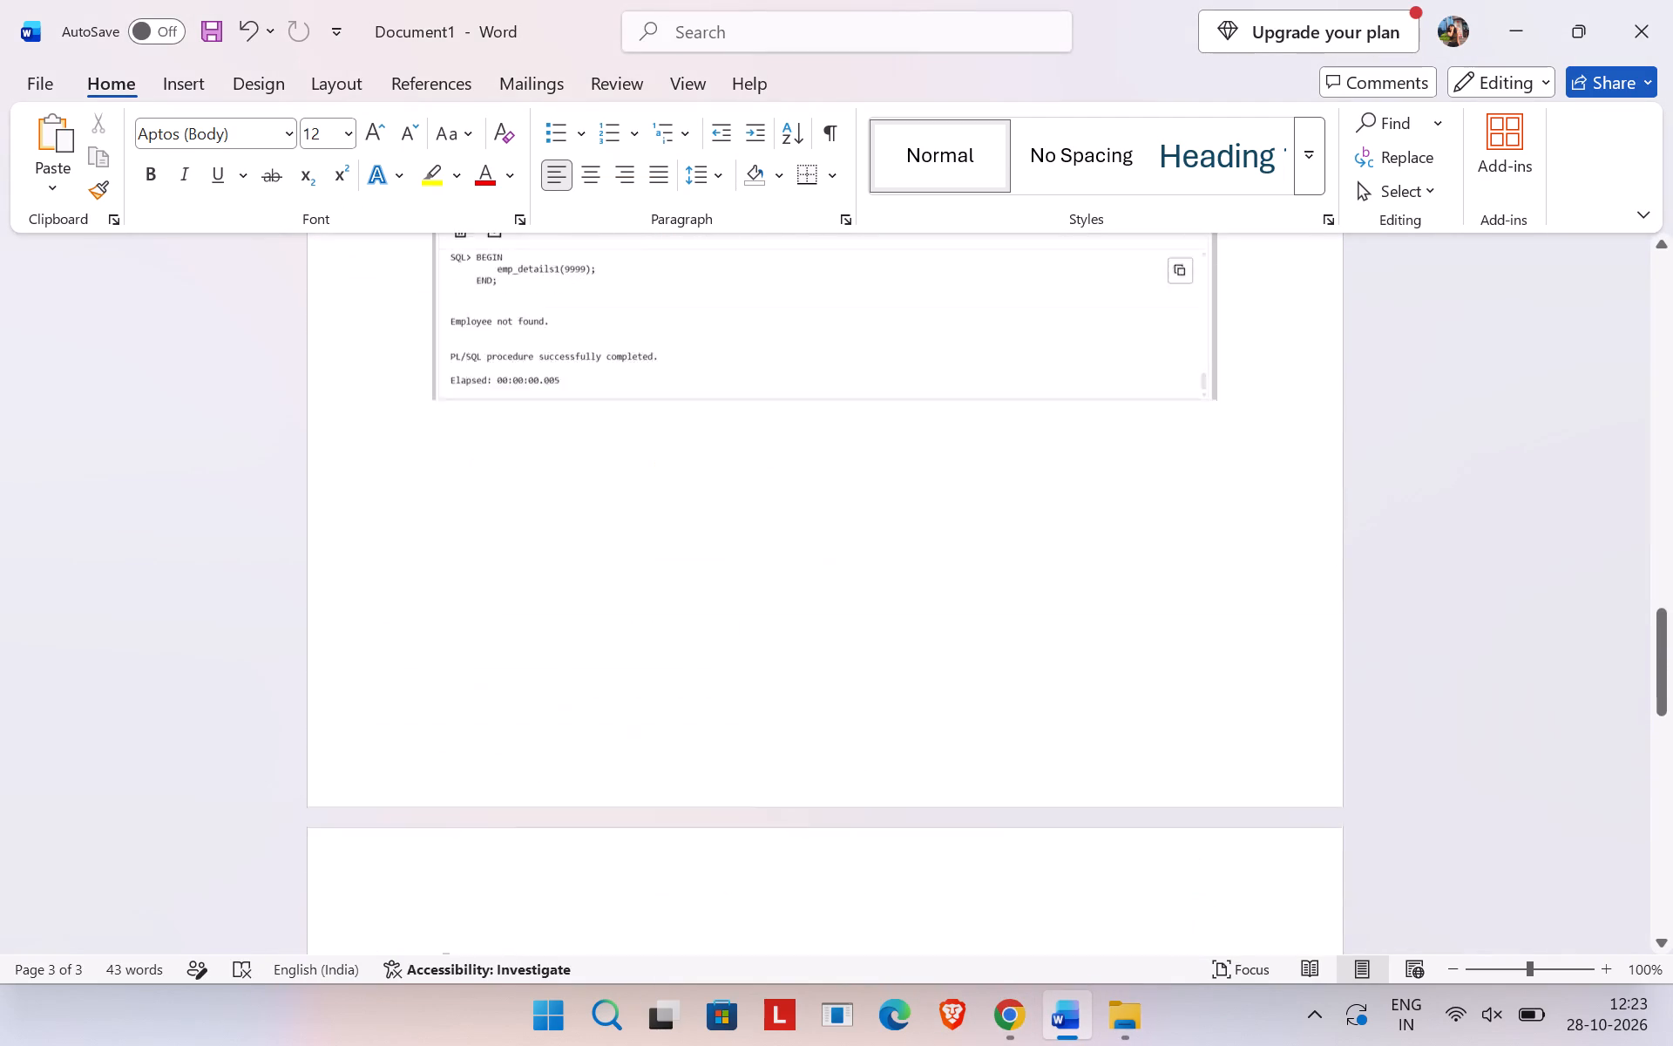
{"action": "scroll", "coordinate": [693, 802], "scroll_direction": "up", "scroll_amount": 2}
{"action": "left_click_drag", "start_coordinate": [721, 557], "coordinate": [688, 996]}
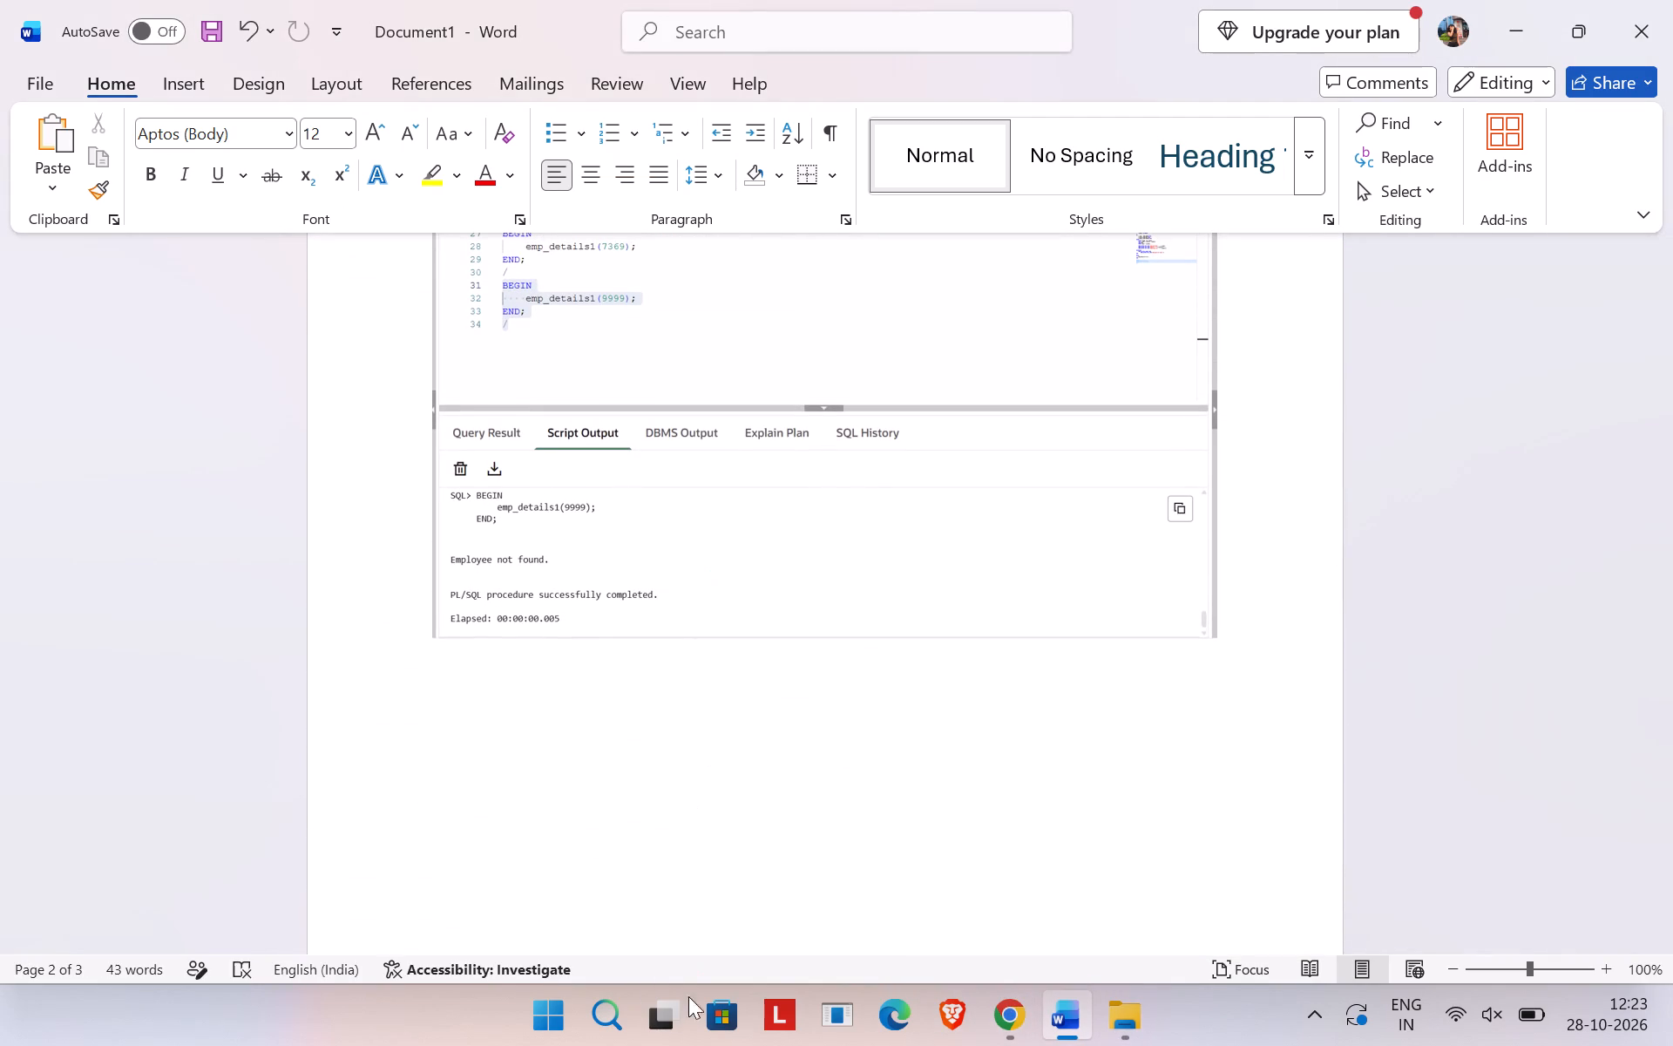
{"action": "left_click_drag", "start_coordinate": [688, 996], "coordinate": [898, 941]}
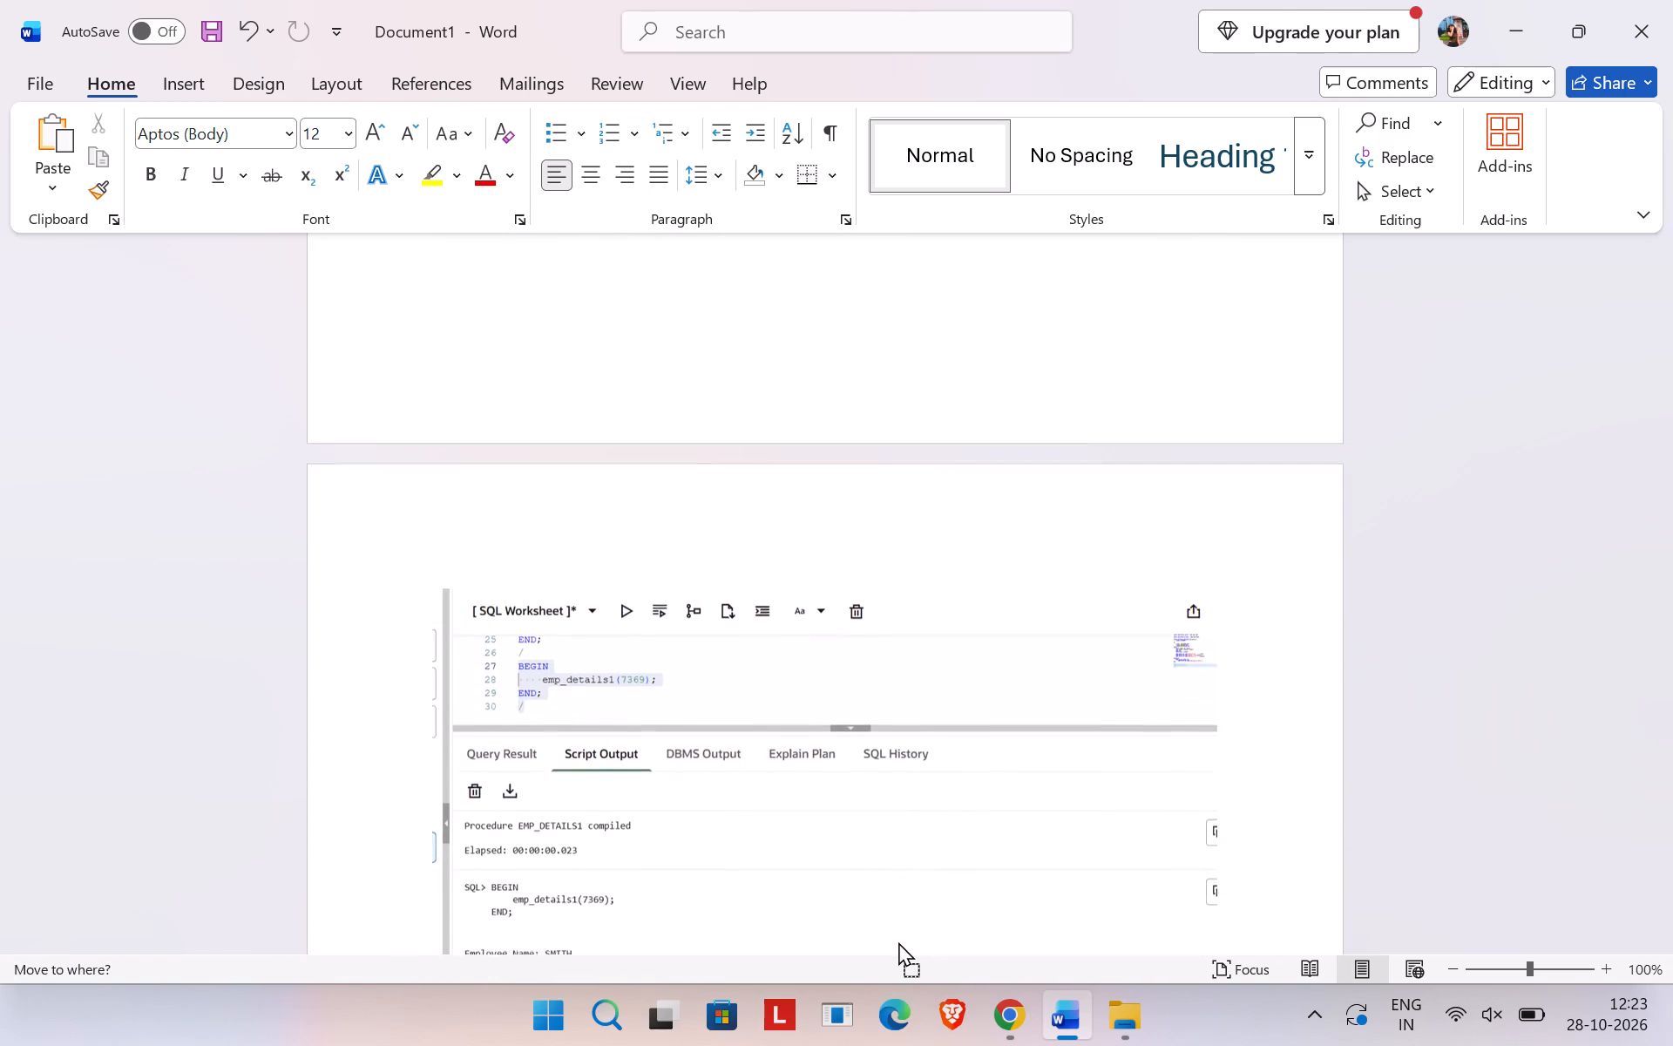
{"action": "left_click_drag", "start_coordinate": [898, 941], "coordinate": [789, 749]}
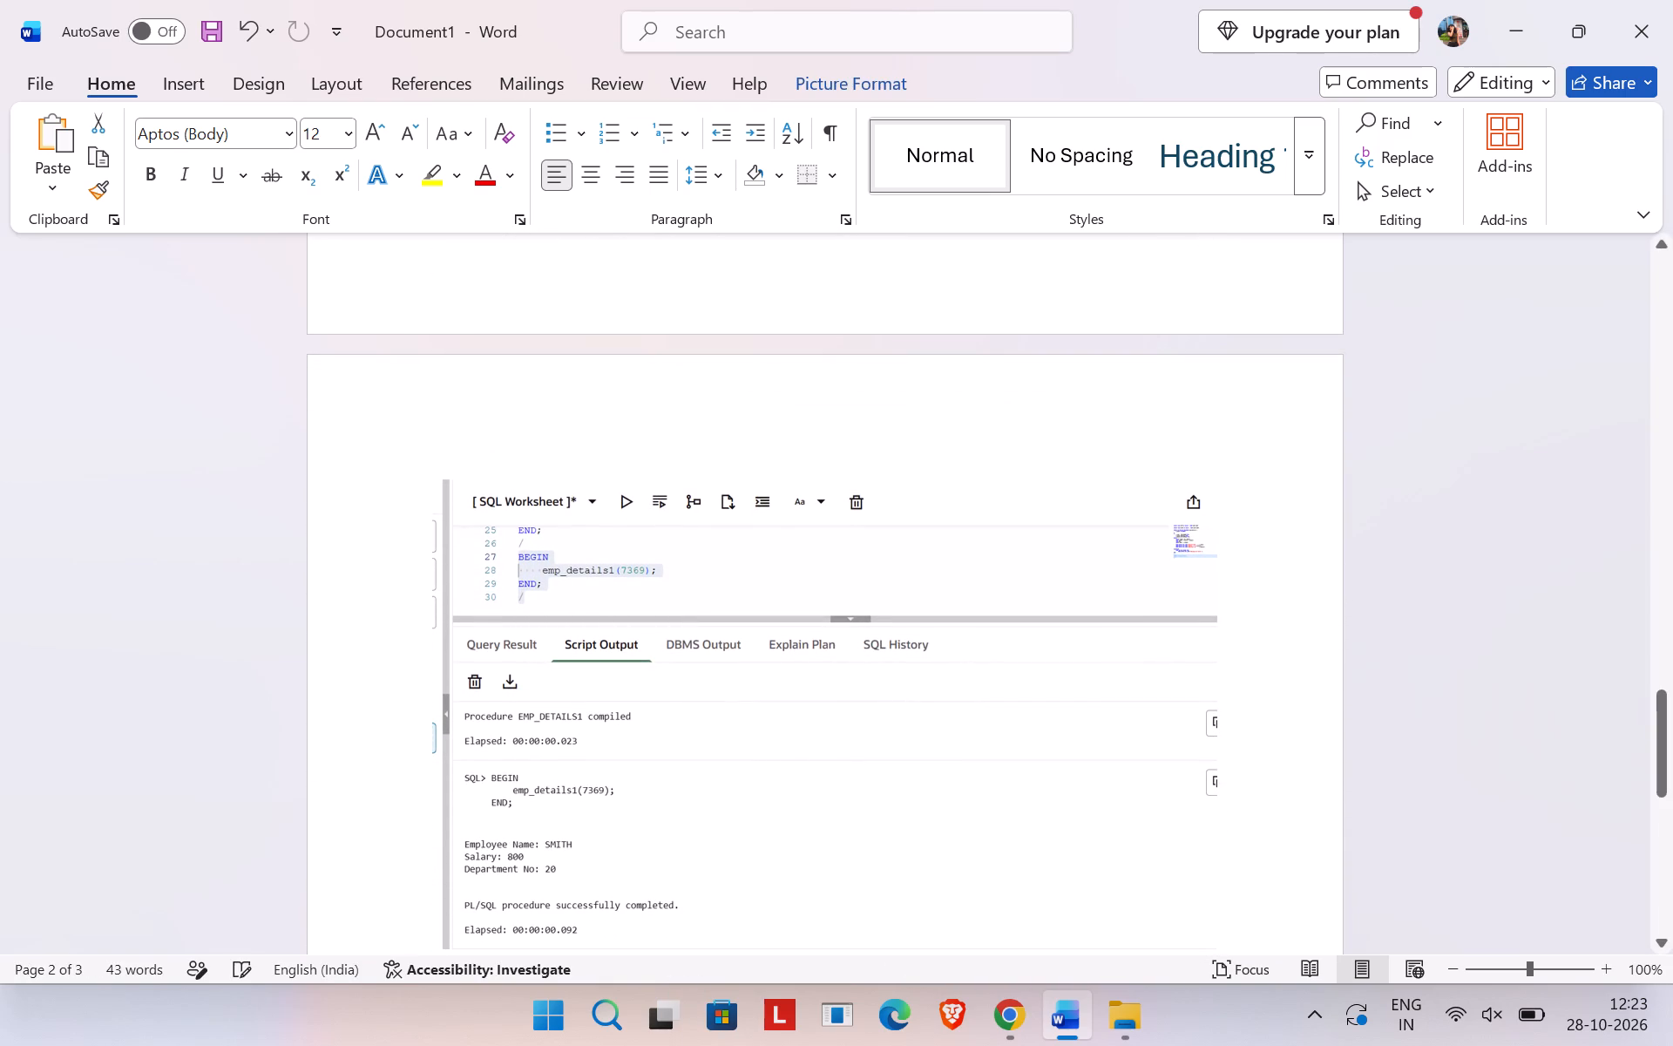
Move the emp_details1(7369) output screenshot up between the procedure code screenshot and the emp_details1(9999) output screenshot.
{"action": "left_click_drag", "start_coordinate": [789, 749], "coordinate": [842, 277]}
{"action": "left_click_drag", "start_coordinate": [738, 681], "coordinate": [782, 352]}
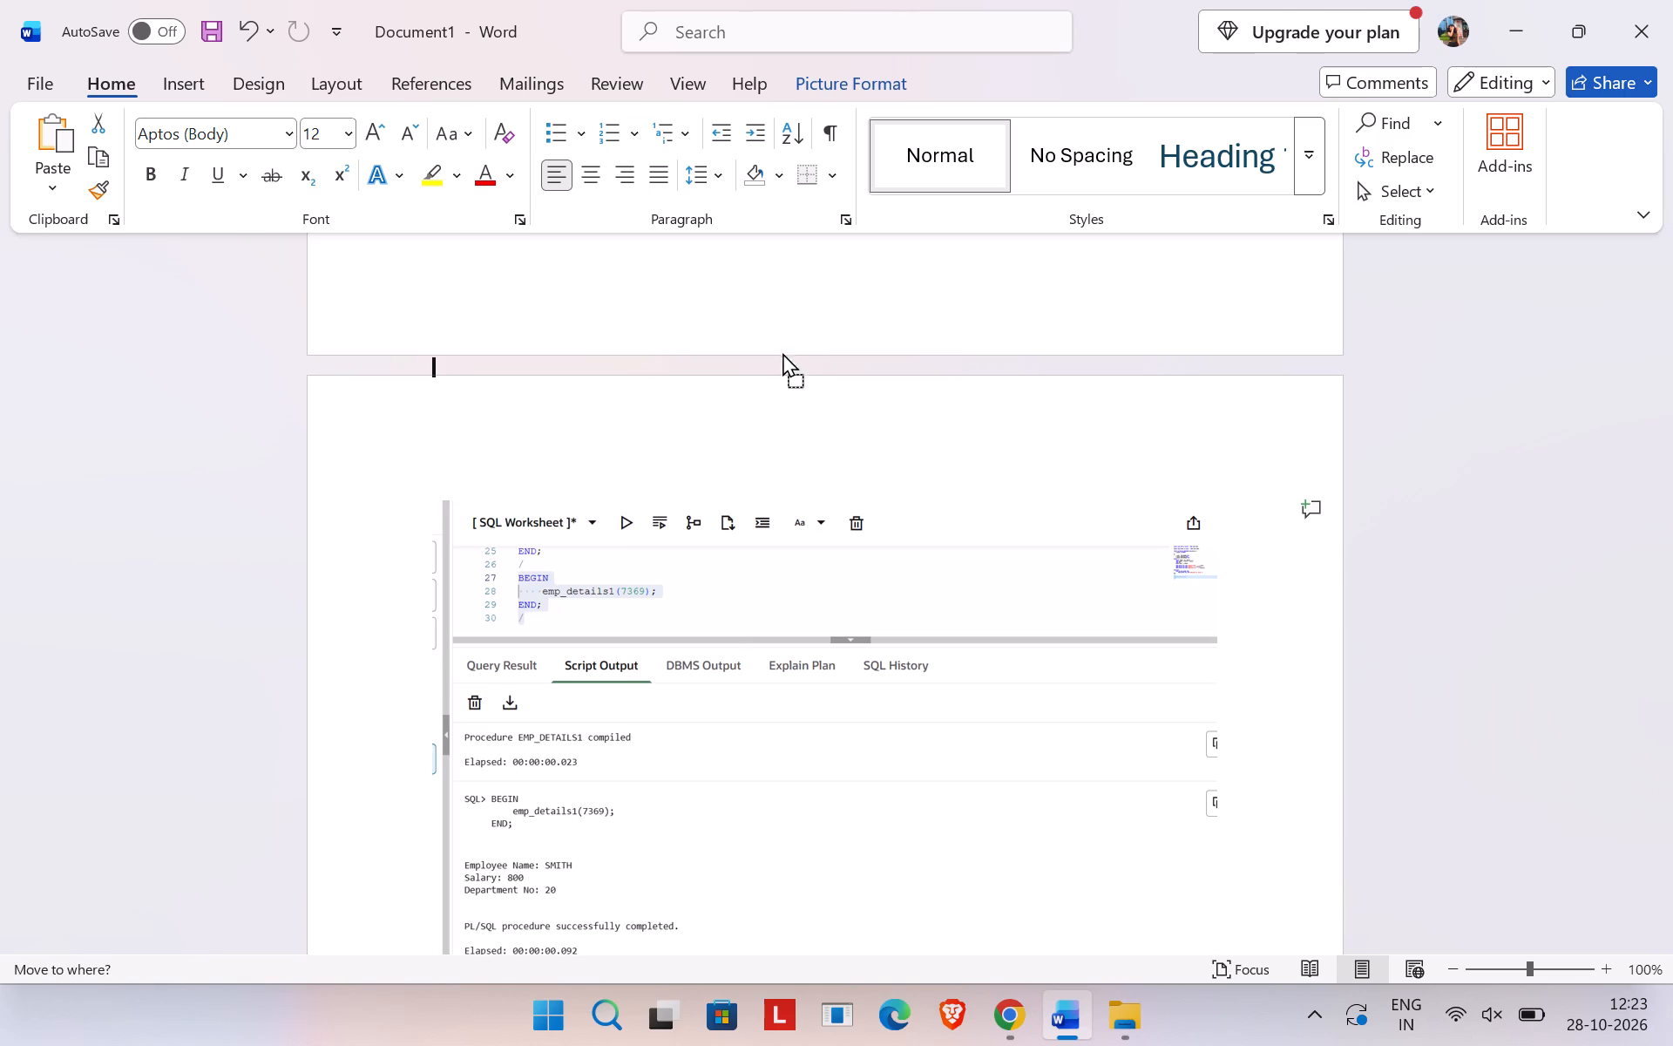
{"action": "left_click_drag", "start_coordinate": [782, 352], "coordinate": [1118, 243]}
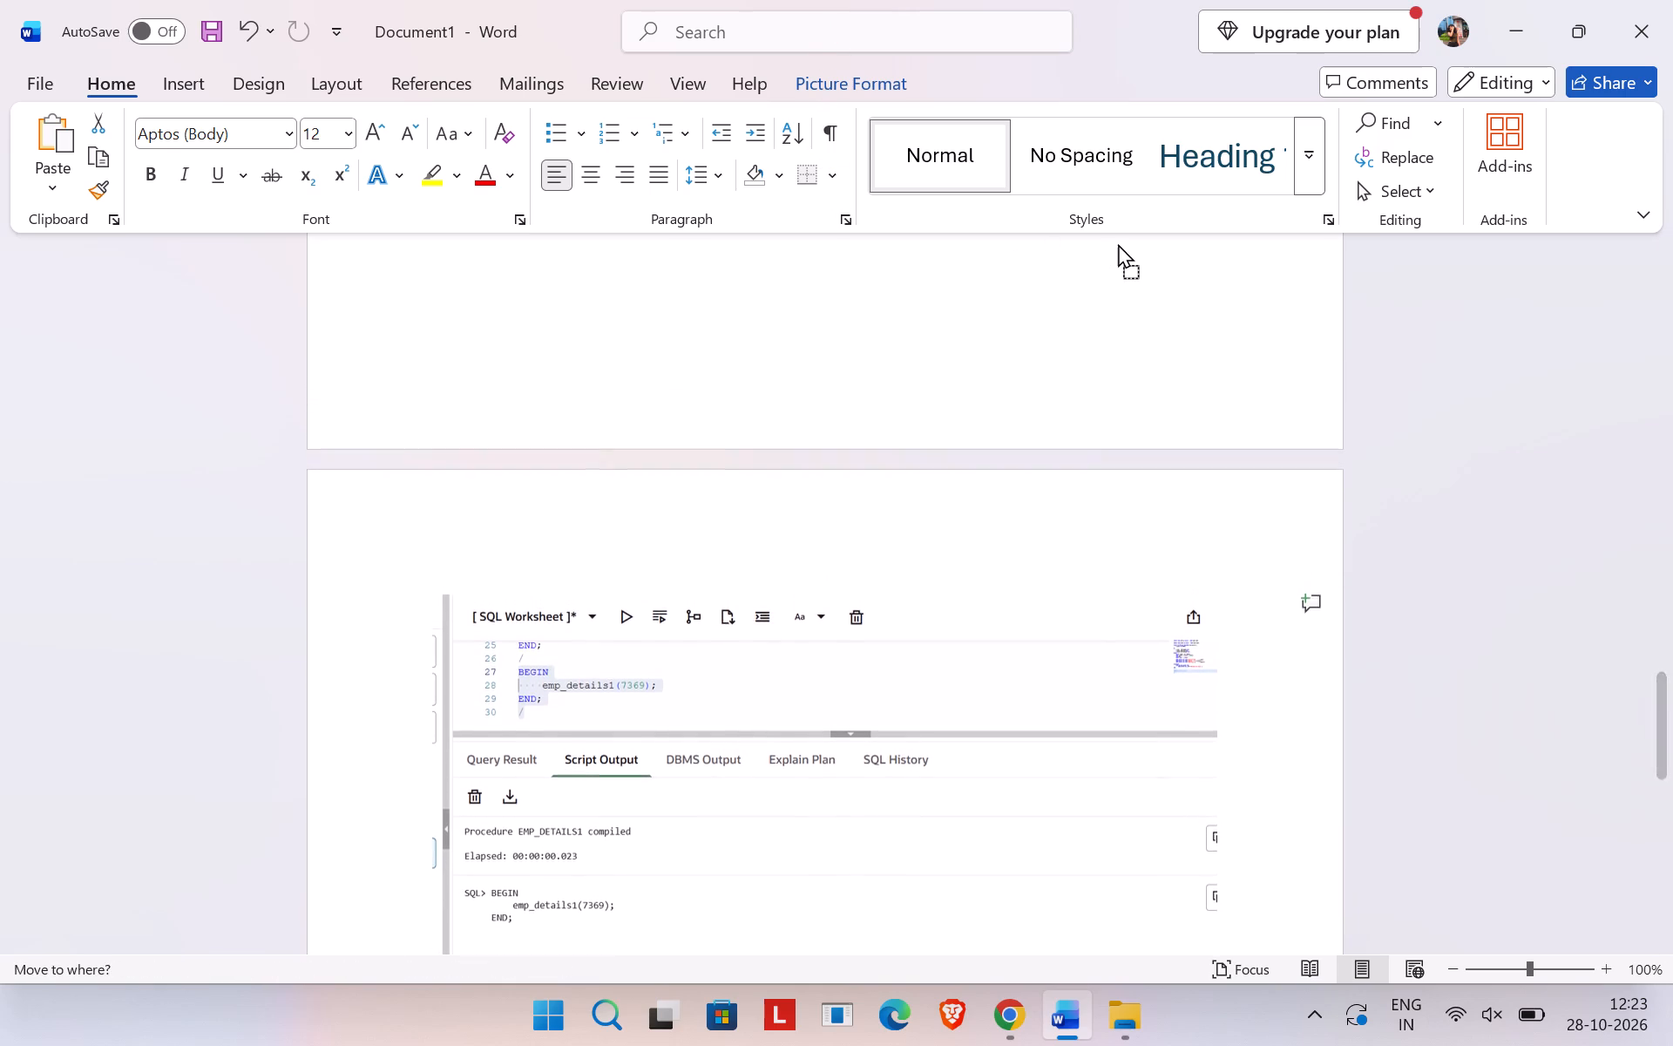
{"action": "left_click_drag", "start_coordinate": [1118, 243], "coordinate": [1125, 242]}
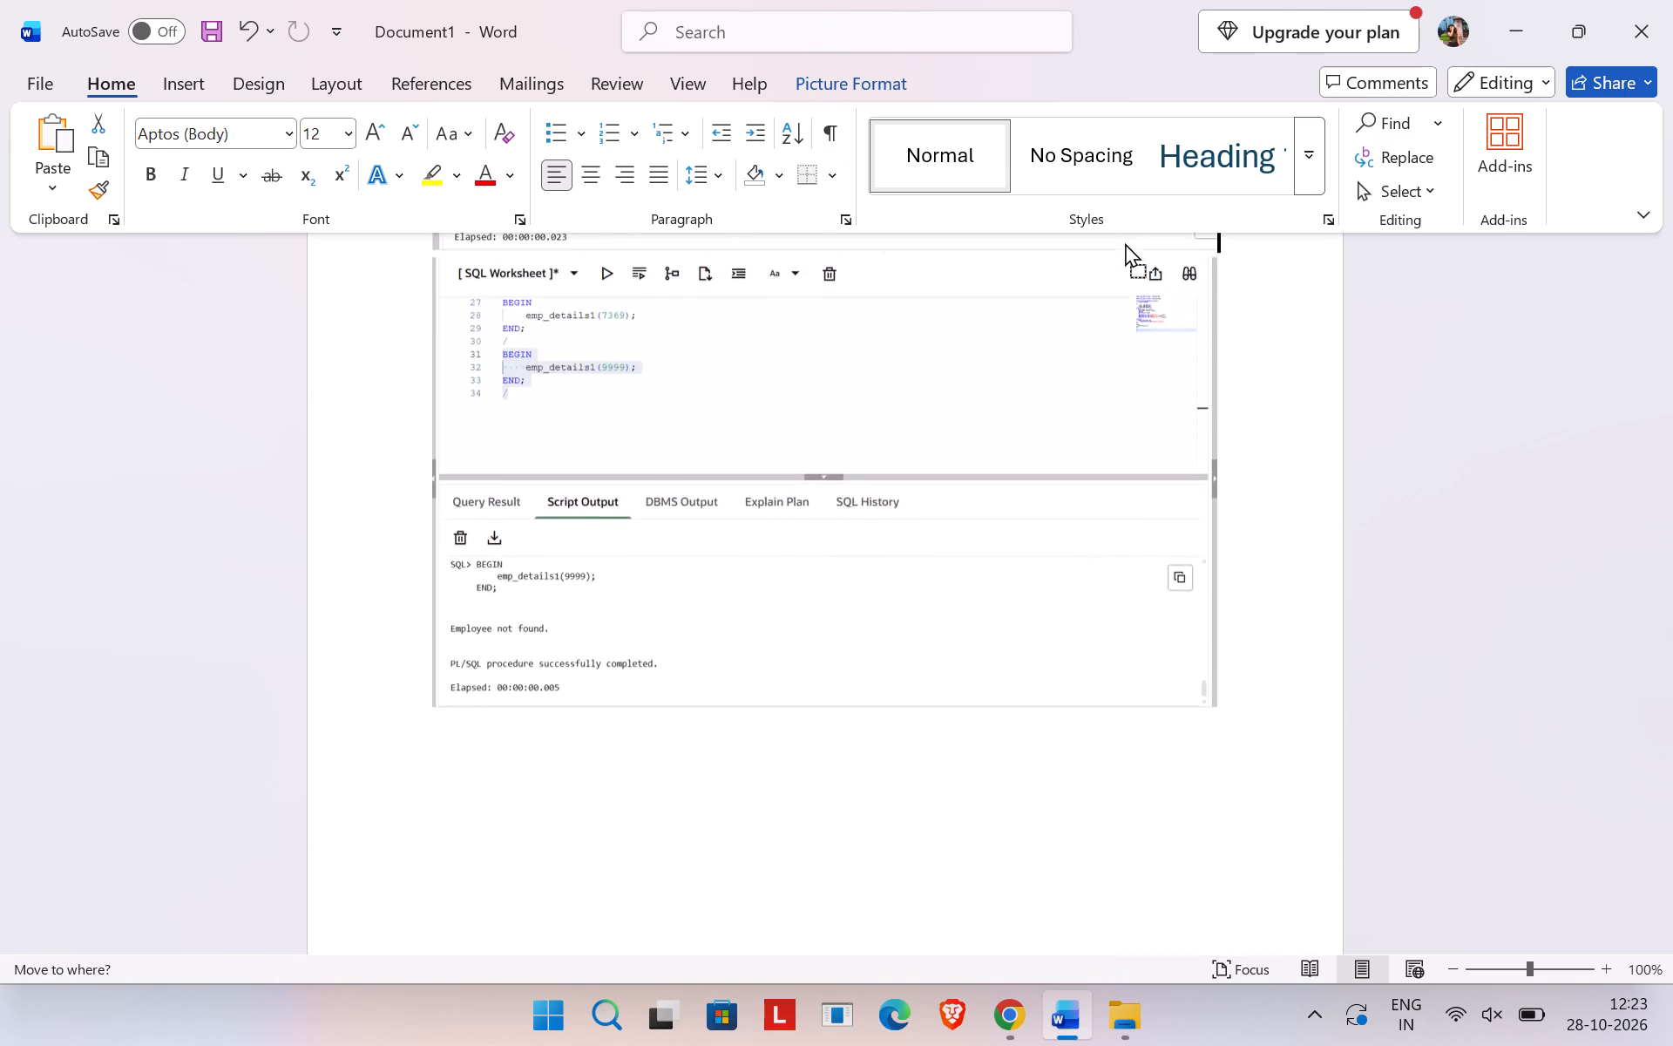
{"action": "left_click_drag", "start_coordinate": [1125, 242], "coordinate": [757, 496]}
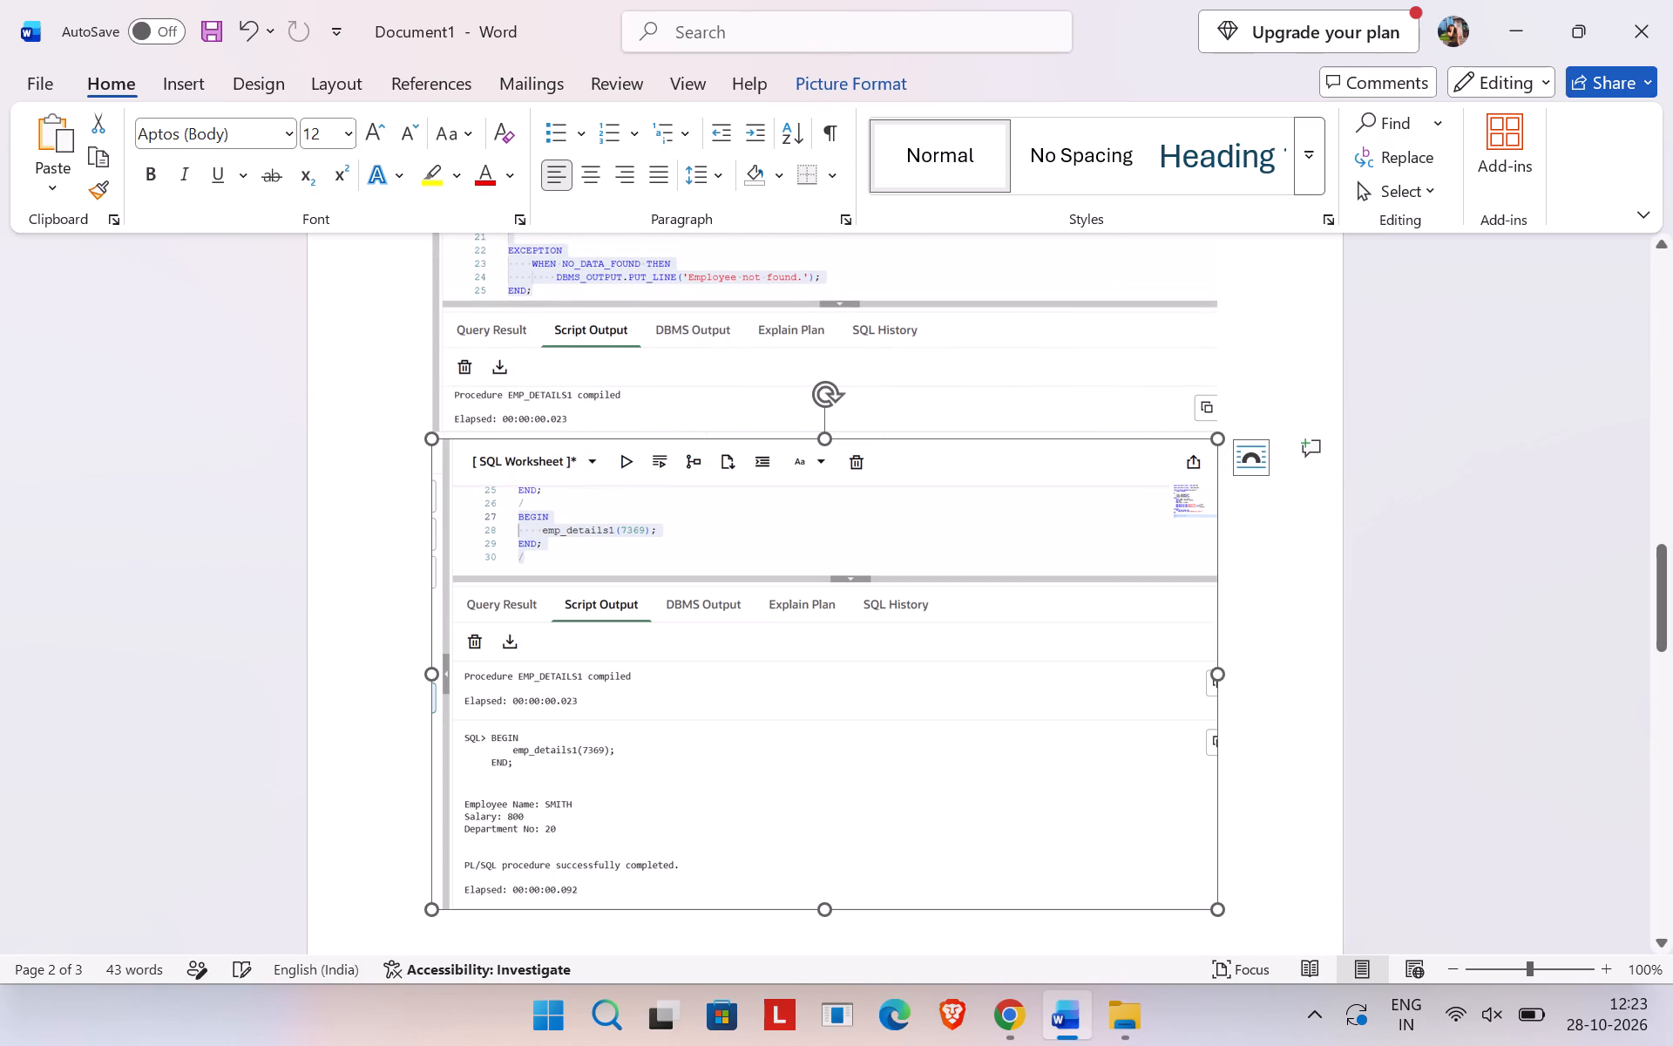
Check the order and page placement of the procedure code and emp_details1 output screenshots in the document.
{"action": "scroll", "coordinate": [720, 594], "scroll_direction": "down", "scroll_amount": 2}
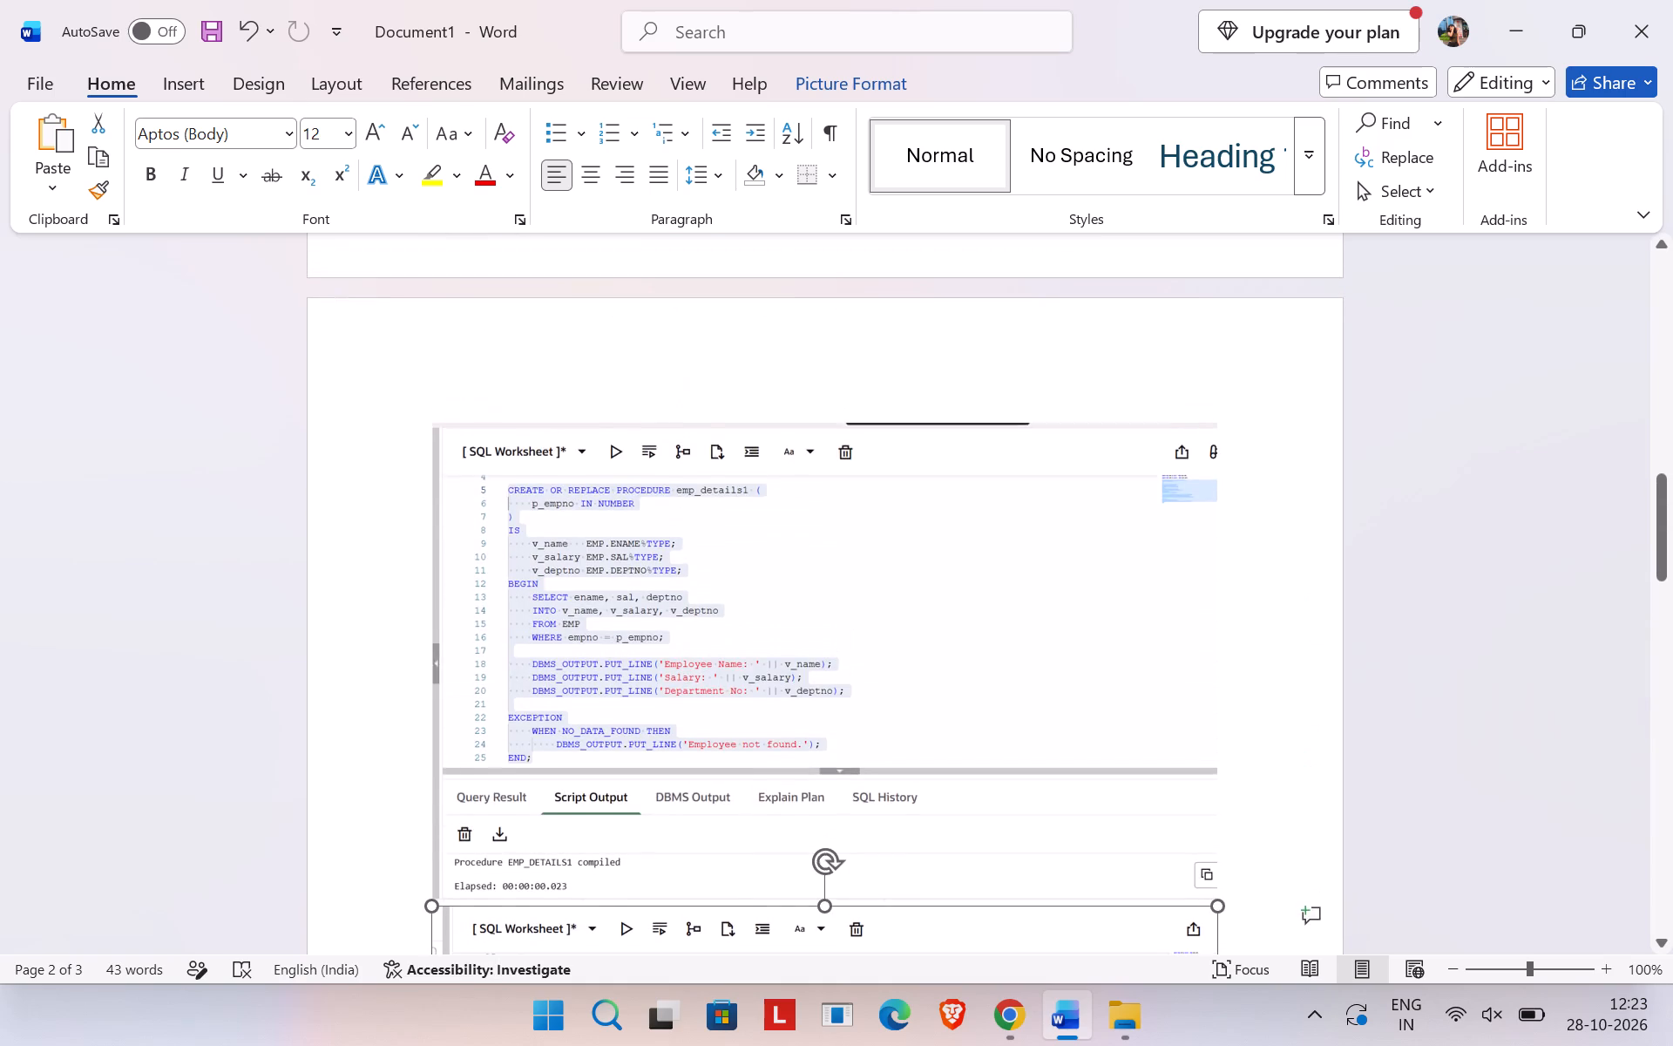
{"action": "scroll", "coordinate": [720, 594], "scroll_direction": "down", "scroll_amount": 1}
{"action": "scroll", "coordinate": [720, 594], "scroll_direction": "up", "scroll_amount": 1}
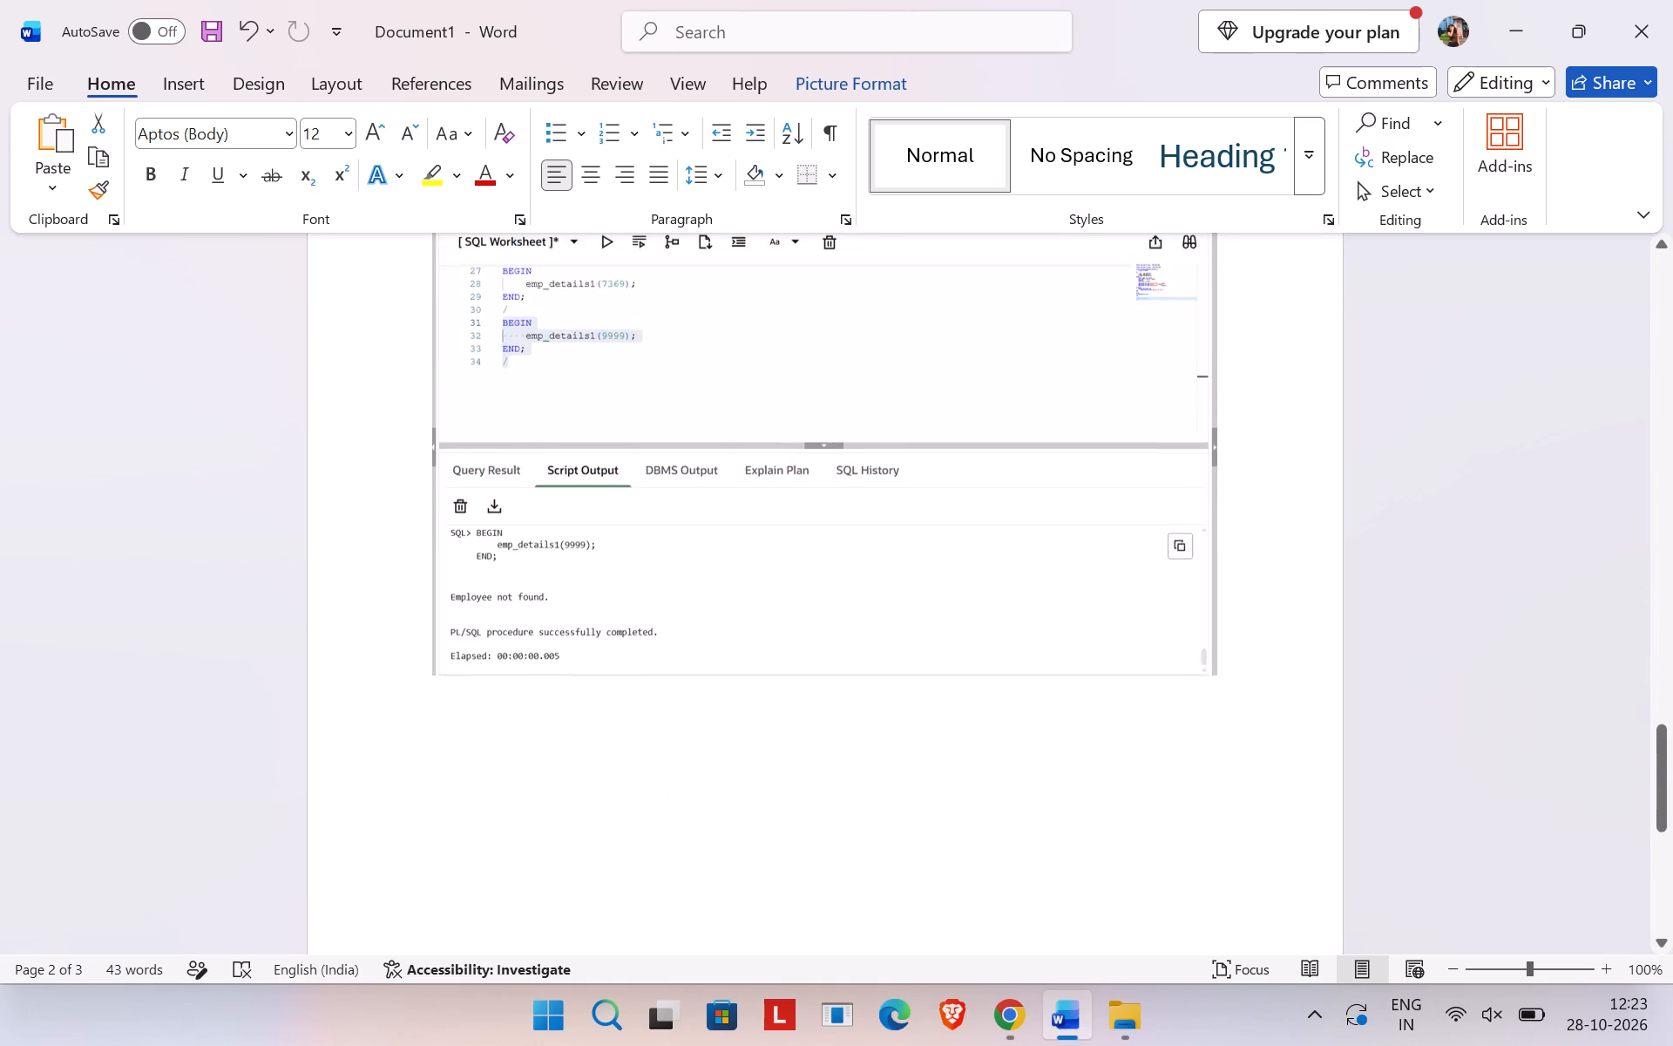
{"action": "scroll", "coordinate": [720, 594], "scroll_direction": "up", "scroll_amount": 3}
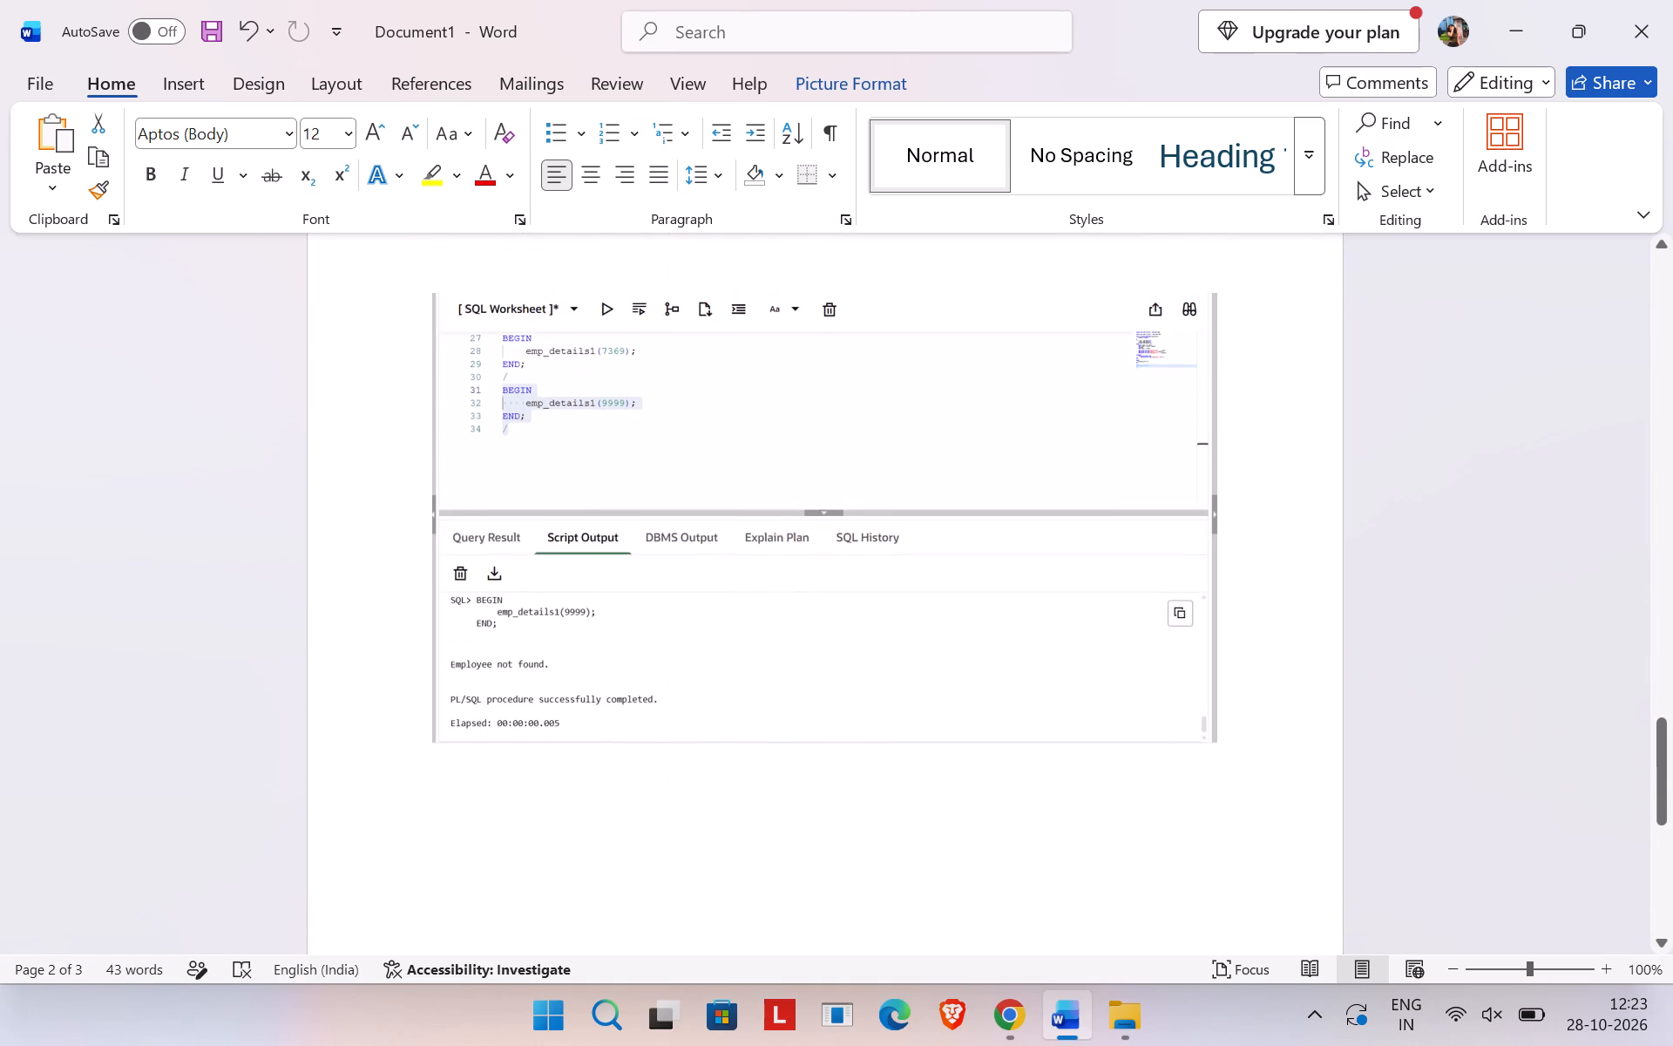
{"action": "scroll", "coordinate": [720, 594], "scroll_direction": "up", "scroll_amount": 4}
{"action": "scroll", "coordinate": [720, 594], "scroll_direction": "down", "scroll_amount": 1}
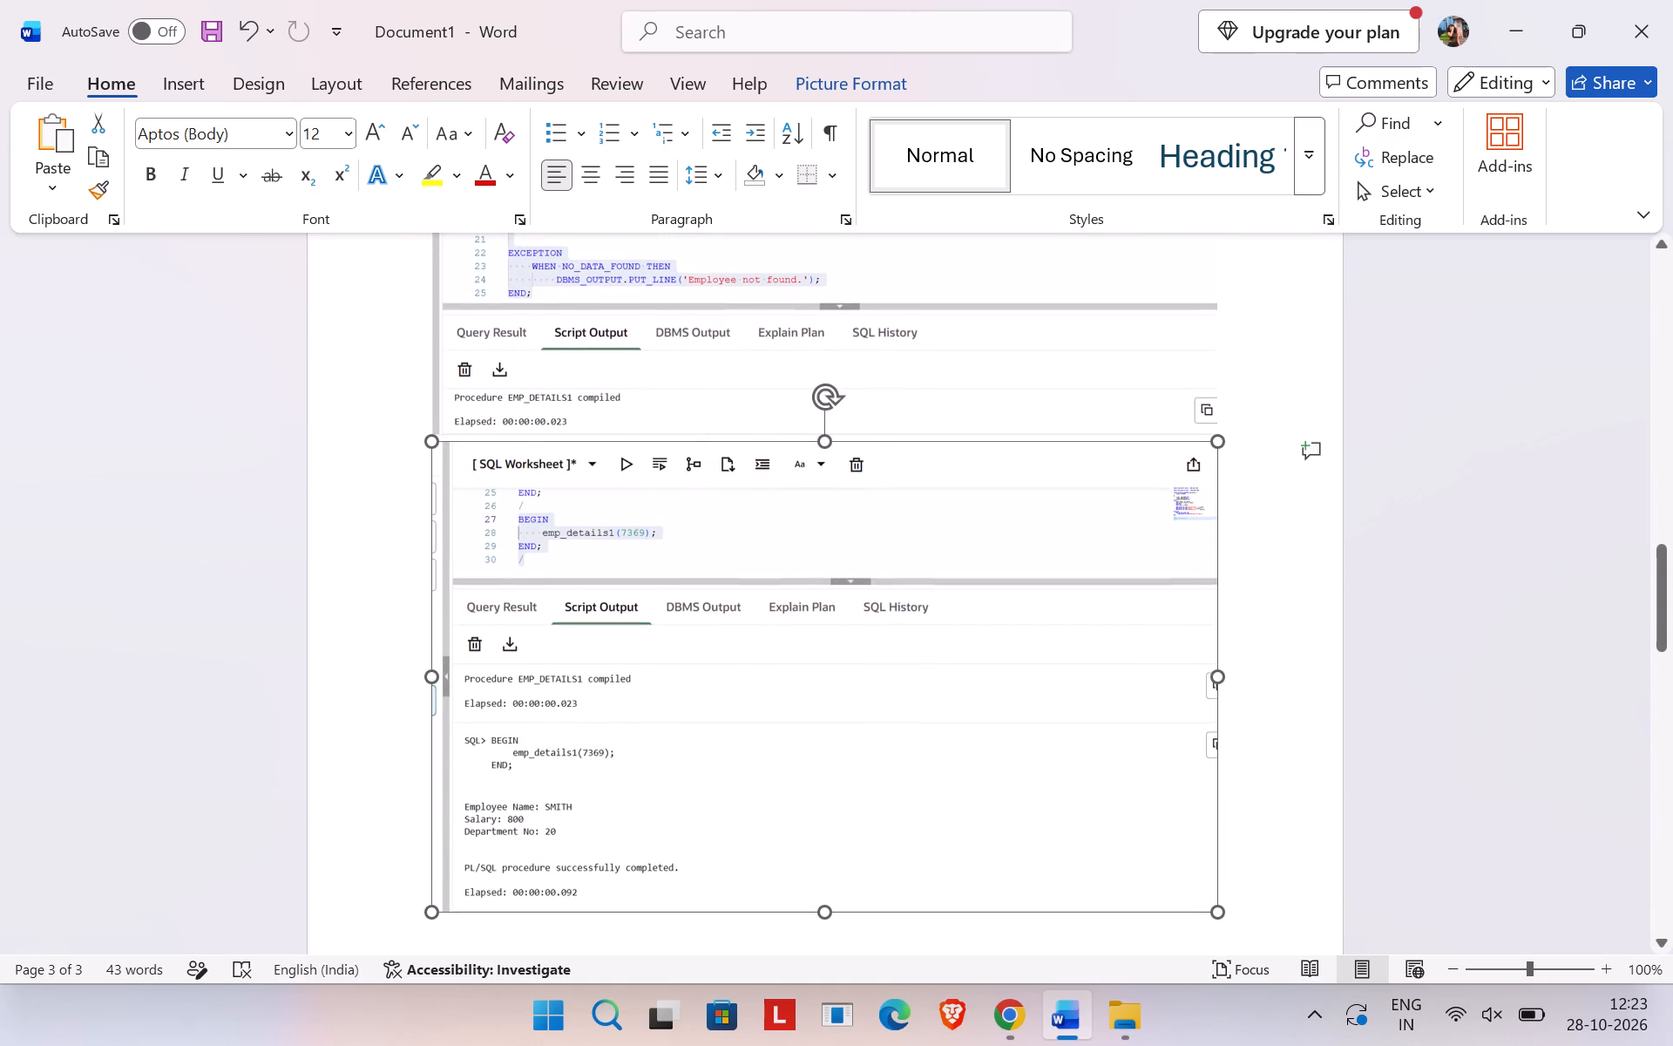
{"action": "scroll", "coordinate": [720, 594], "scroll_direction": "down", "scroll_amount": 3}
{"action": "scroll", "coordinate": [720, 594], "scroll_direction": "up", "scroll_amount": 2}
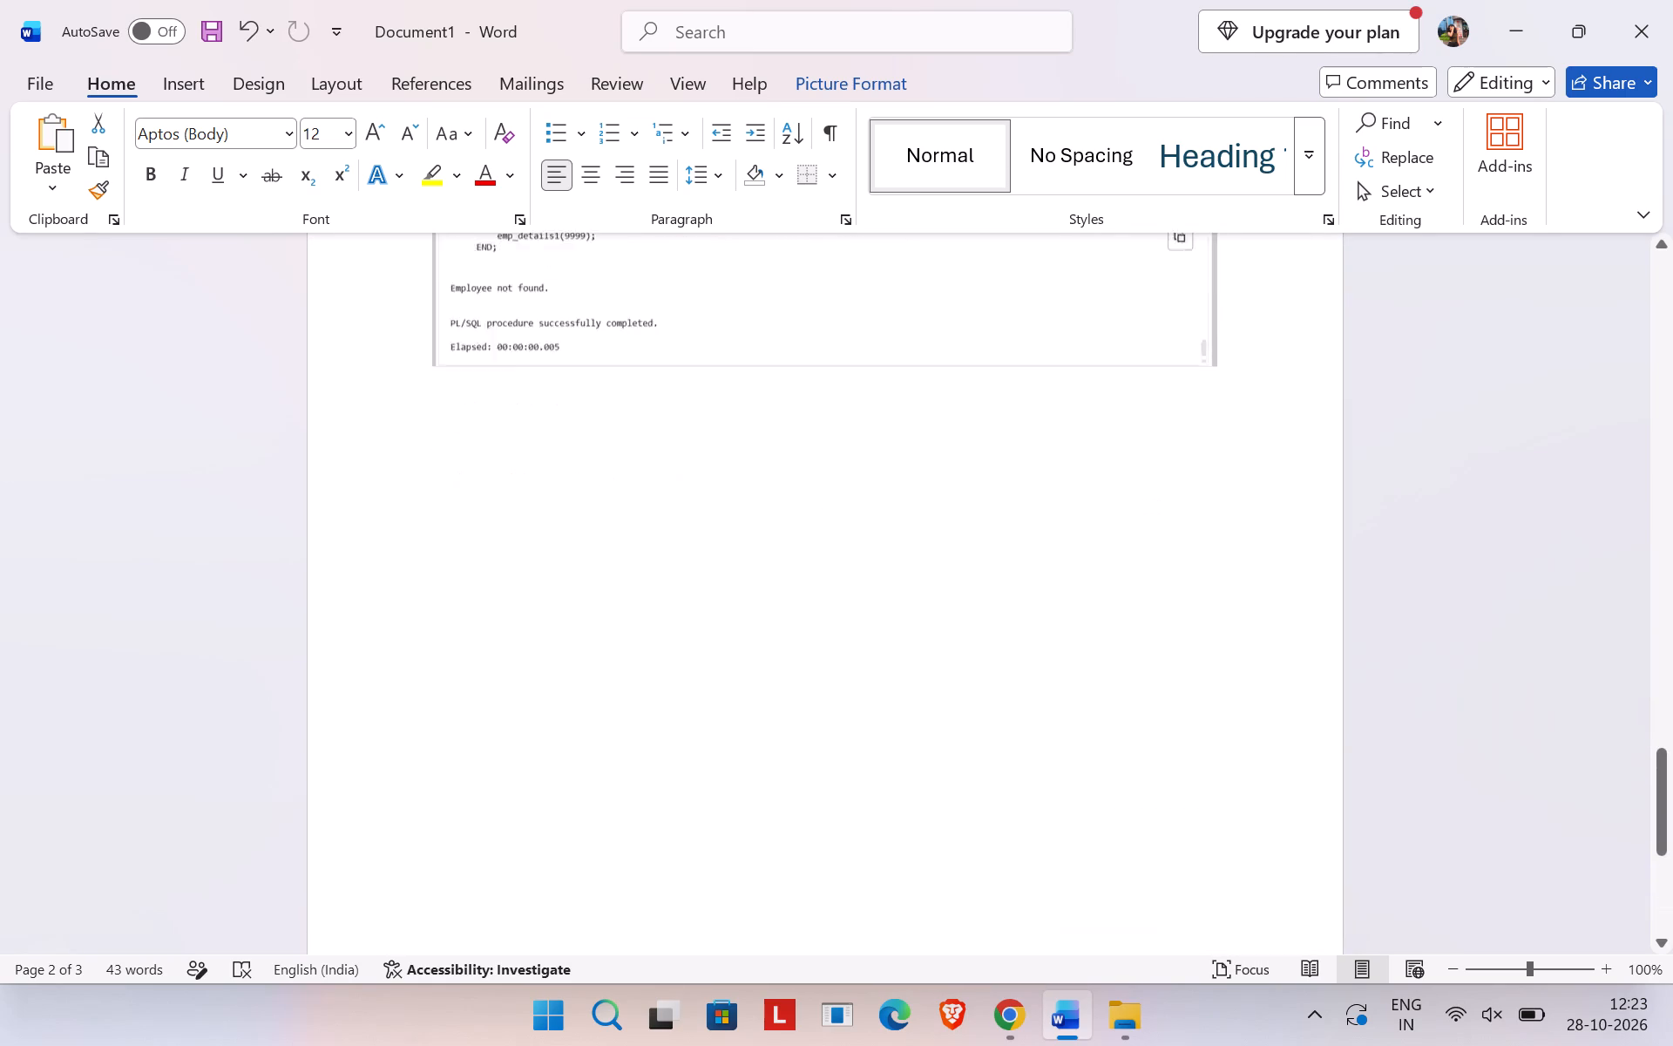
{"action": "scroll", "coordinate": [720, 594], "scroll_direction": "up", "scroll_amount": 2}
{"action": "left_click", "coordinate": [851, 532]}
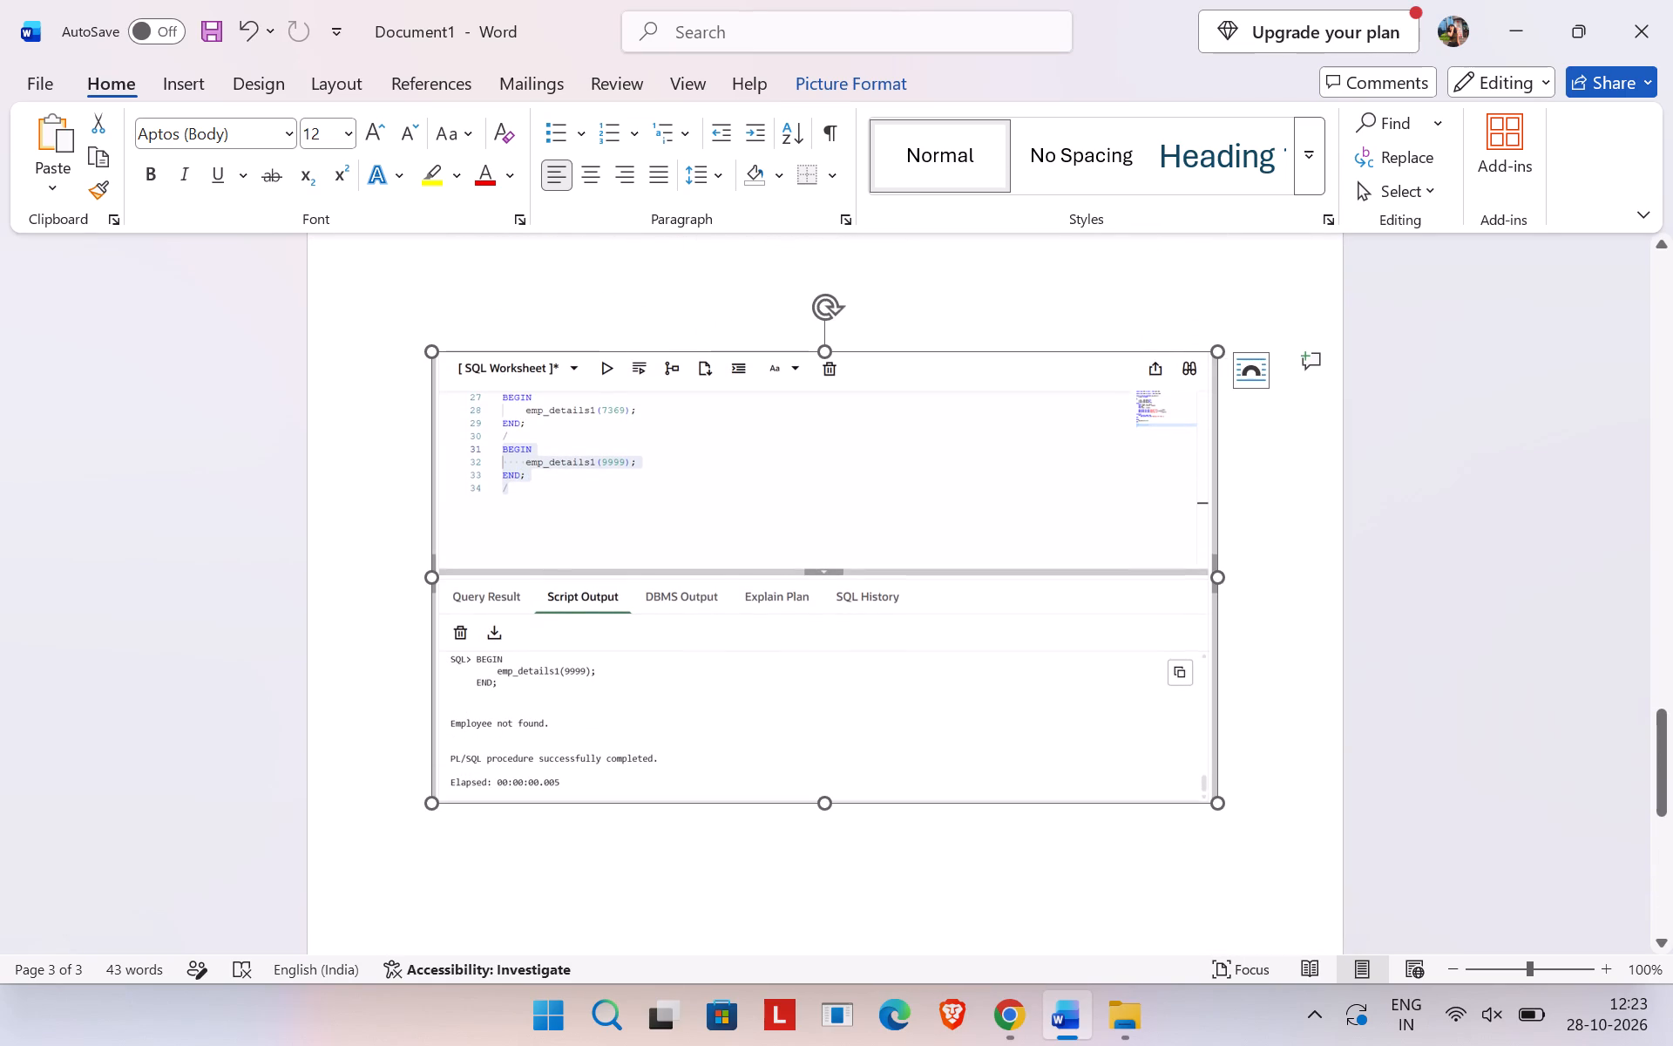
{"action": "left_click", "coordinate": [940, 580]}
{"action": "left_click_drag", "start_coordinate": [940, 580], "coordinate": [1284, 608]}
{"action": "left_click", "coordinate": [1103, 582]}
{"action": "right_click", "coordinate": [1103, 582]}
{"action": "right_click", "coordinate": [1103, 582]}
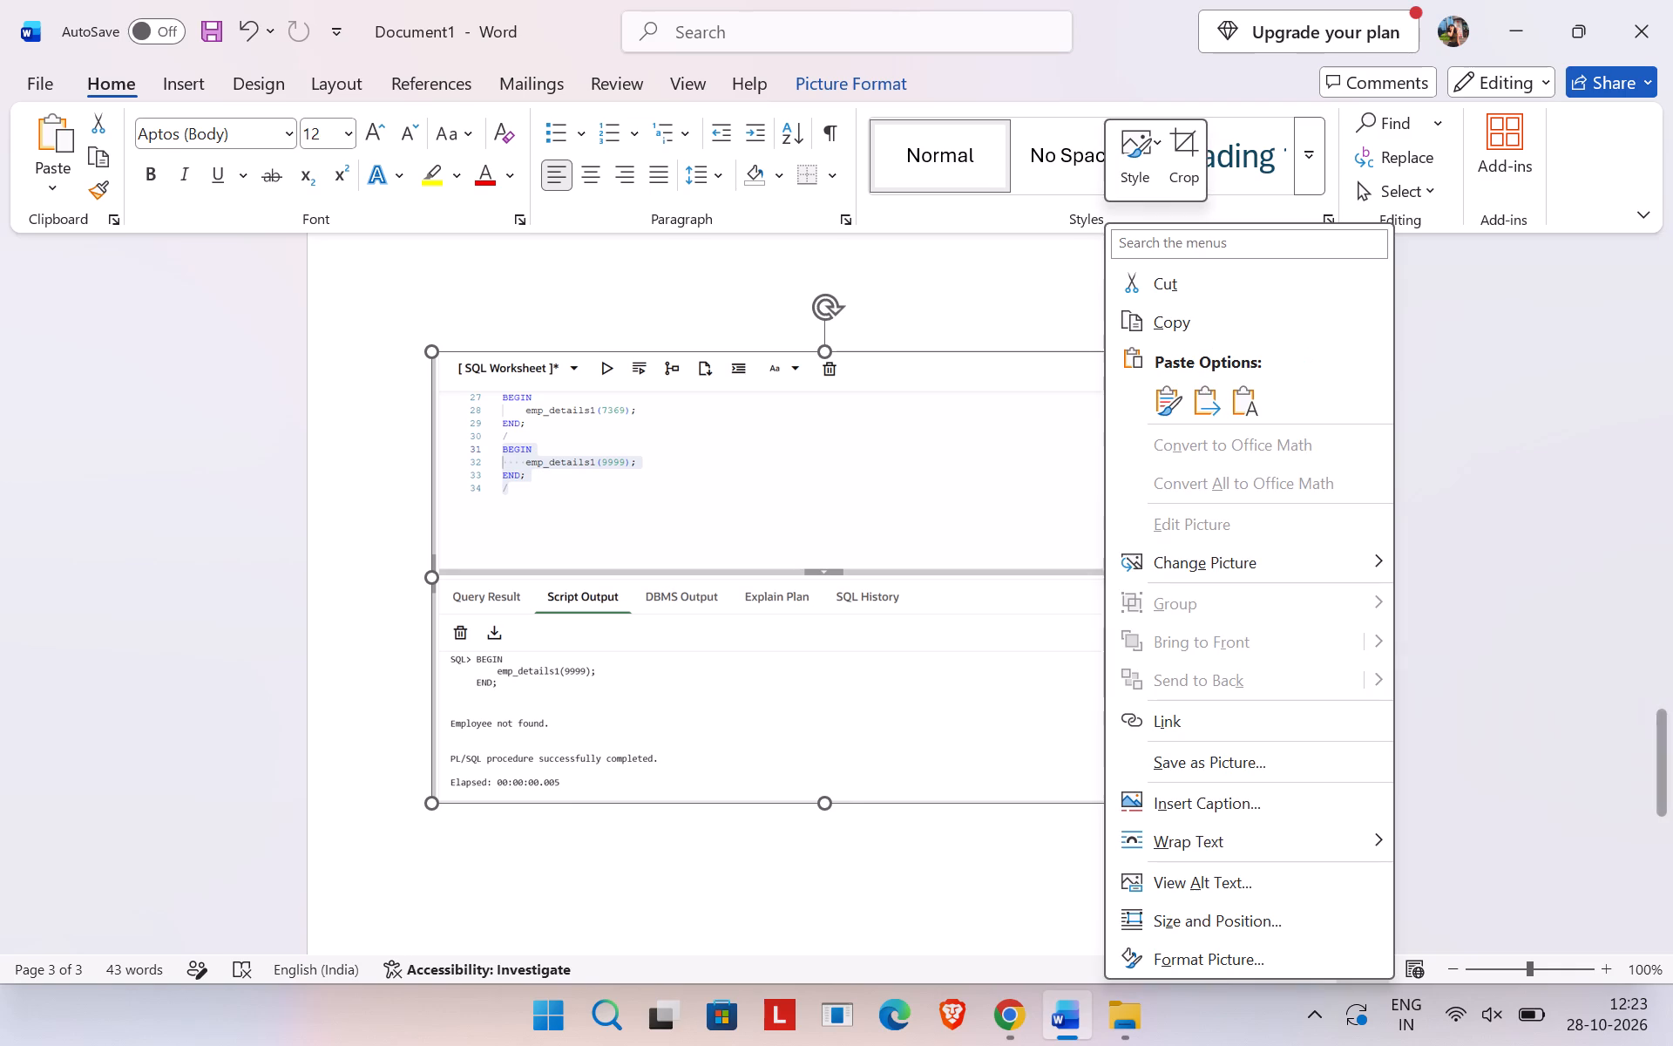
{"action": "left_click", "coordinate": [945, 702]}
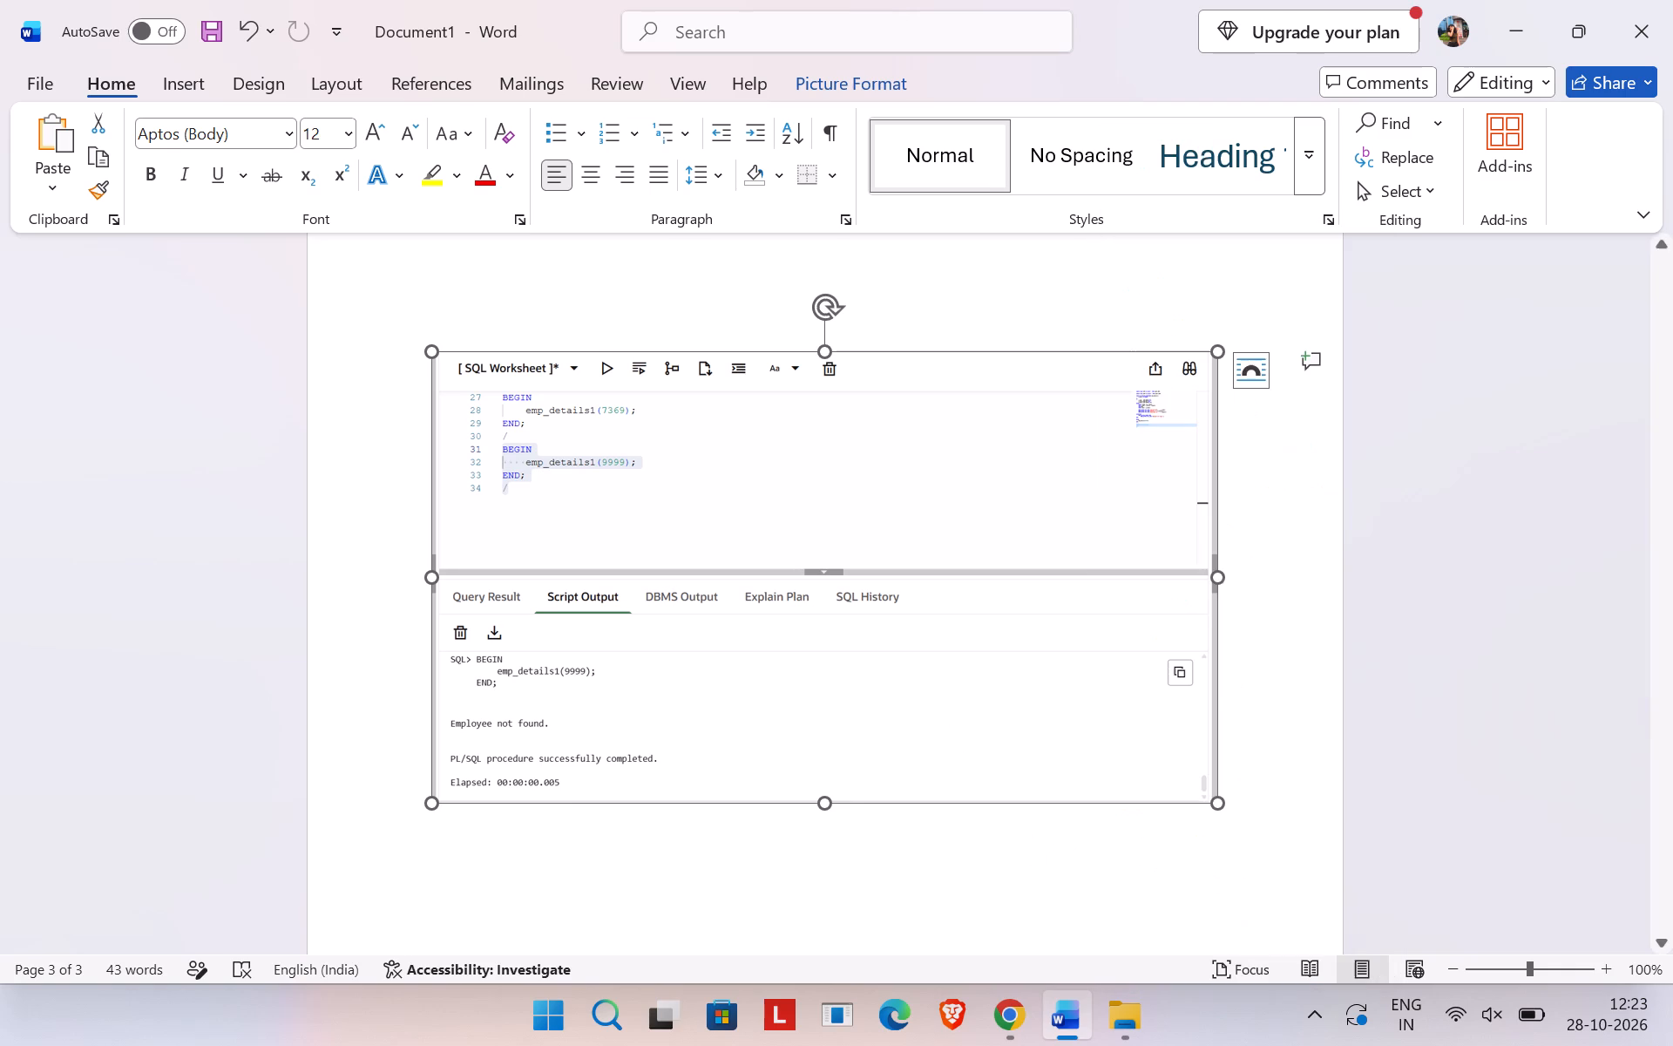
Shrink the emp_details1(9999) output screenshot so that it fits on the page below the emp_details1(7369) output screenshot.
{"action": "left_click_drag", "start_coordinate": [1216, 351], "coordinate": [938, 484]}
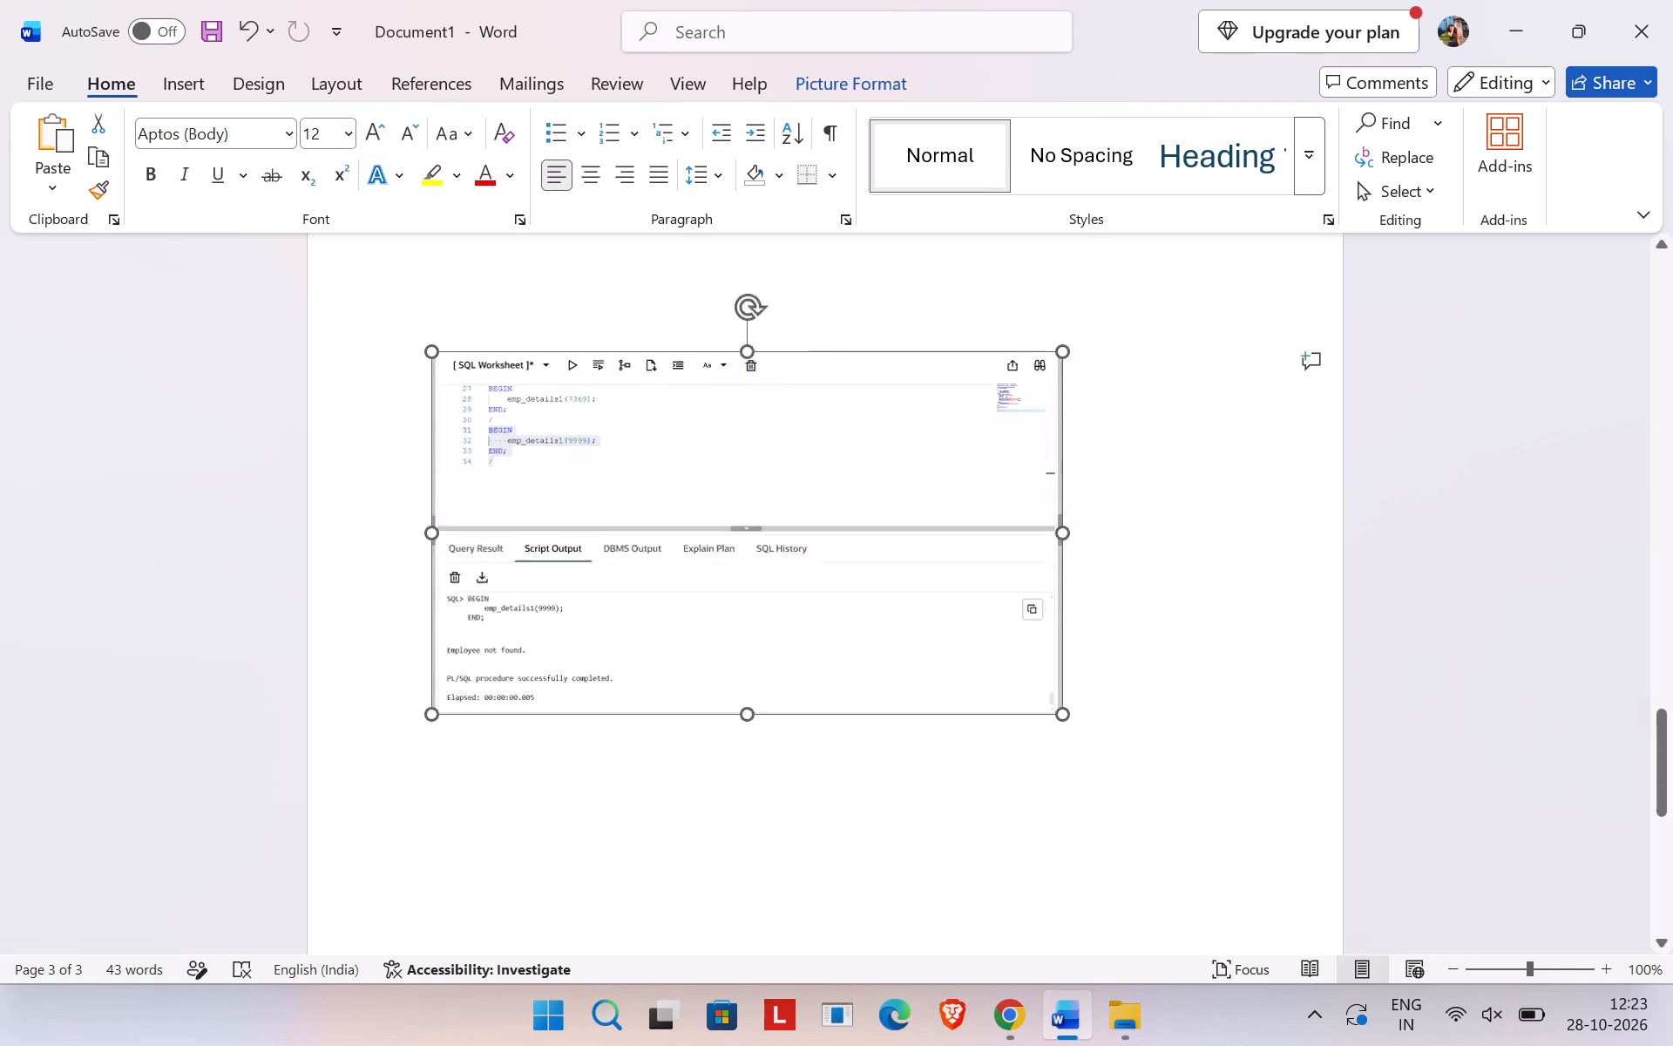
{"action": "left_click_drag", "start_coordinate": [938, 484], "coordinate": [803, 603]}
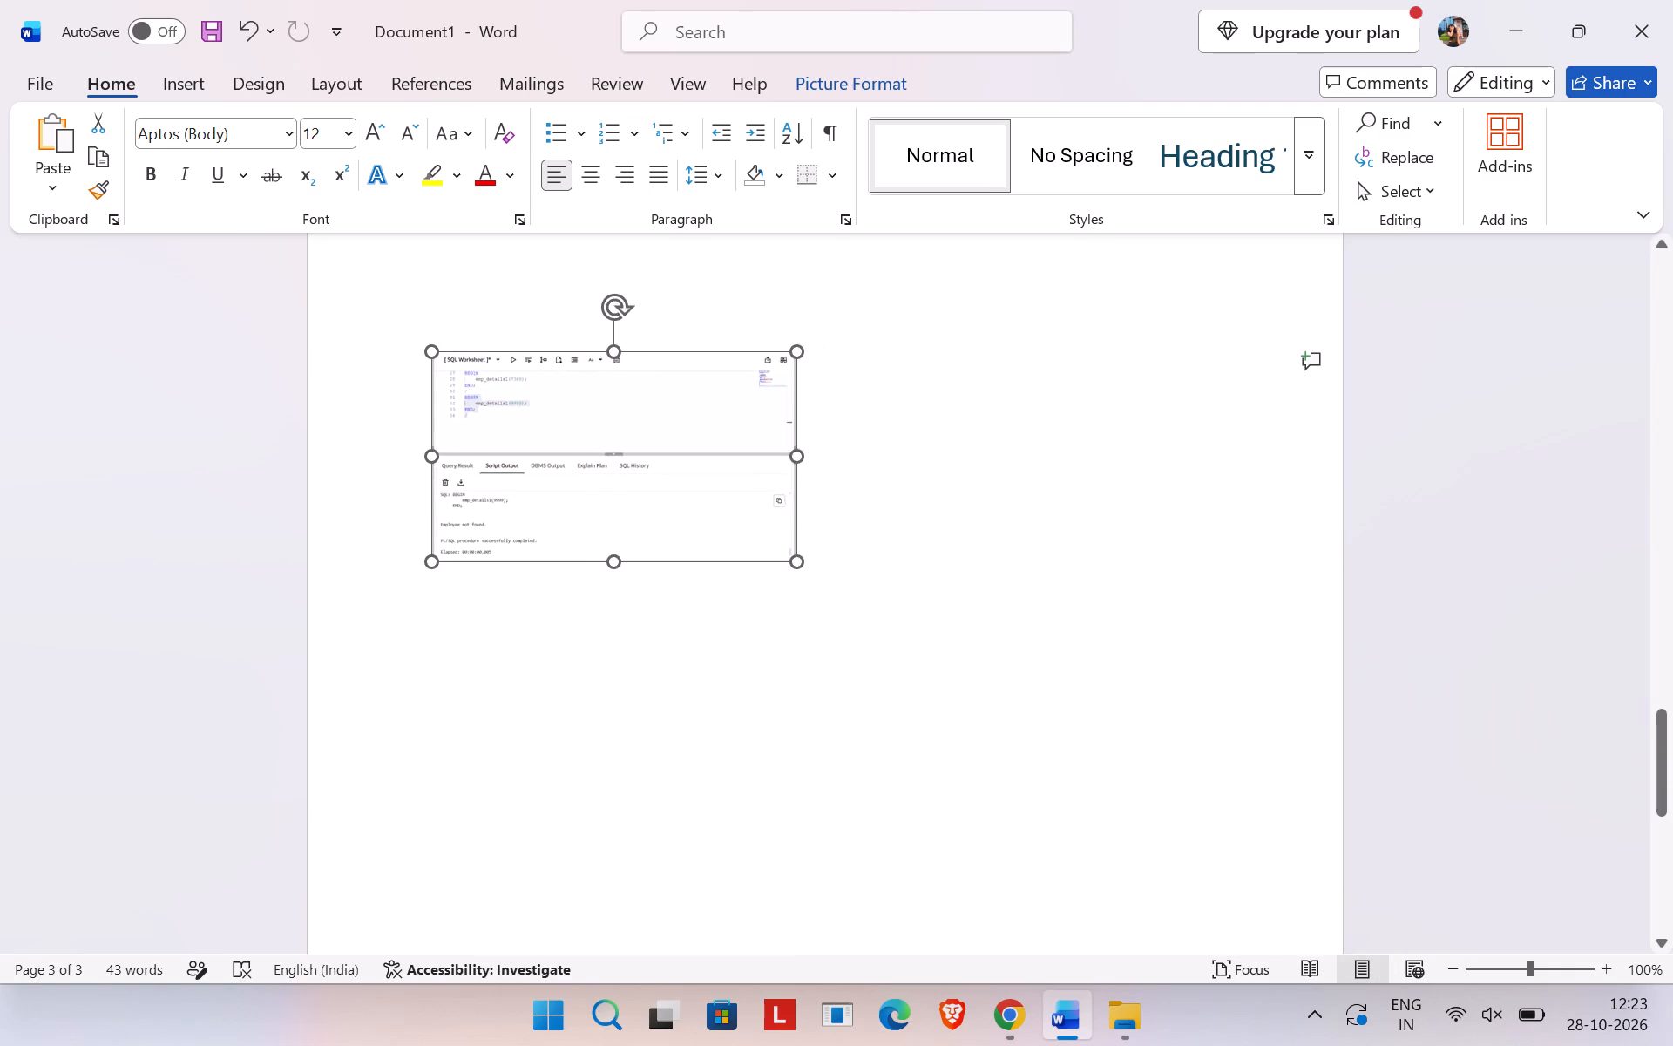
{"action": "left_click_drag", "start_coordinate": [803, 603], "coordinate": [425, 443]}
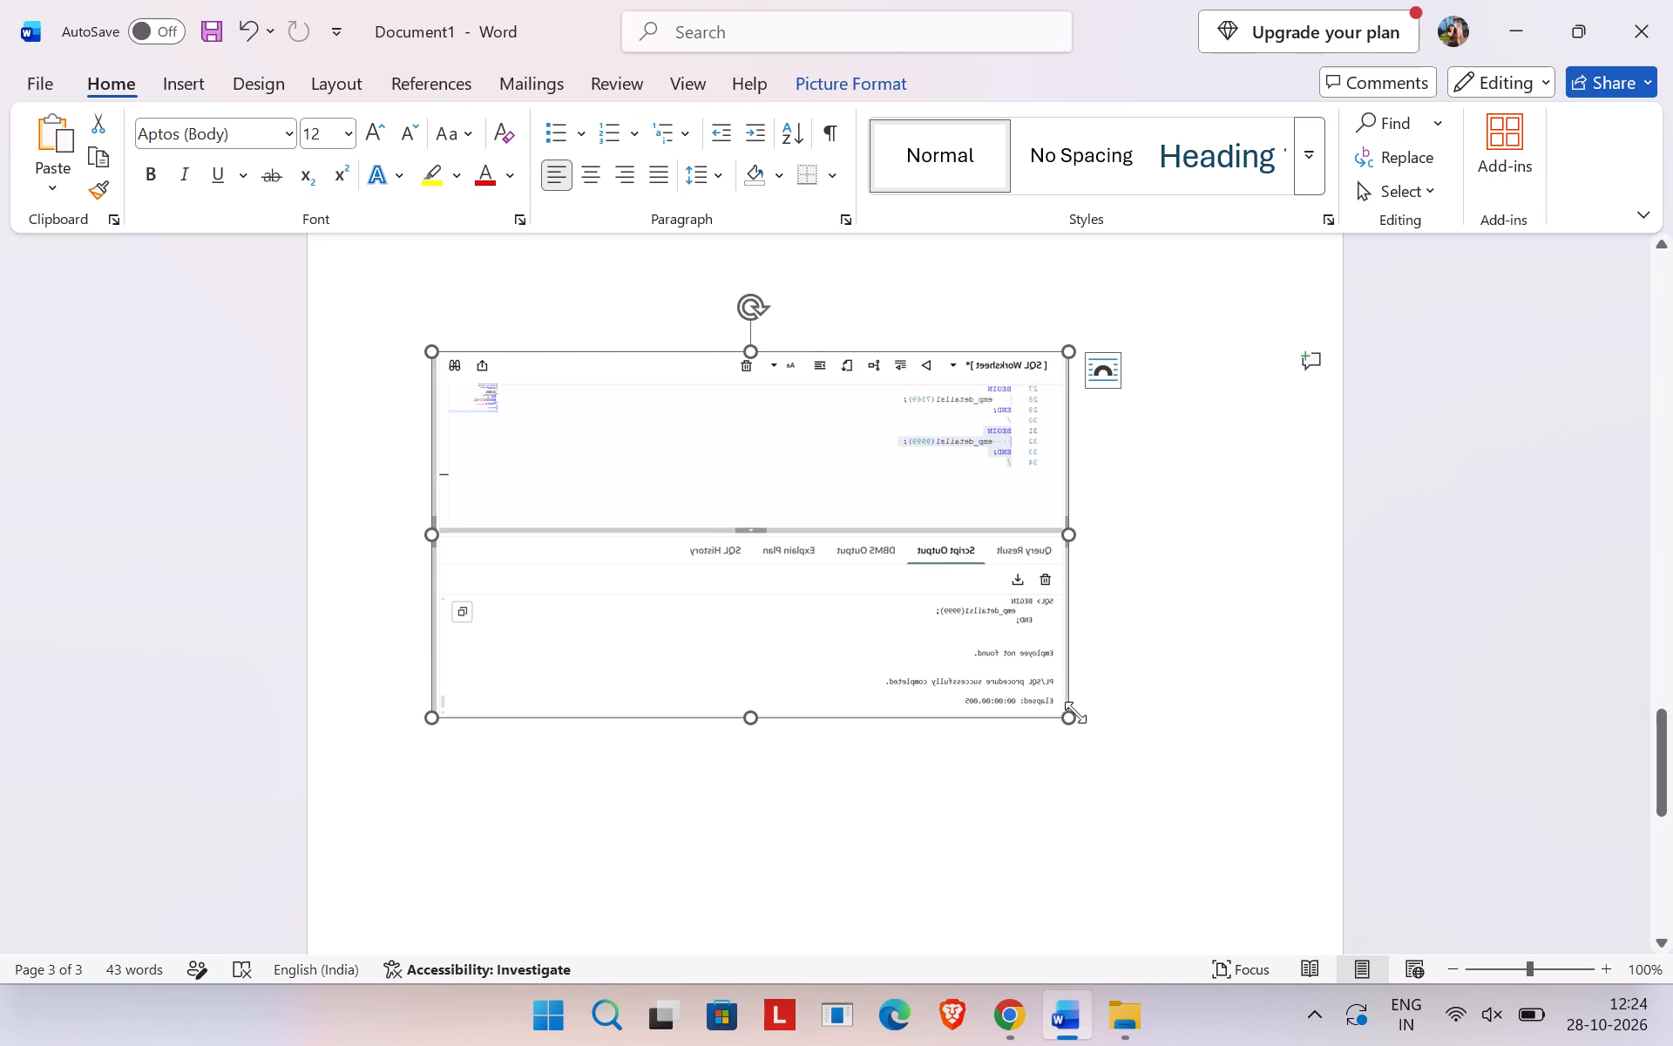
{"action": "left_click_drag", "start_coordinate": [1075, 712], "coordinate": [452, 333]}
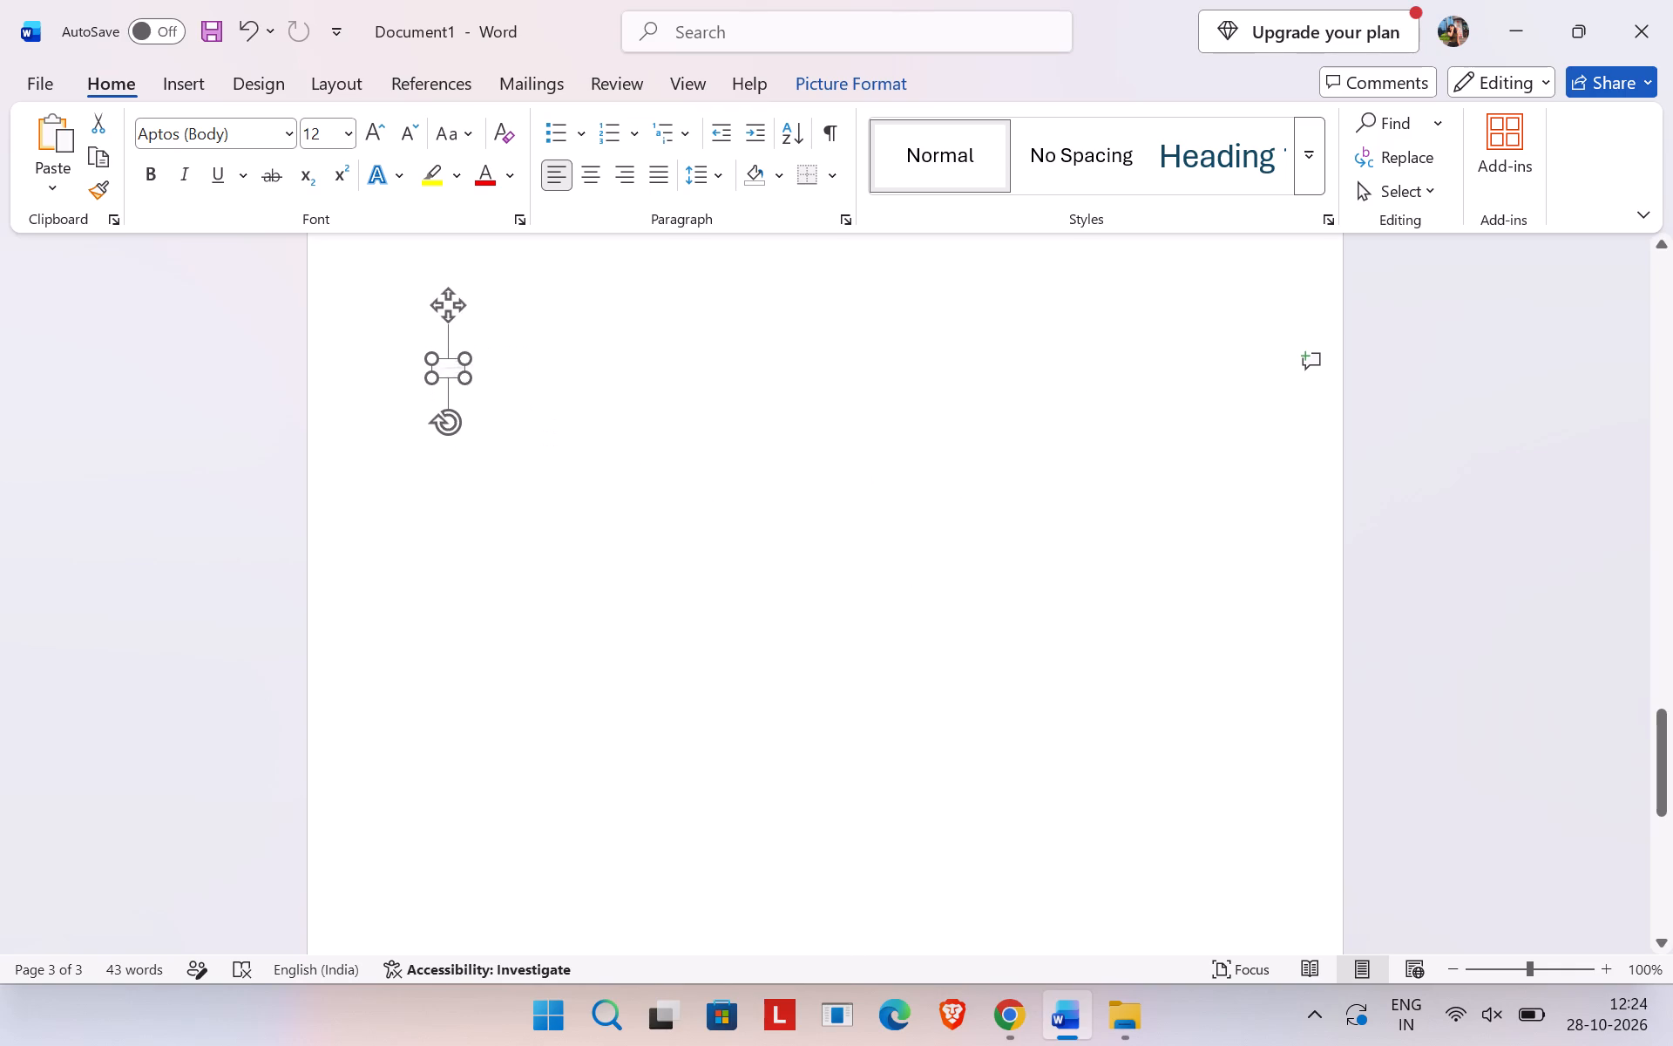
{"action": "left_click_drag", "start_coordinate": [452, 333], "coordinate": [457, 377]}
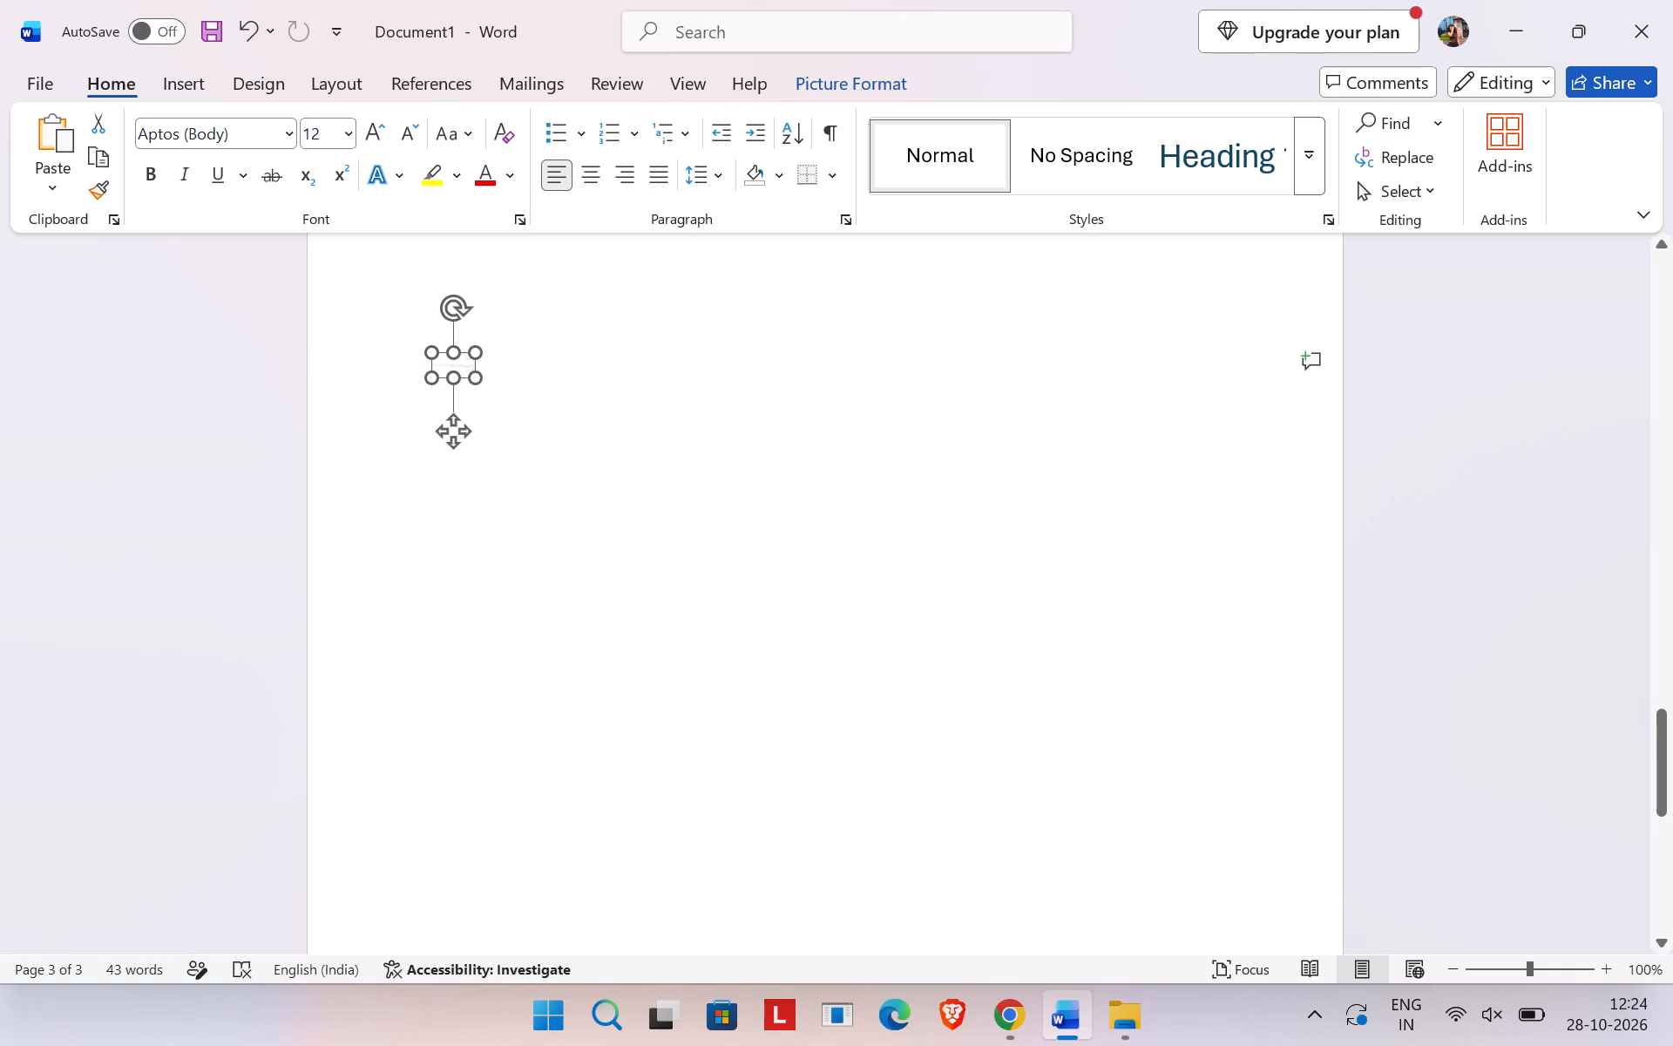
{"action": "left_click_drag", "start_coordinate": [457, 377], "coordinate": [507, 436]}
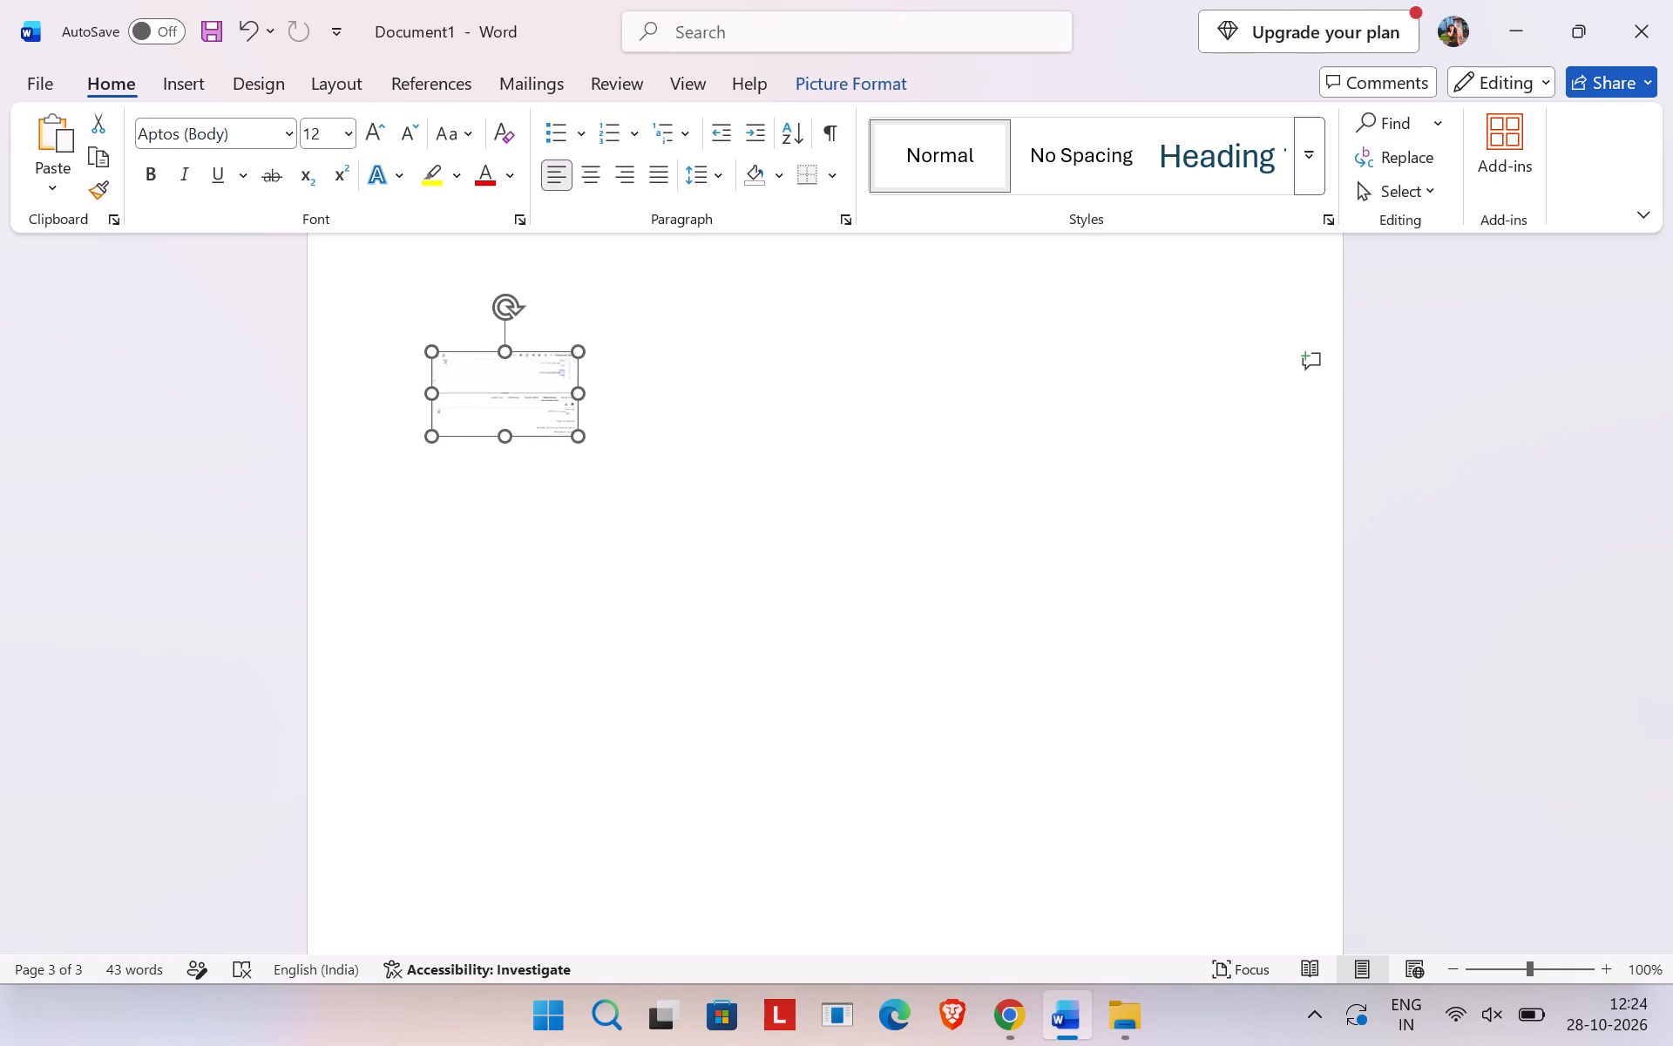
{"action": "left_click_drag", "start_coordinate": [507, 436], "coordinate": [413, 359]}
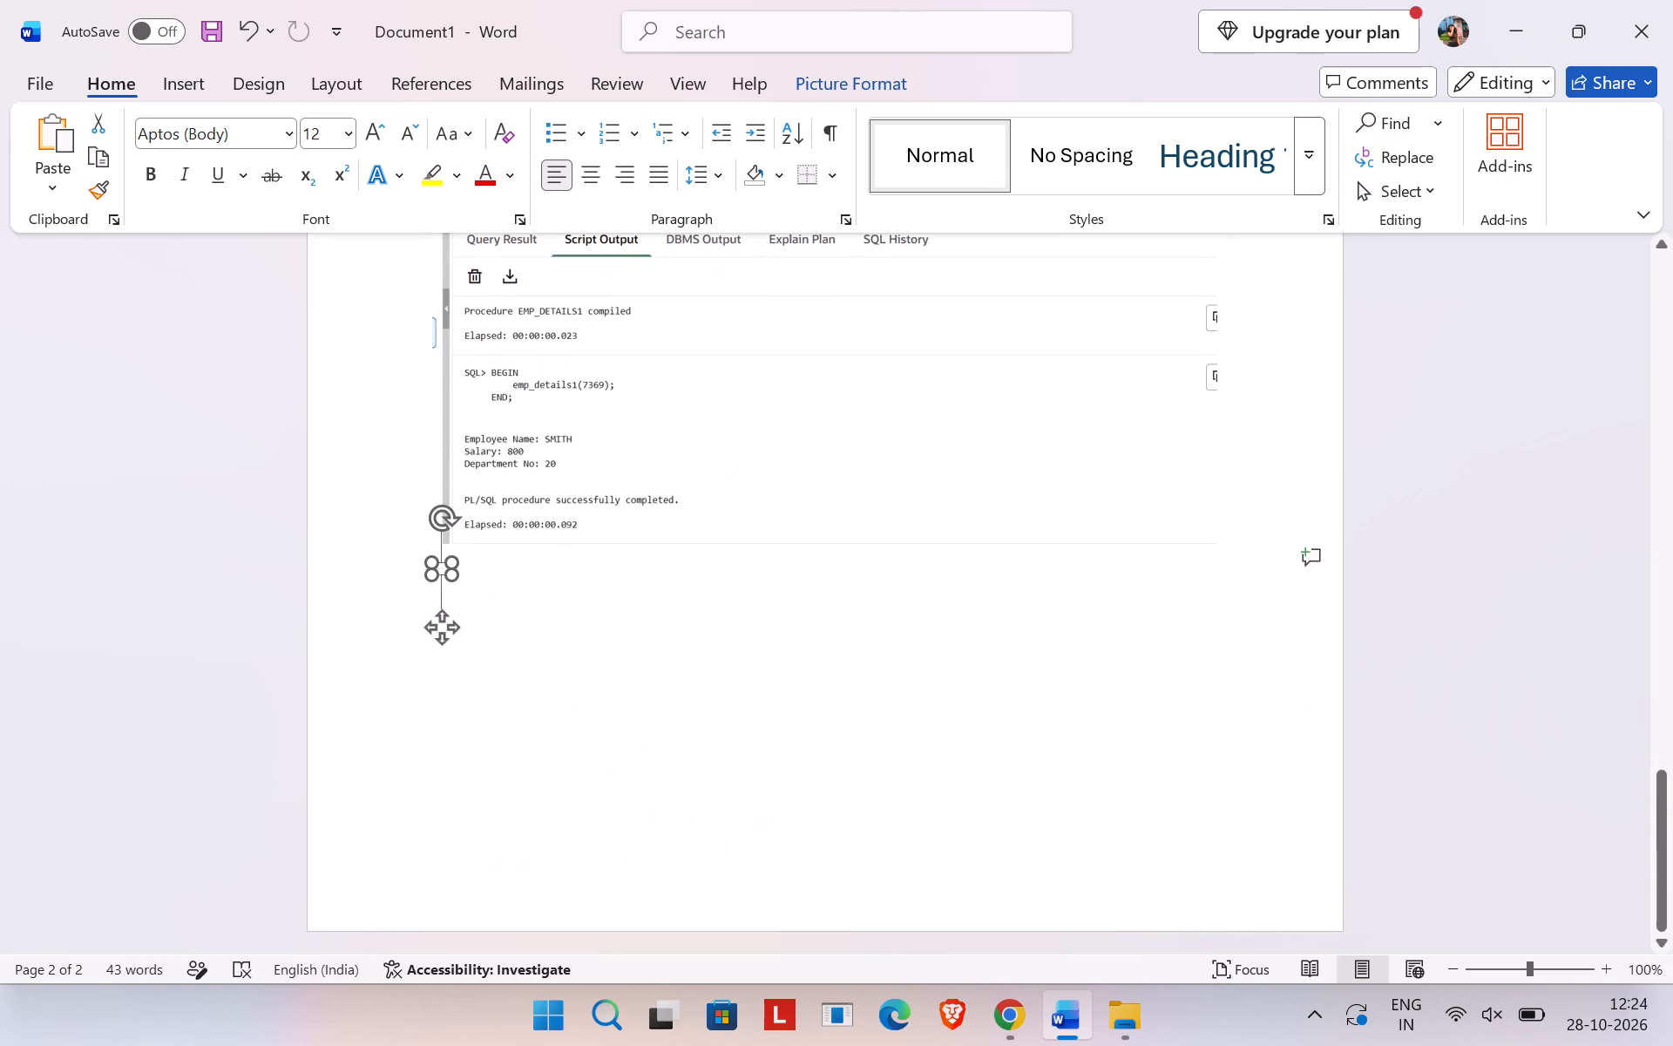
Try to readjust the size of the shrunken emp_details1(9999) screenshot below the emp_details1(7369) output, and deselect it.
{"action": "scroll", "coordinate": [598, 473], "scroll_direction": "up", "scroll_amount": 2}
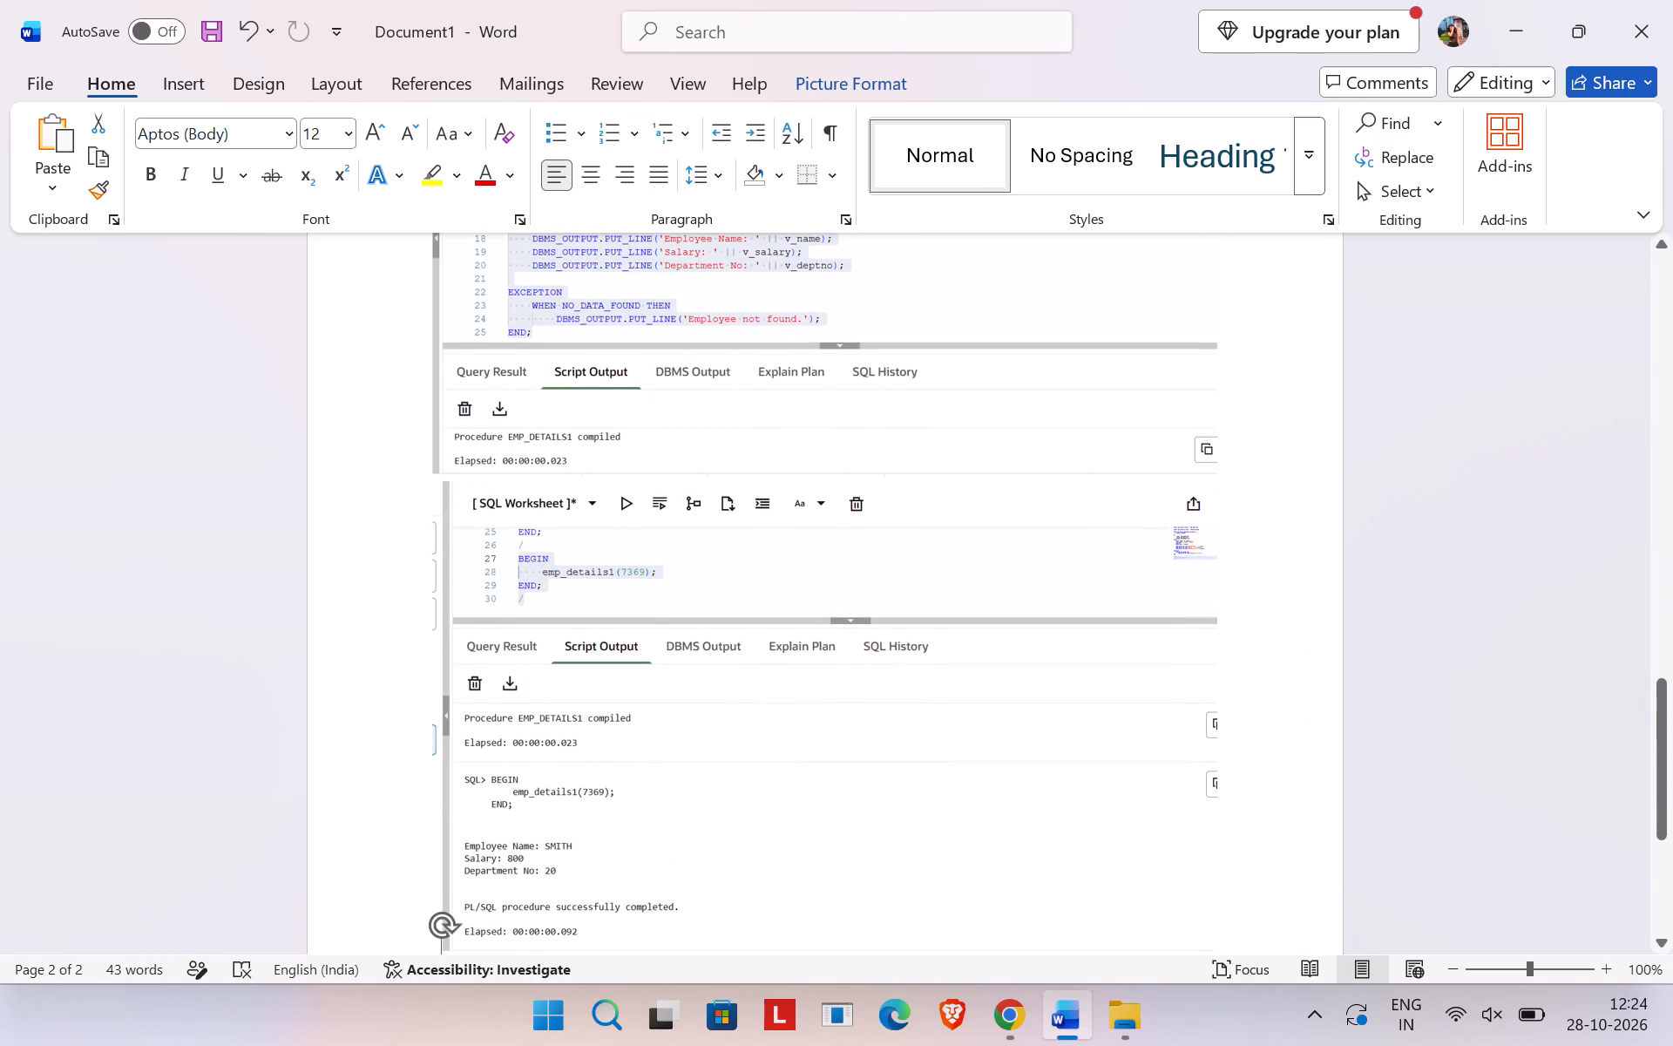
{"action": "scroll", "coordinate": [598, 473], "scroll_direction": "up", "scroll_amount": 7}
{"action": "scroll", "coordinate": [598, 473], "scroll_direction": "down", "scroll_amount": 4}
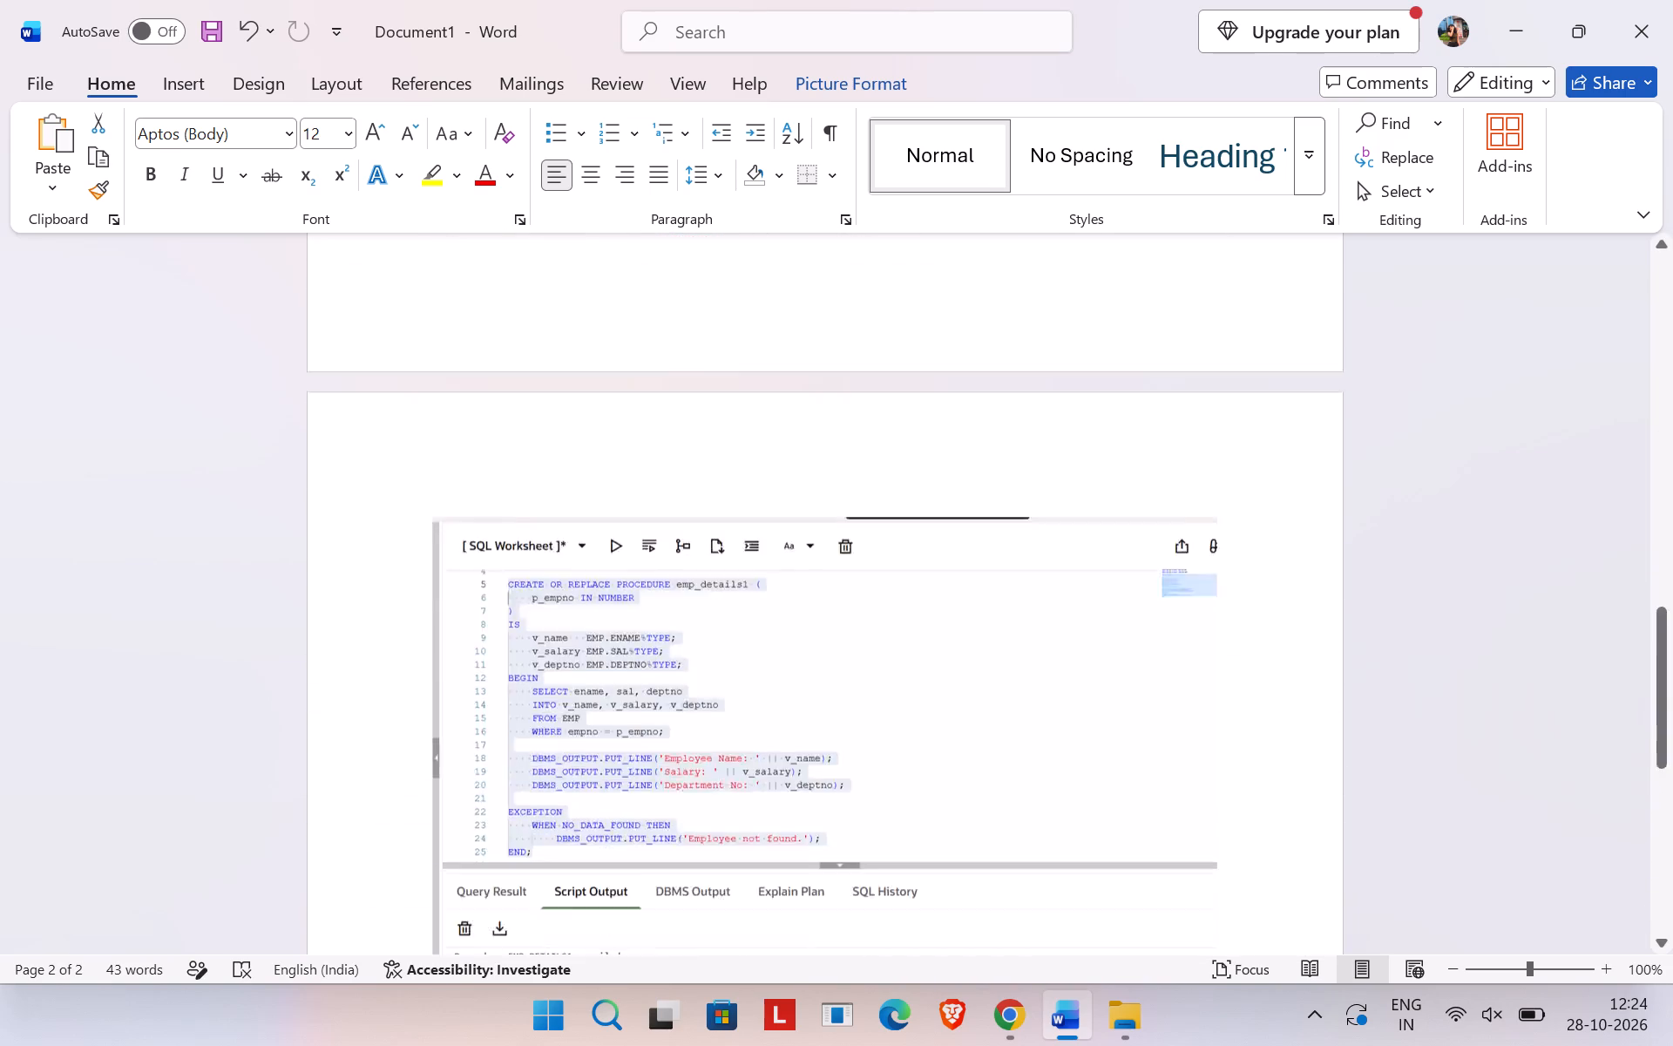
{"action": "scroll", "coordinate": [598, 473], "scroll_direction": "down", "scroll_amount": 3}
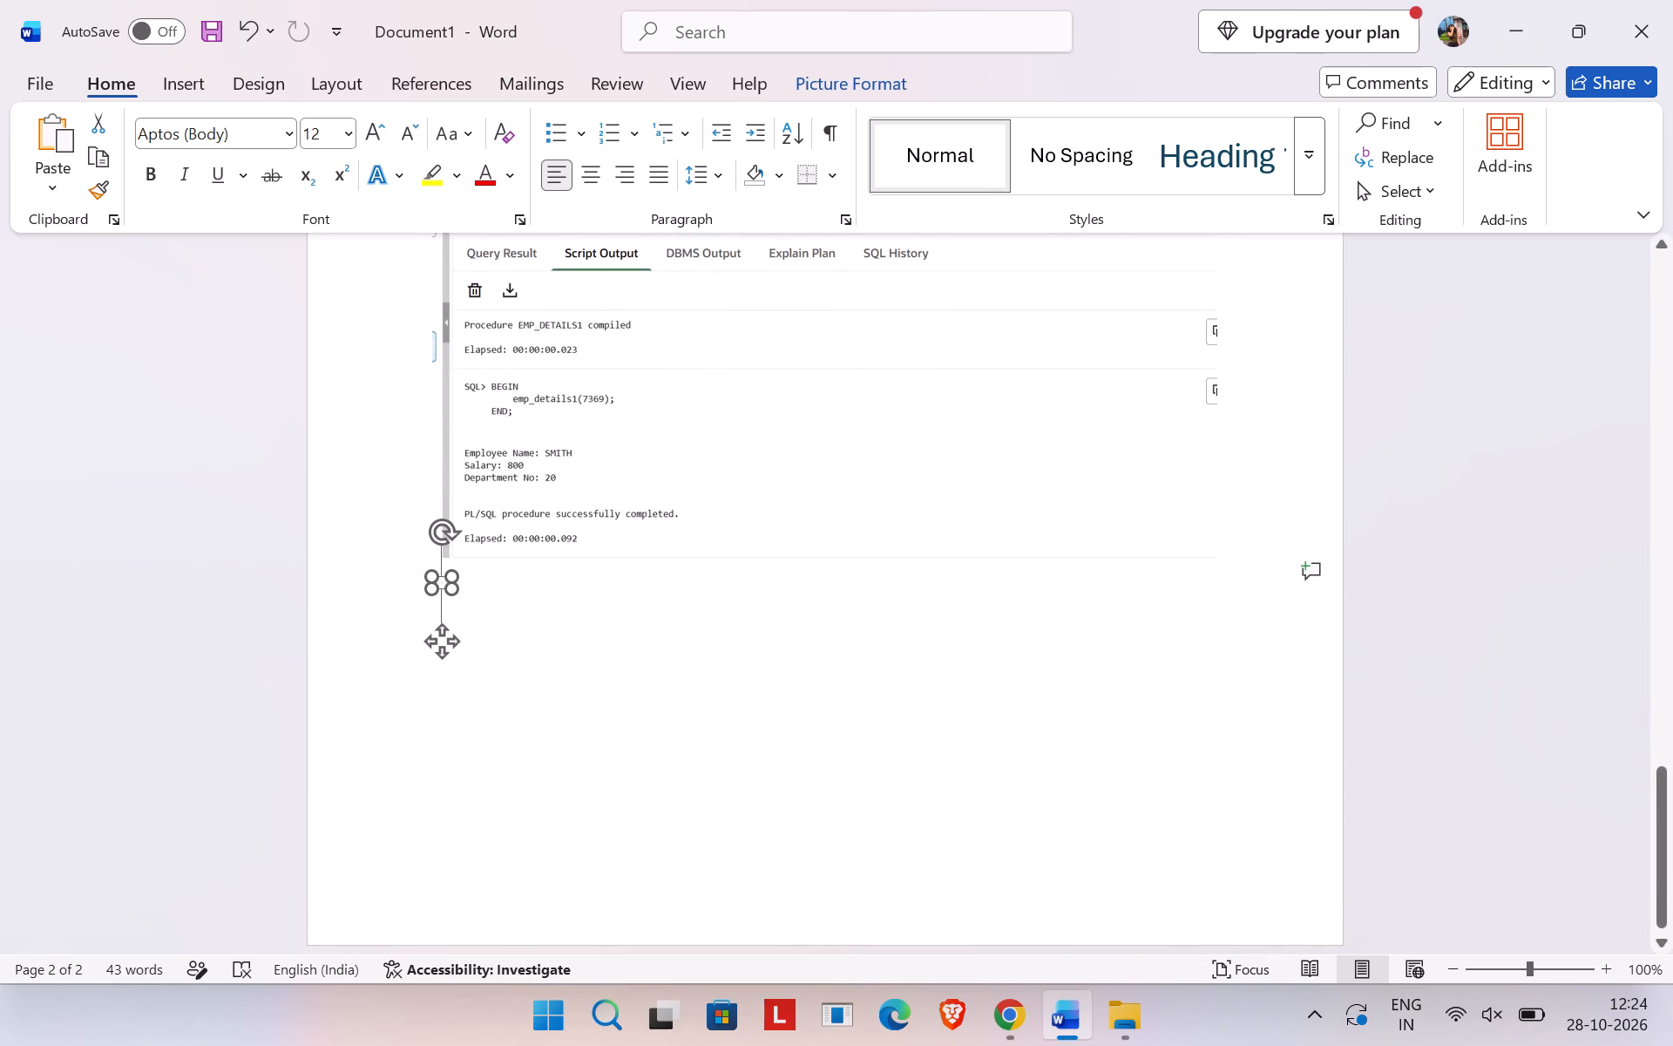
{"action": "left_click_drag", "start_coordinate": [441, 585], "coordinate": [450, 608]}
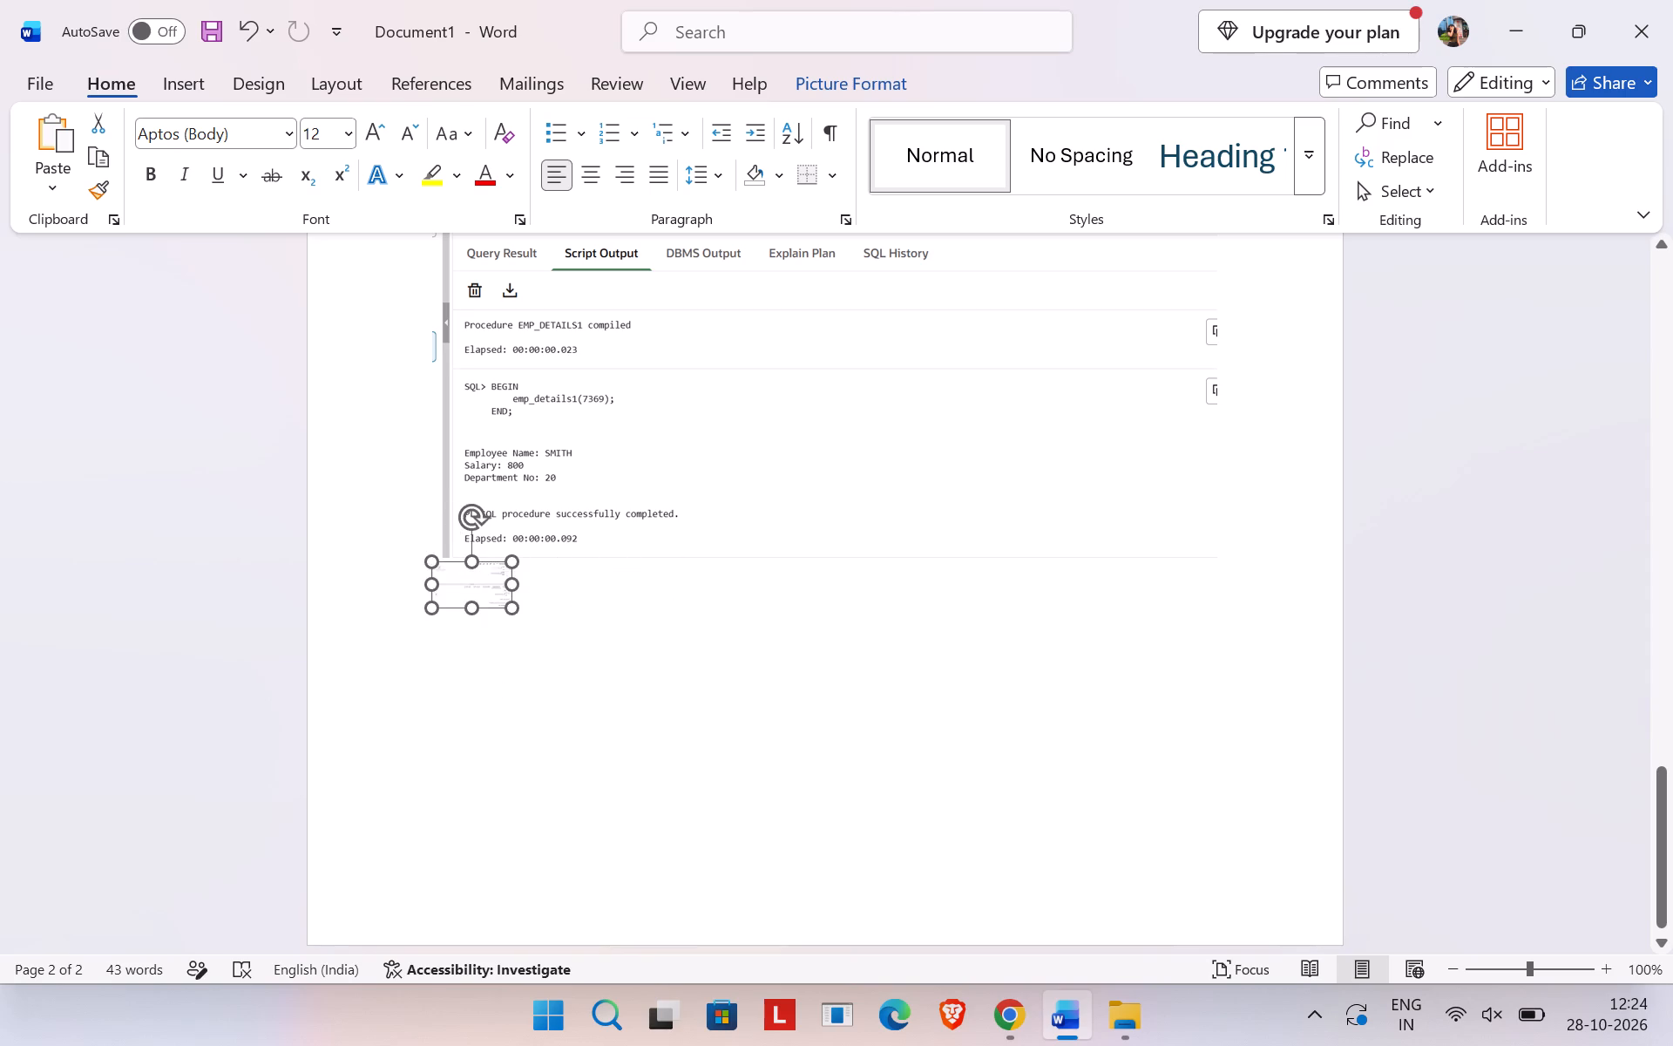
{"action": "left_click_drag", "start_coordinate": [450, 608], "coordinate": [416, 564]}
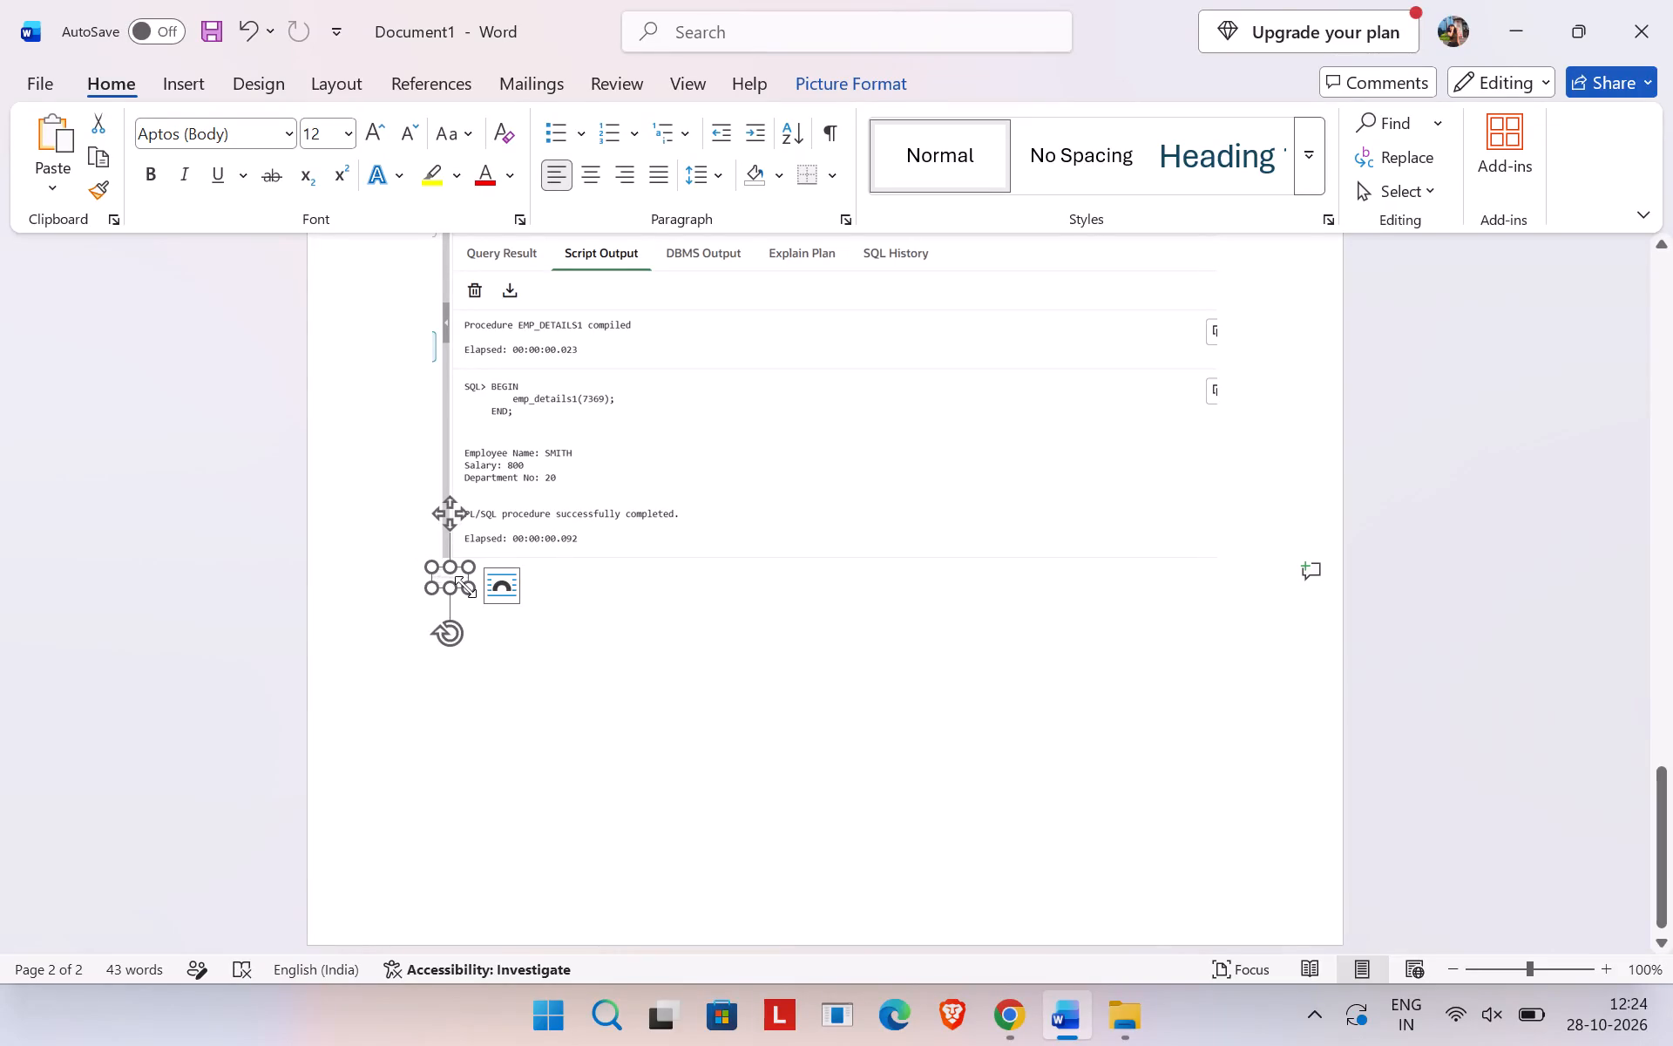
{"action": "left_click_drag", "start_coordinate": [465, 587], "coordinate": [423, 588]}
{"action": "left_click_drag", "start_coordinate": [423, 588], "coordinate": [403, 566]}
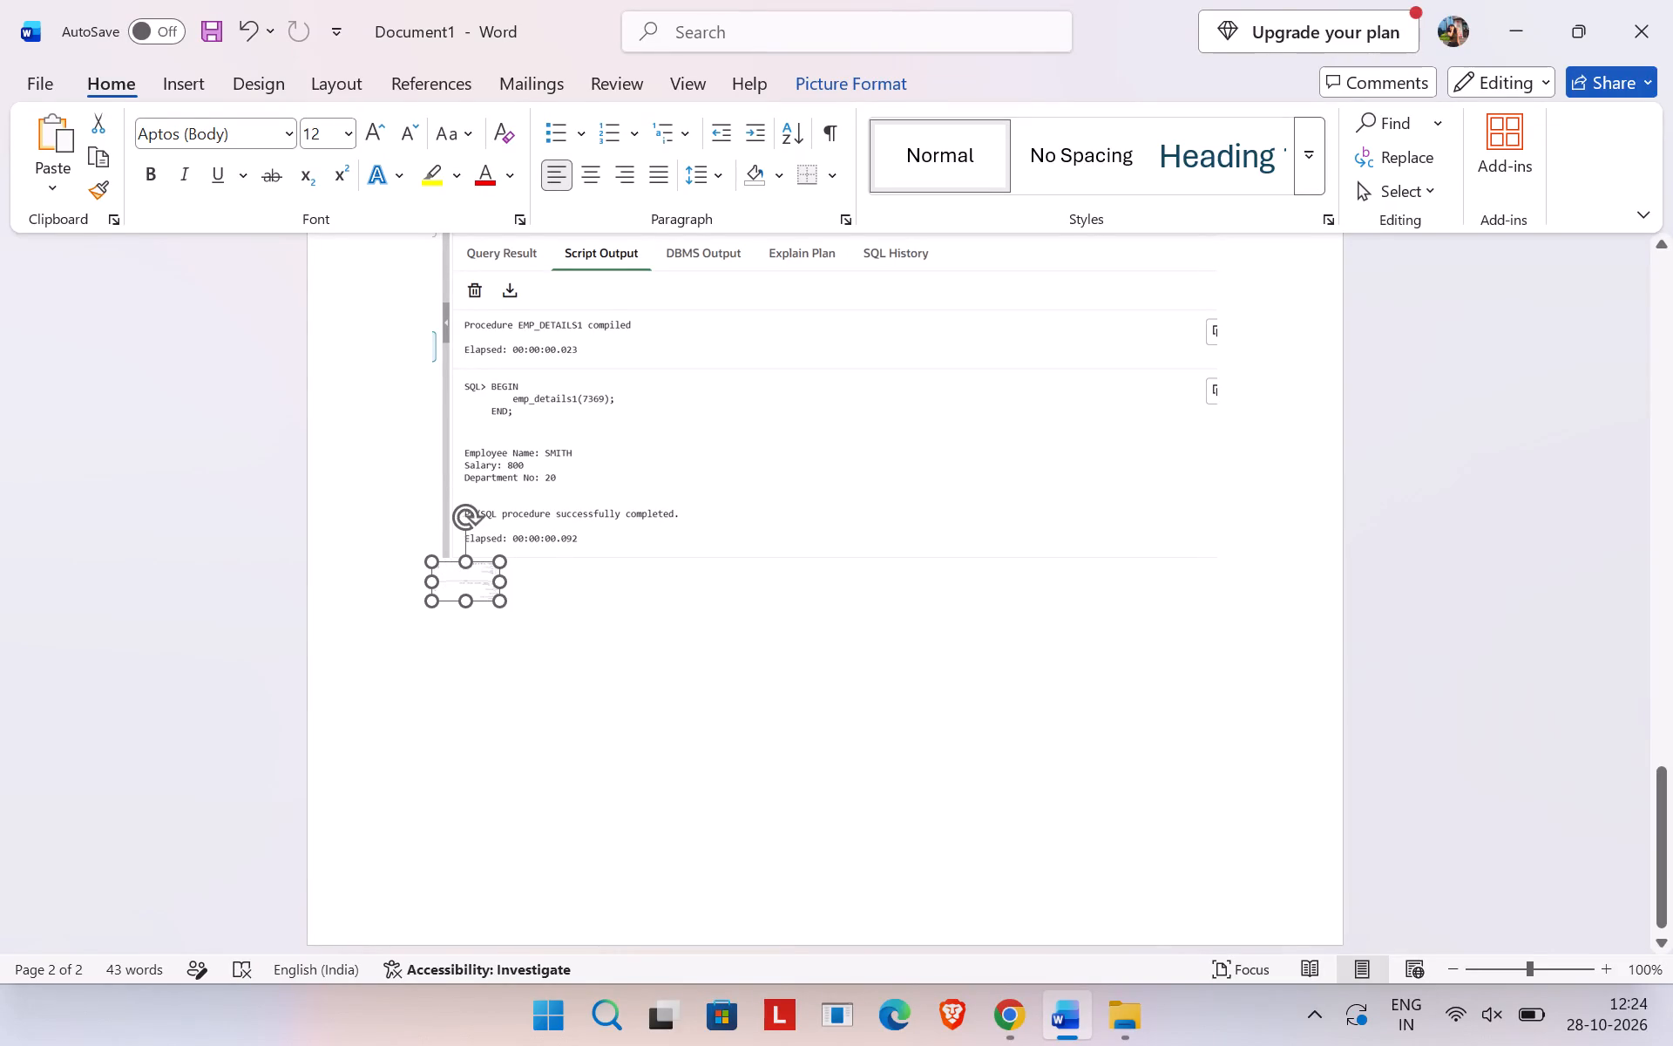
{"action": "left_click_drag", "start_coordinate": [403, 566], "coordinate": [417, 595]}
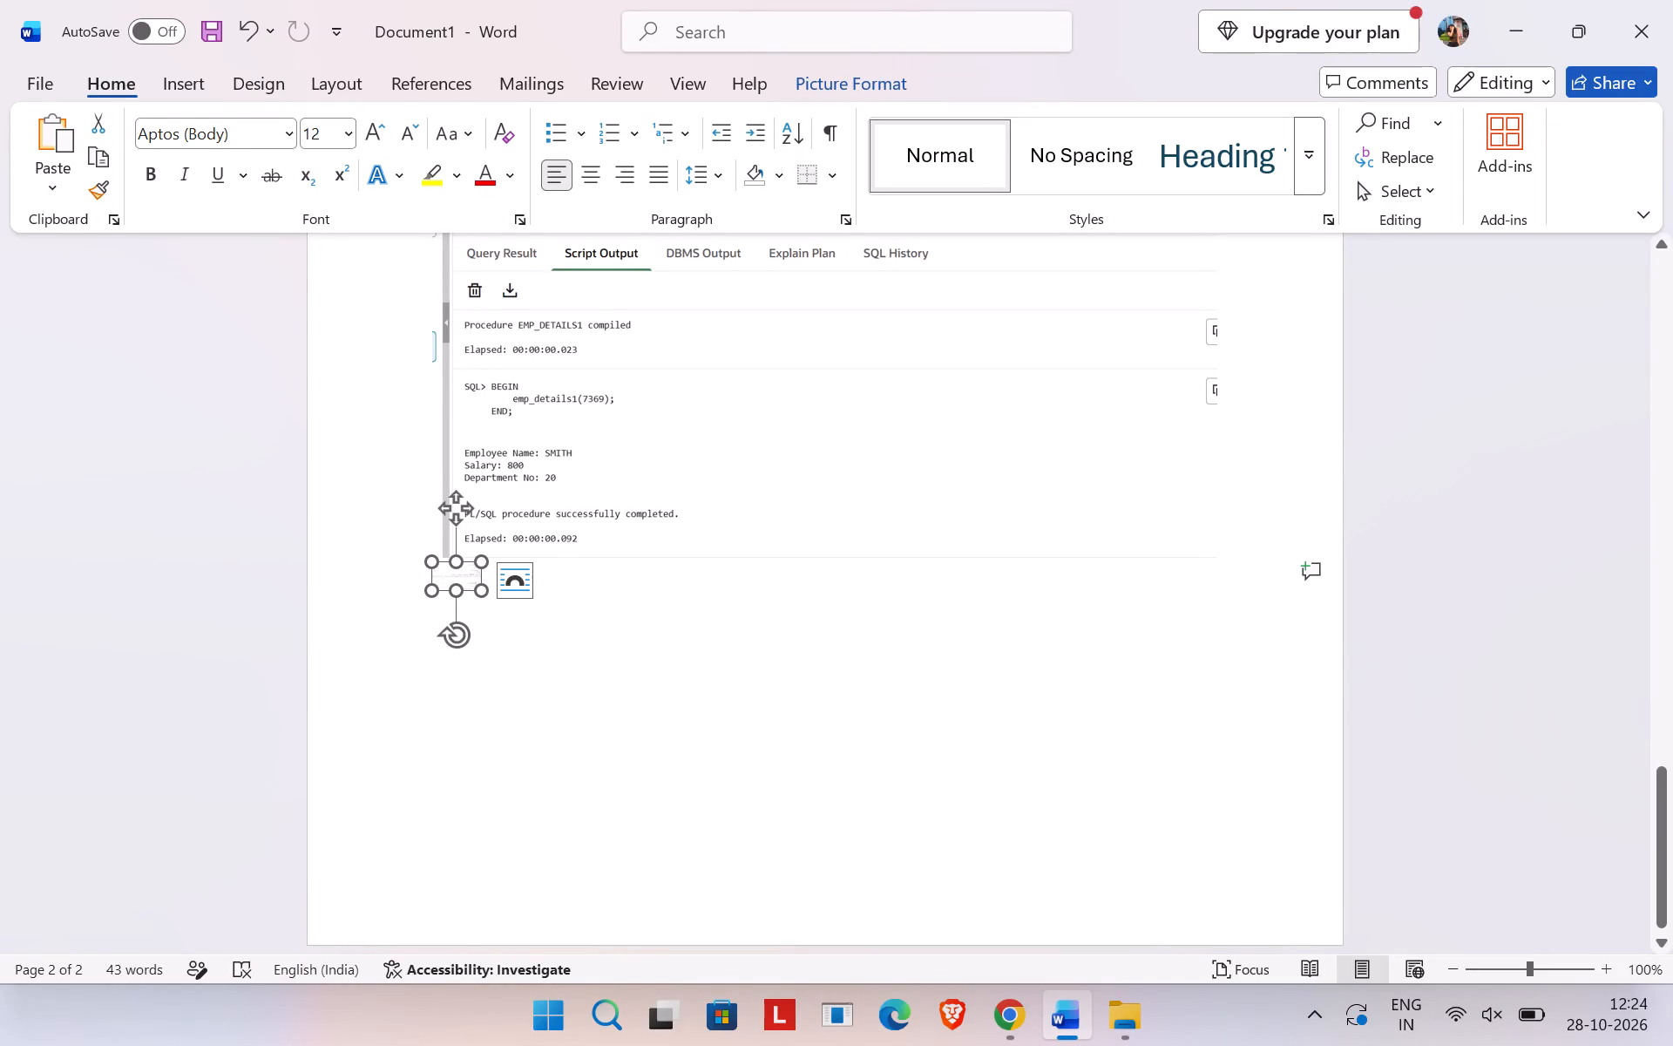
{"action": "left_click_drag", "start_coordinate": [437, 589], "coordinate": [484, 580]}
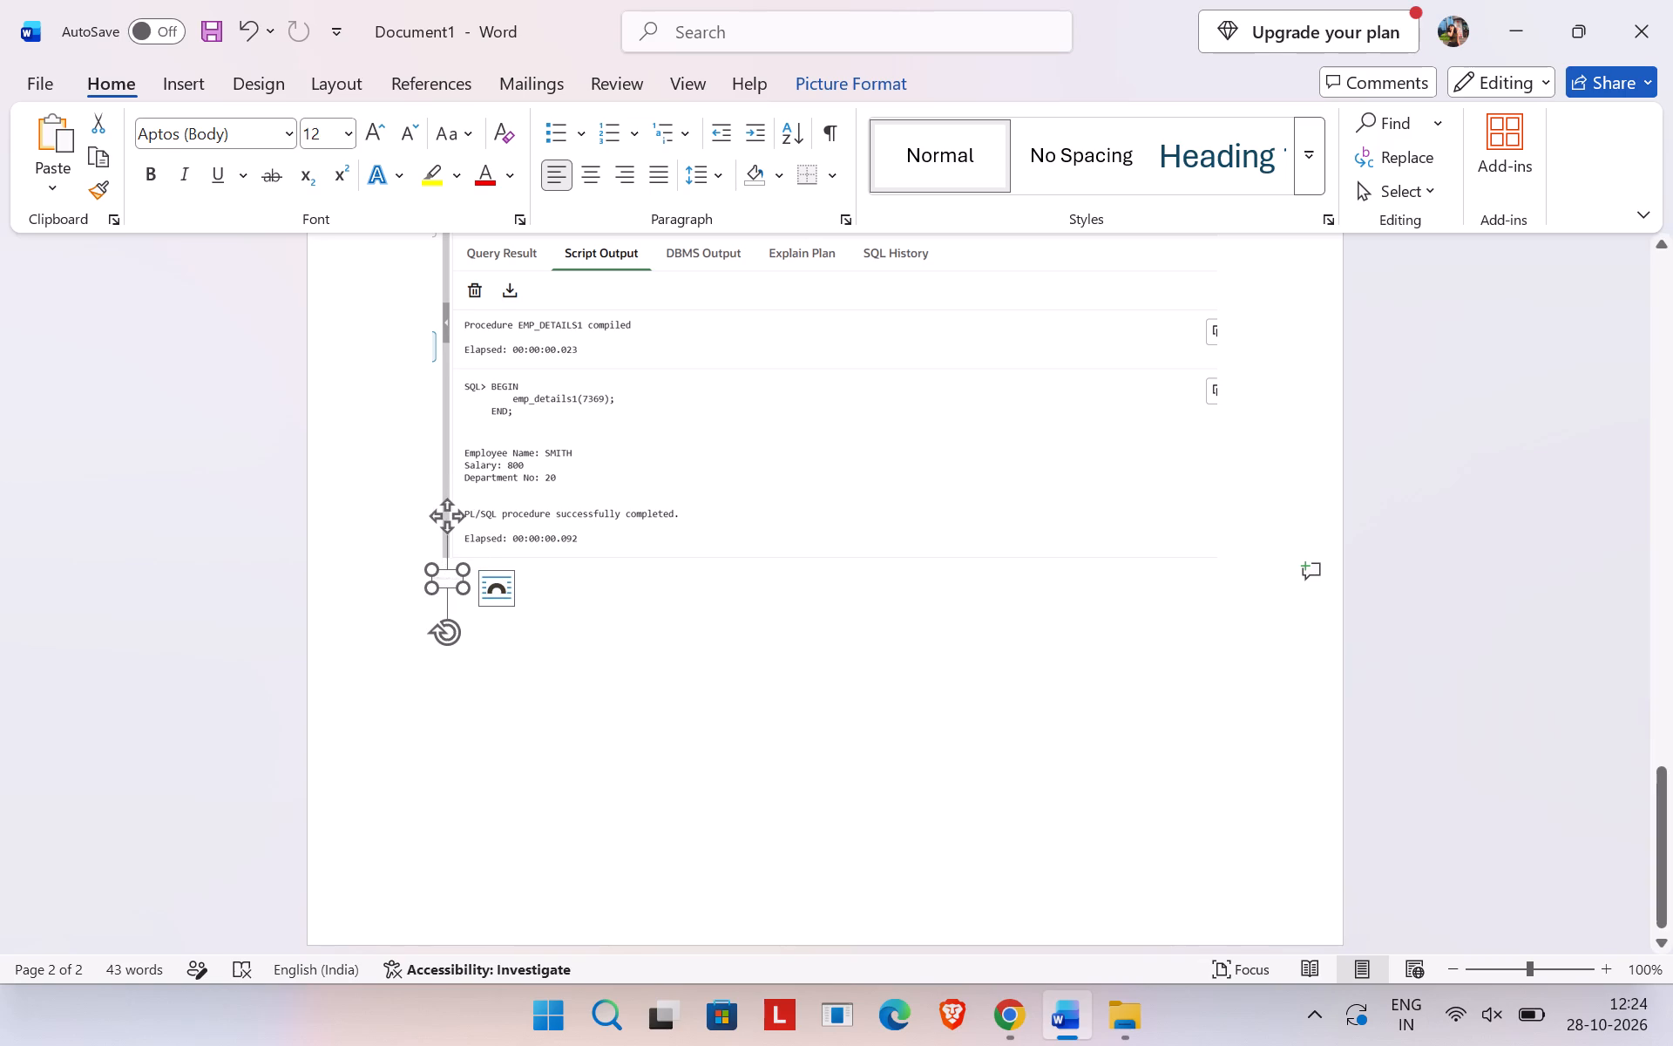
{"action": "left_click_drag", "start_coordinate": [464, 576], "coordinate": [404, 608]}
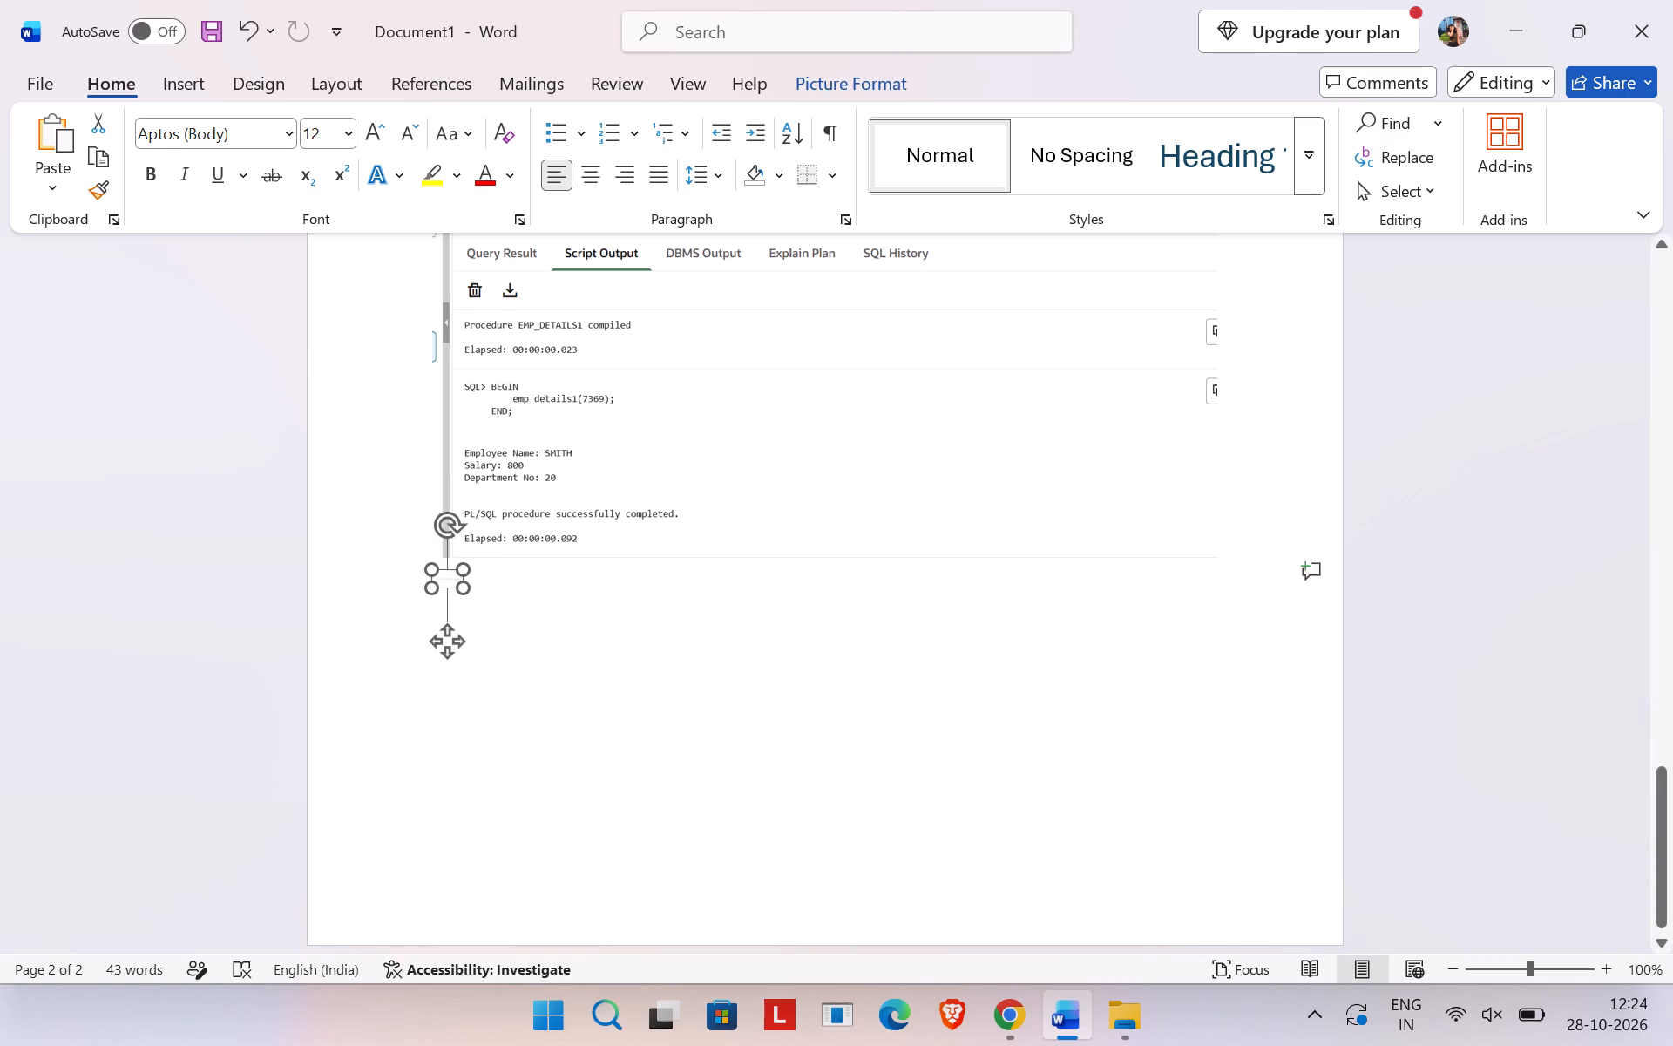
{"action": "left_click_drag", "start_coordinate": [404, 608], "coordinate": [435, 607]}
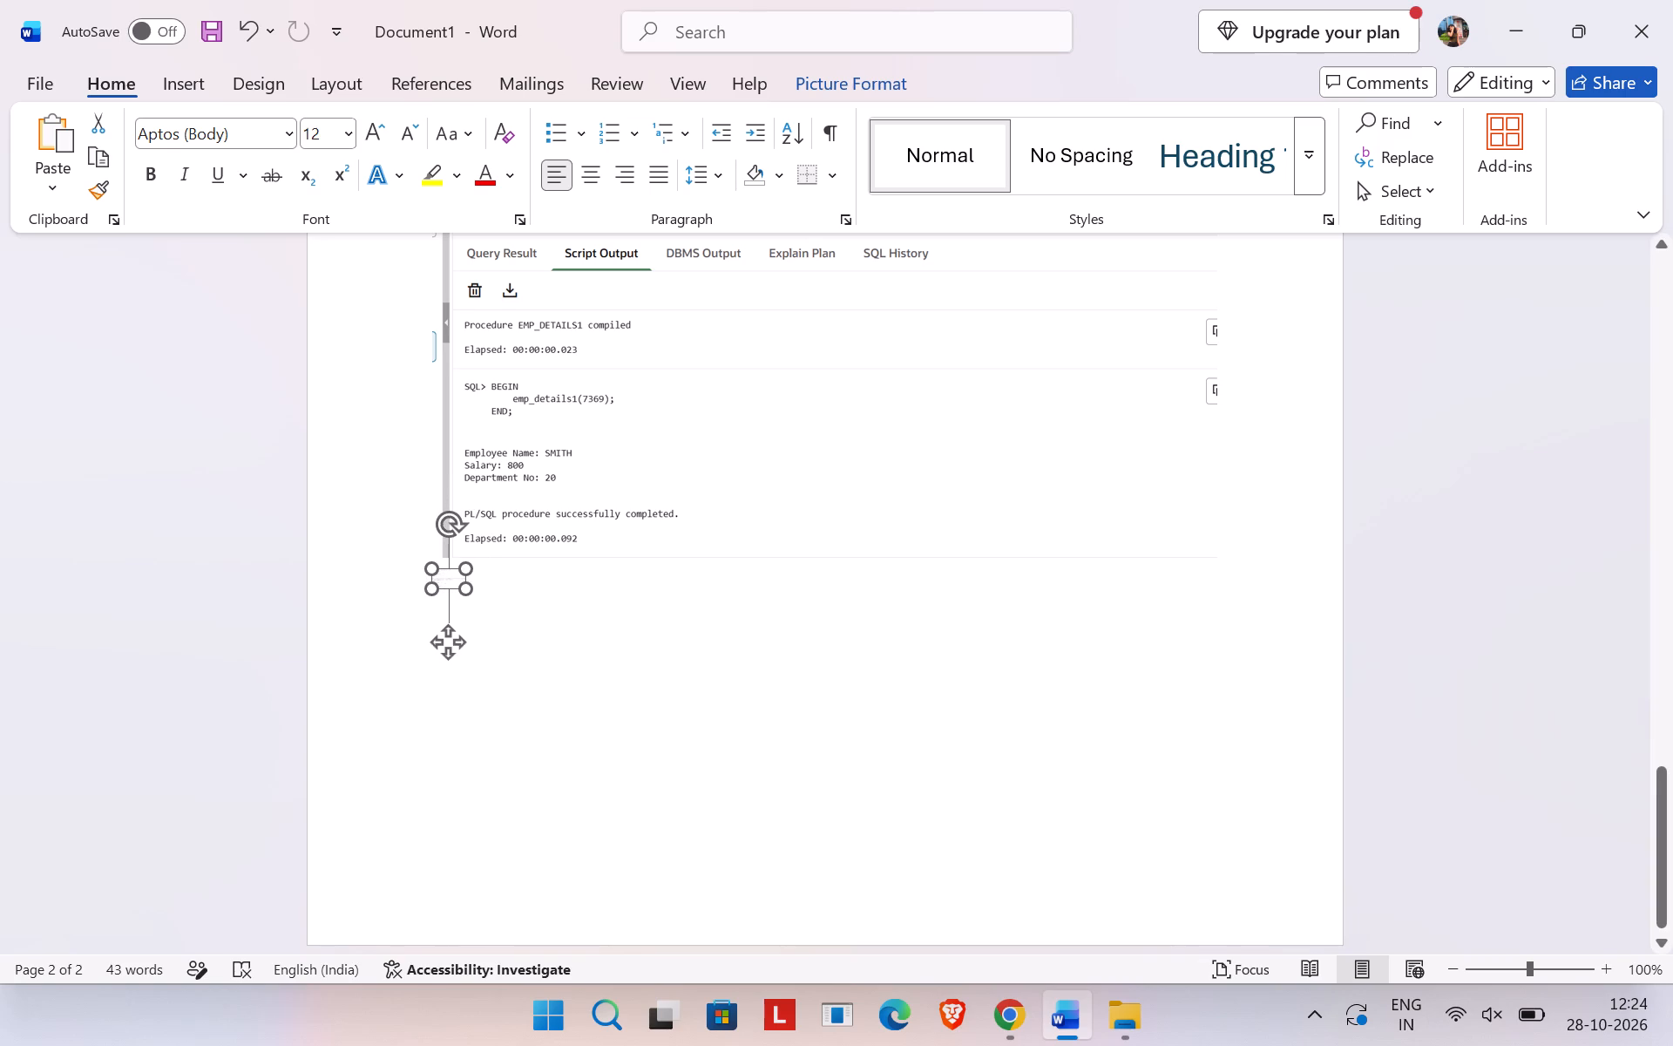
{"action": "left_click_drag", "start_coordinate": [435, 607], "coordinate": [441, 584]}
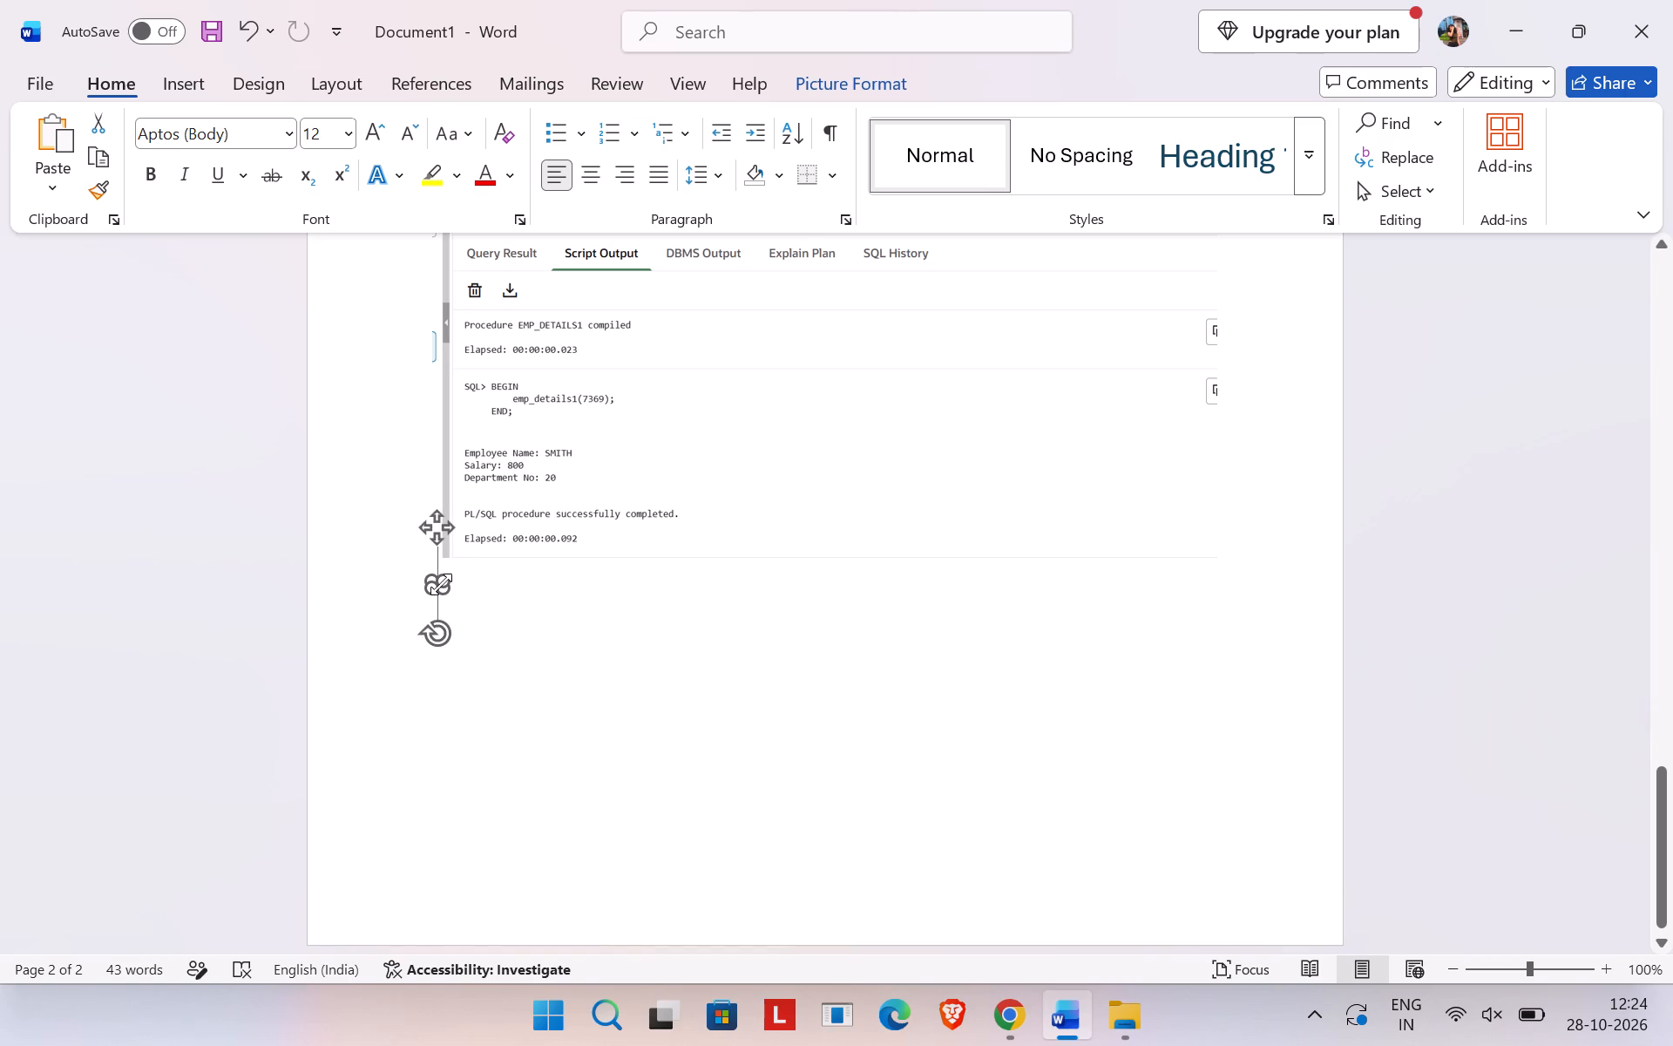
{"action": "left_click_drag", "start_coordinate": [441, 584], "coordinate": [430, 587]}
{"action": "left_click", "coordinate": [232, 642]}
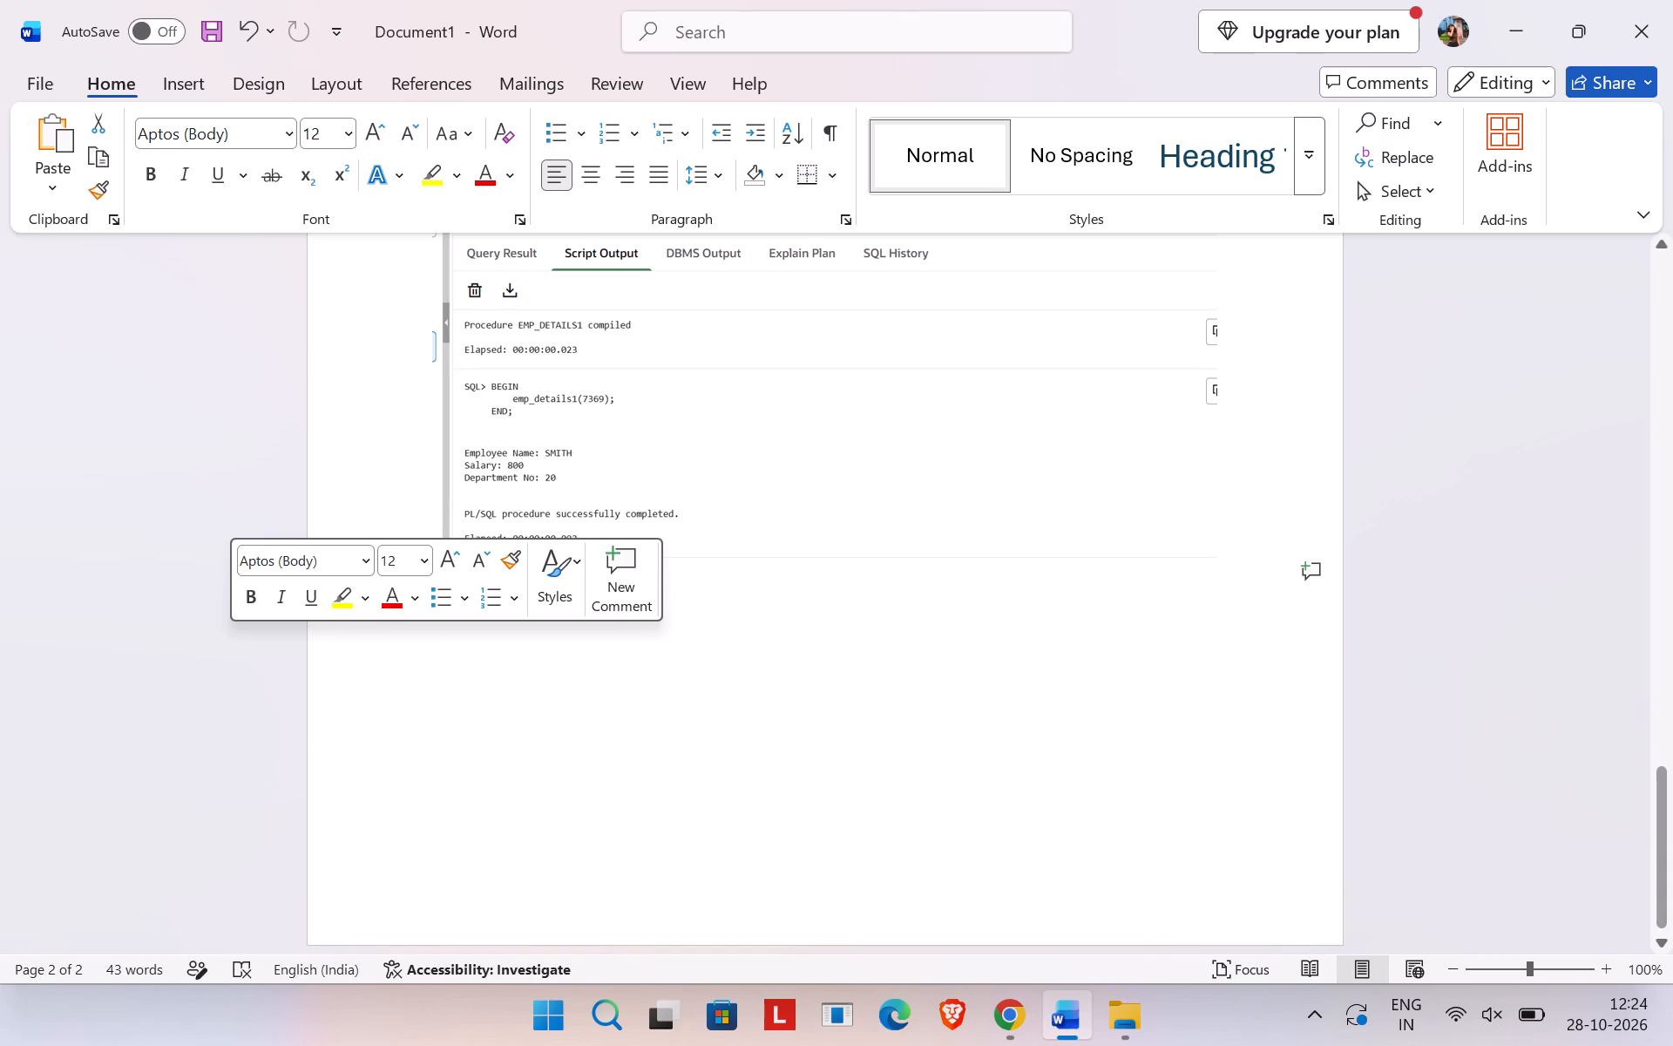
Add a new line below the emp_details1(7369) output and insert the emp_details1(9999) output screenshot again from the Gallery.
{"action": "left_click", "coordinate": [461, 725]}
{"action": "scroll", "coordinate": [489, 632], "scroll_direction": "down", "scroll_amount": 1}
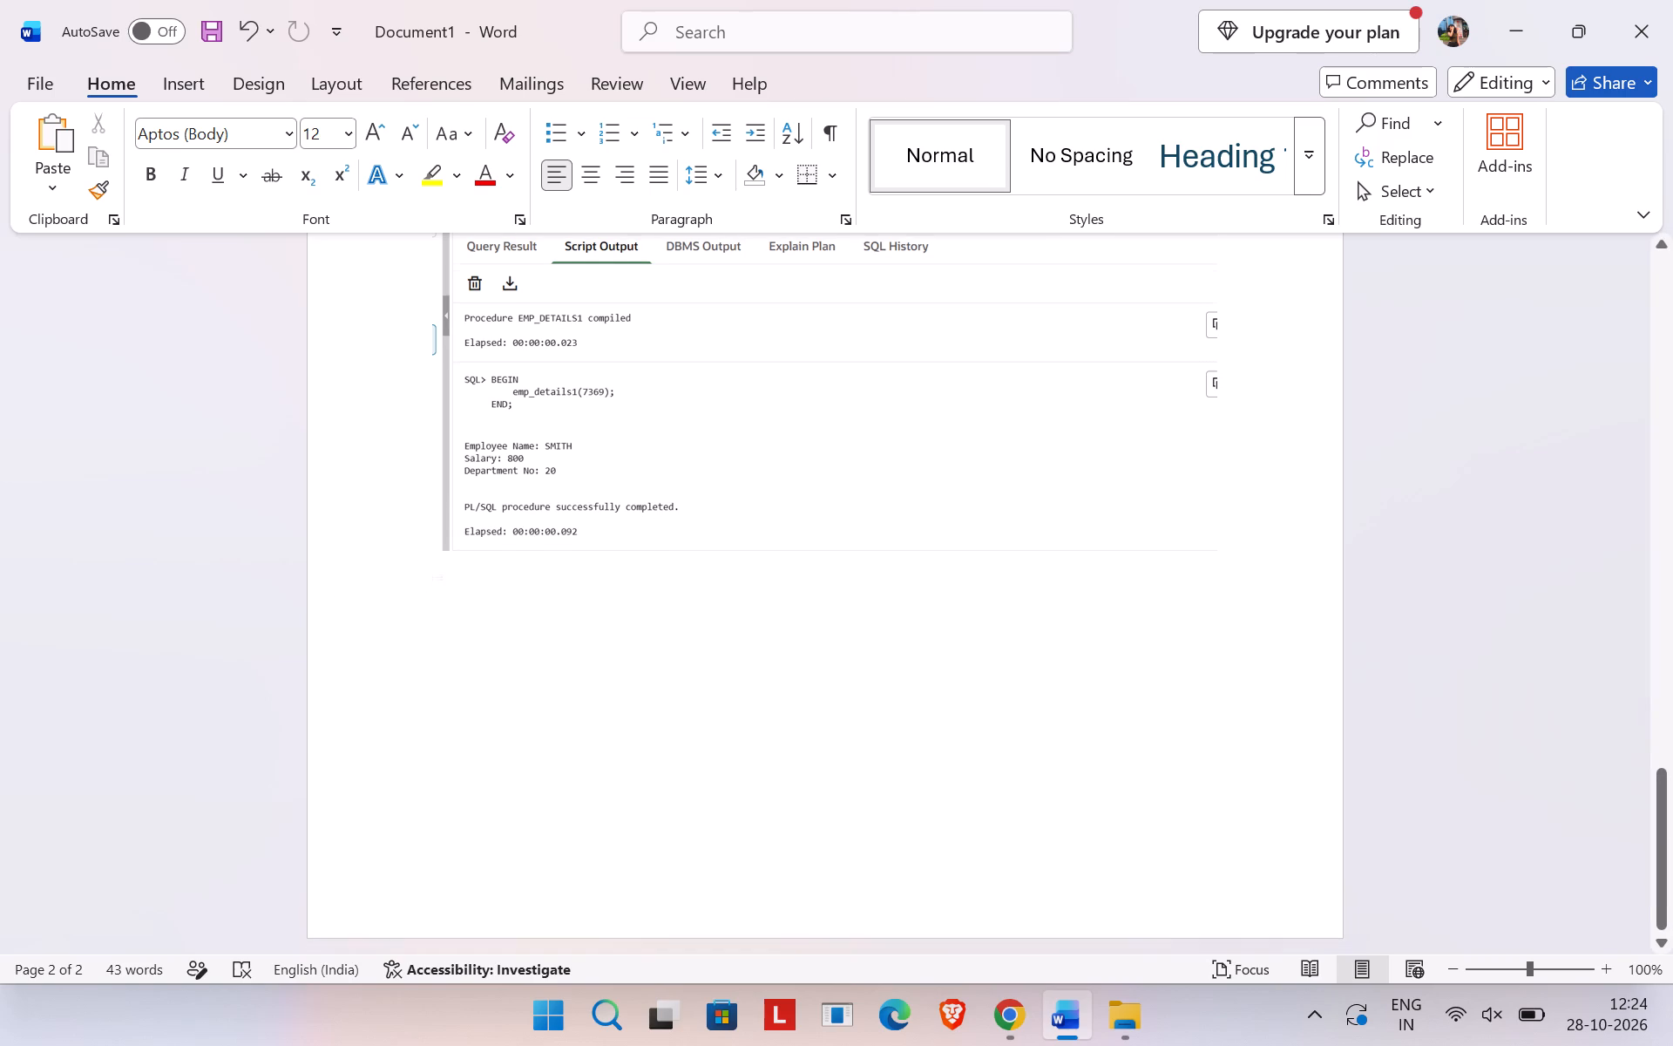
{"action": "scroll", "coordinate": [489, 632], "scroll_direction": "down", "scroll_amount": 1}
{"action": "key", "text": "Return"}
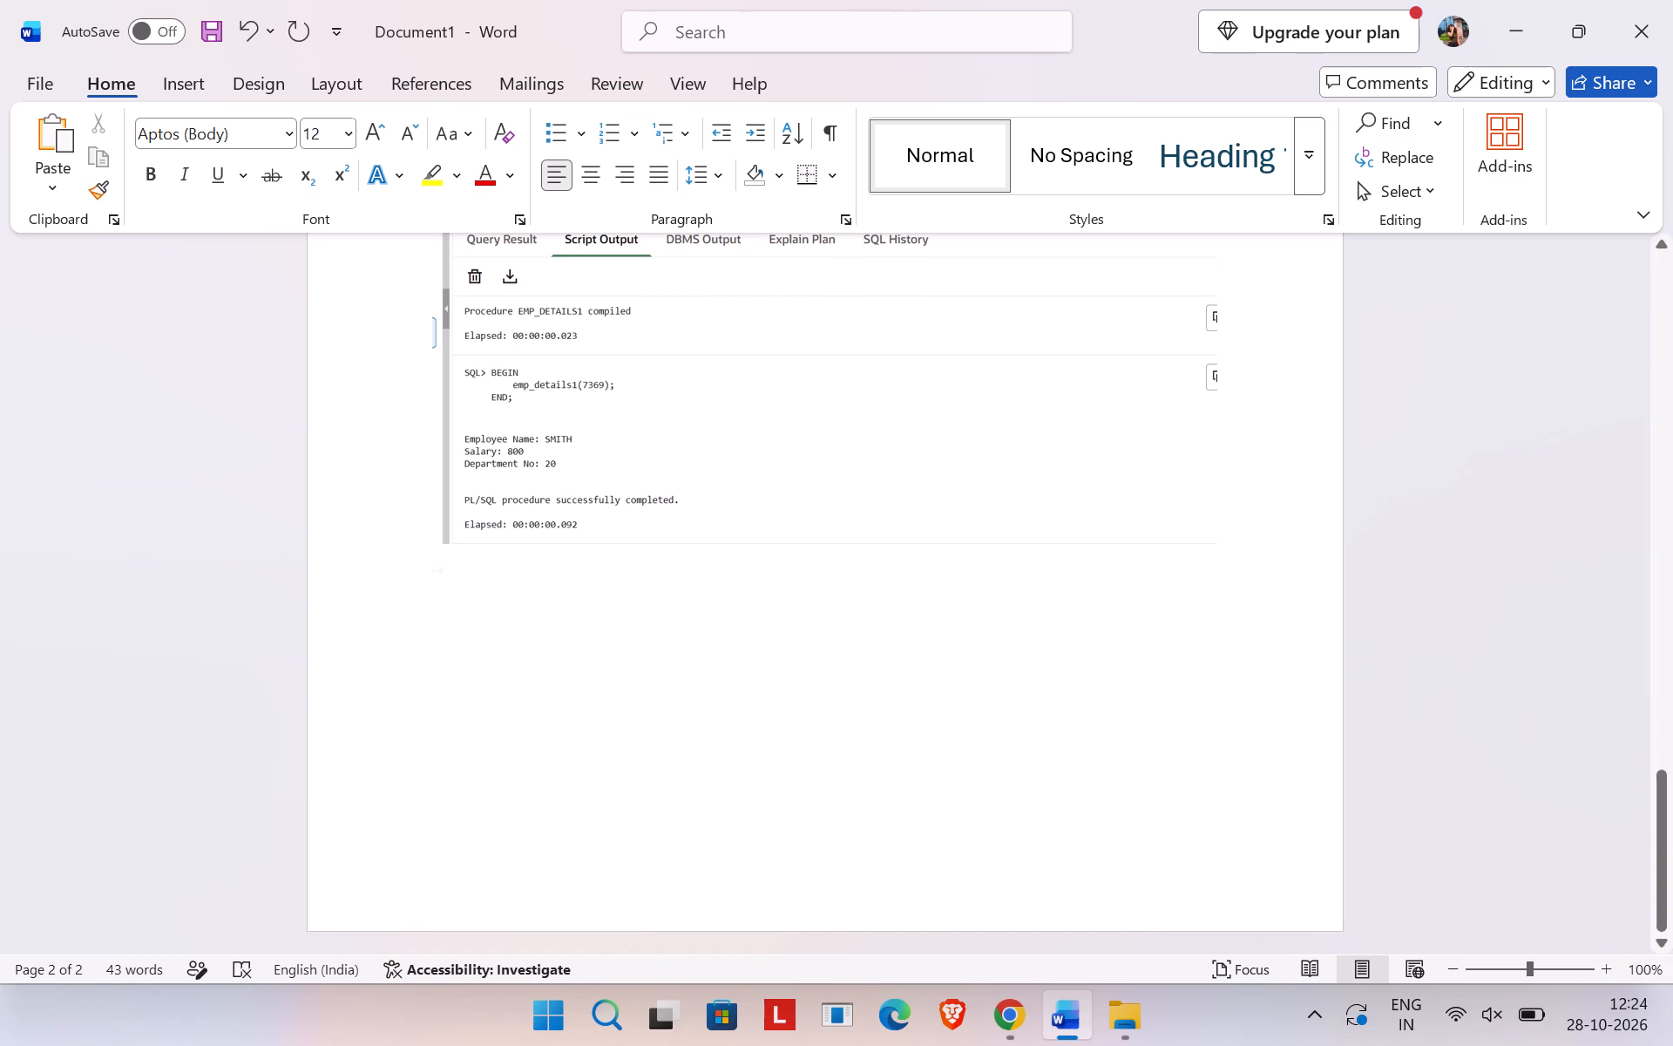
{"action": "left_click", "coordinate": [1124, 1021]}
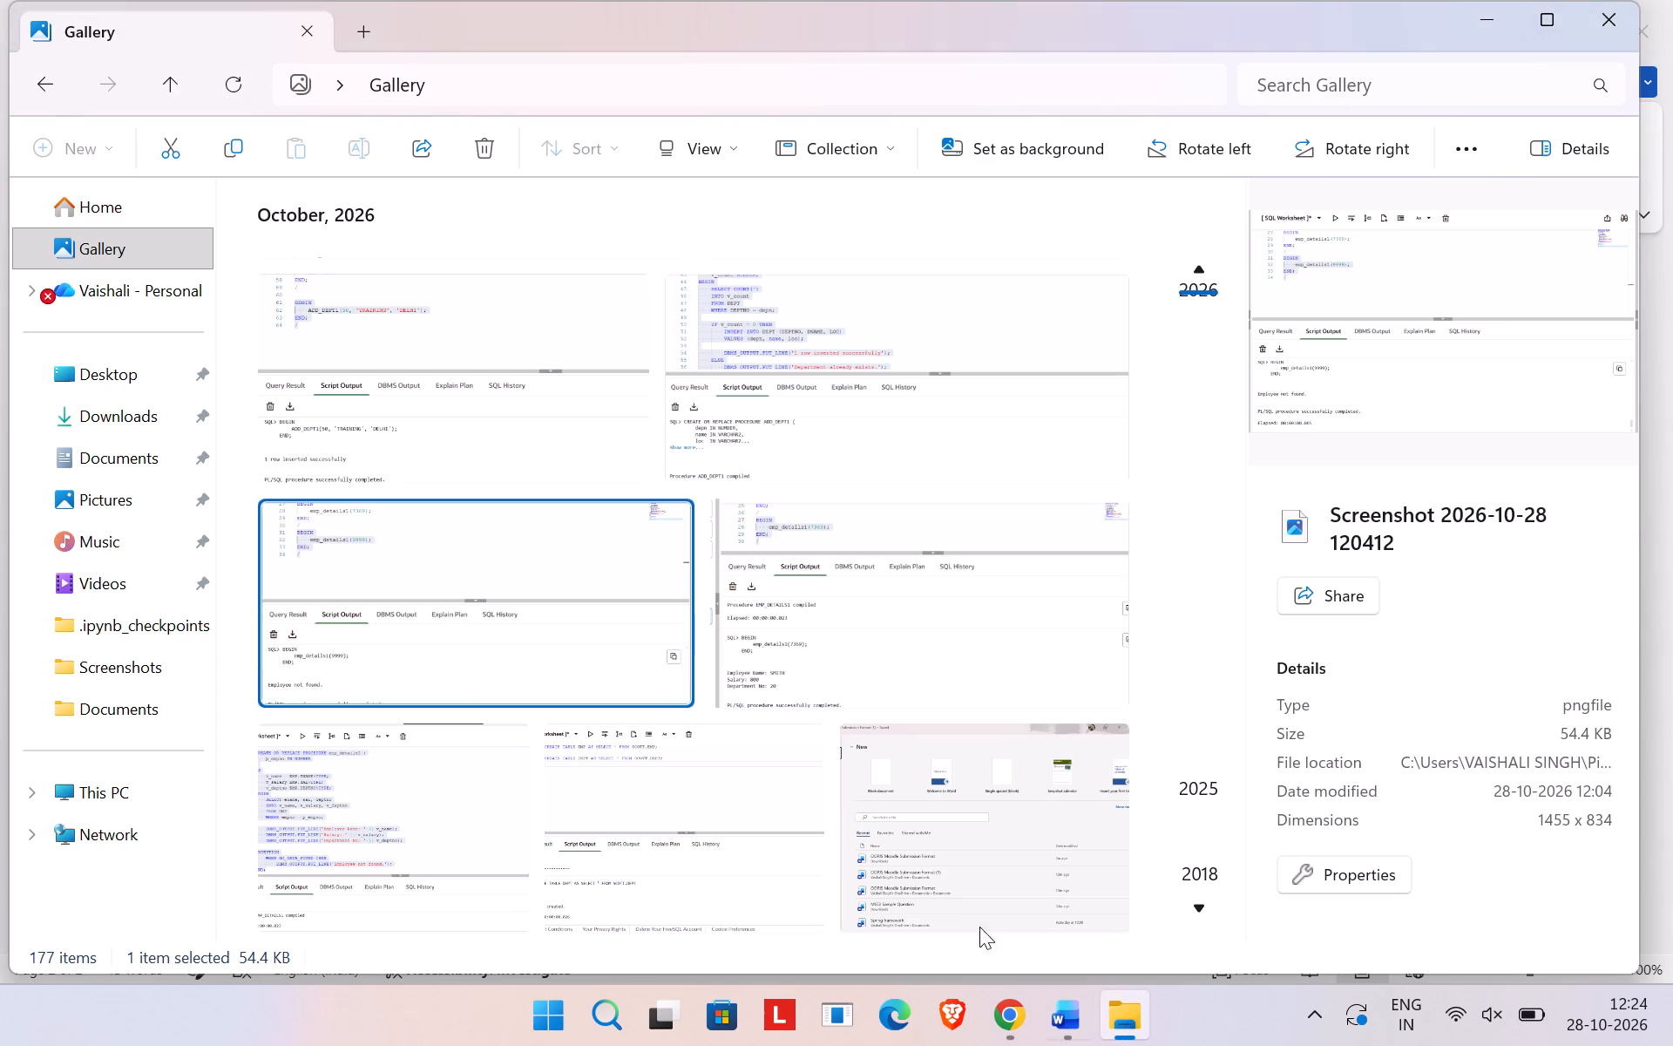
{"action": "left_click_drag", "start_coordinate": [519, 603], "coordinate": [1063, 1024]}
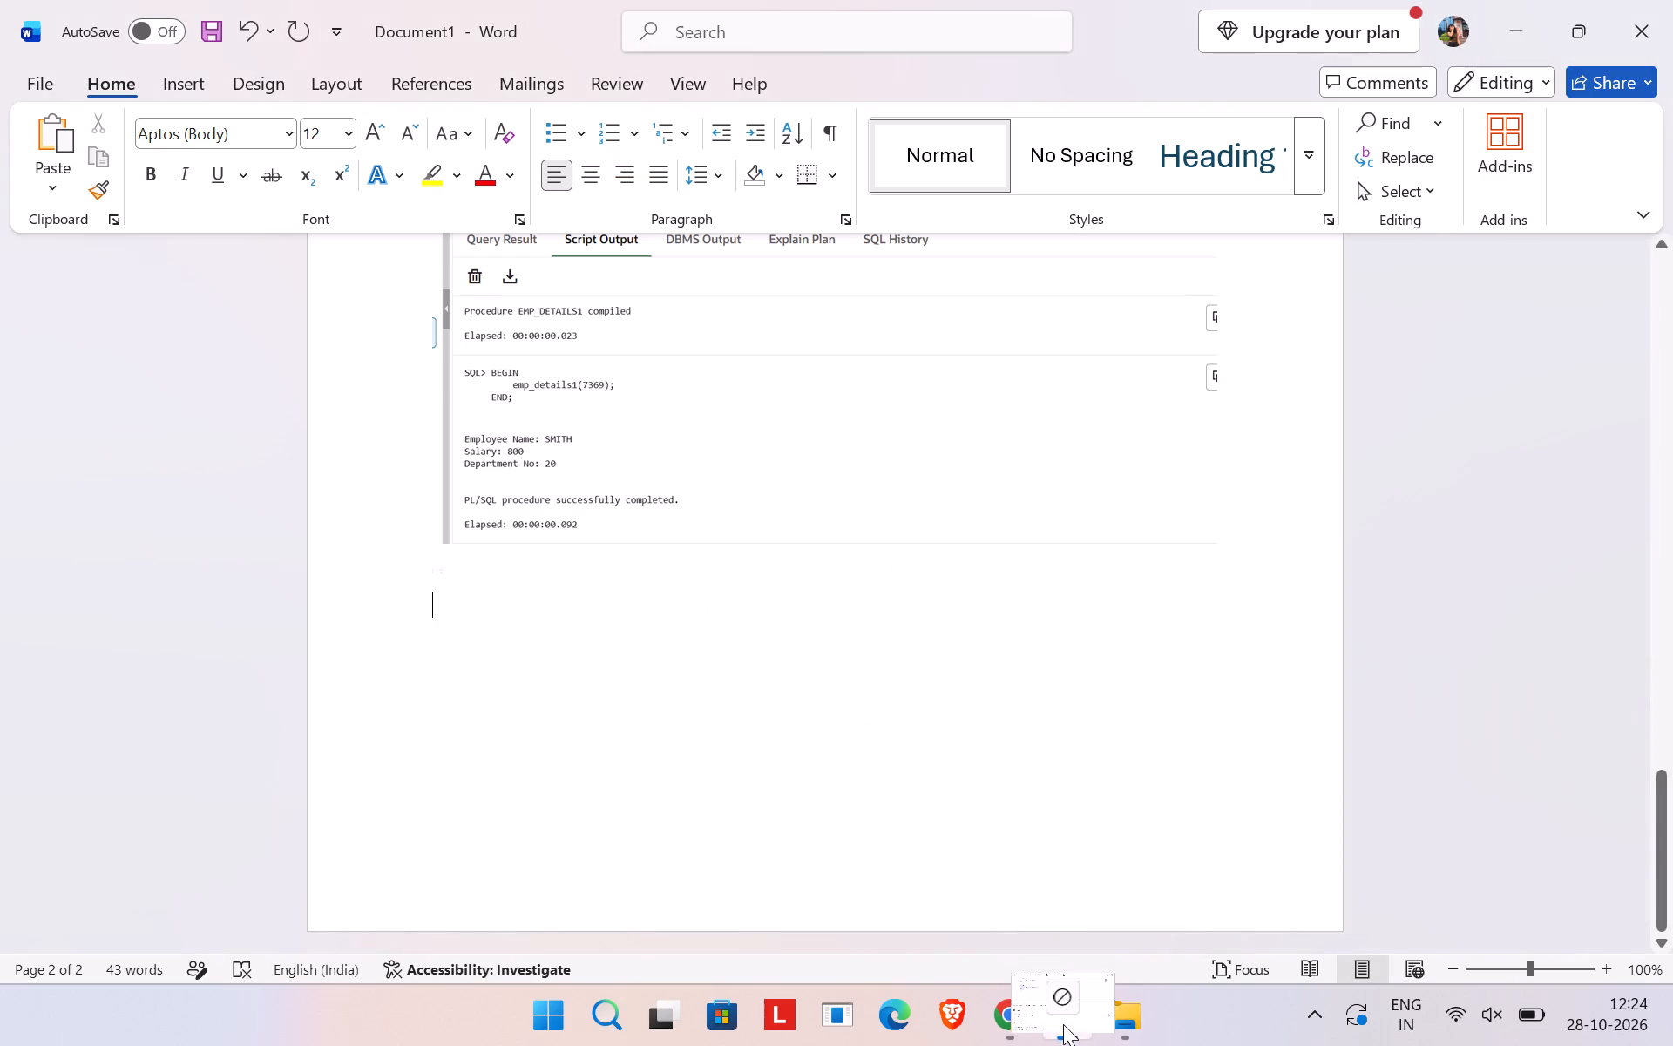
{"action": "left_click_drag", "start_coordinate": [1063, 1024], "coordinate": [714, 771]}
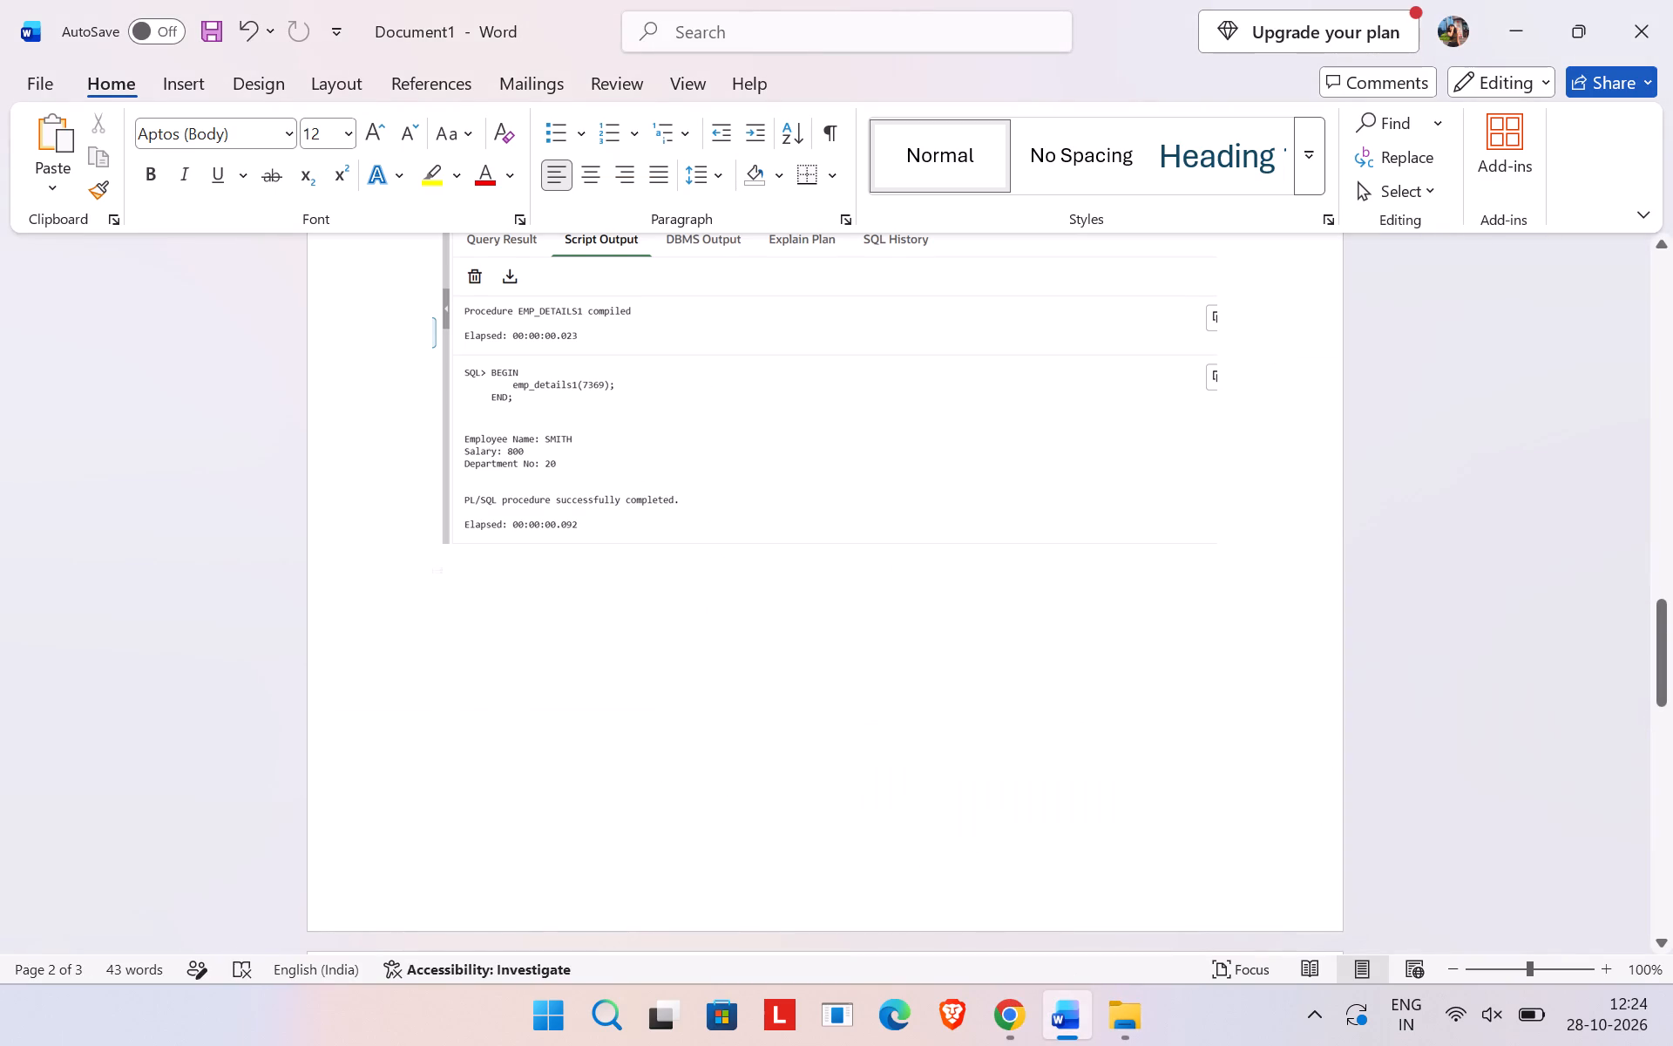
Review the document from the Q1 text to the last page, checking the order and placement of the inserted screenshots.
{"action": "scroll", "coordinate": [714, 771], "scroll_direction": "up", "scroll_amount": 3}
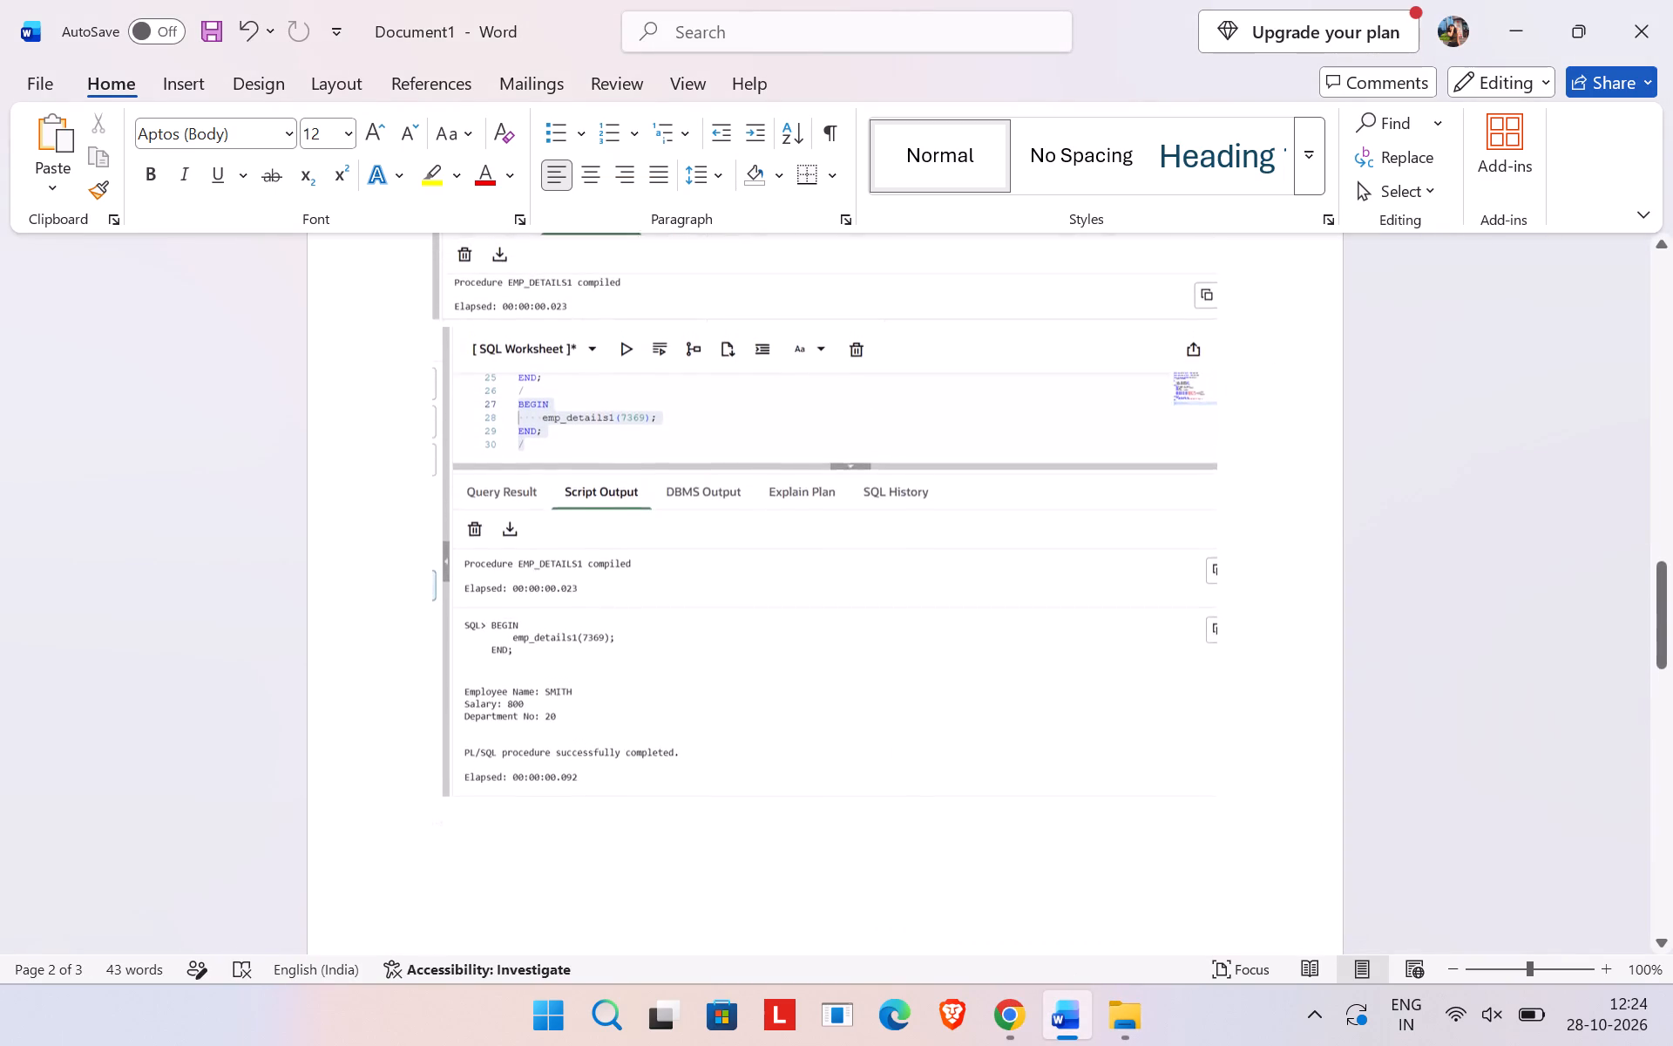
{"action": "scroll", "coordinate": [714, 771], "scroll_direction": "up", "scroll_amount": 13}
{"action": "scroll", "coordinate": [714, 771], "scroll_direction": "up", "scroll_amount": 9}
{"action": "left_click", "coordinate": [714, 771]}
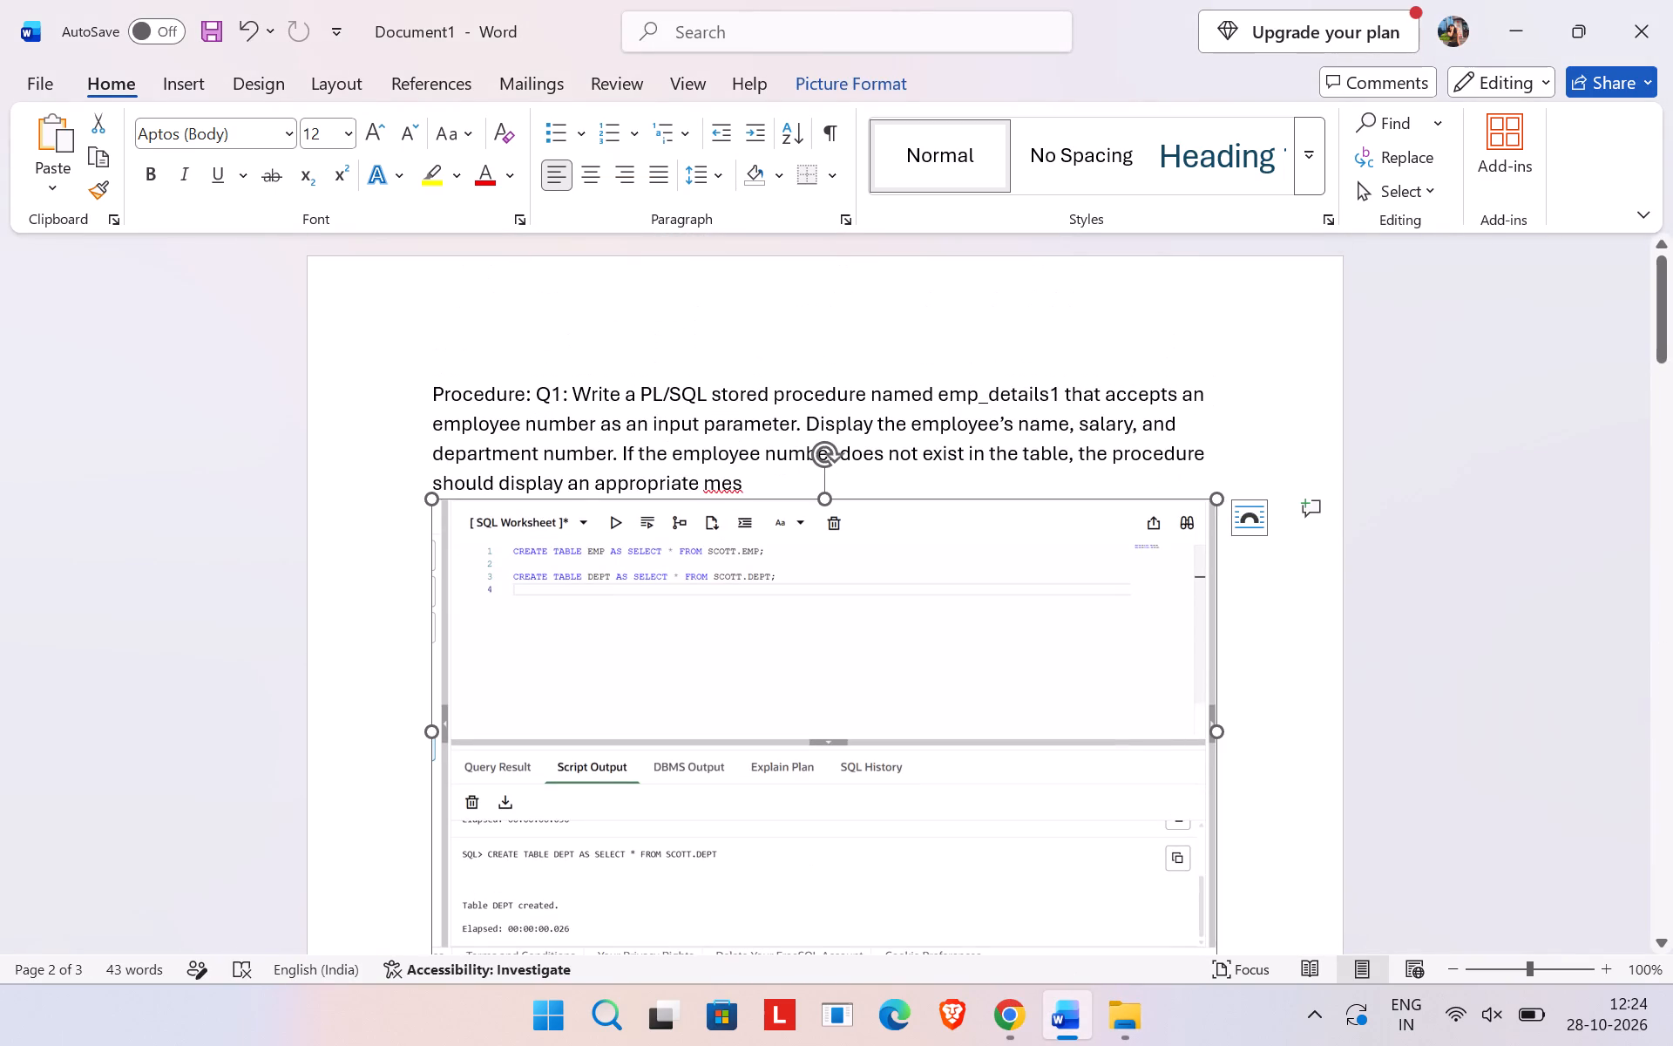
{"action": "scroll", "coordinate": [714, 771], "scroll_direction": "down", "scroll_amount": 6}
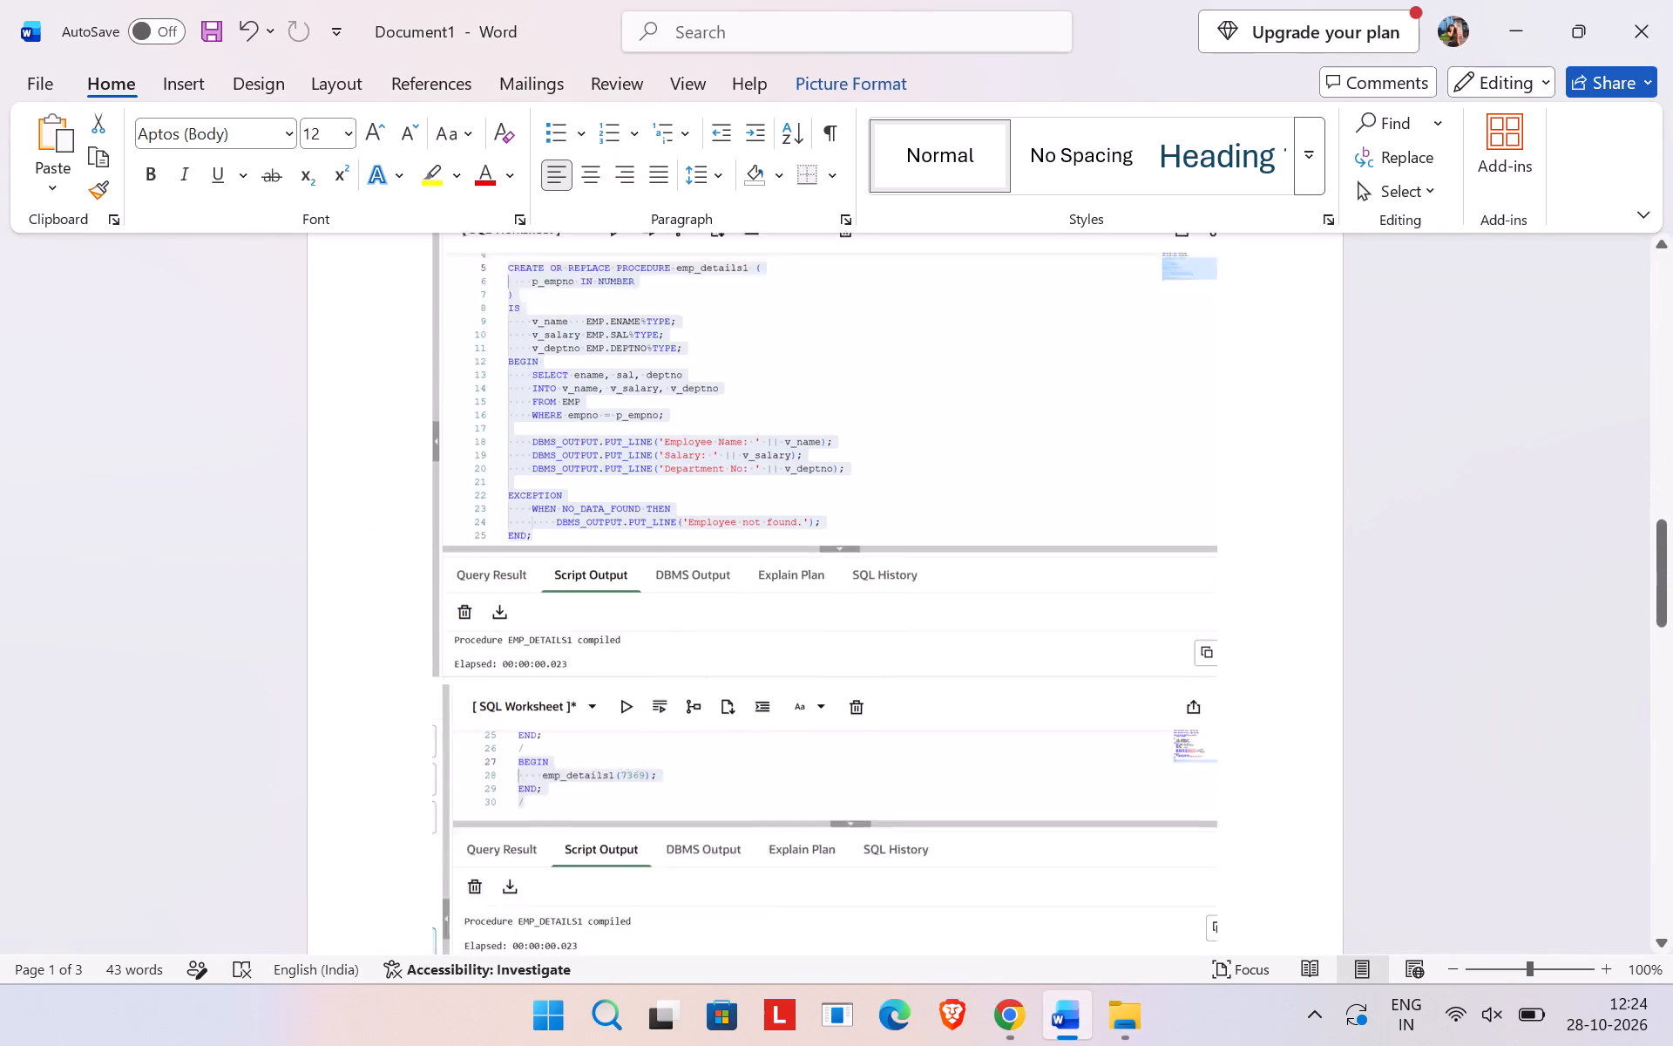
{"action": "scroll", "coordinate": [714, 771], "scroll_direction": "down", "scroll_amount": 2}
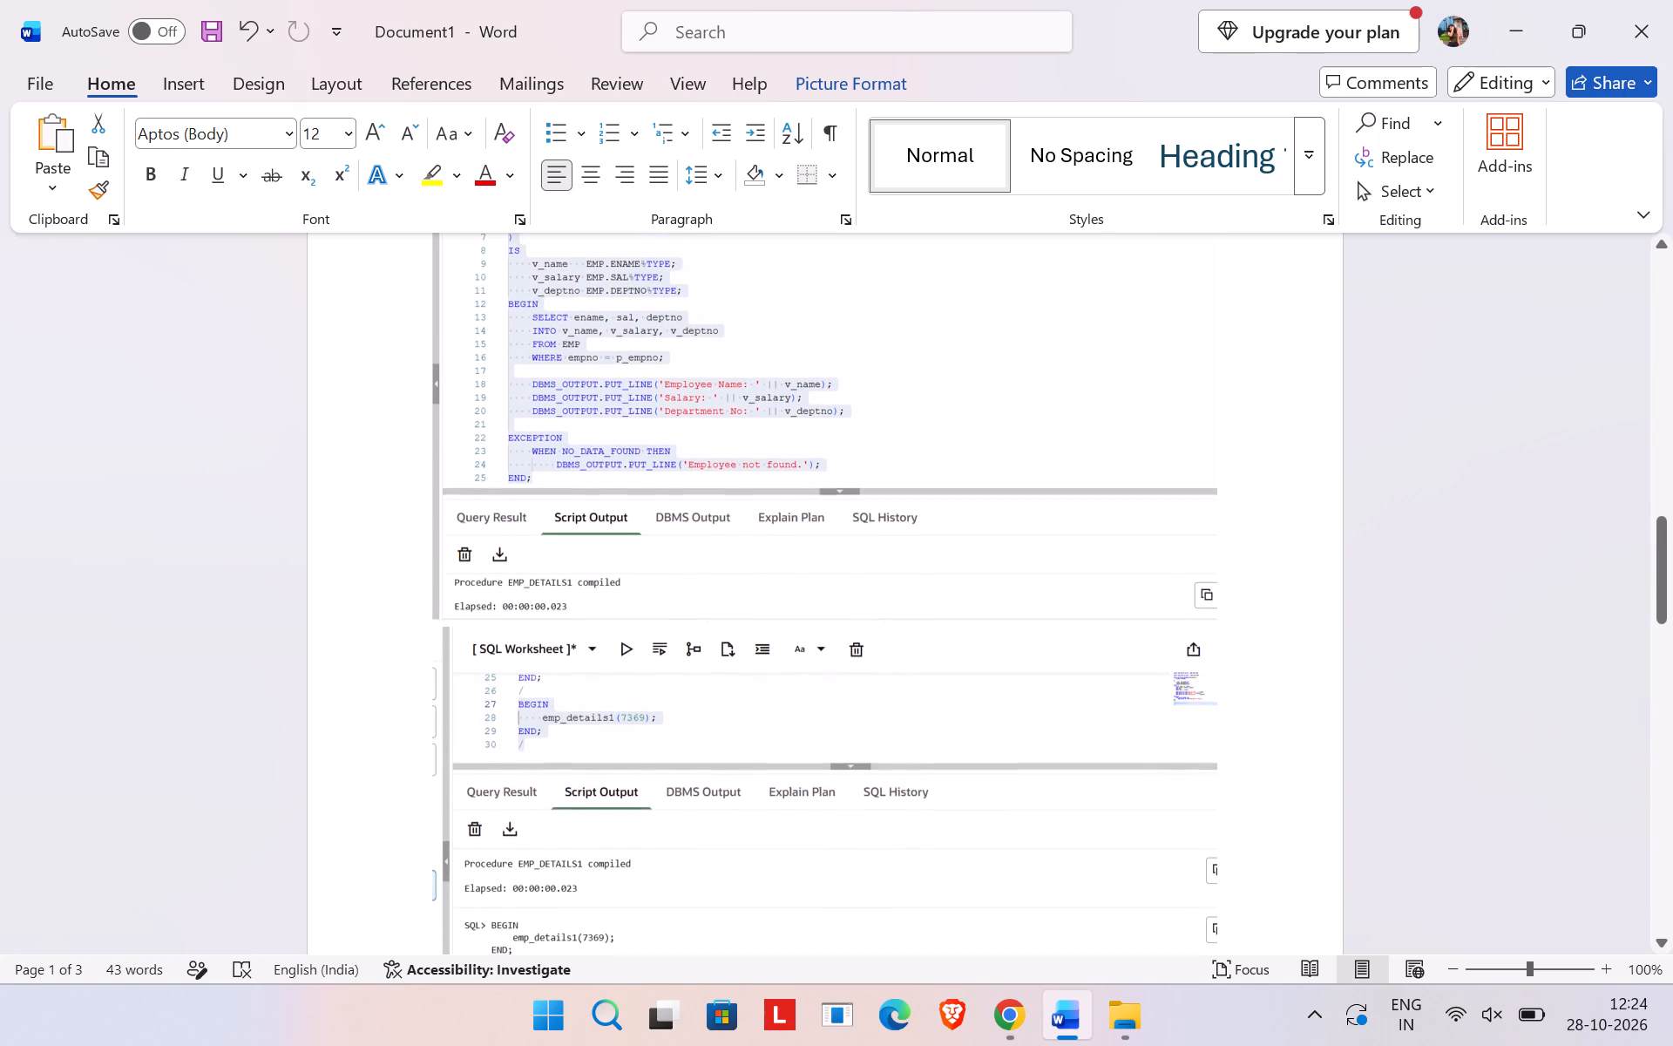
{"action": "scroll", "coordinate": [714, 771], "scroll_direction": "down", "scroll_amount": 4}
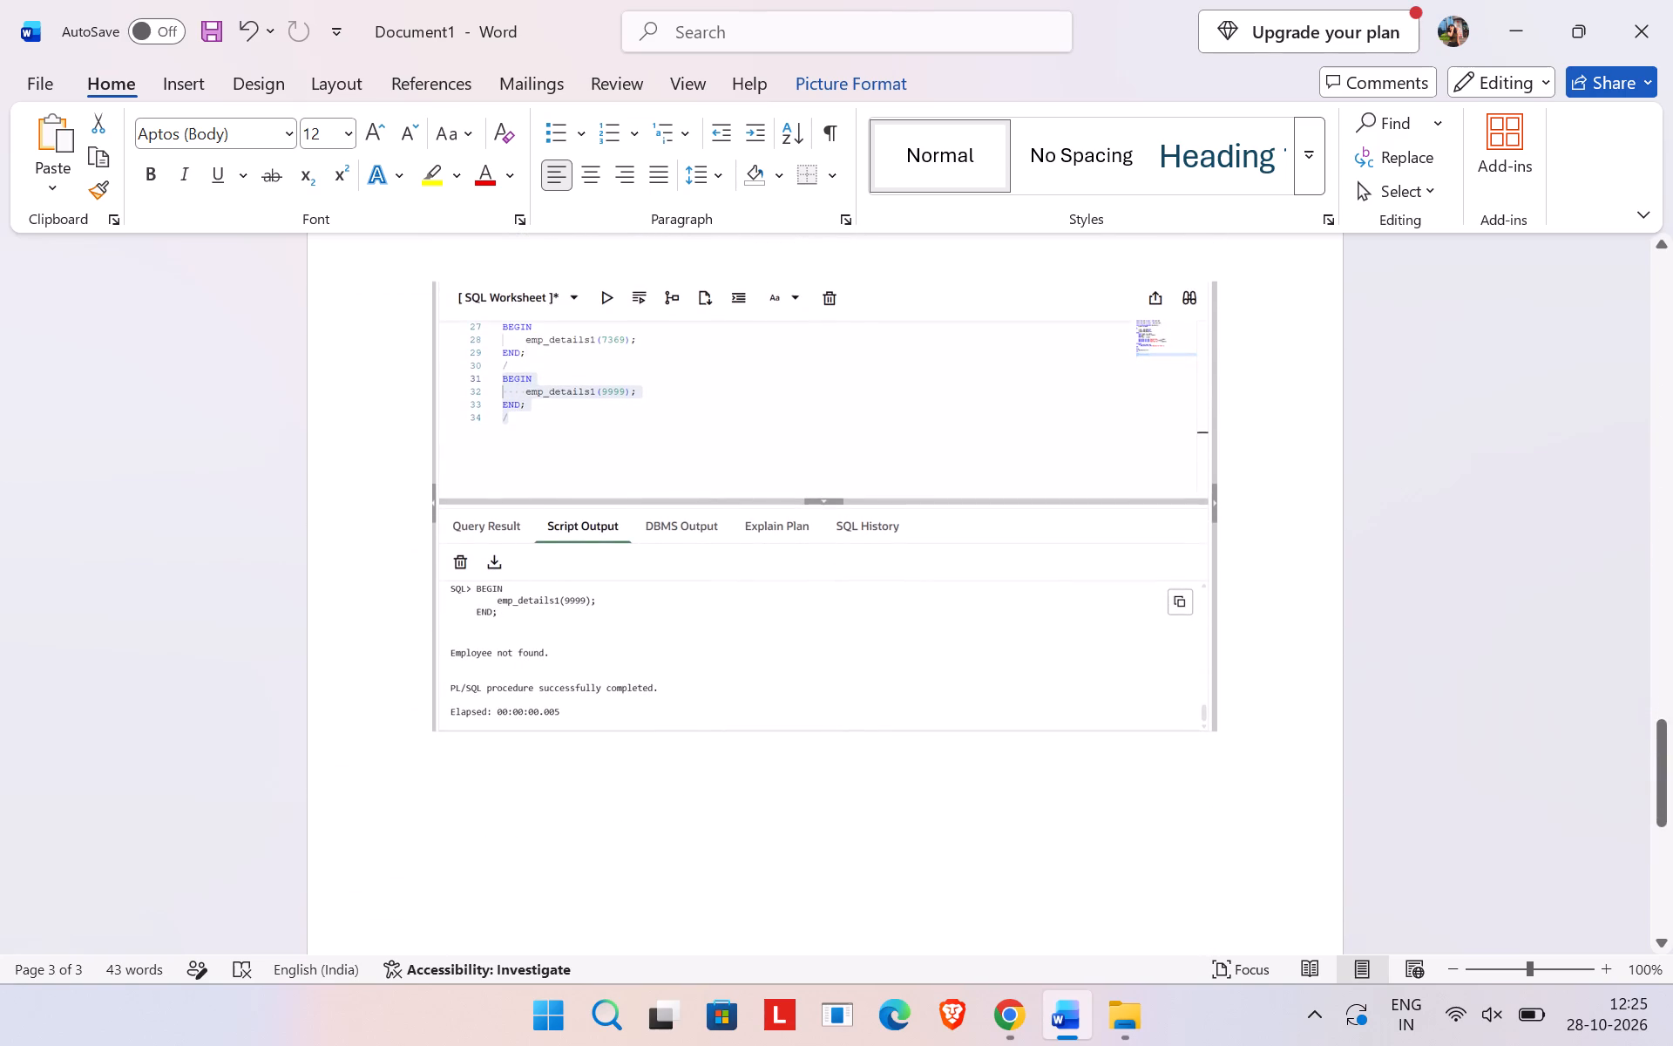
{"action": "scroll", "coordinate": [714, 771], "scroll_direction": "down", "scroll_amount": 7}
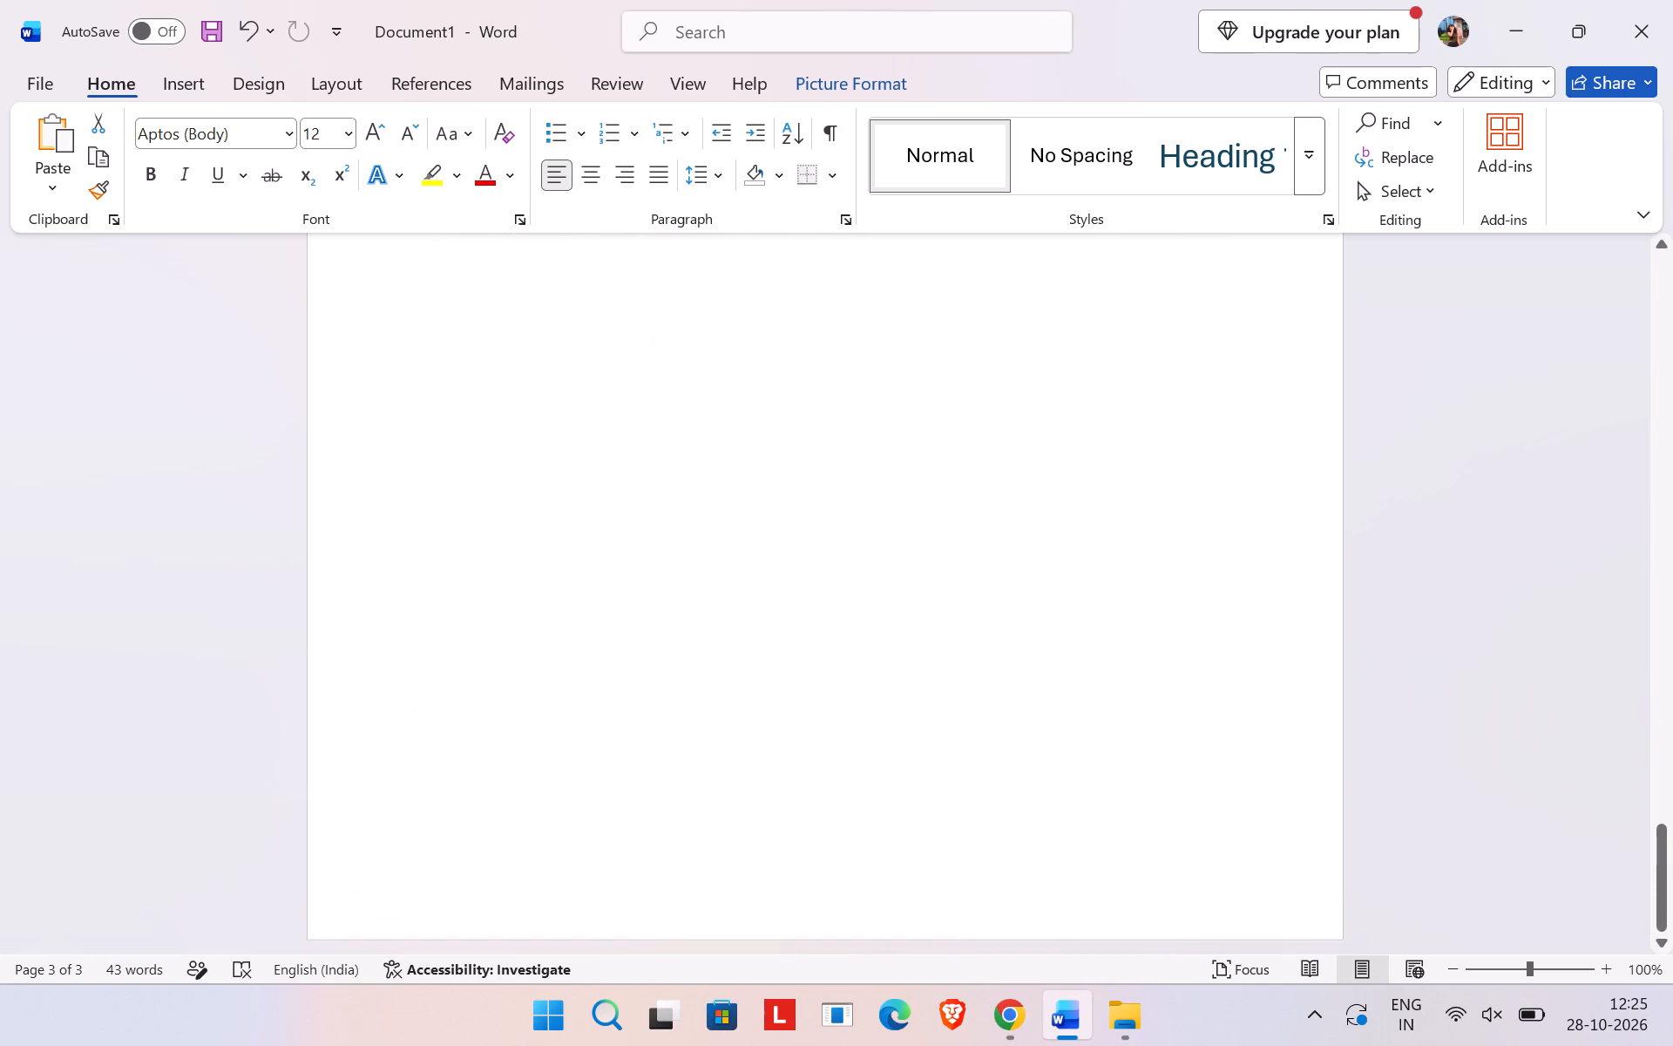
Switch to Chrome and copy the full Q2 ADD_DEPT1 procedure question from the Procedure and function PDF.
{"action": "left_click", "coordinate": [1005, 1017]}
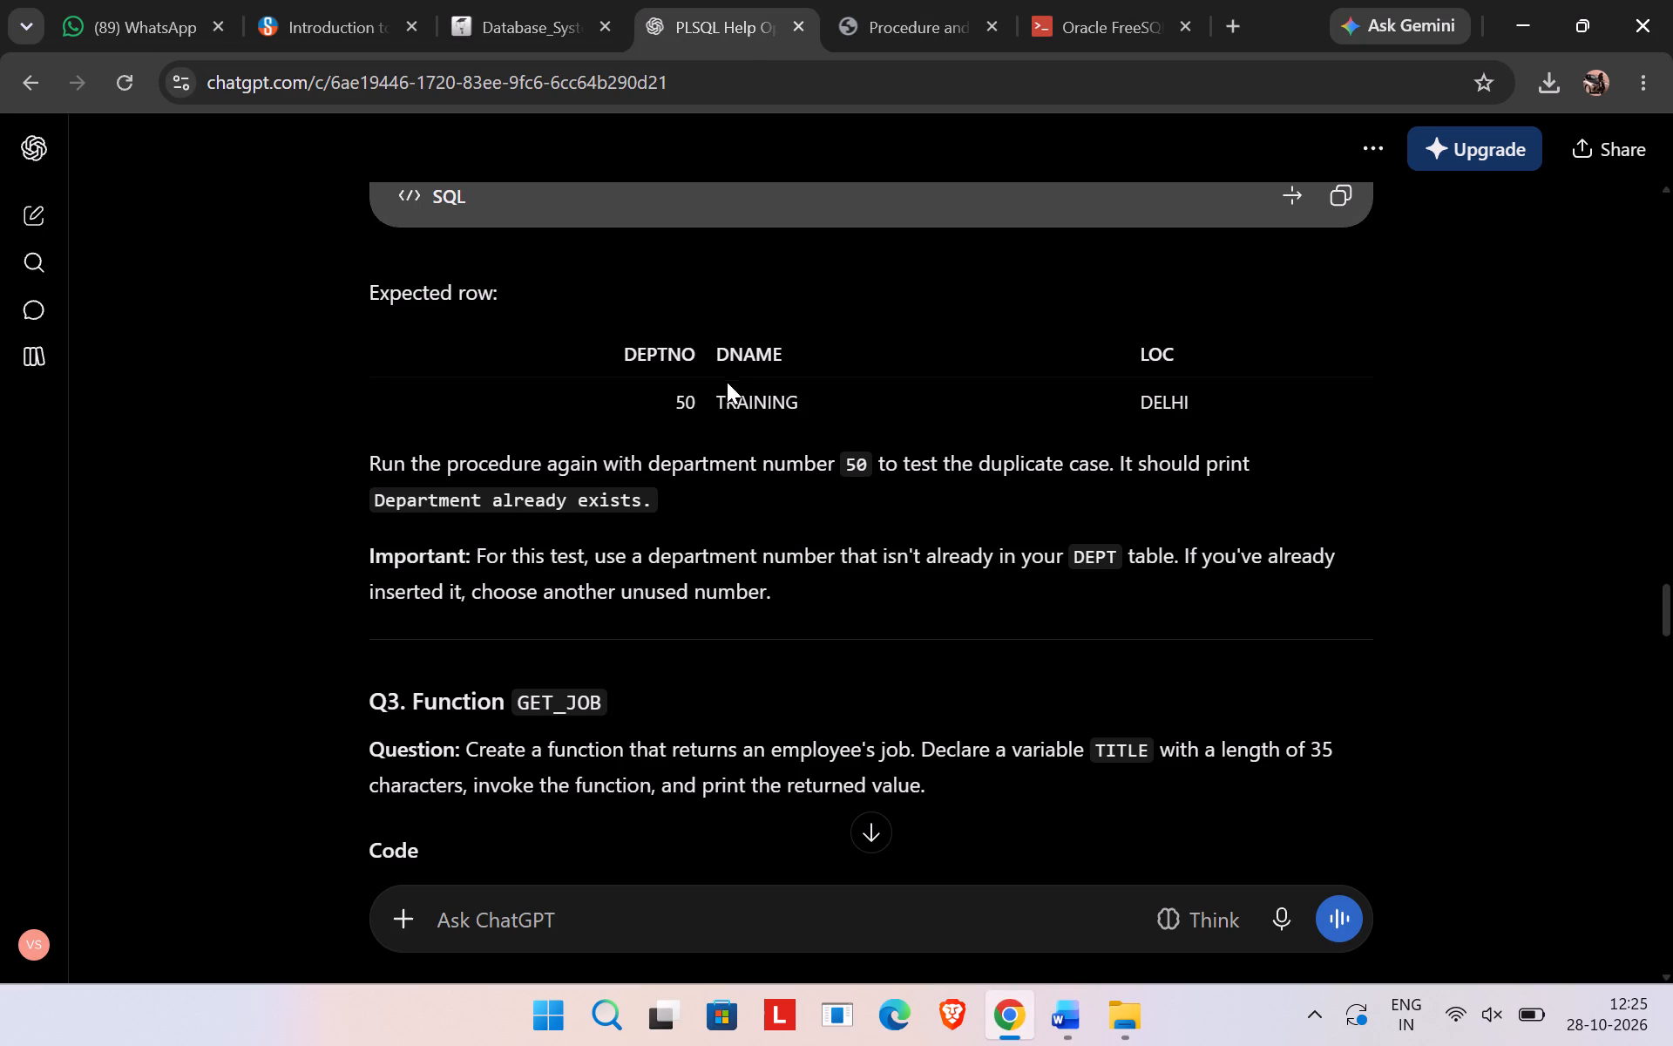
{"action": "left_click", "coordinate": [903, 0]}
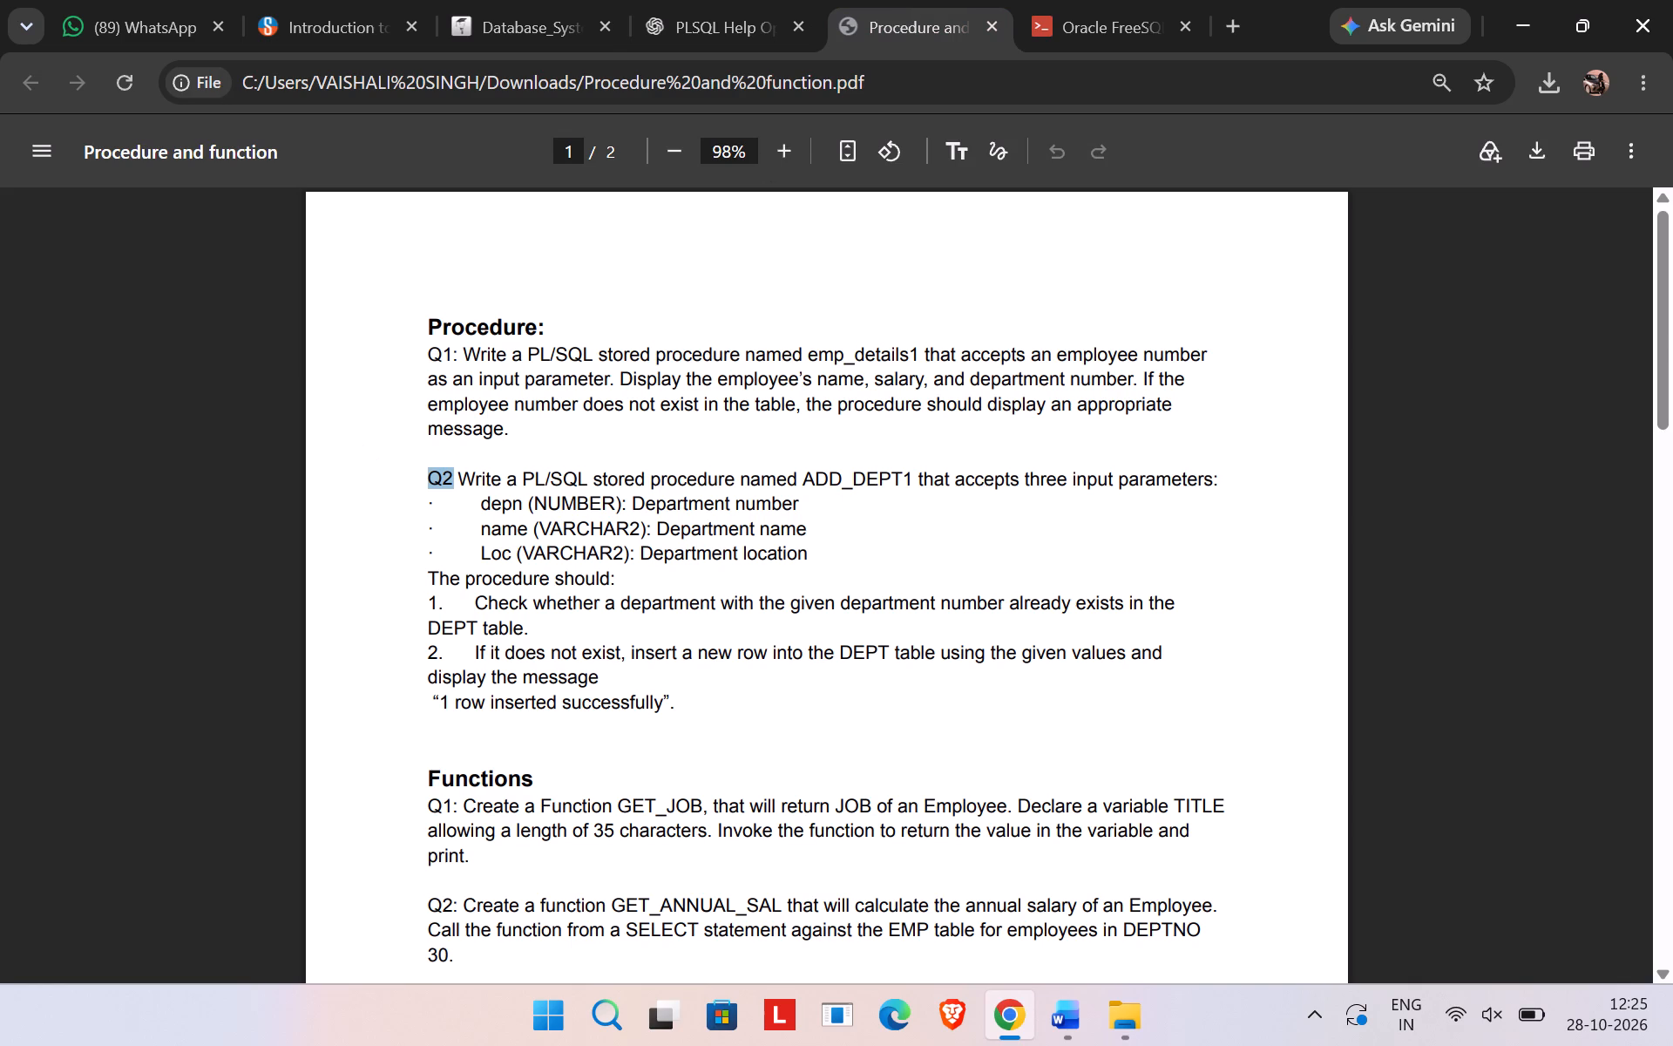
{"action": "left_click", "coordinate": [427, 476]}
{"action": "left_click_drag", "start_coordinate": [427, 476], "coordinate": [673, 708]}
{"action": "key", "text": "ctrl+c"}
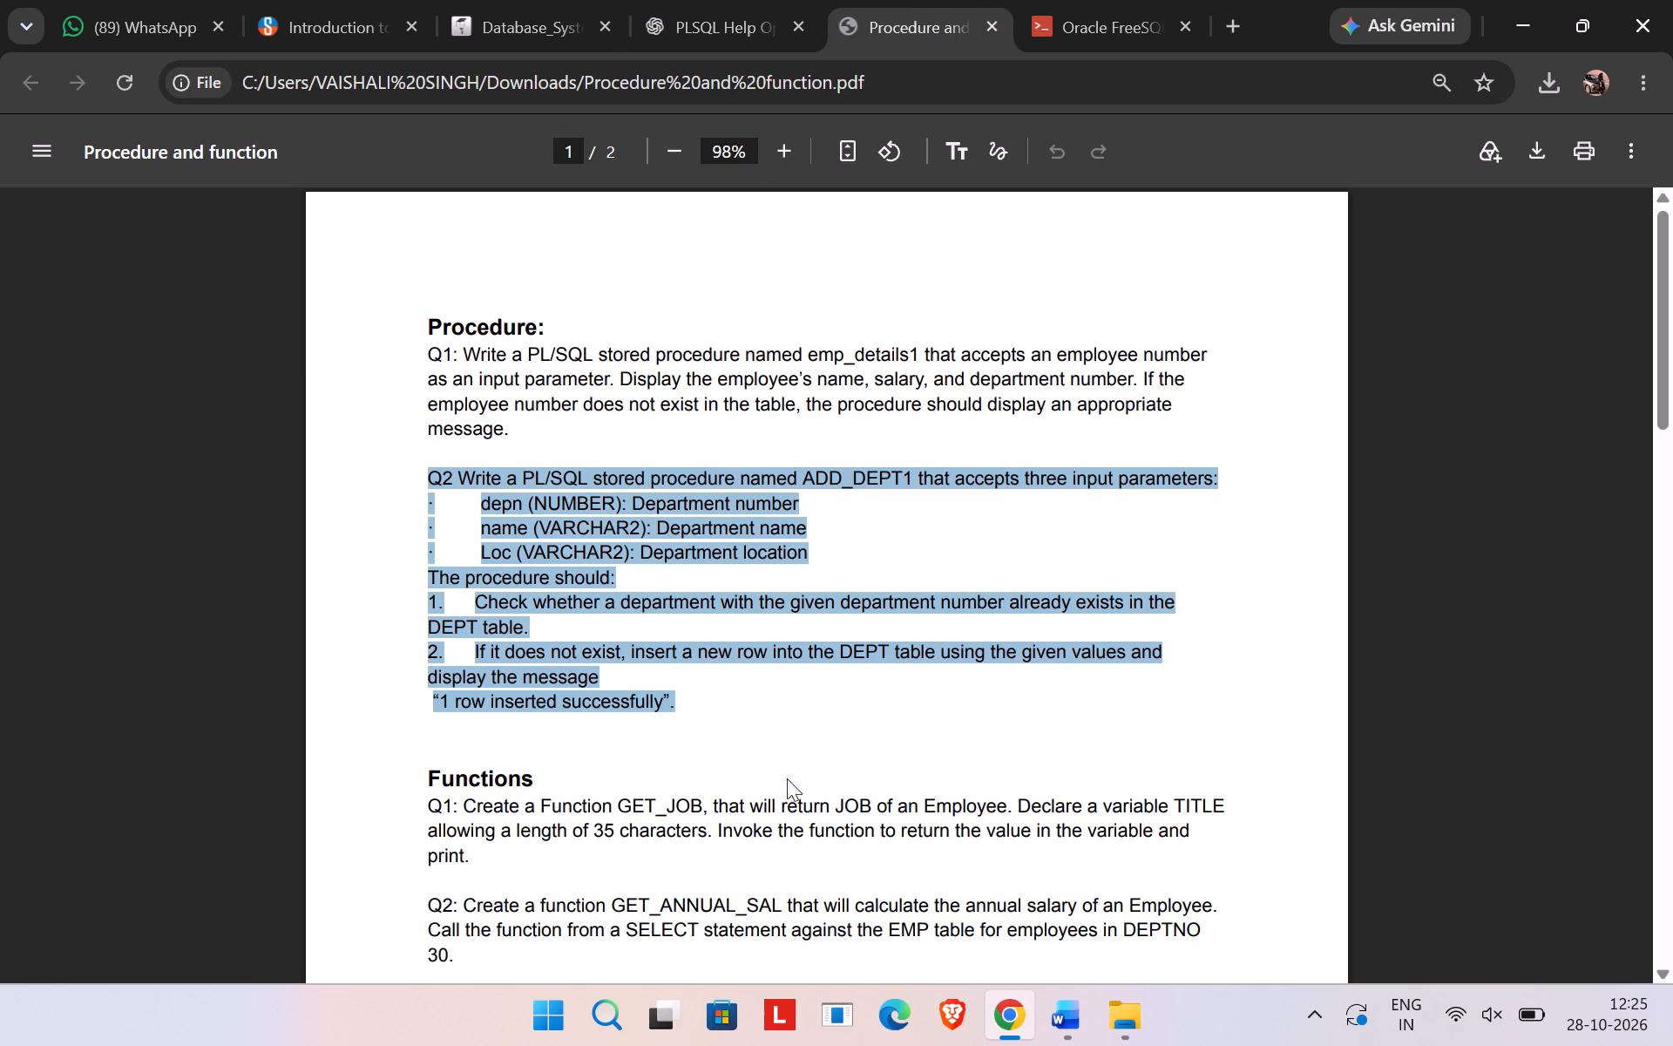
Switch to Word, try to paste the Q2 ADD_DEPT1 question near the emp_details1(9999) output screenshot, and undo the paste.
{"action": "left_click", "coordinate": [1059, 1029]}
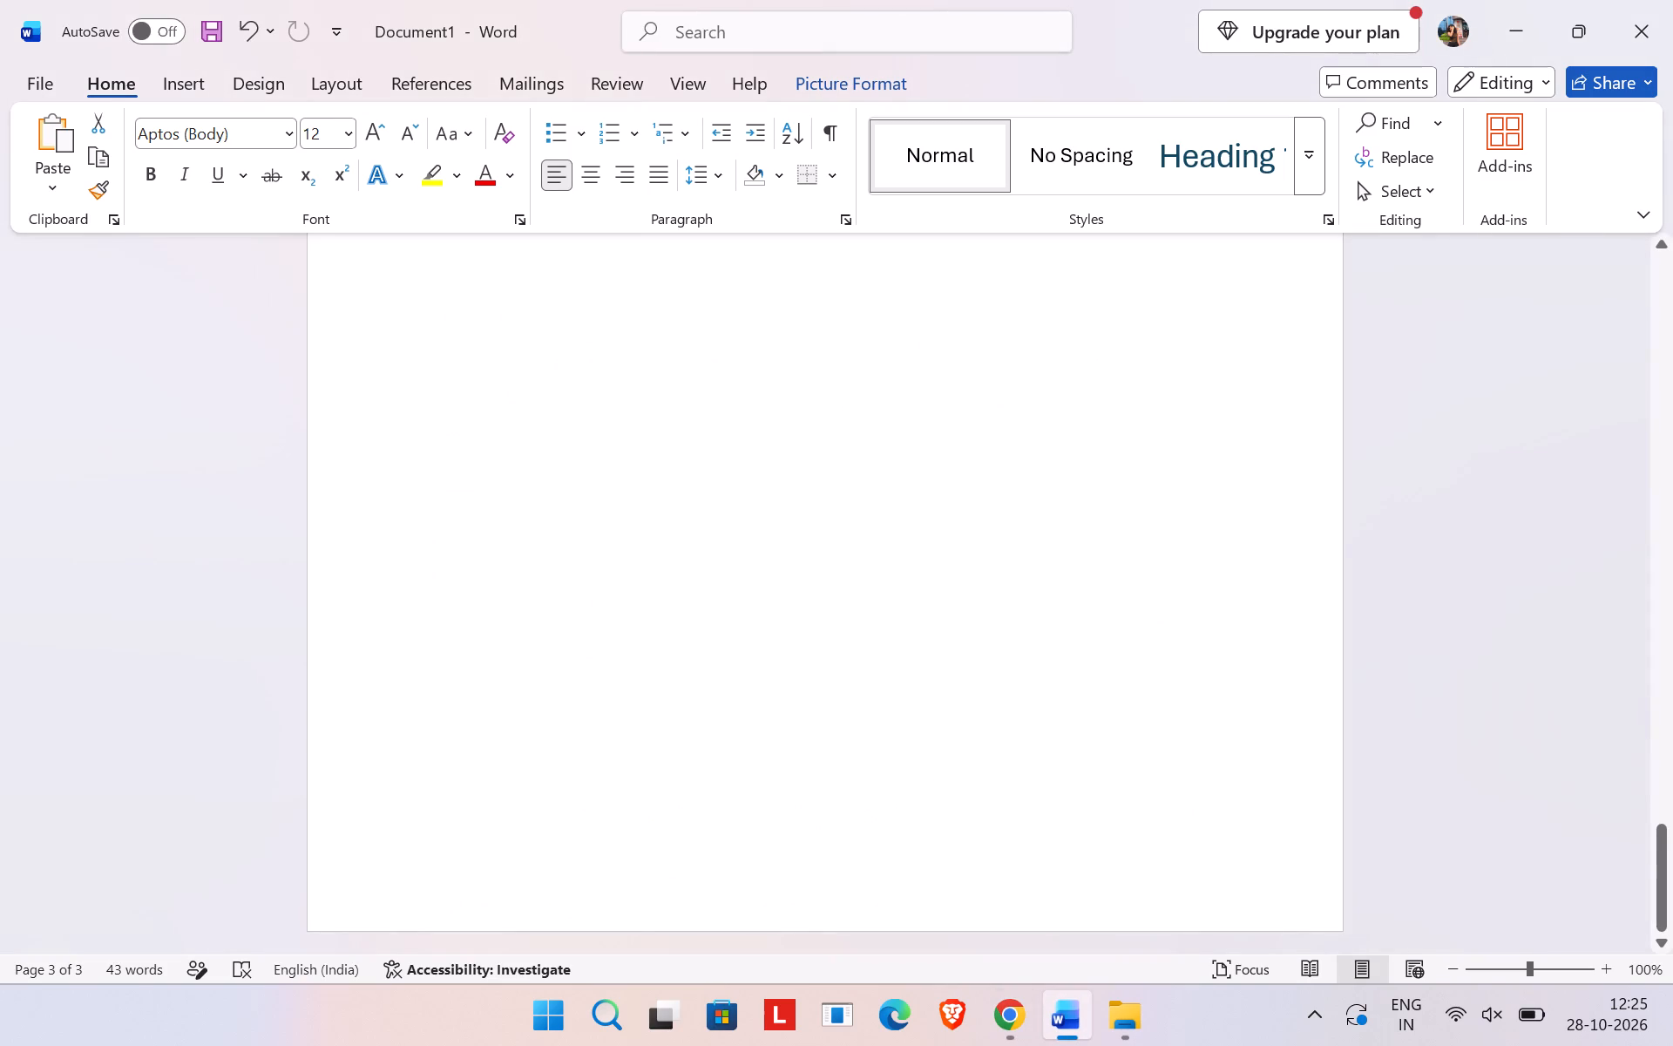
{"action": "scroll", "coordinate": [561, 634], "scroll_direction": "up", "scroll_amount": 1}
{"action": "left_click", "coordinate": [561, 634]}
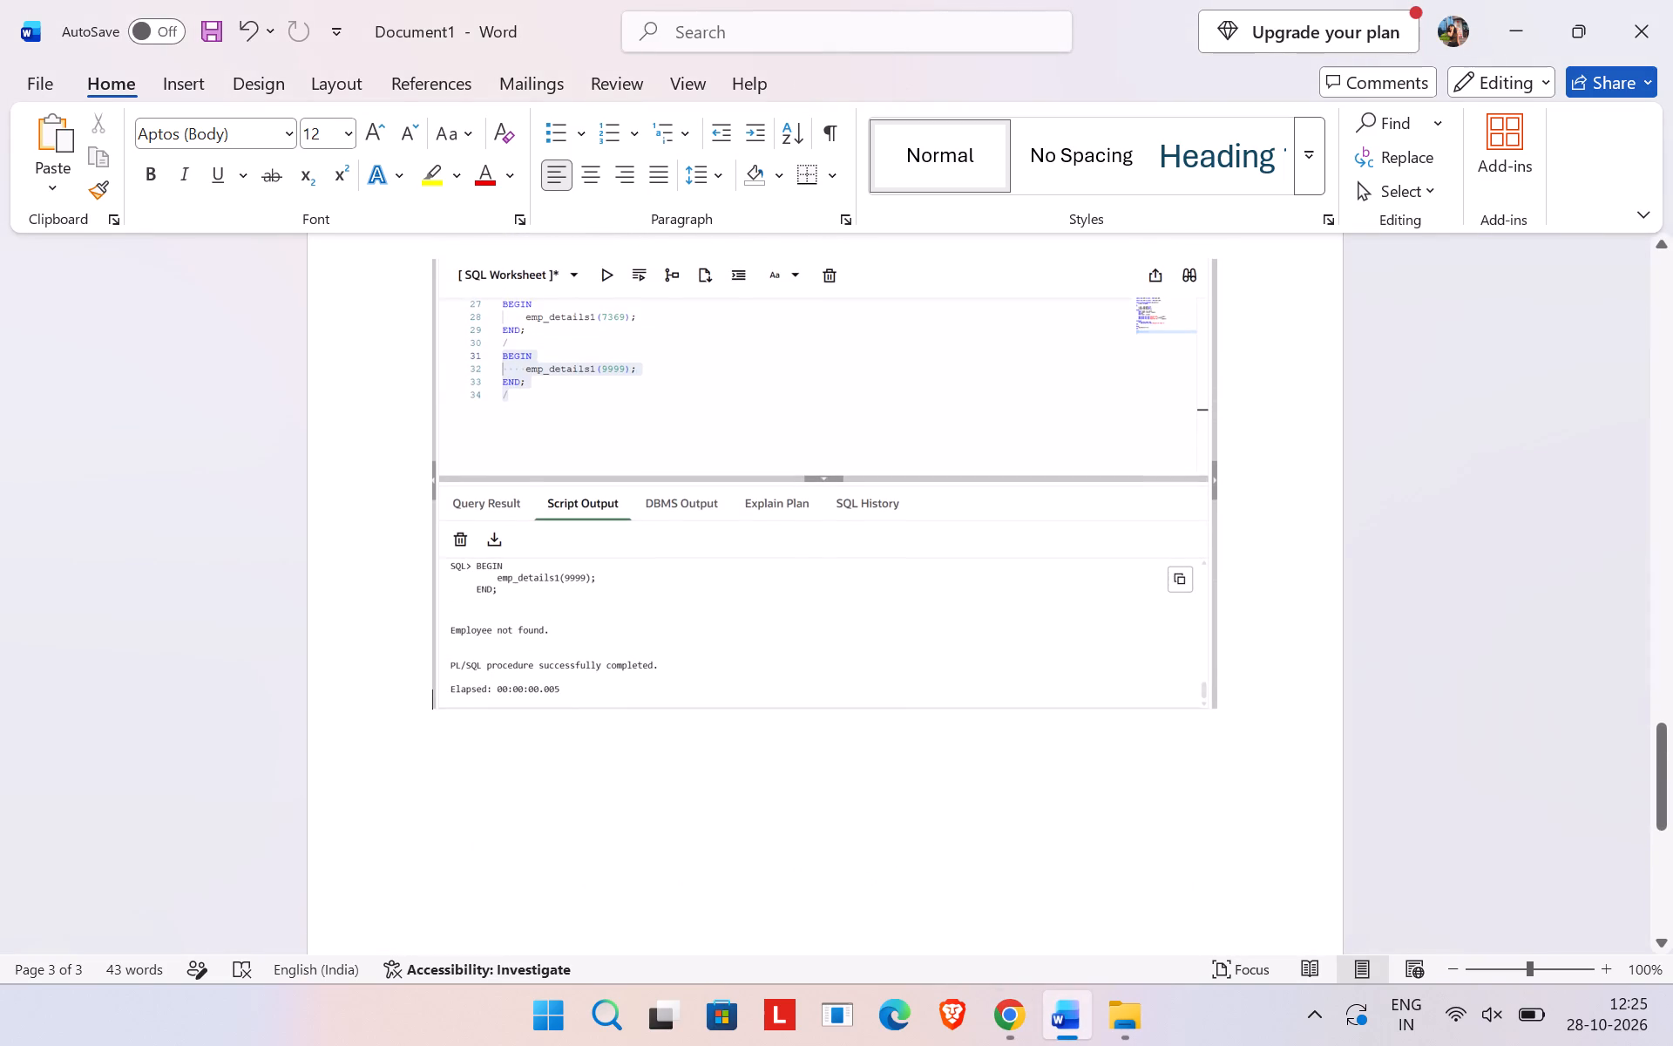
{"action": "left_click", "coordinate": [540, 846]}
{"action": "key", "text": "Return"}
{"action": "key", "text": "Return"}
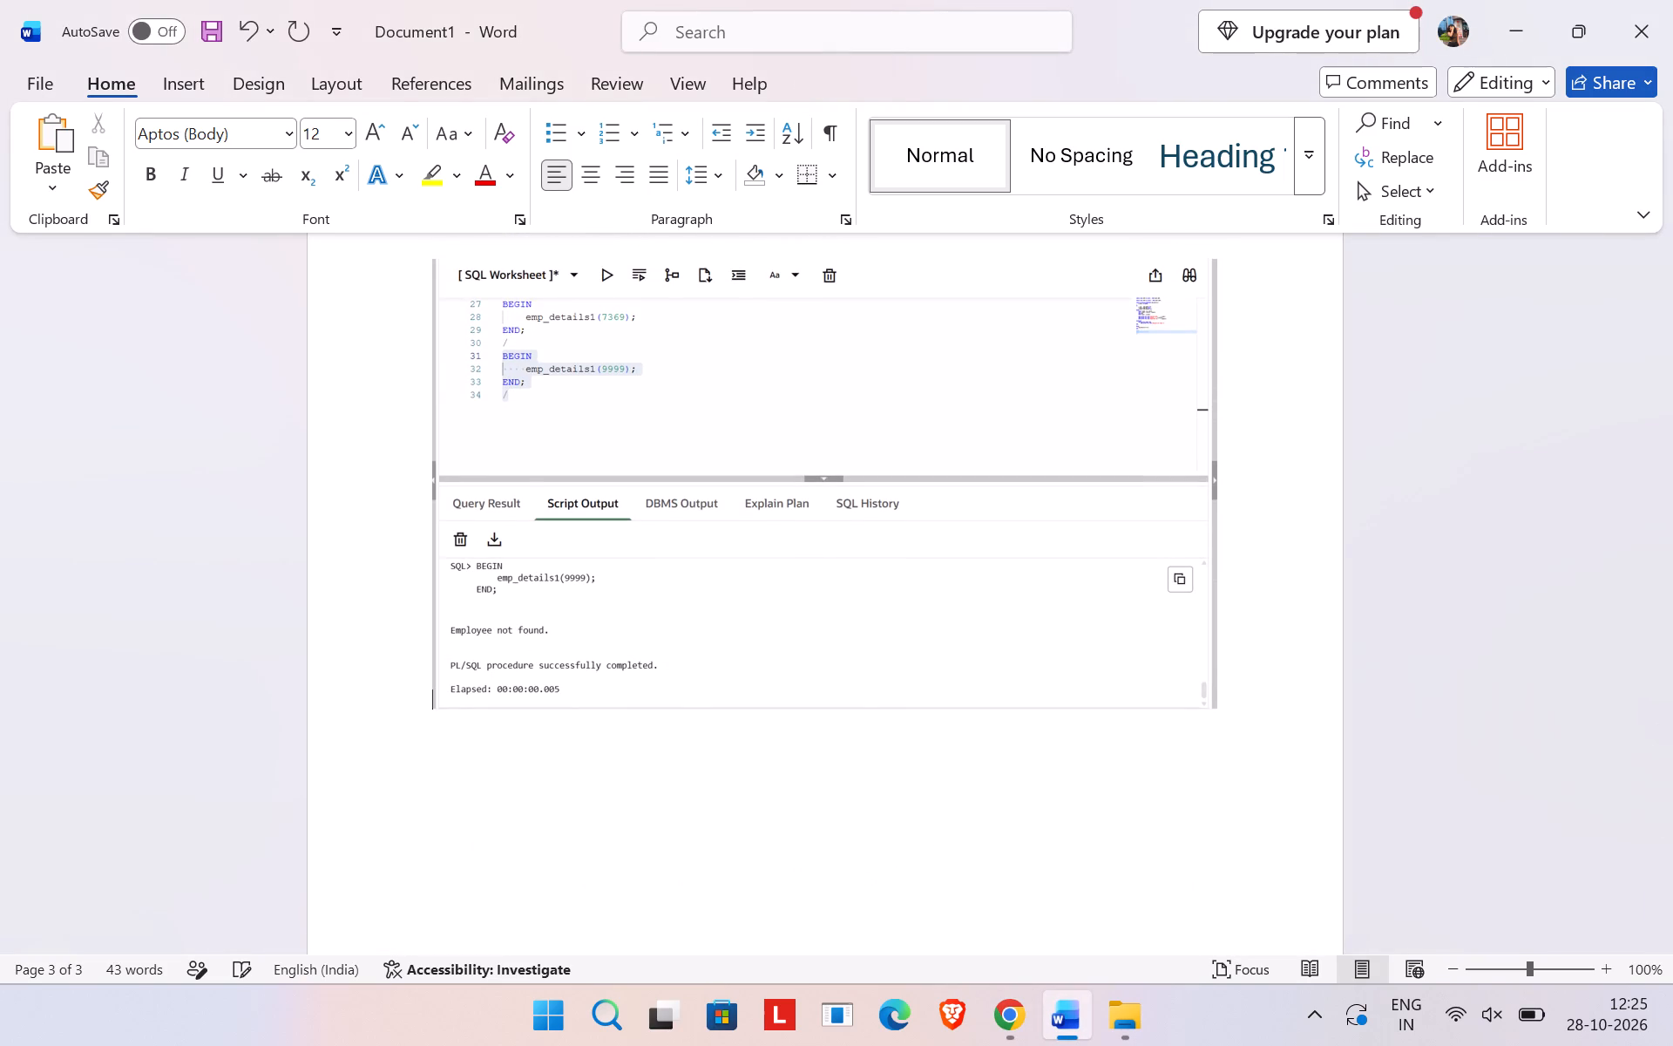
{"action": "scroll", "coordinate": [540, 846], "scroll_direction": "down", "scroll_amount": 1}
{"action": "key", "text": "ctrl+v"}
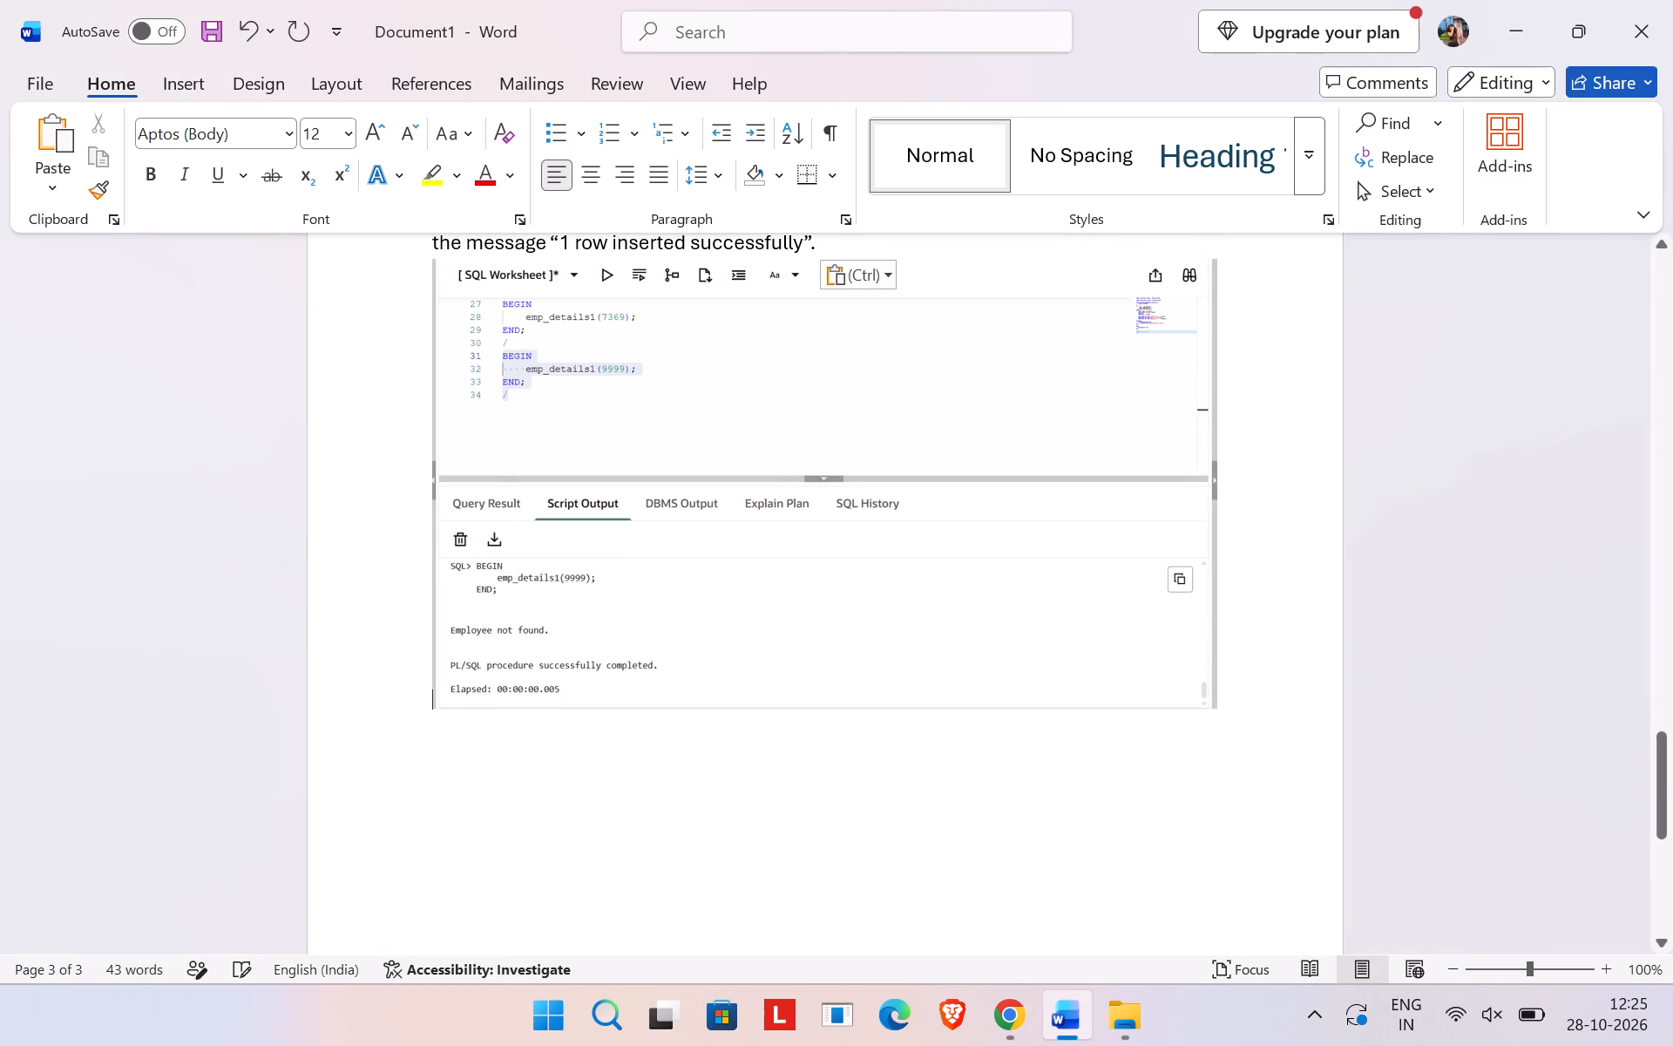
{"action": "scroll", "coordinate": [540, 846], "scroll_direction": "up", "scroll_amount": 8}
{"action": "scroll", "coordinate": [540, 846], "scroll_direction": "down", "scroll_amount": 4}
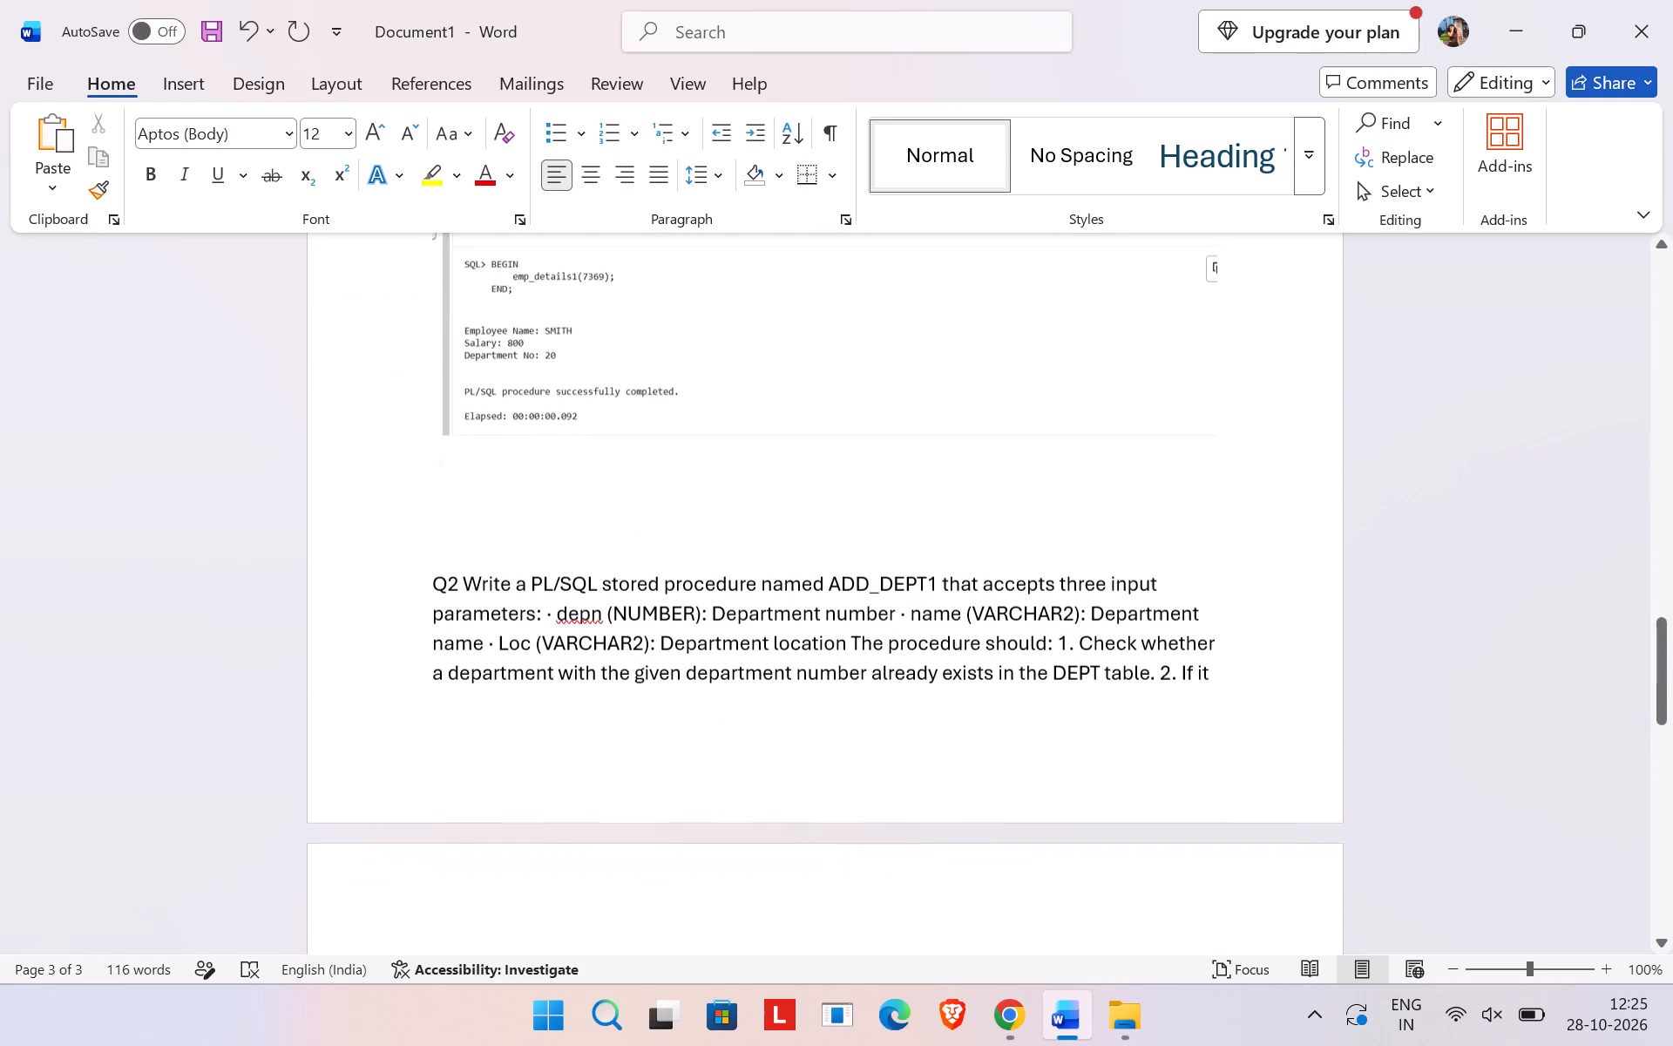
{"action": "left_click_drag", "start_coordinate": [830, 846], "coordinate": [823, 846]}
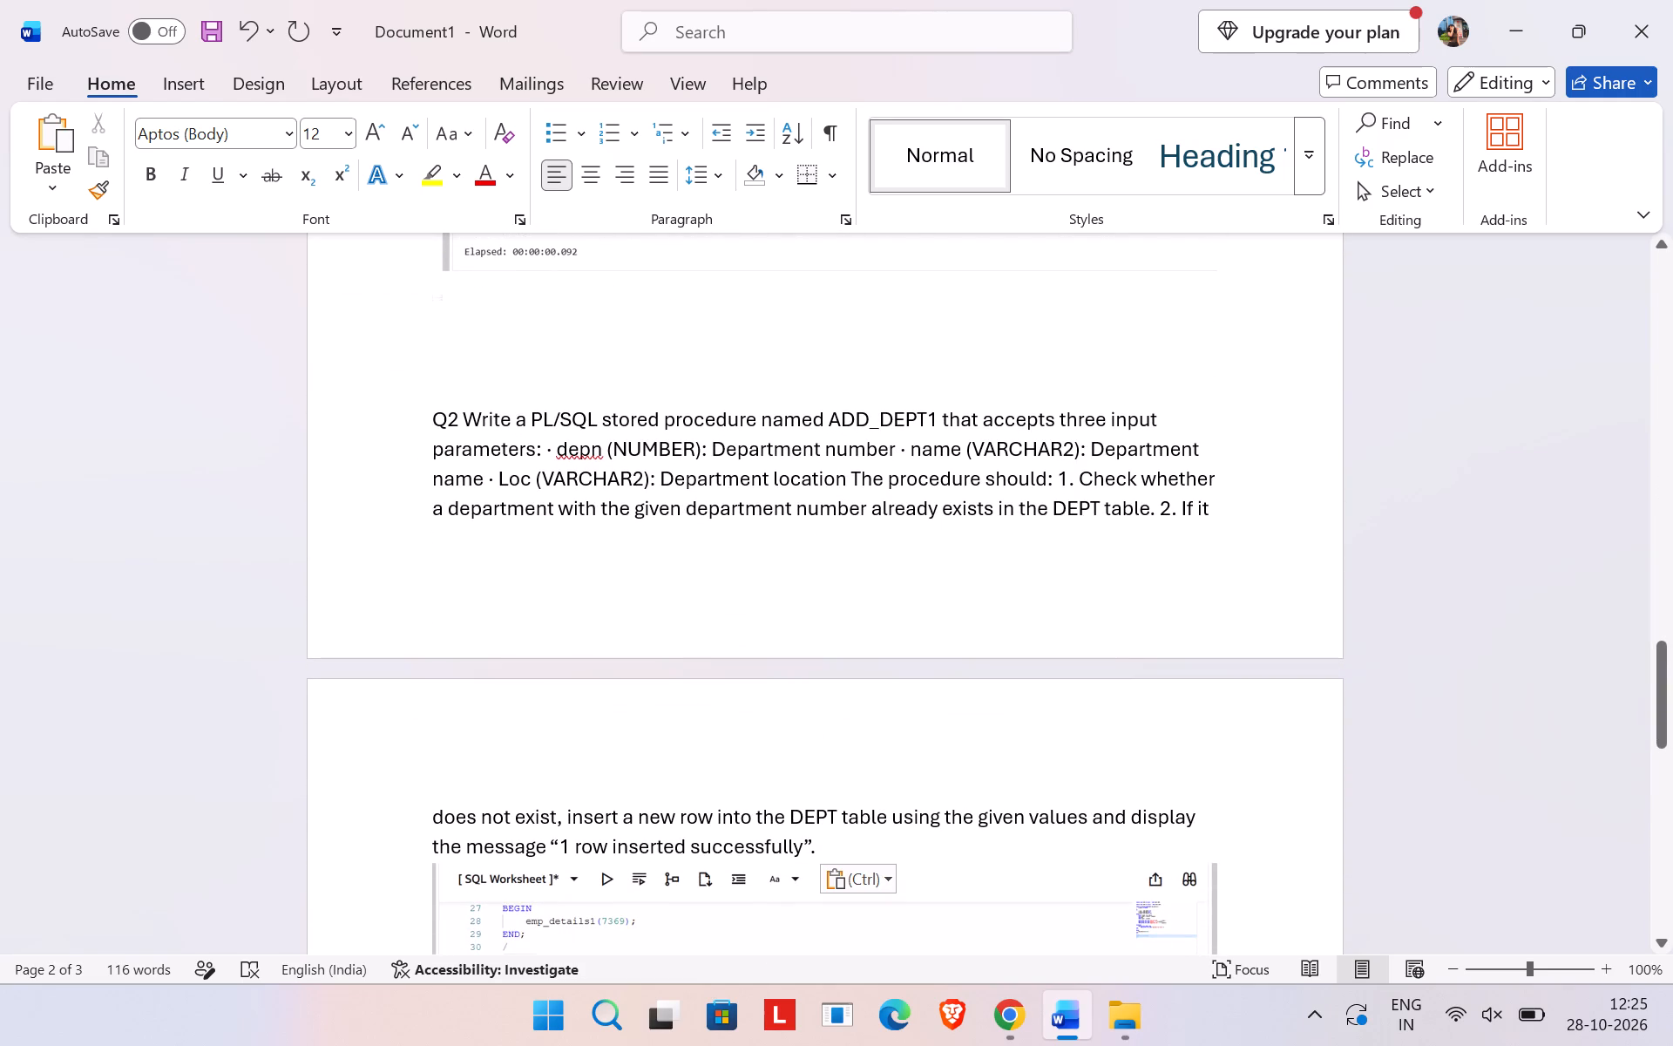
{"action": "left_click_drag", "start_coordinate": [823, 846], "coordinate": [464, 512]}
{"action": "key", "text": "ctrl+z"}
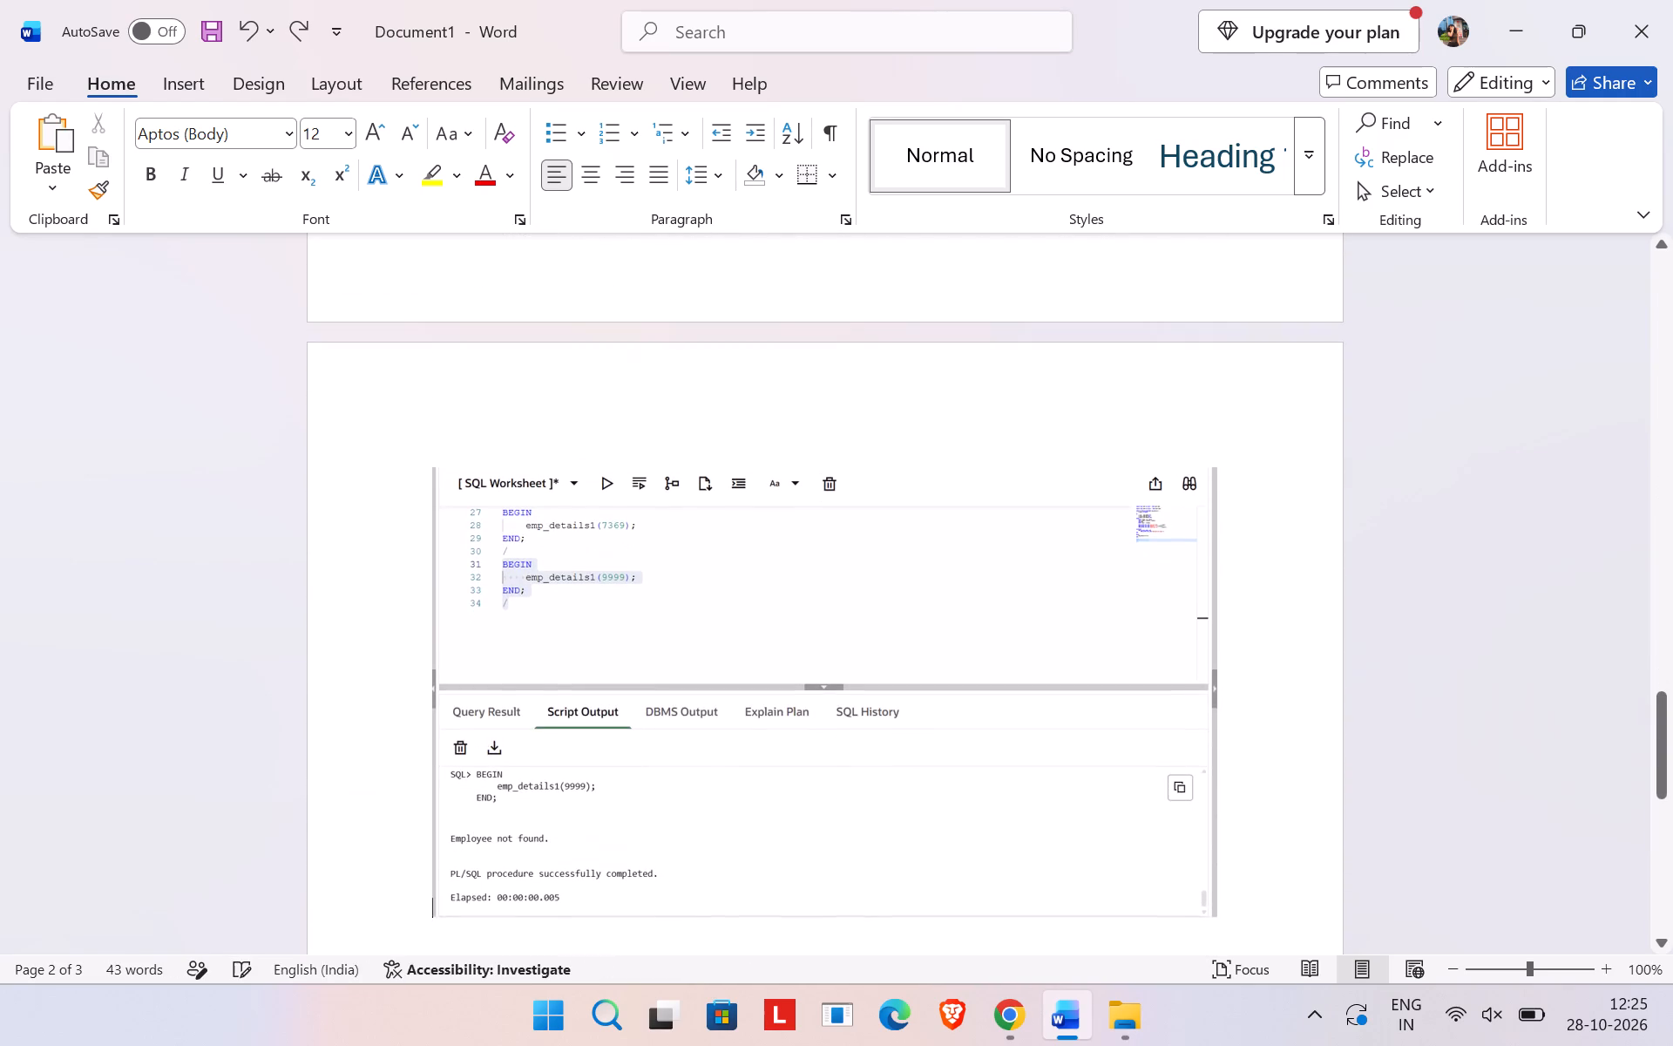
Paste the copied Q2 ADD_DEPT1 question text on a line below the emp_details1(9999) output screenshot.
{"action": "scroll", "coordinate": [464, 512], "scroll_direction": "down", "scroll_amount": 4}
{"action": "left_click", "coordinate": [612, 460]}
{"action": "scroll", "coordinate": [612, 460], "scroll_direction": "up", "scroll_amount": 1}
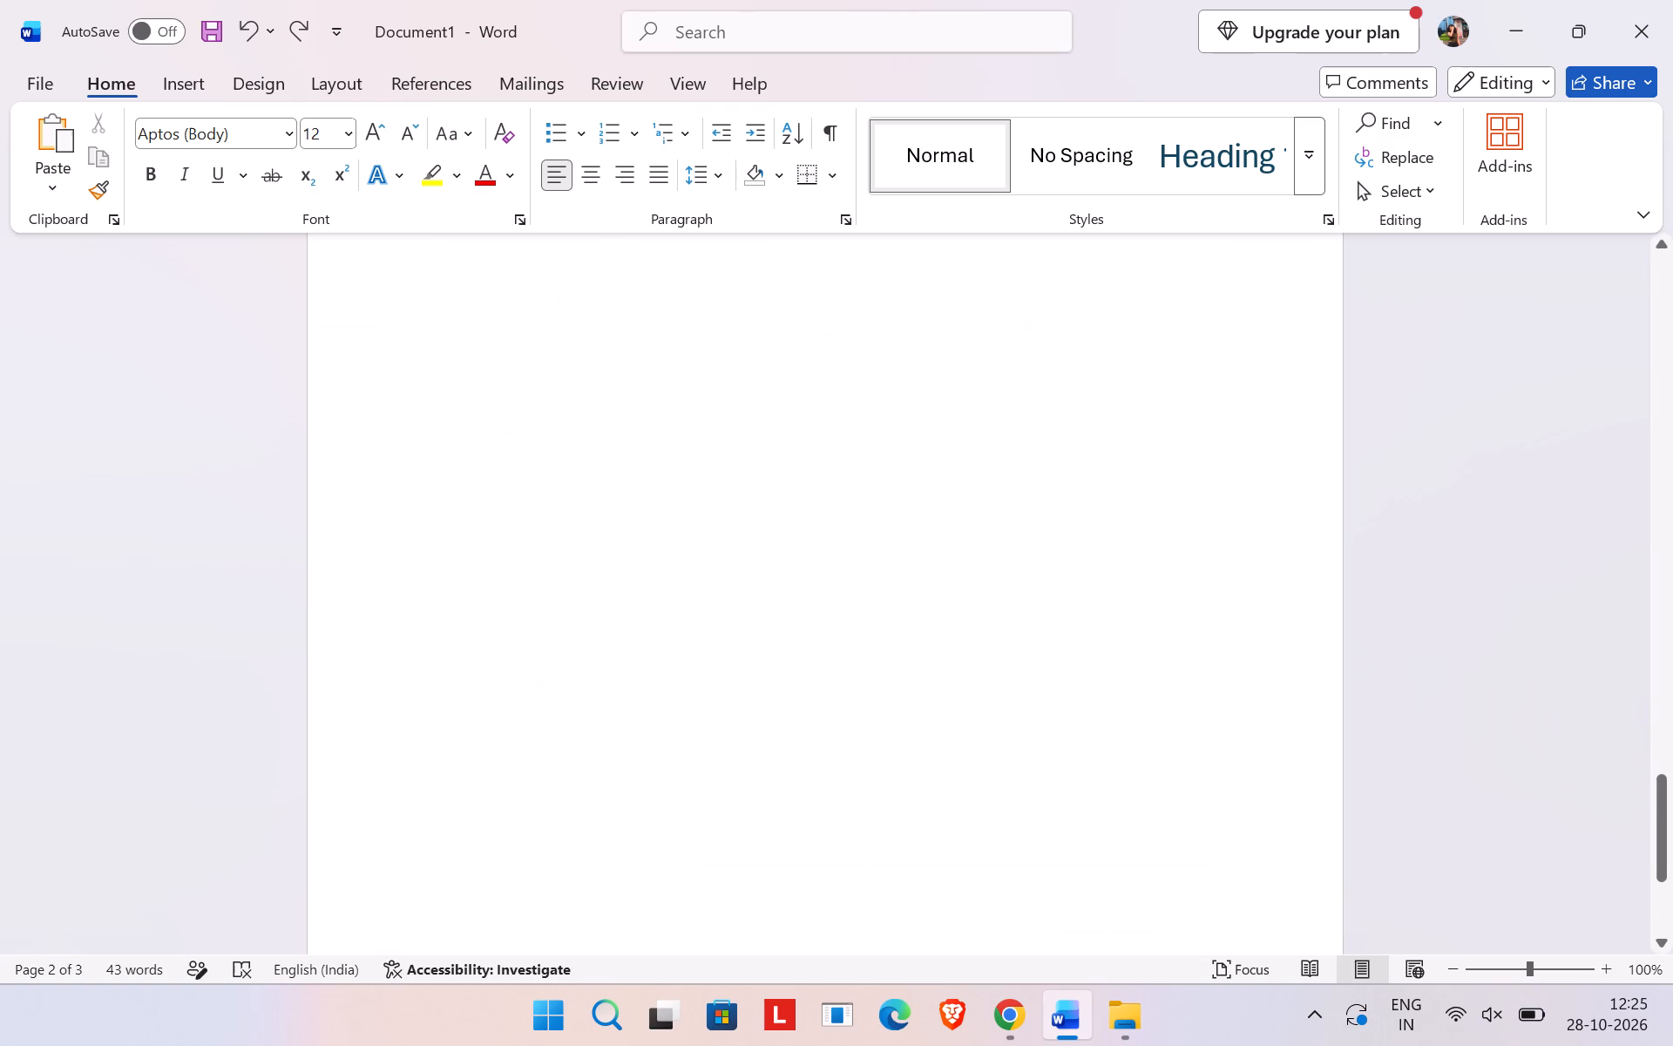
{"action": "scroll", "coordinate": [612, 460], "scroll_direction": "up", "scroll_amount": 1}
{"action": "double_click", "coordinate": [542, 658]}
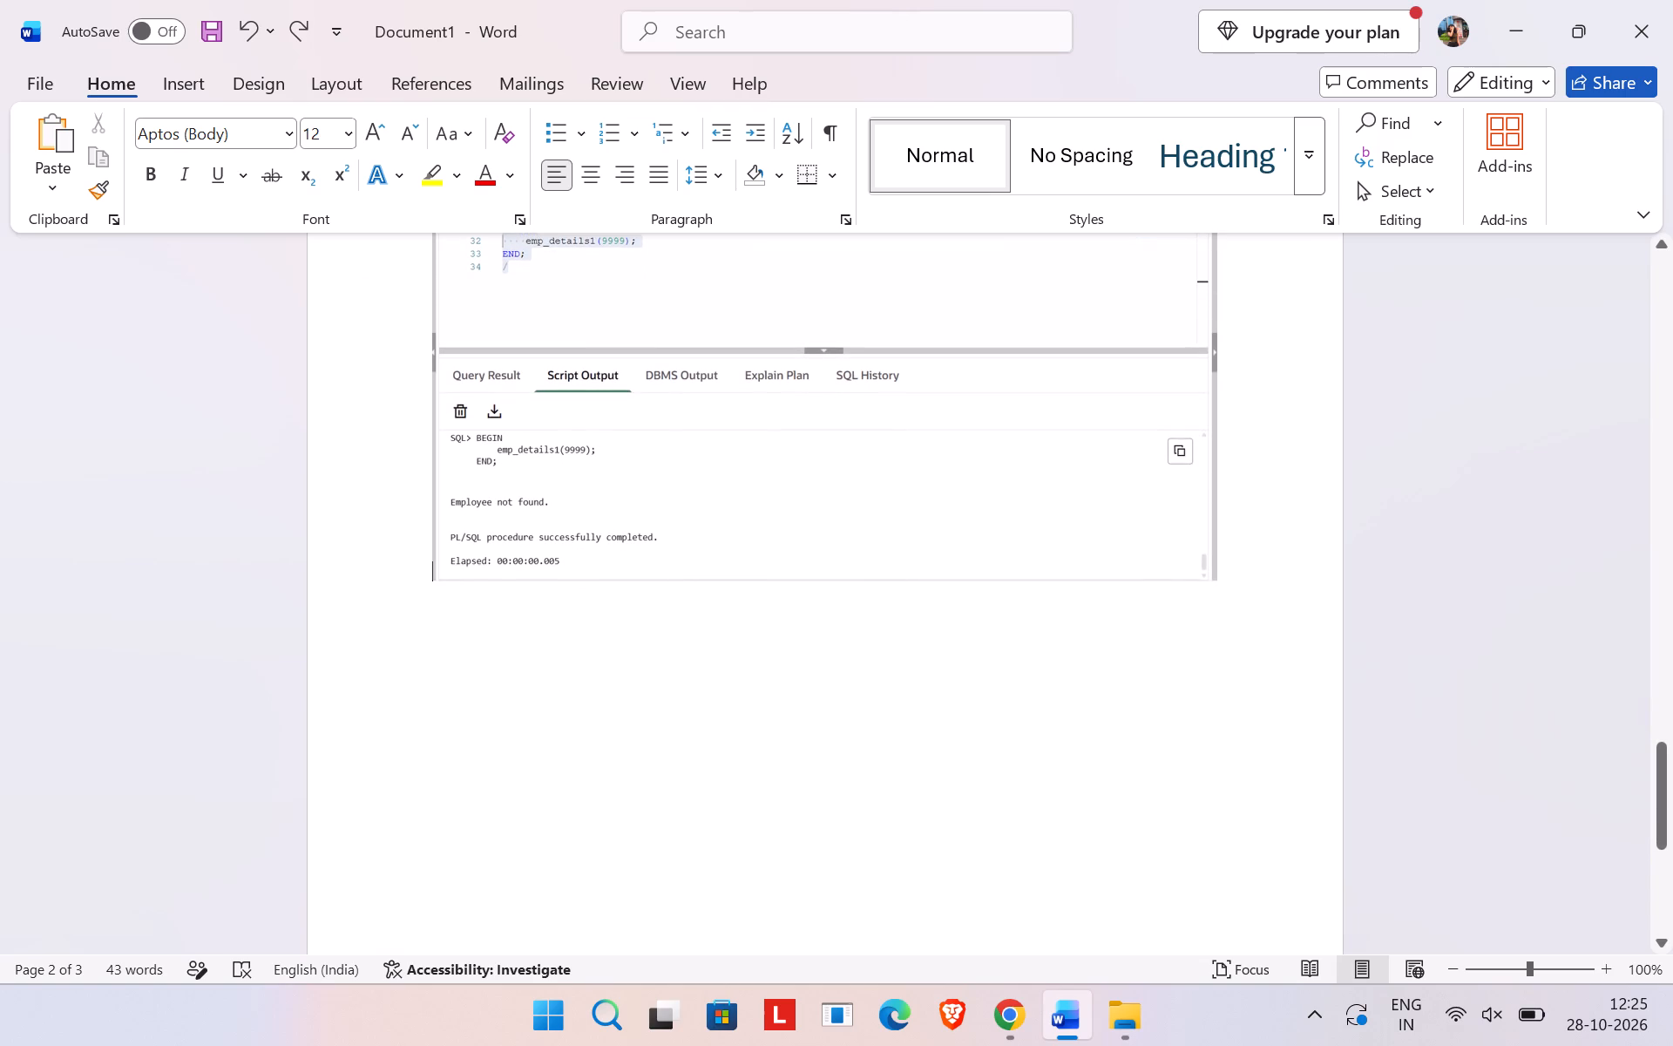
{"action": "key", "text": "Down"}
{"action": "key", "text": "Down"}
{"action": "key", "text": "Down"}
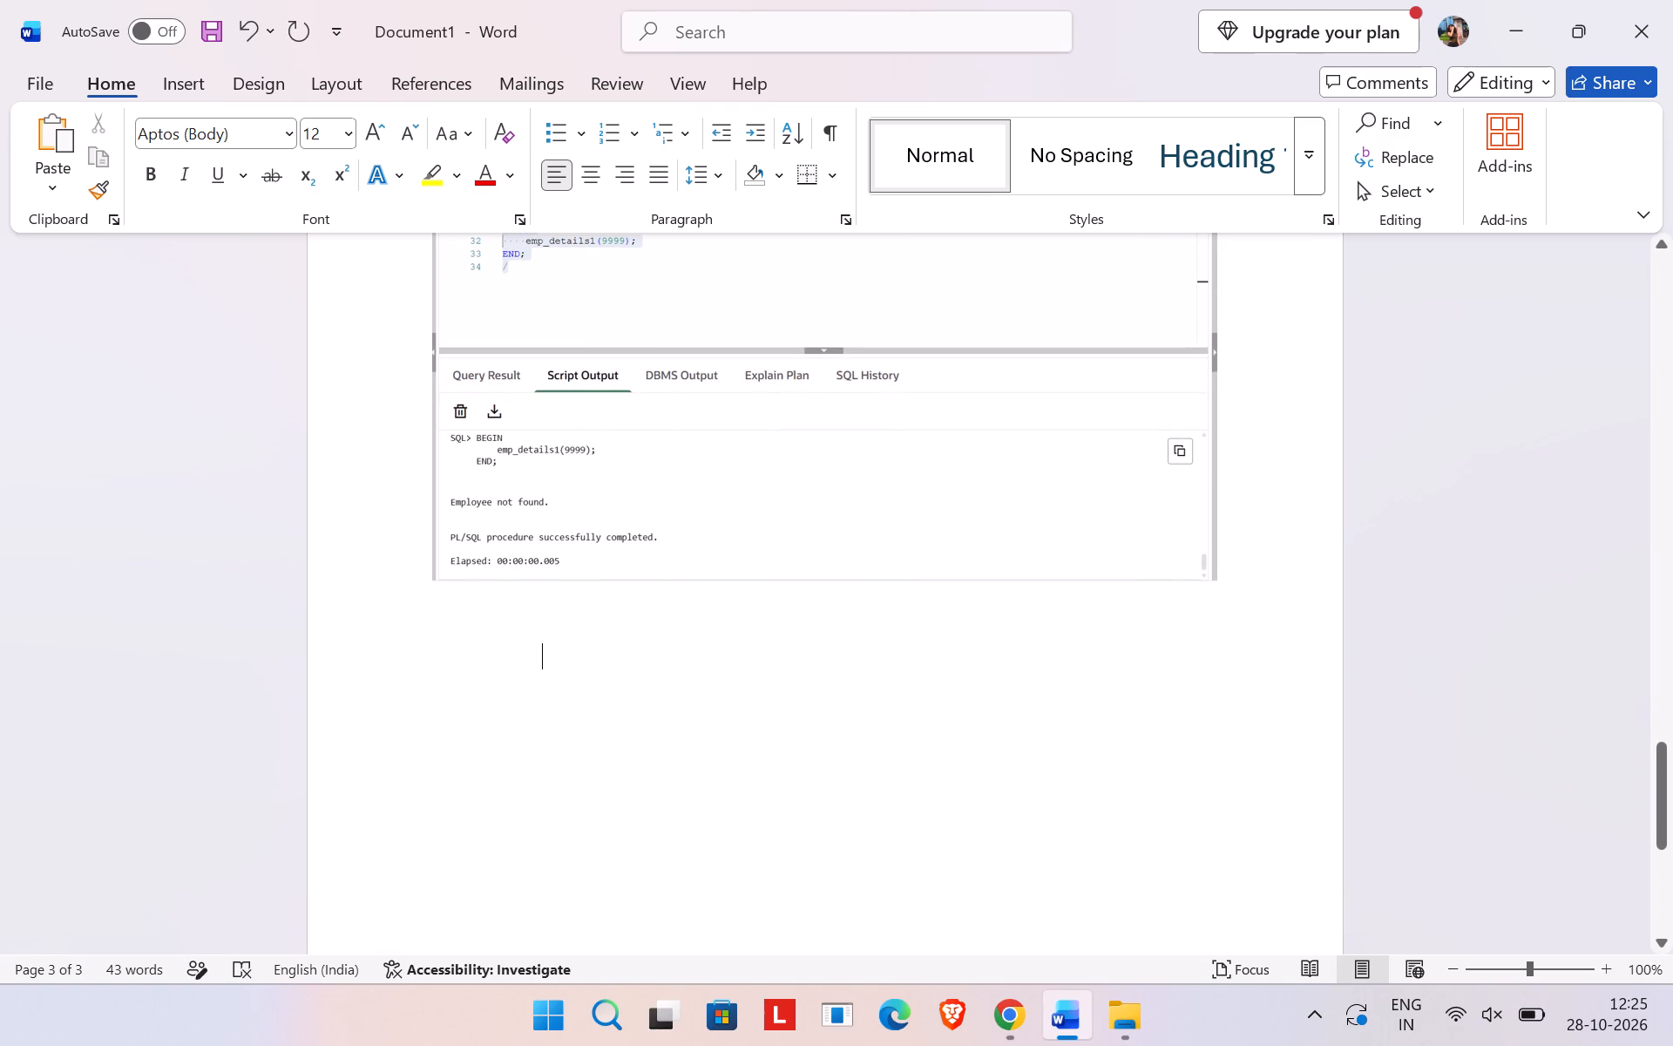
{"action": "double_click", "coordinate": [542, 658]}
{"action": "left_click", "coordinate": [453, 656]}
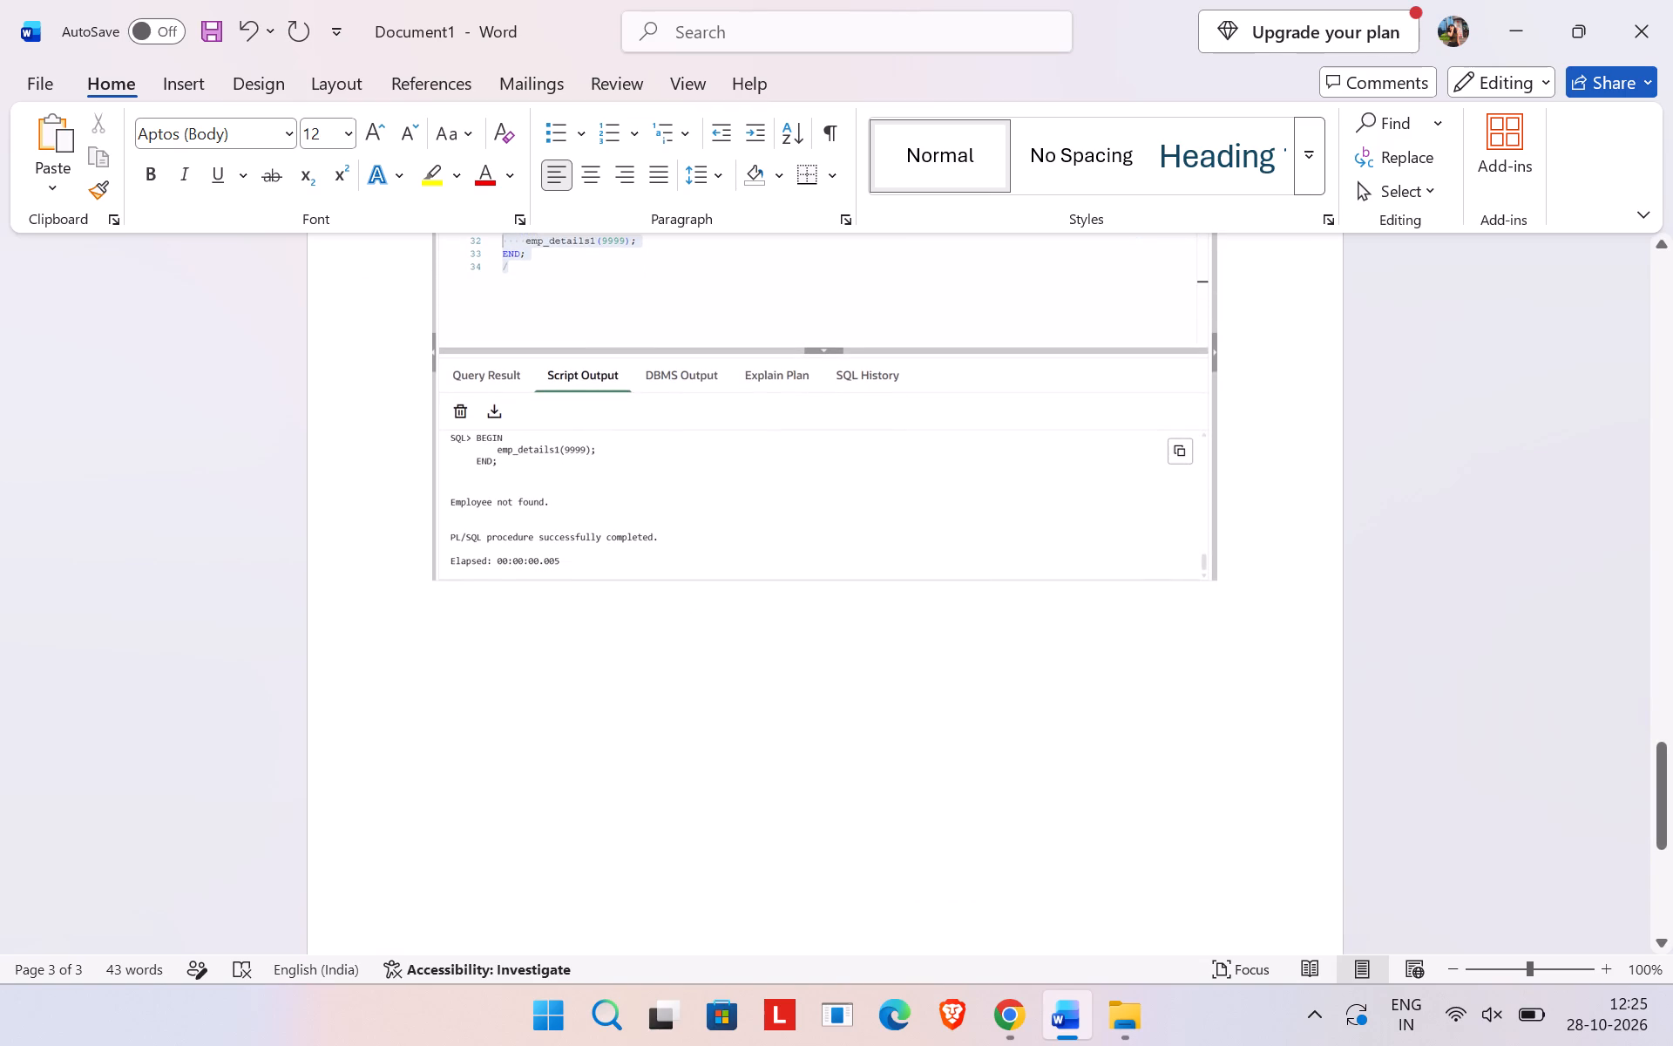
{"action": "key", "text": "ctrl+v"}
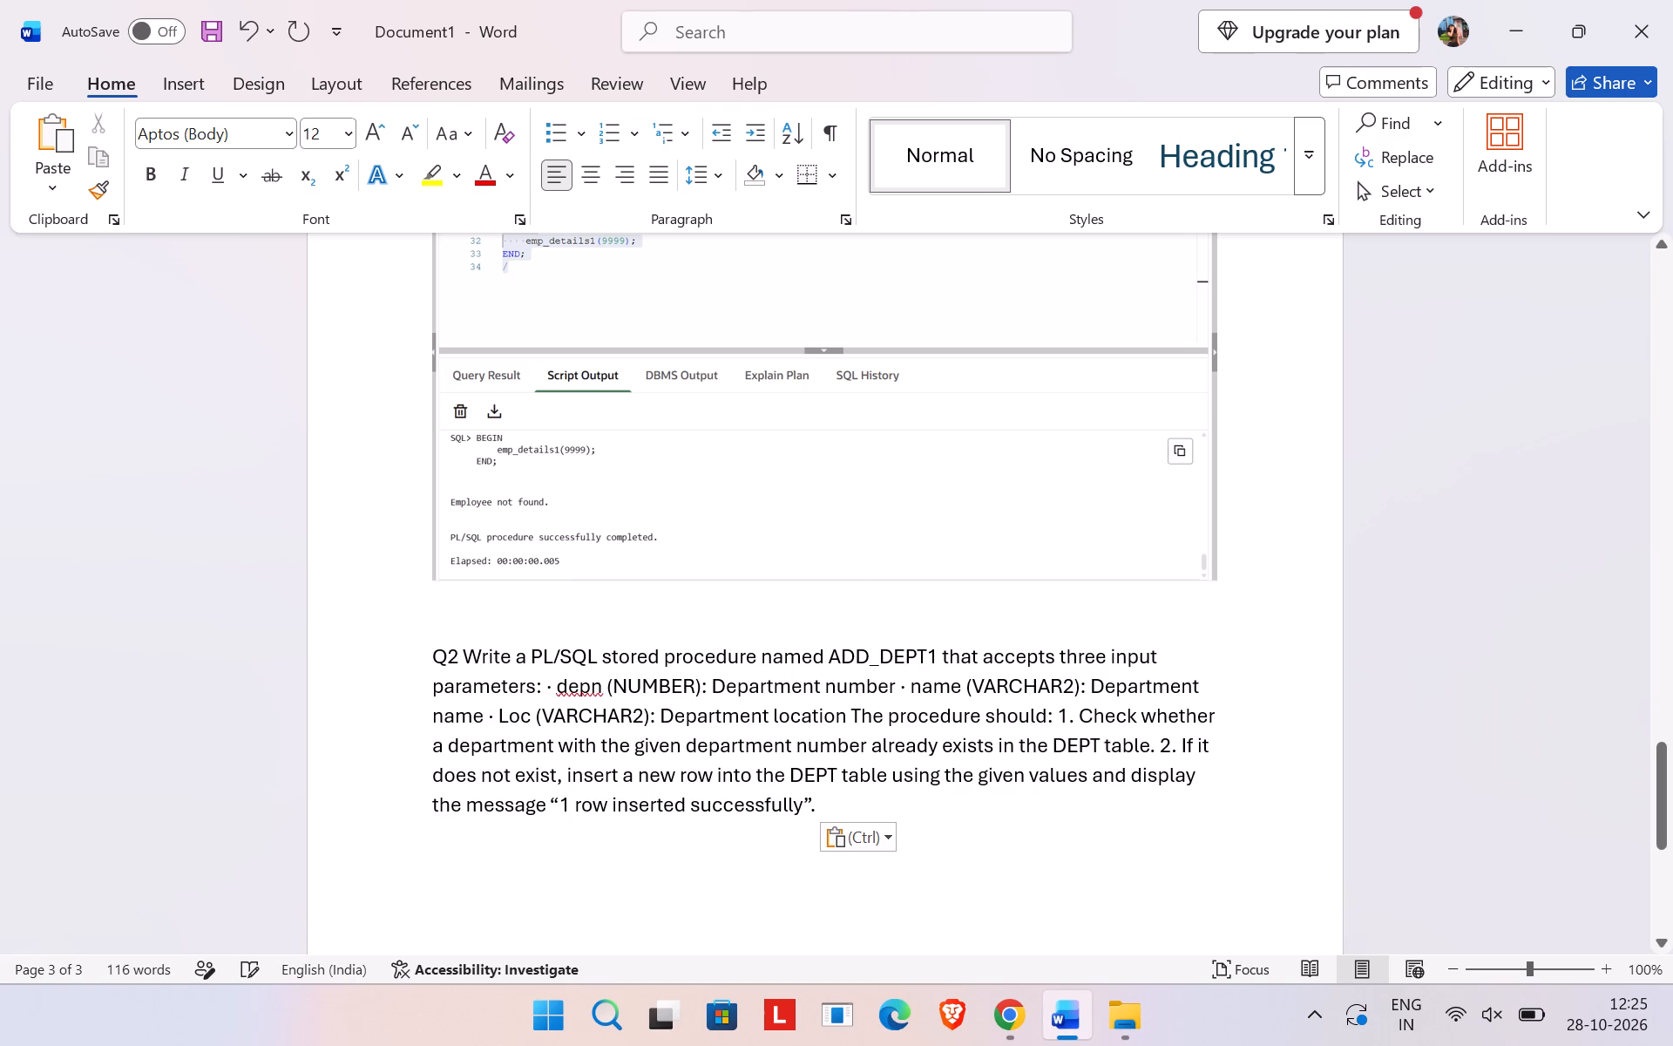
Insert the ADD_DEPT1 procedure code screenshot from the File Explorer Gallery below the Q2 question text in Word.
{"action": "scroll", "coordinate": [600, 723], "scroll_direction": "down", "scroll_amount": 6}
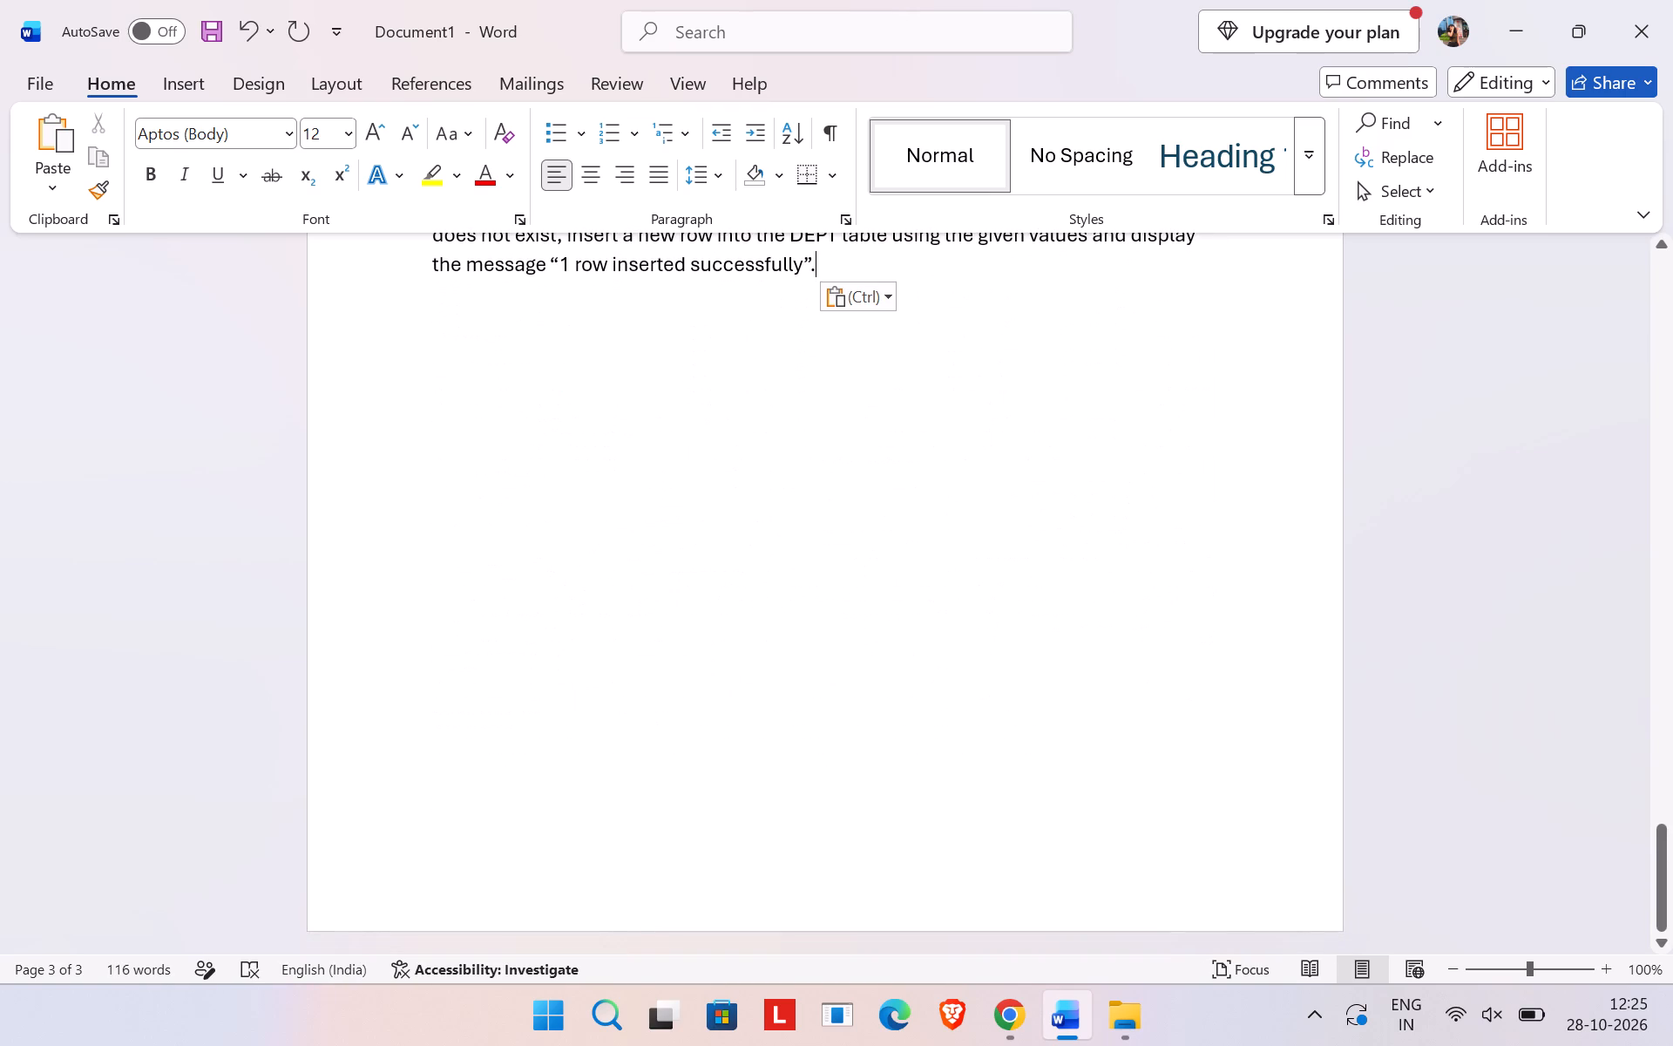
{"action": "scroll", "coordinate": [600, 723], "scroll_direction": "down", "scroll_amount": 1}
{"action": "left_click", "coordinate": [1137, 1022]}
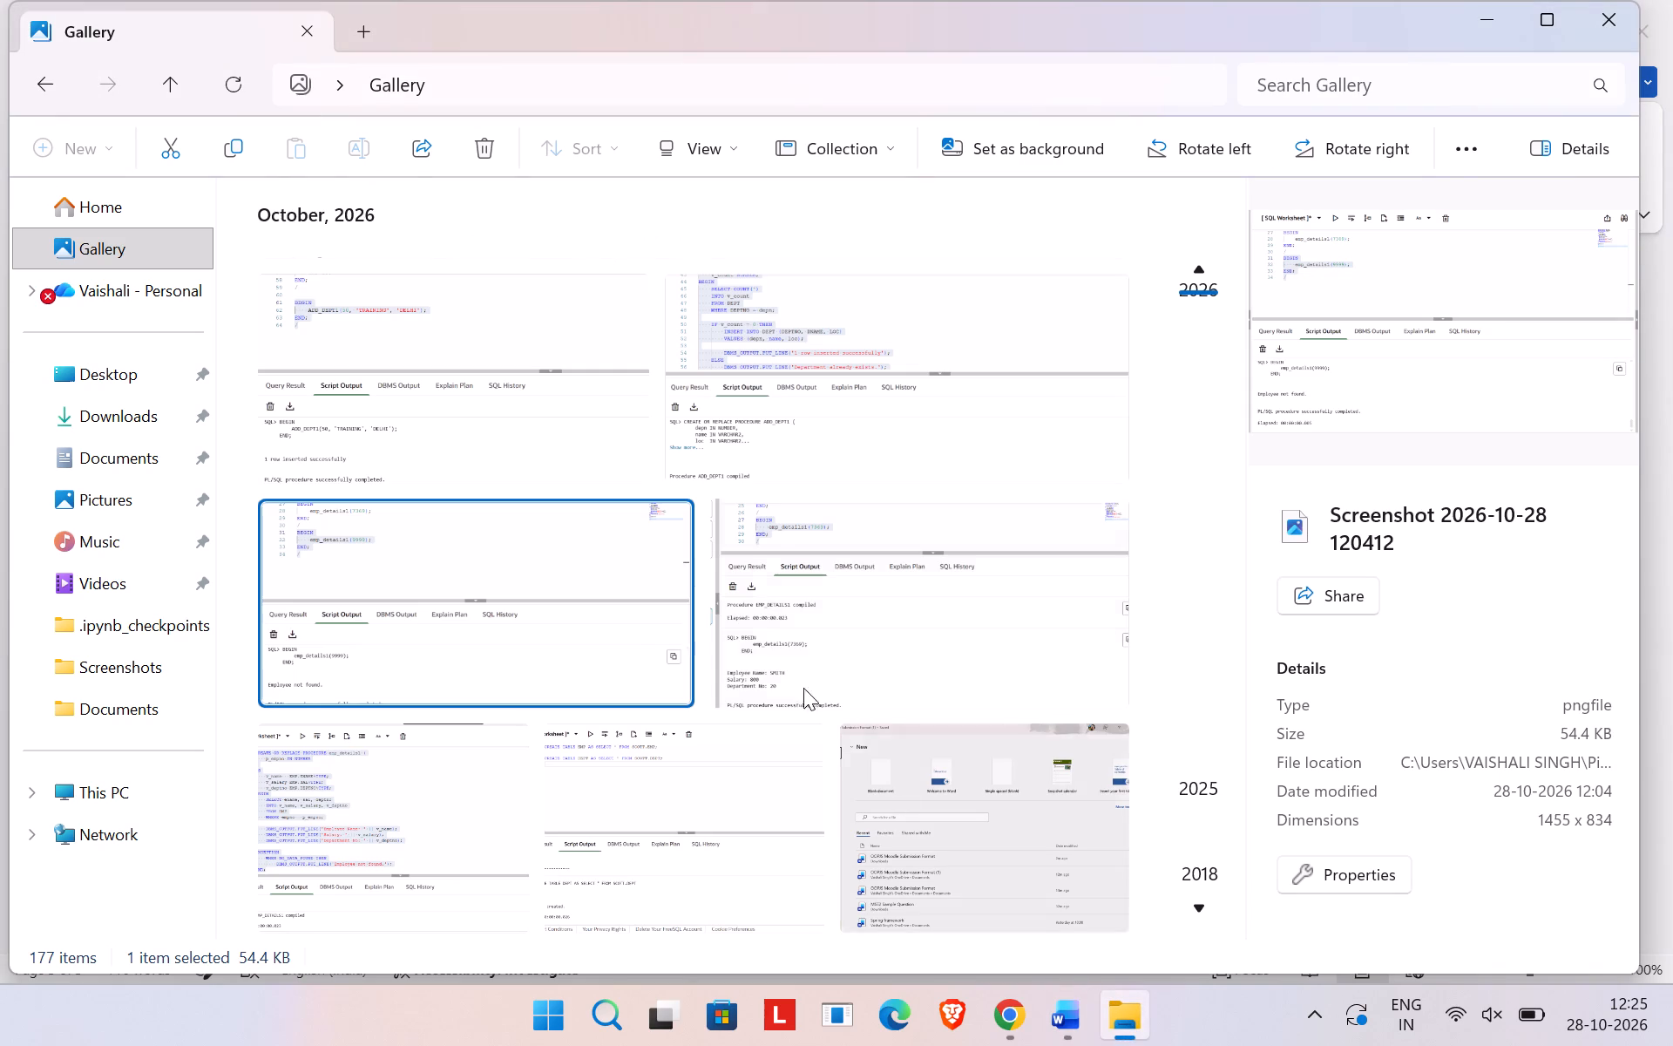
{"action": "scroll", "coordinate": [568, 327], "scroll_direction": "up", "scroll_amount": 4}
{"action": "left_click_drag", "start_coordinate": [492, 327], "coordinate": [511, 338]}
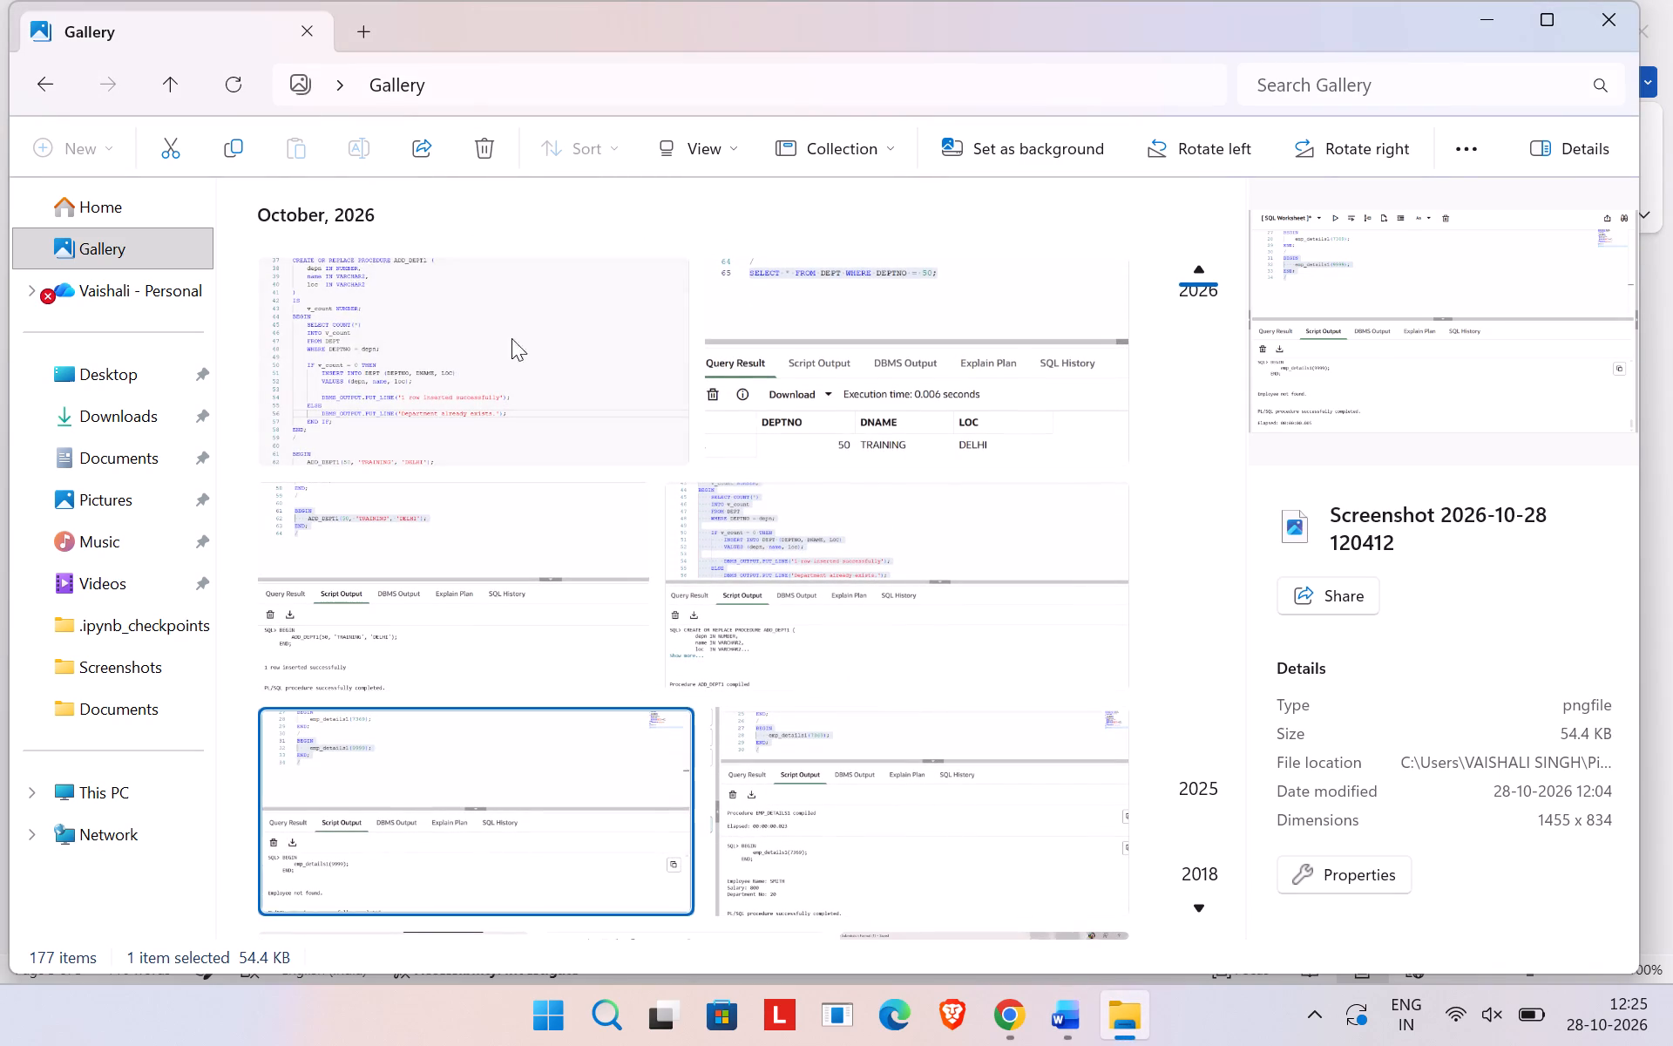
{"action": "left_click_drag", "start_coordinate": [511, 338], "coordinate": [996, 1005]}
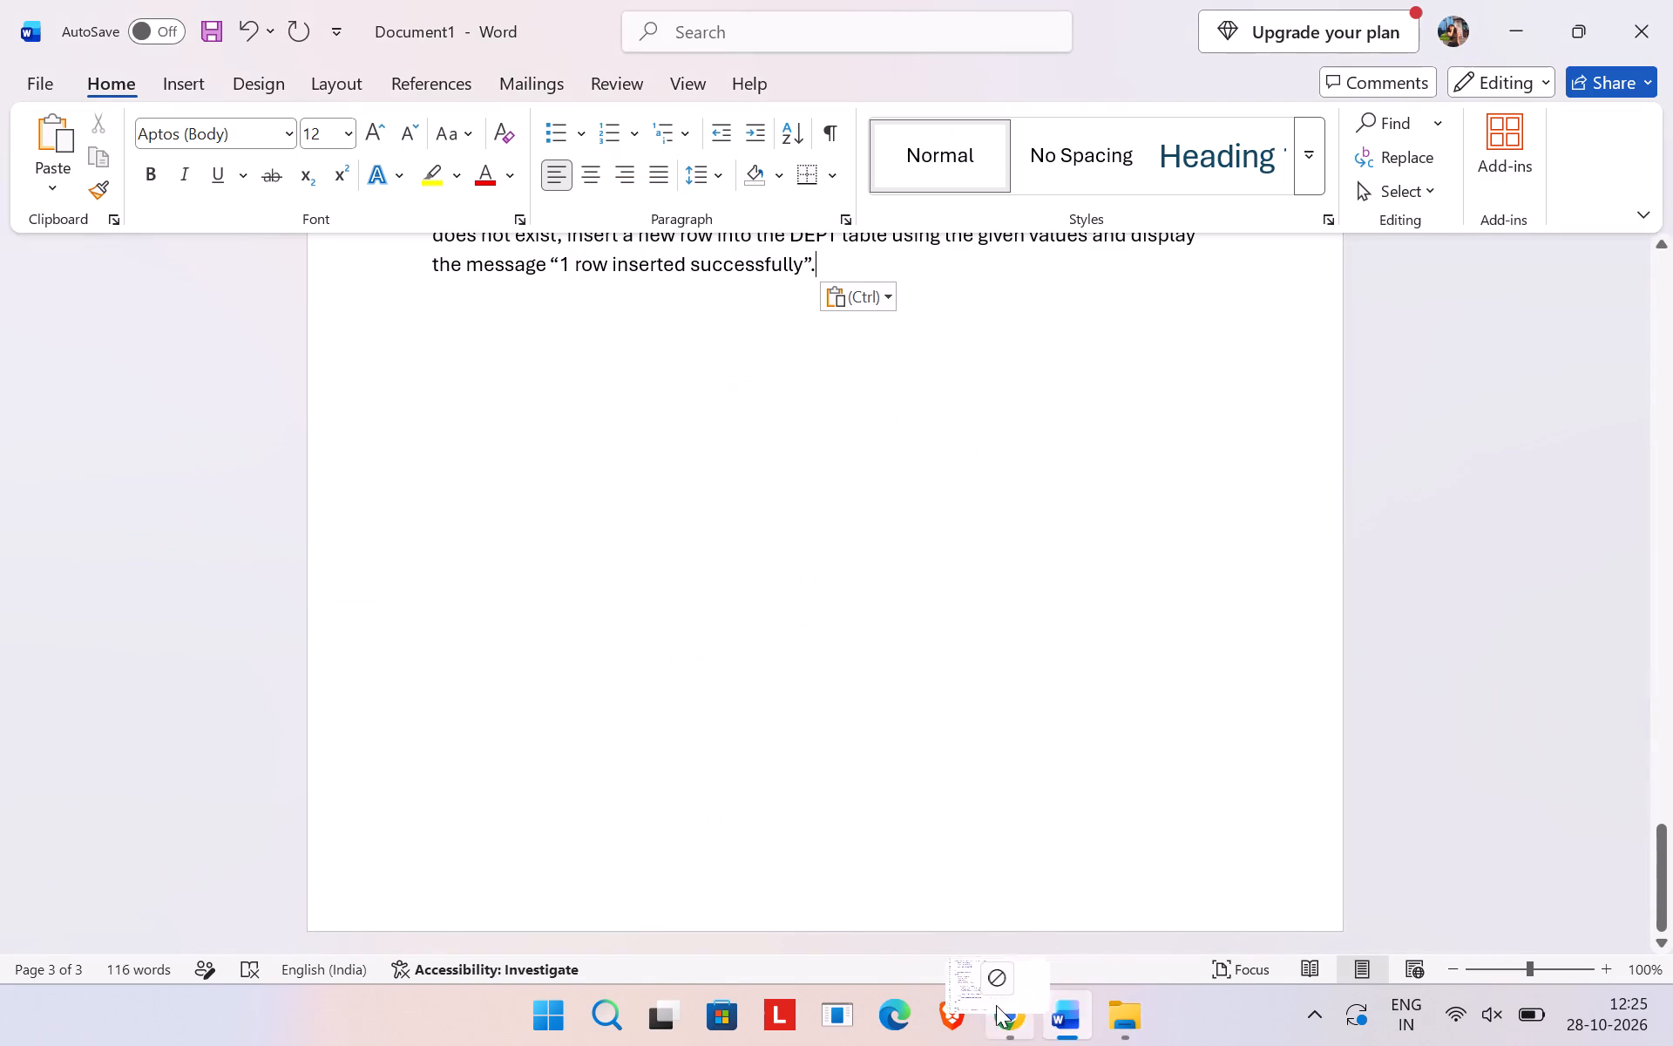
{"action": "left_click_drag", "start_coordinate": [996, 1005], "coordinate": [795, 886]}
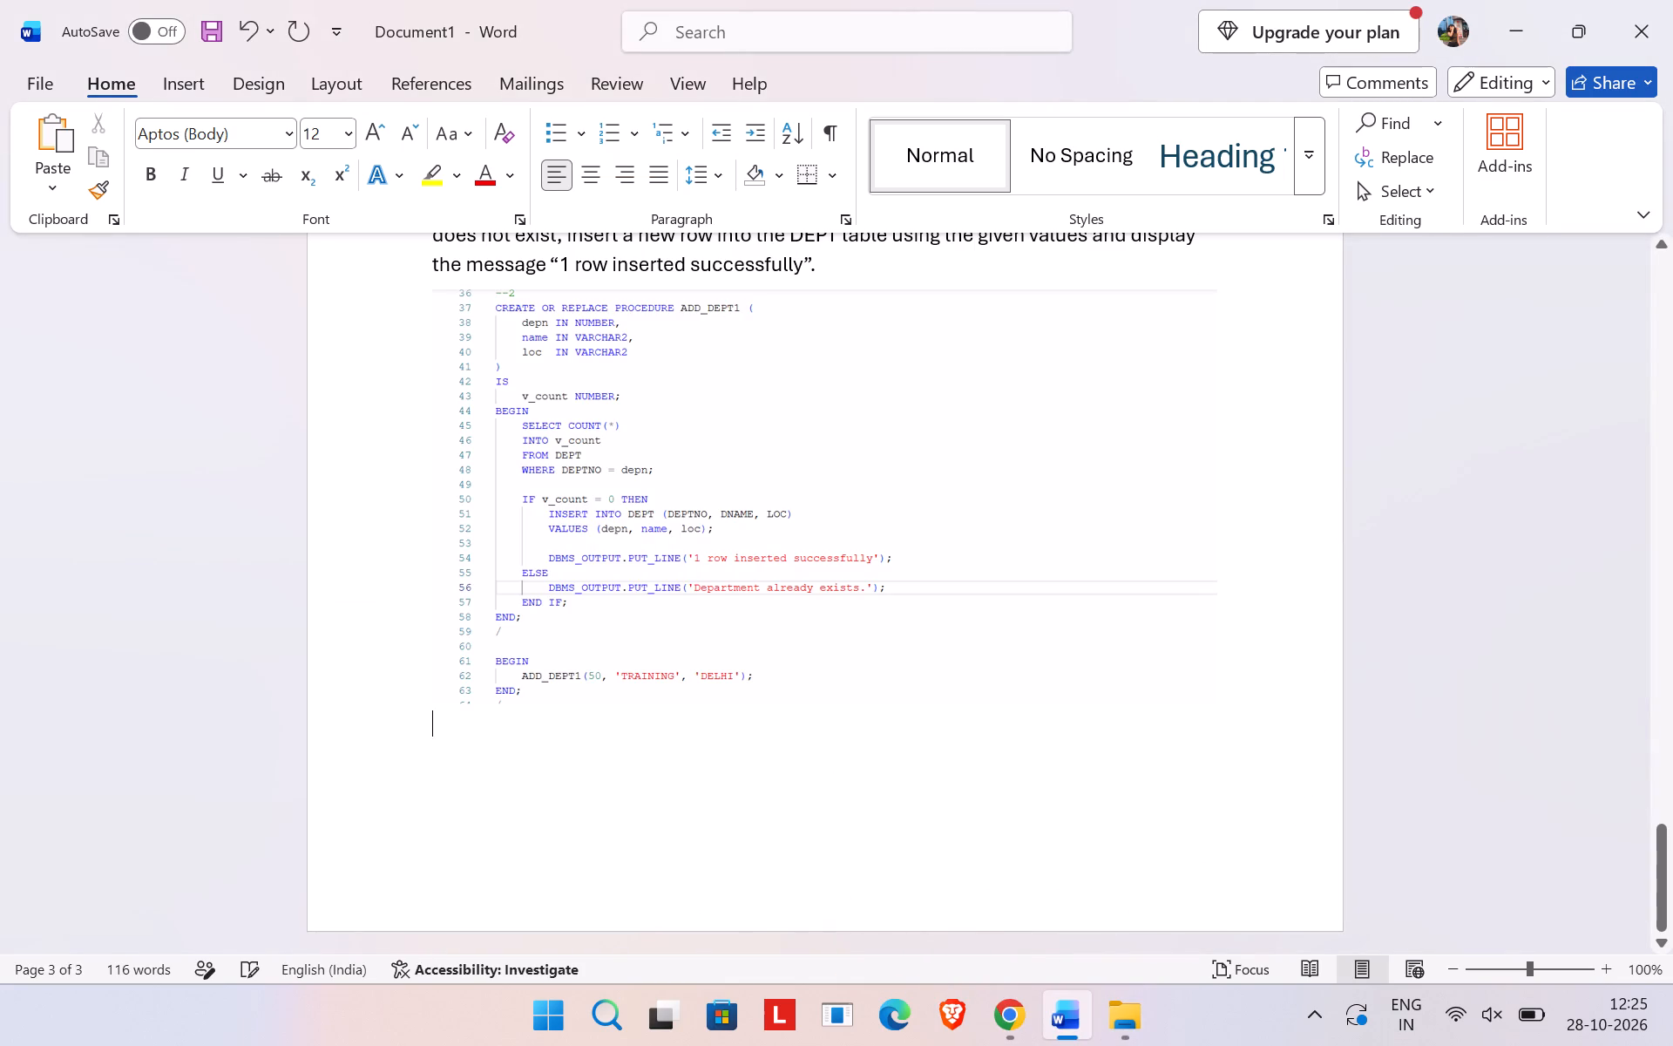
Insert the ADD_DEPT1 compilation output screenshot from the Gallery into the Word document after the procedure code screenshot.
{"action": "scroll", "coordinate": [795, 886], "scroll_direction": "down", "scroll_amount": 4}
{"action": "left_click", "coordinate": [1122, 1018]}
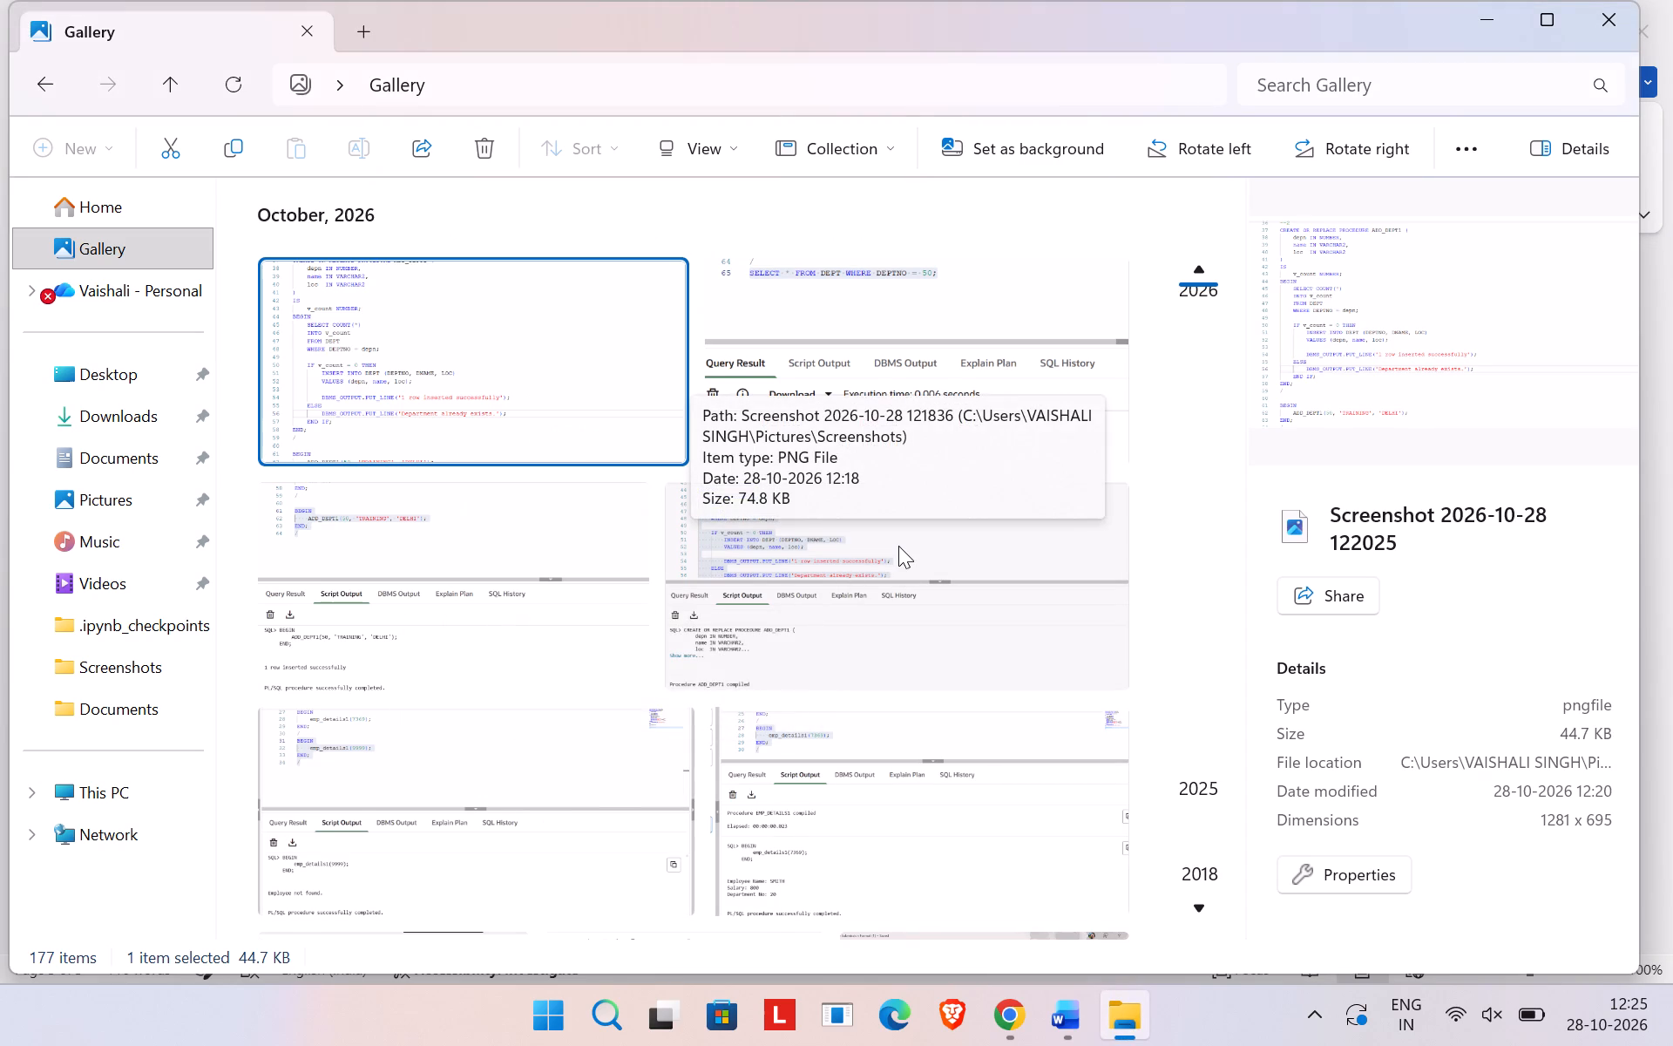
{"action": "left_click_drag", "start_coordinate": [898, 546], "coordinate": [996, 591]}
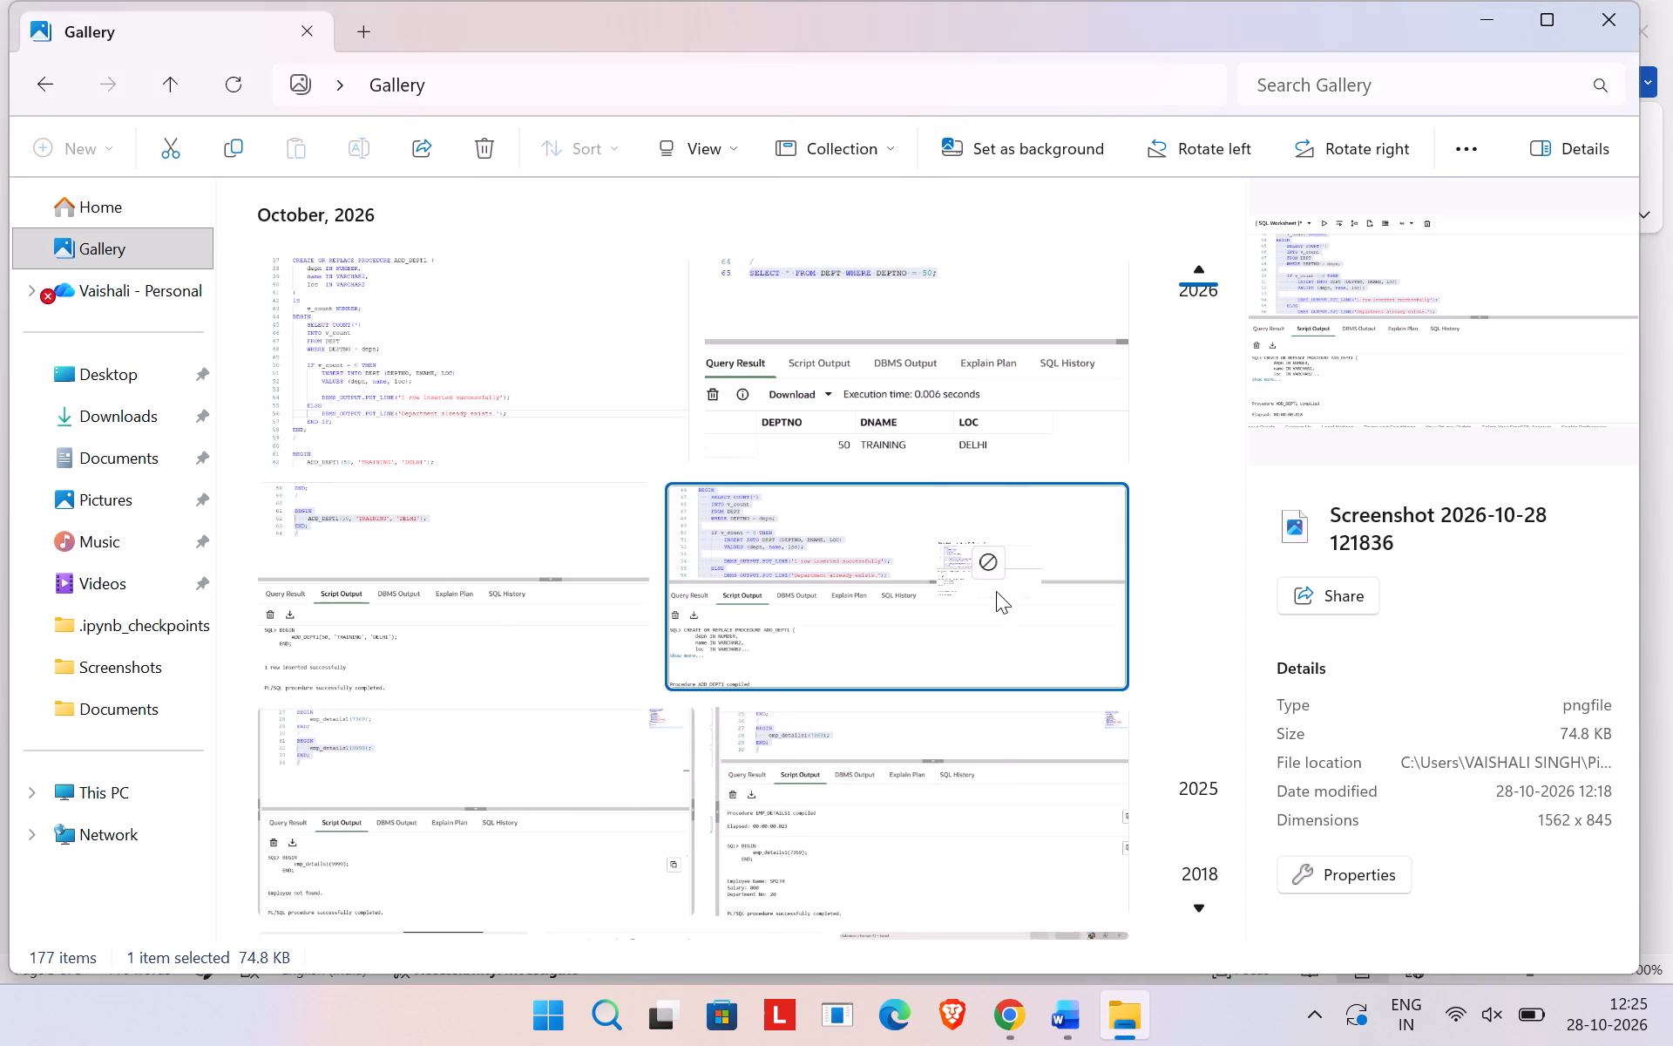
{"action": "left_click_drag", "start_coordinate": [996, 591], "coordinate": [1047, 1015]}
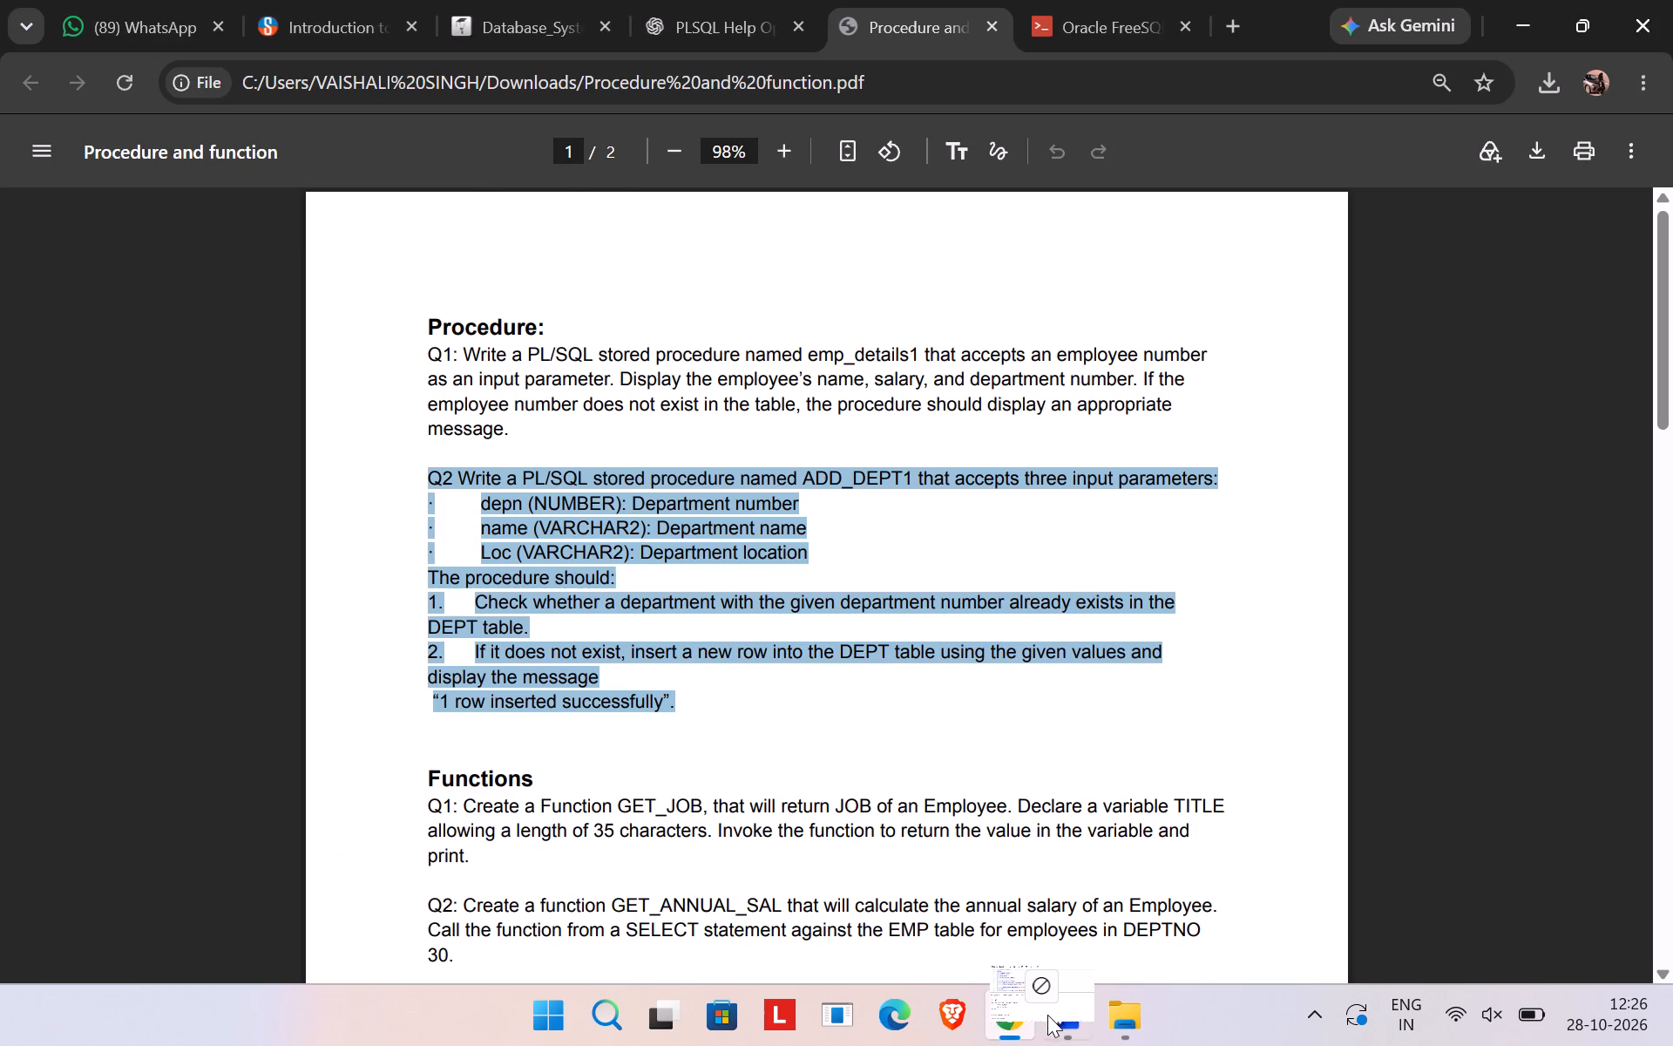
{"action": "left_click_drag", "start_coordinate": [1047, 1015], "coordinate": [746, 920]}
Insert the ADD_DEPT1(50, 'TRAINING', 'DELHI') execution output screenshot from the Gallery below the compilation screenshot in Word.
{"action": "scroll", "coordinate": [746, 920], "scroll_direction": "down", "scroll_amount": 5}
{"action": "scroll", "coordinate": [746, 920], "scroll_direction": "up", "scroll_amount": 1}
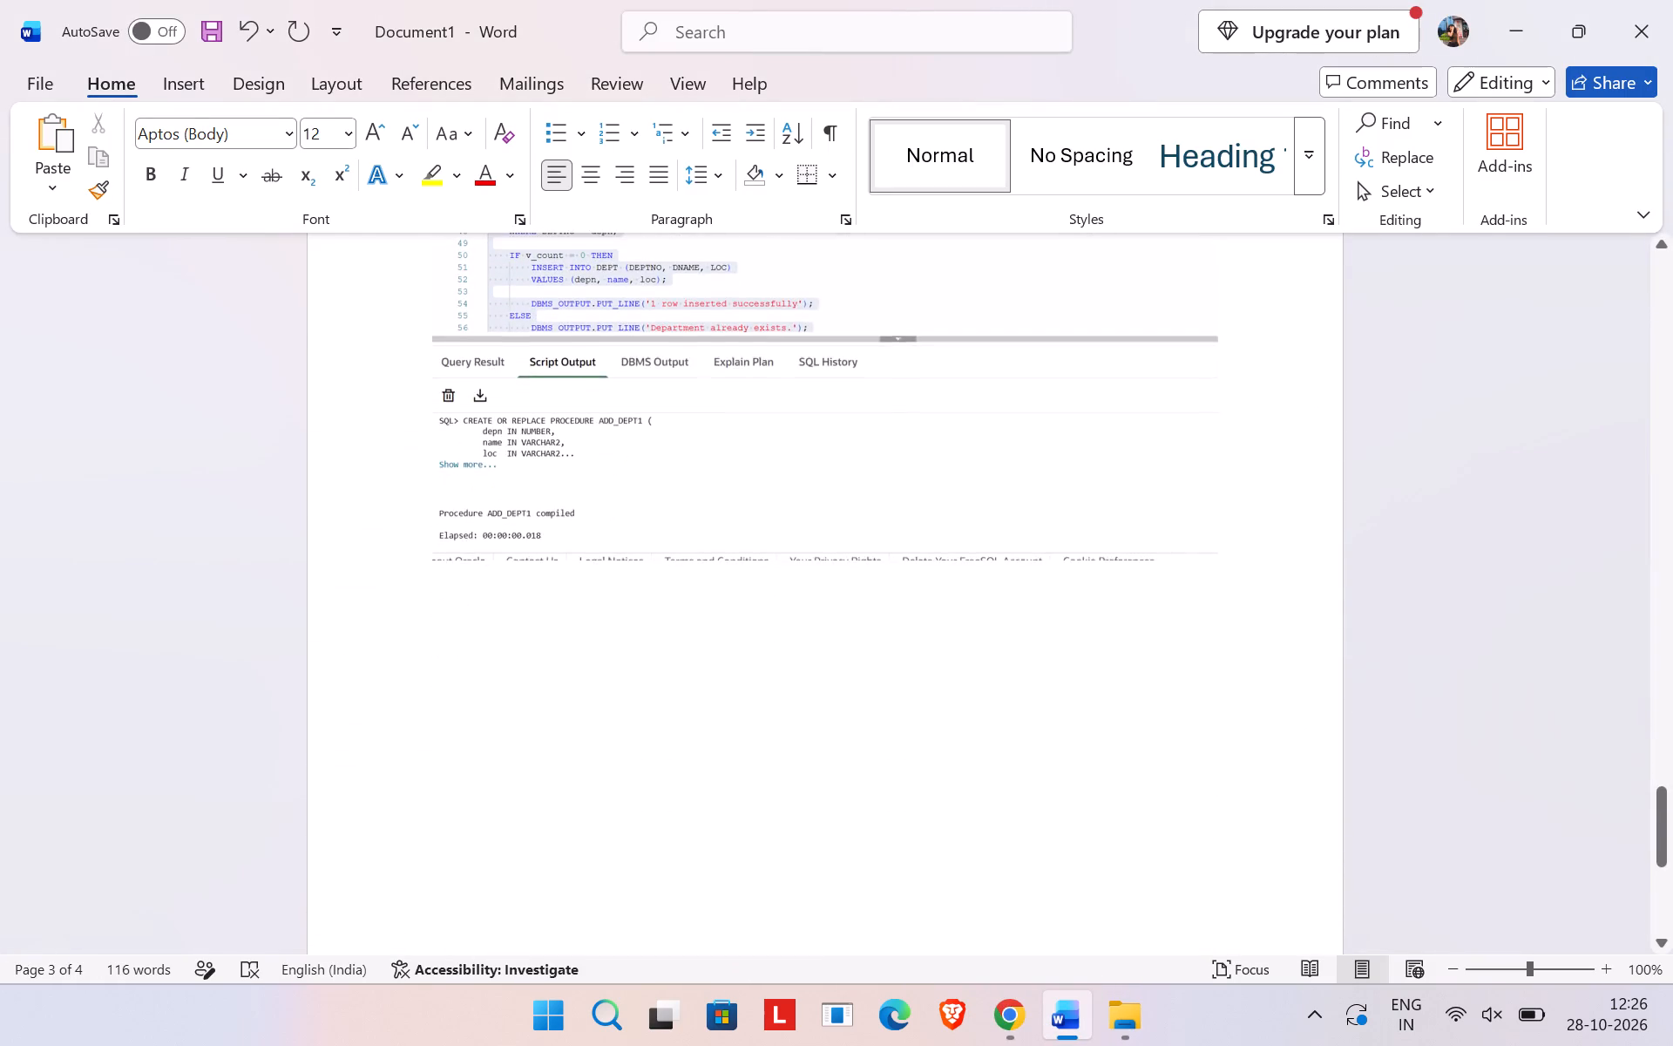
{"action": "scroll", "coordinate": [746, 920], "scroll_direction": "up", "scroll_amount": 1}
{"action": "left_click", "coordinate": [1119, 1028]}
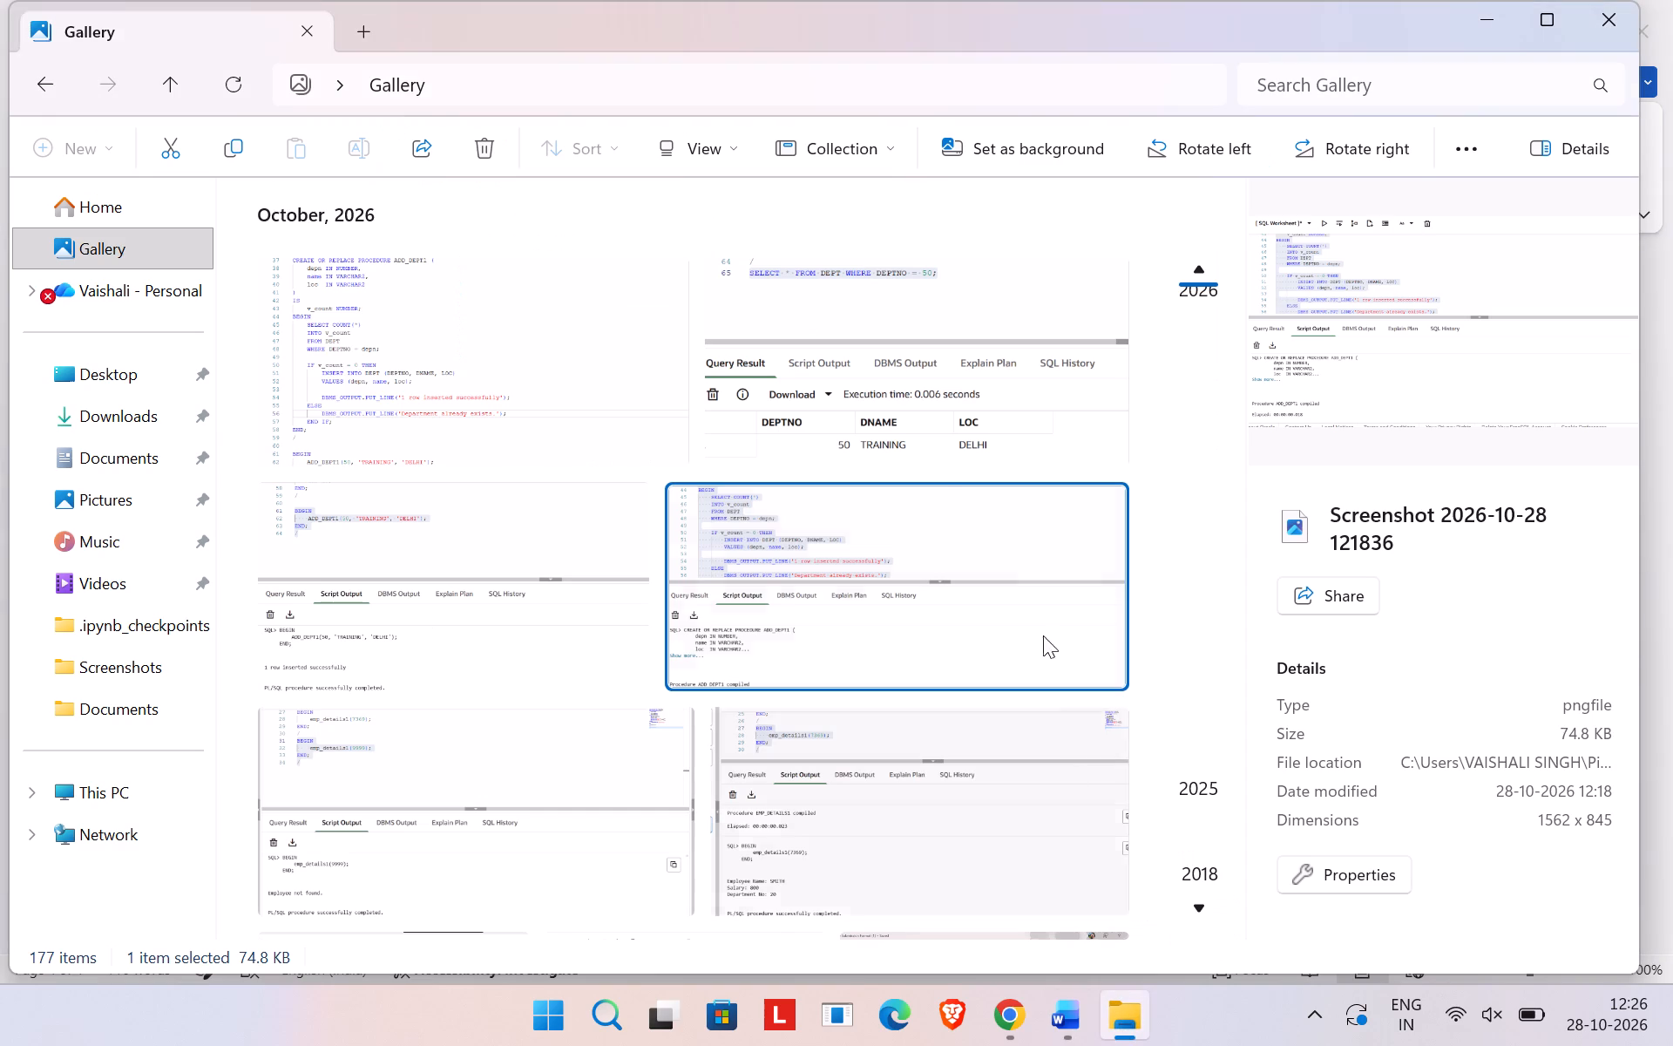
{"action": "left_click_drag", "start_coordinate": [520, 616], "coordinate": [931, 805]}
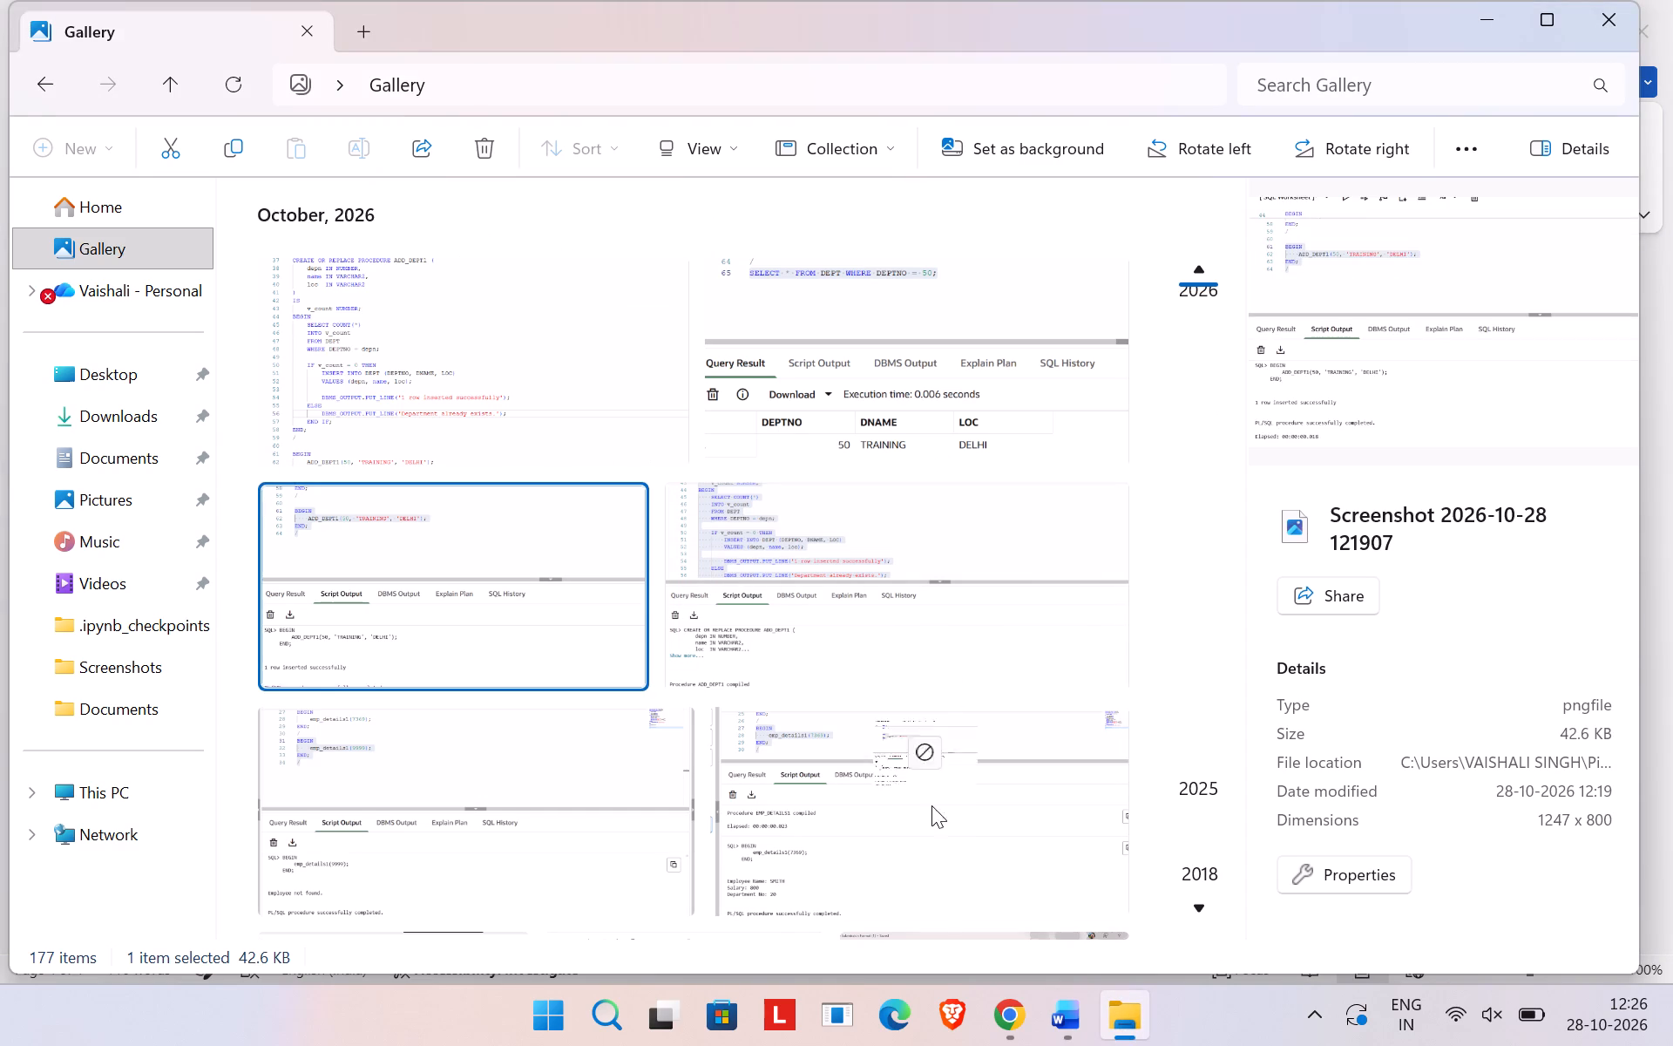
{"action": "left_click_drag", "start_coordinate": [931, 805], "coordinate": [1033, 1010]}
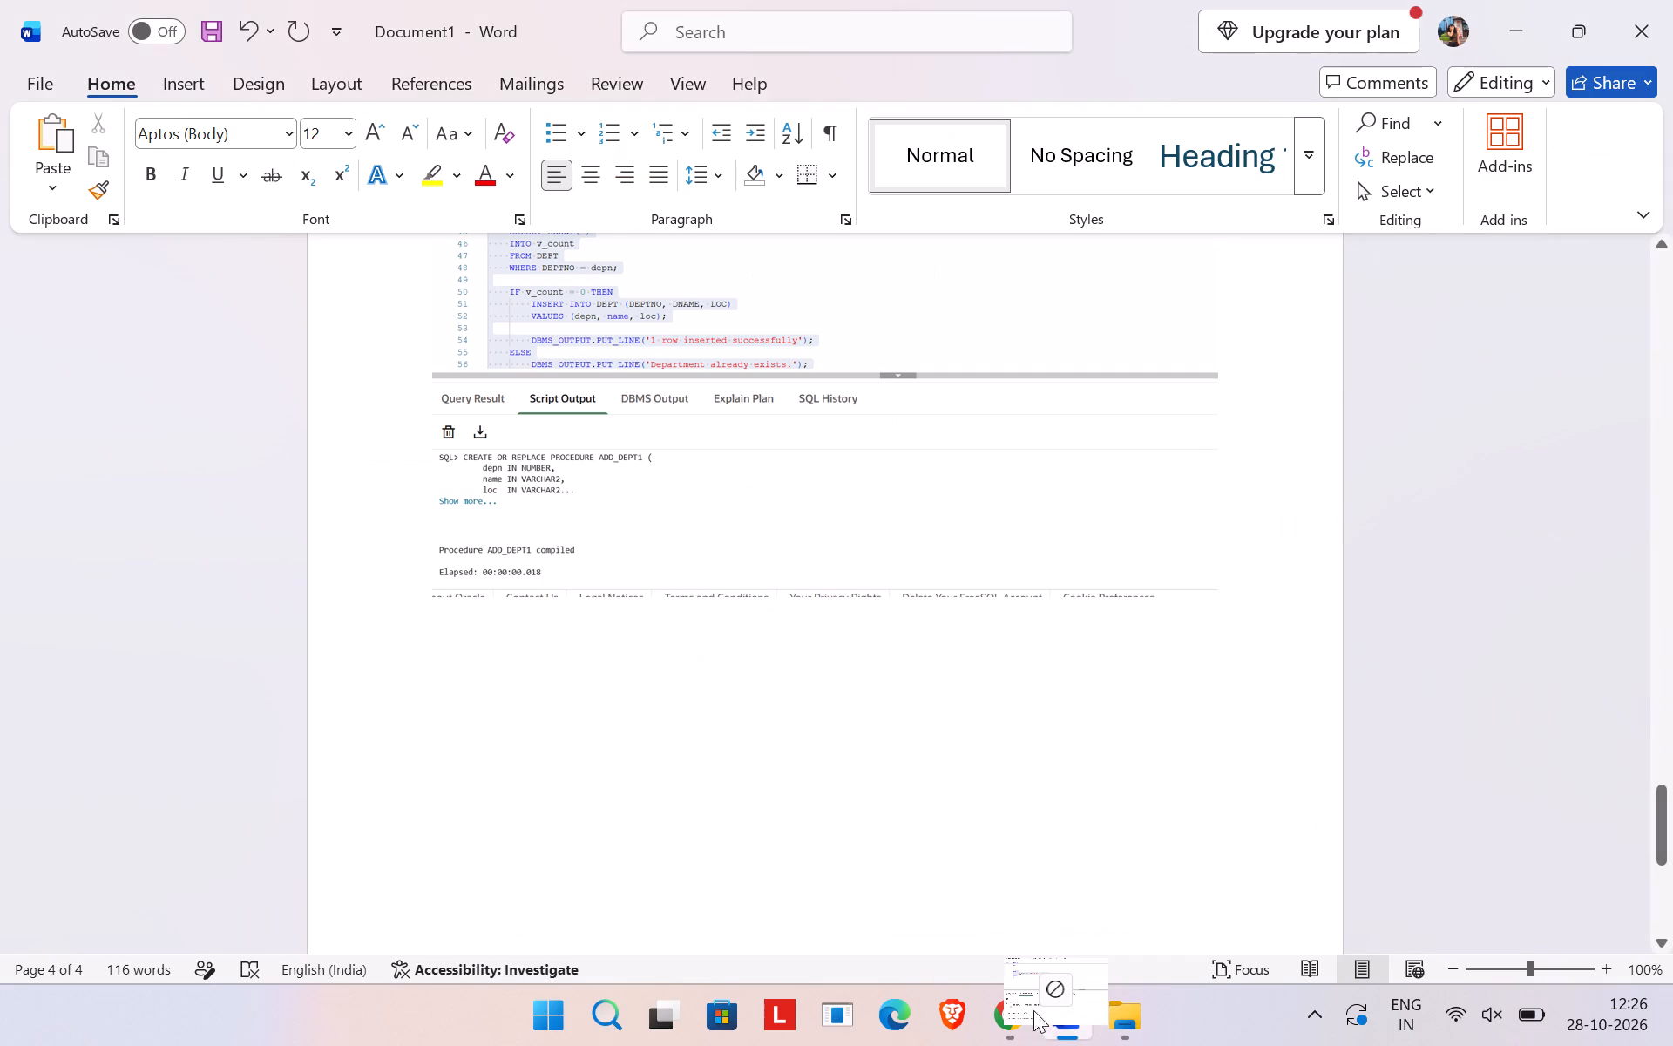
{"action": "left_click_drag", "start_coordinate": [1033, 1010], "coordinate": [797, 893]}
Insert the SELECT * FROM DEPT WHERE DEPTNO = 50 query result screenshot from the Gallery after the ADD_DEPT1 execution output in Word.
{"action": "scroll", "coordinate": [797, 893], "scroll_direction": "down", "scroll_amount": 3}
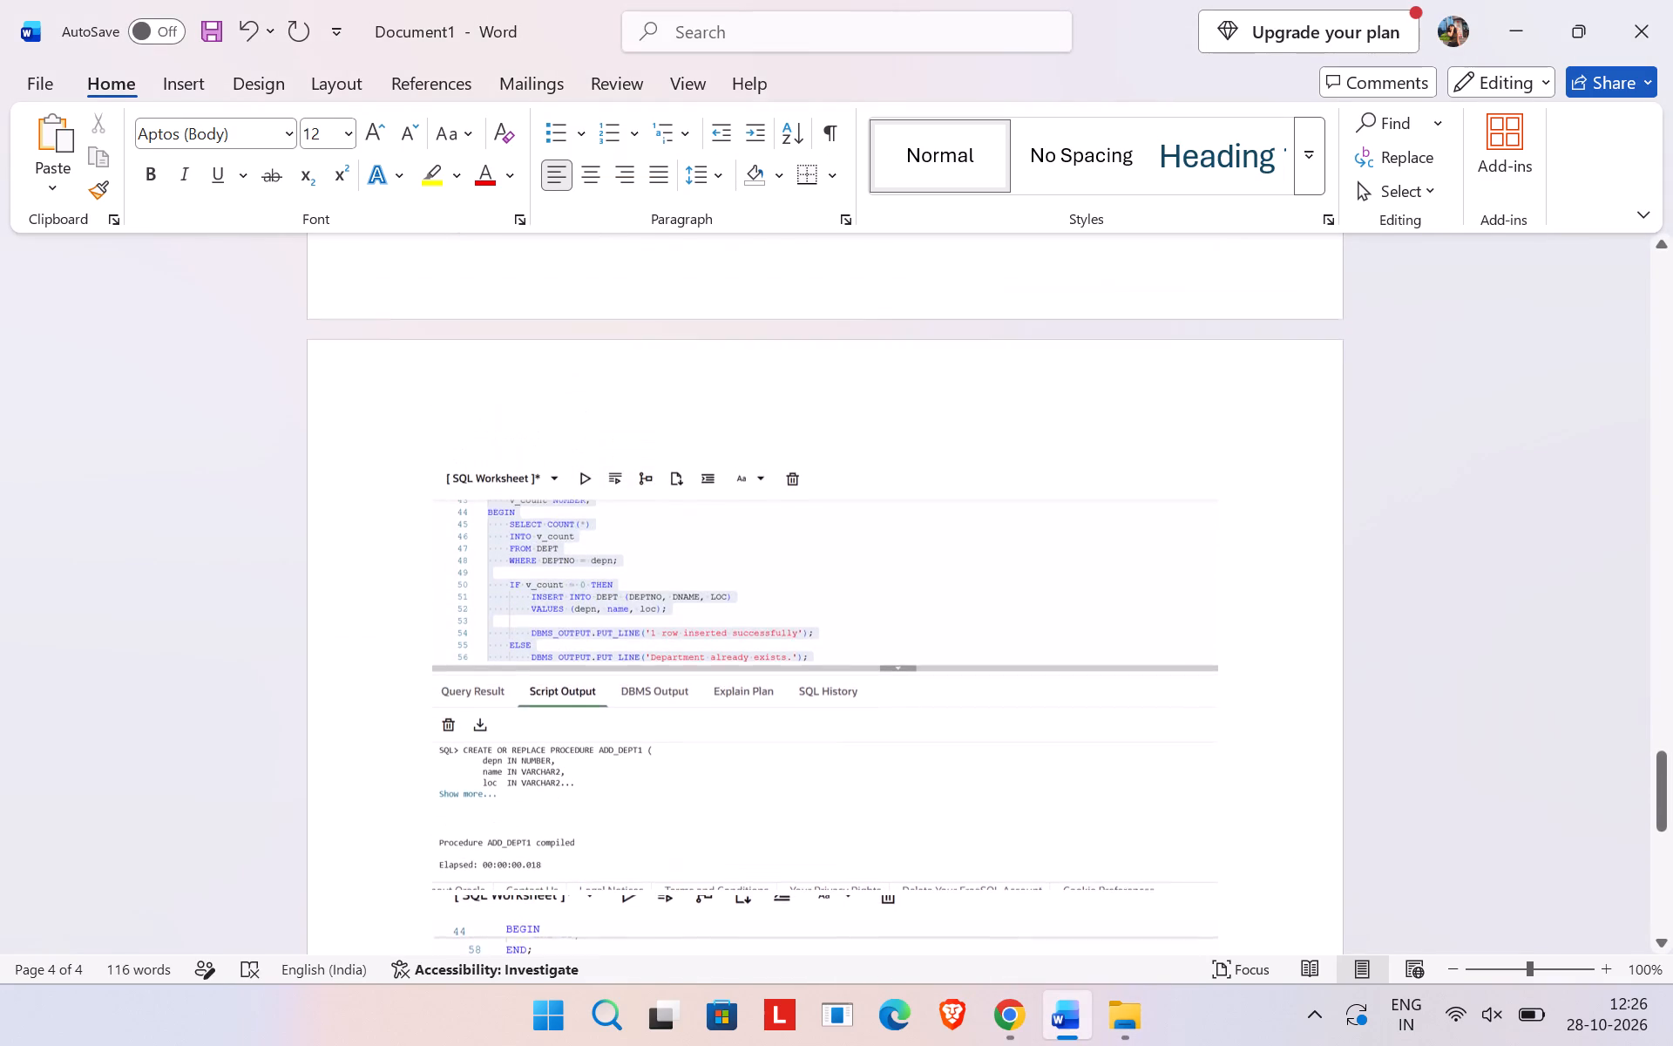
{"action": "scroll", "coordinate": [797, 893], "scroll_direction": "down", "scroll_amount": 4}
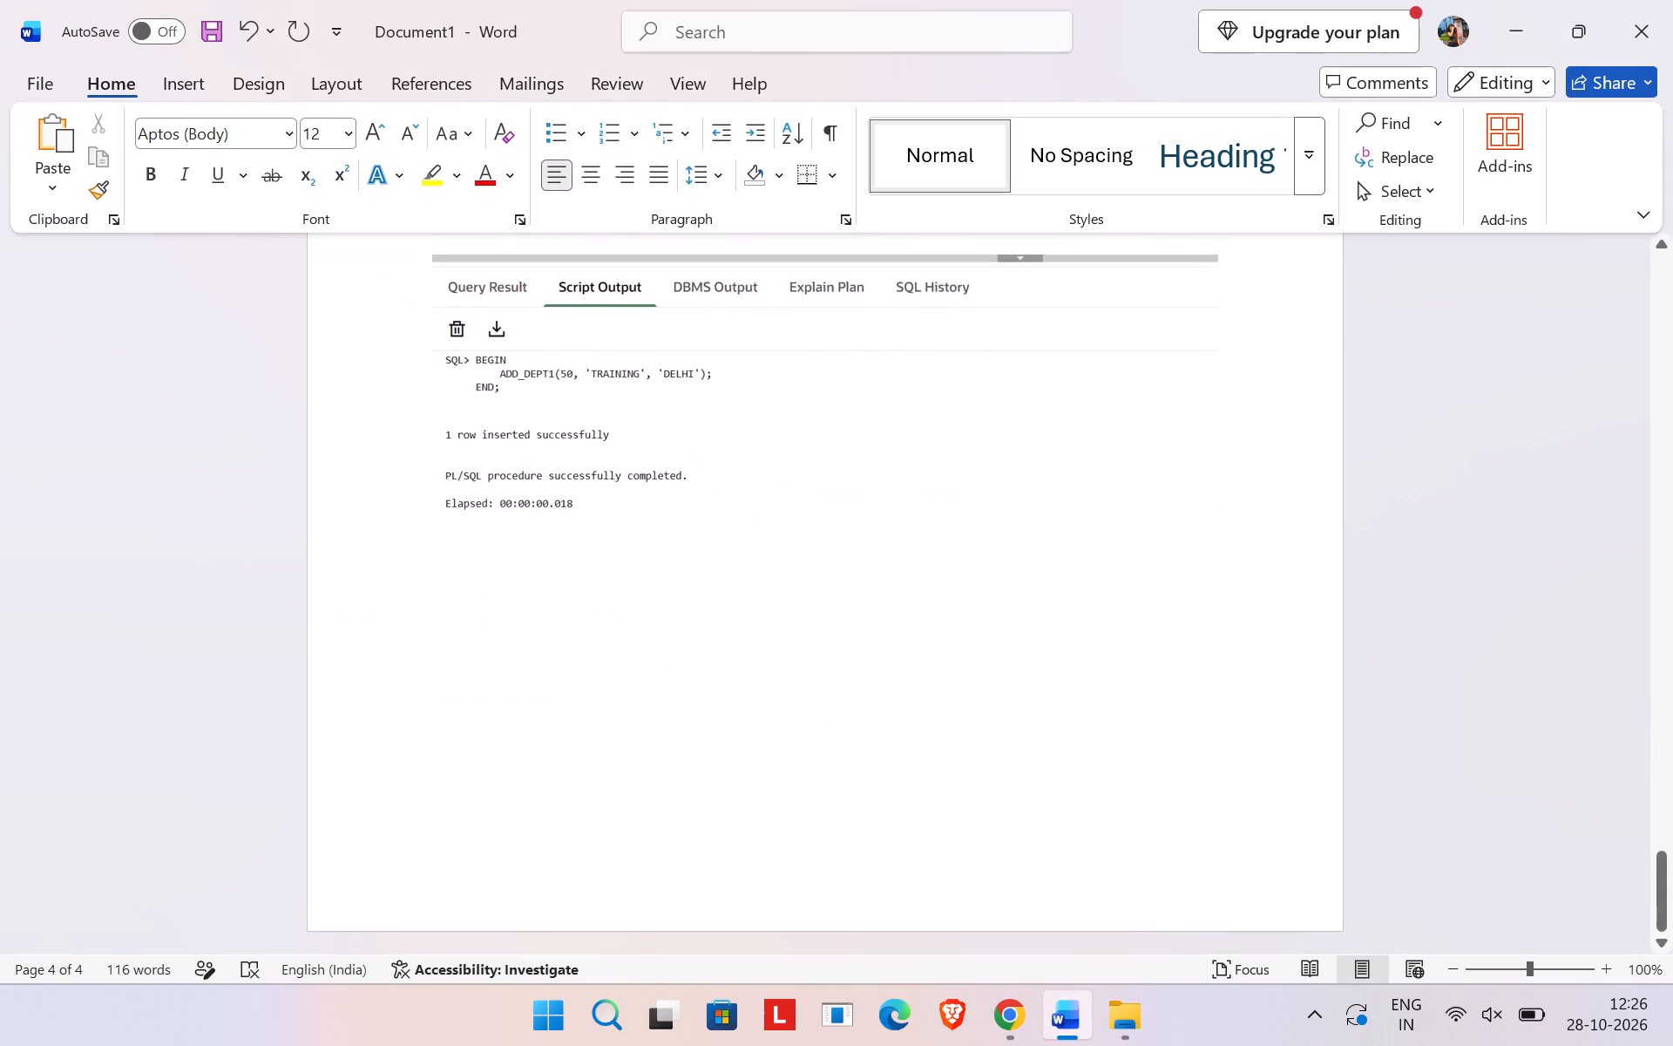
{"action": "scroll", "coordinate": [797, 893], "scroll_direction": "down", "scroll_amount": 1}
{"action": "left_click", "coordinate": [1121, 1014]}
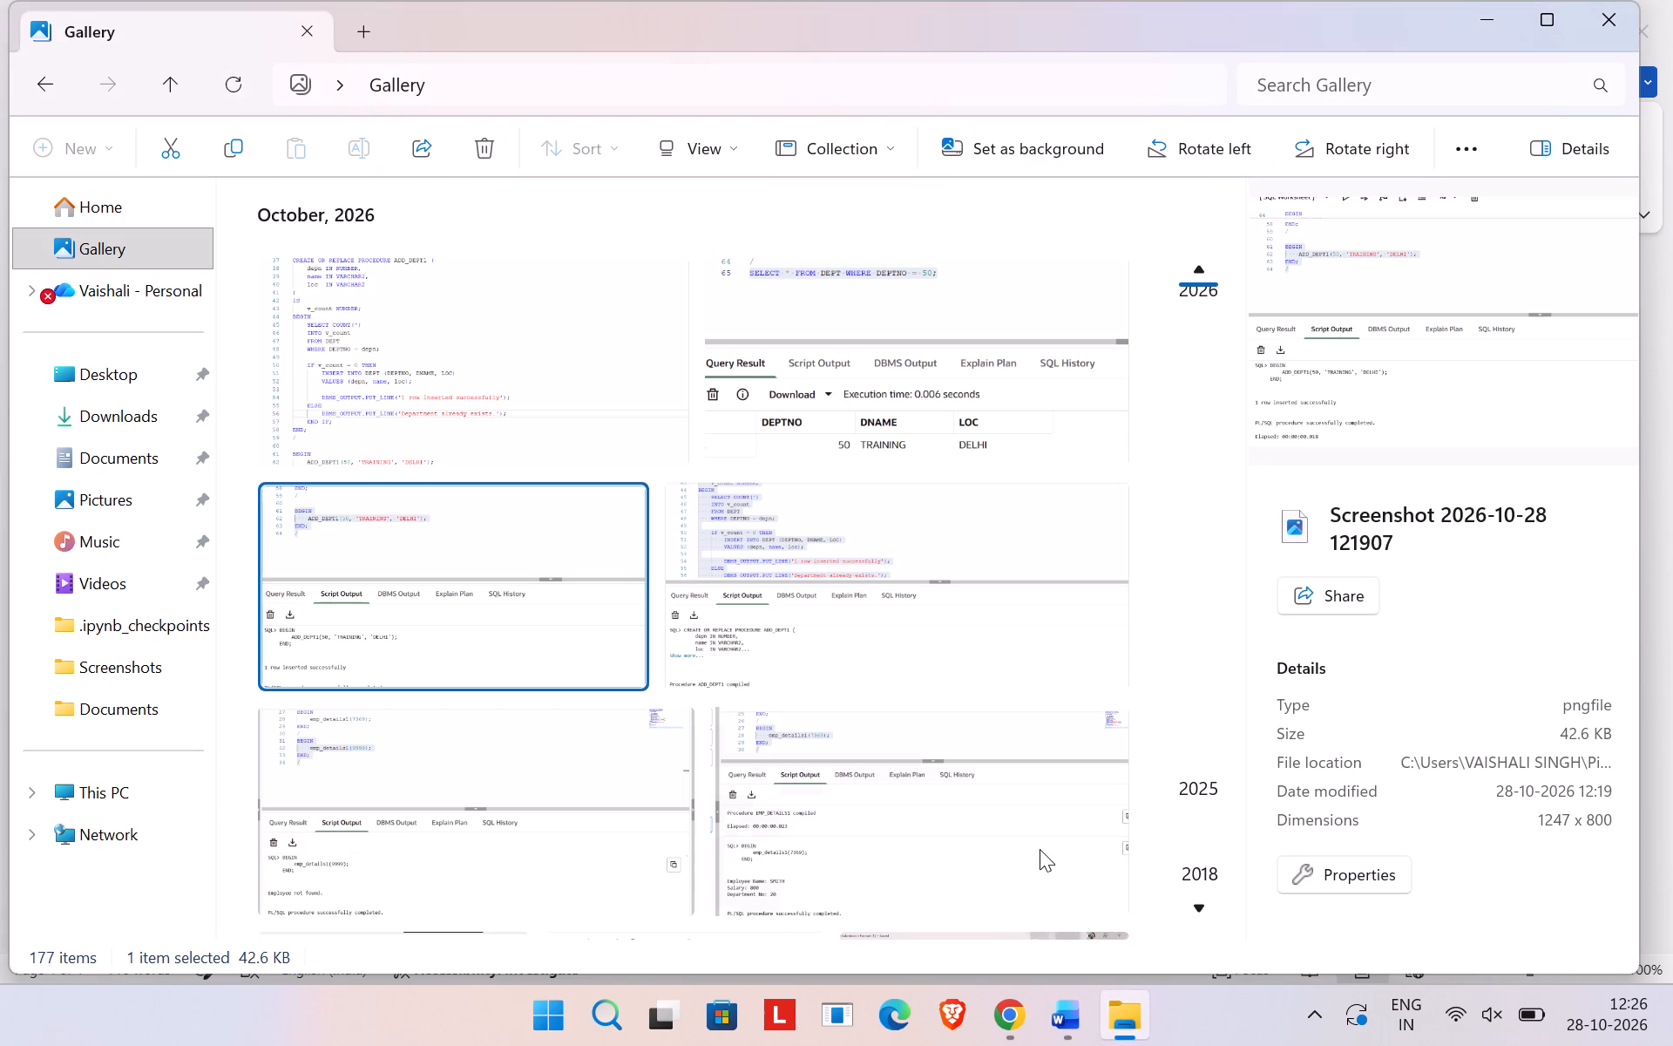
{"action": "left_click_drag", "start_coordinate": [917, 384], "coordinate": [1073, 1023]}
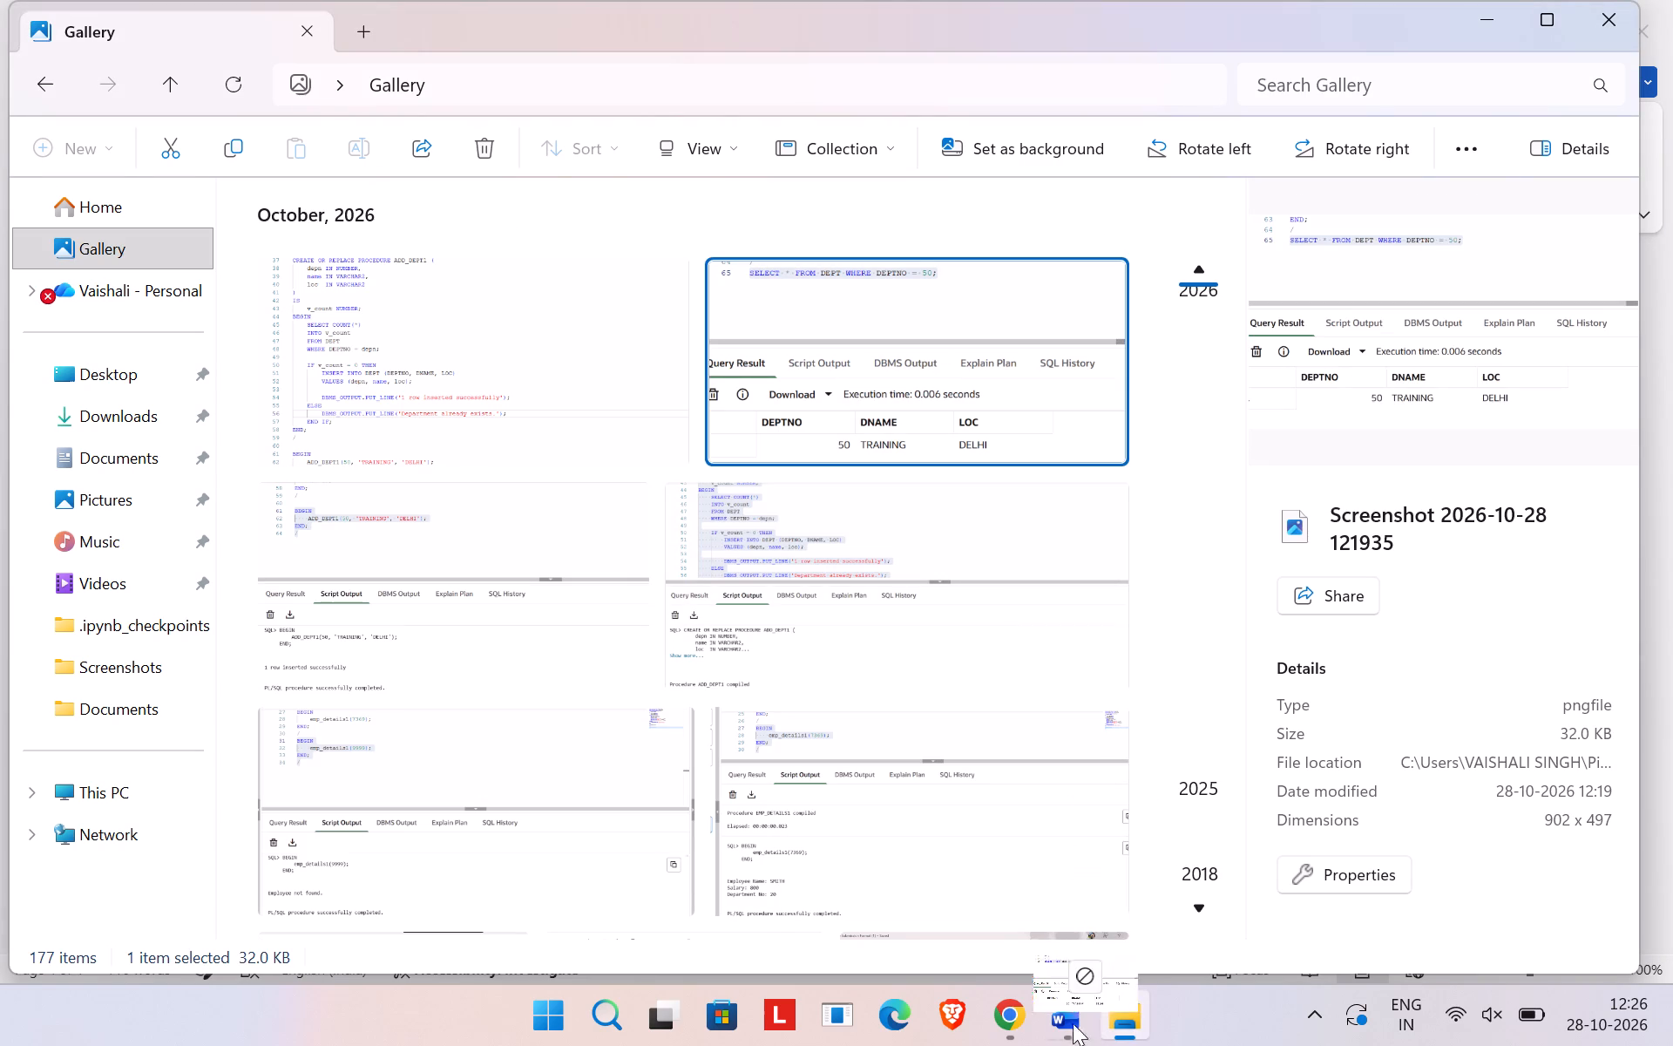
{"action": "left_click_drag", "start_coordinate": [1073, 1023], "coordinate": [732, 852]}
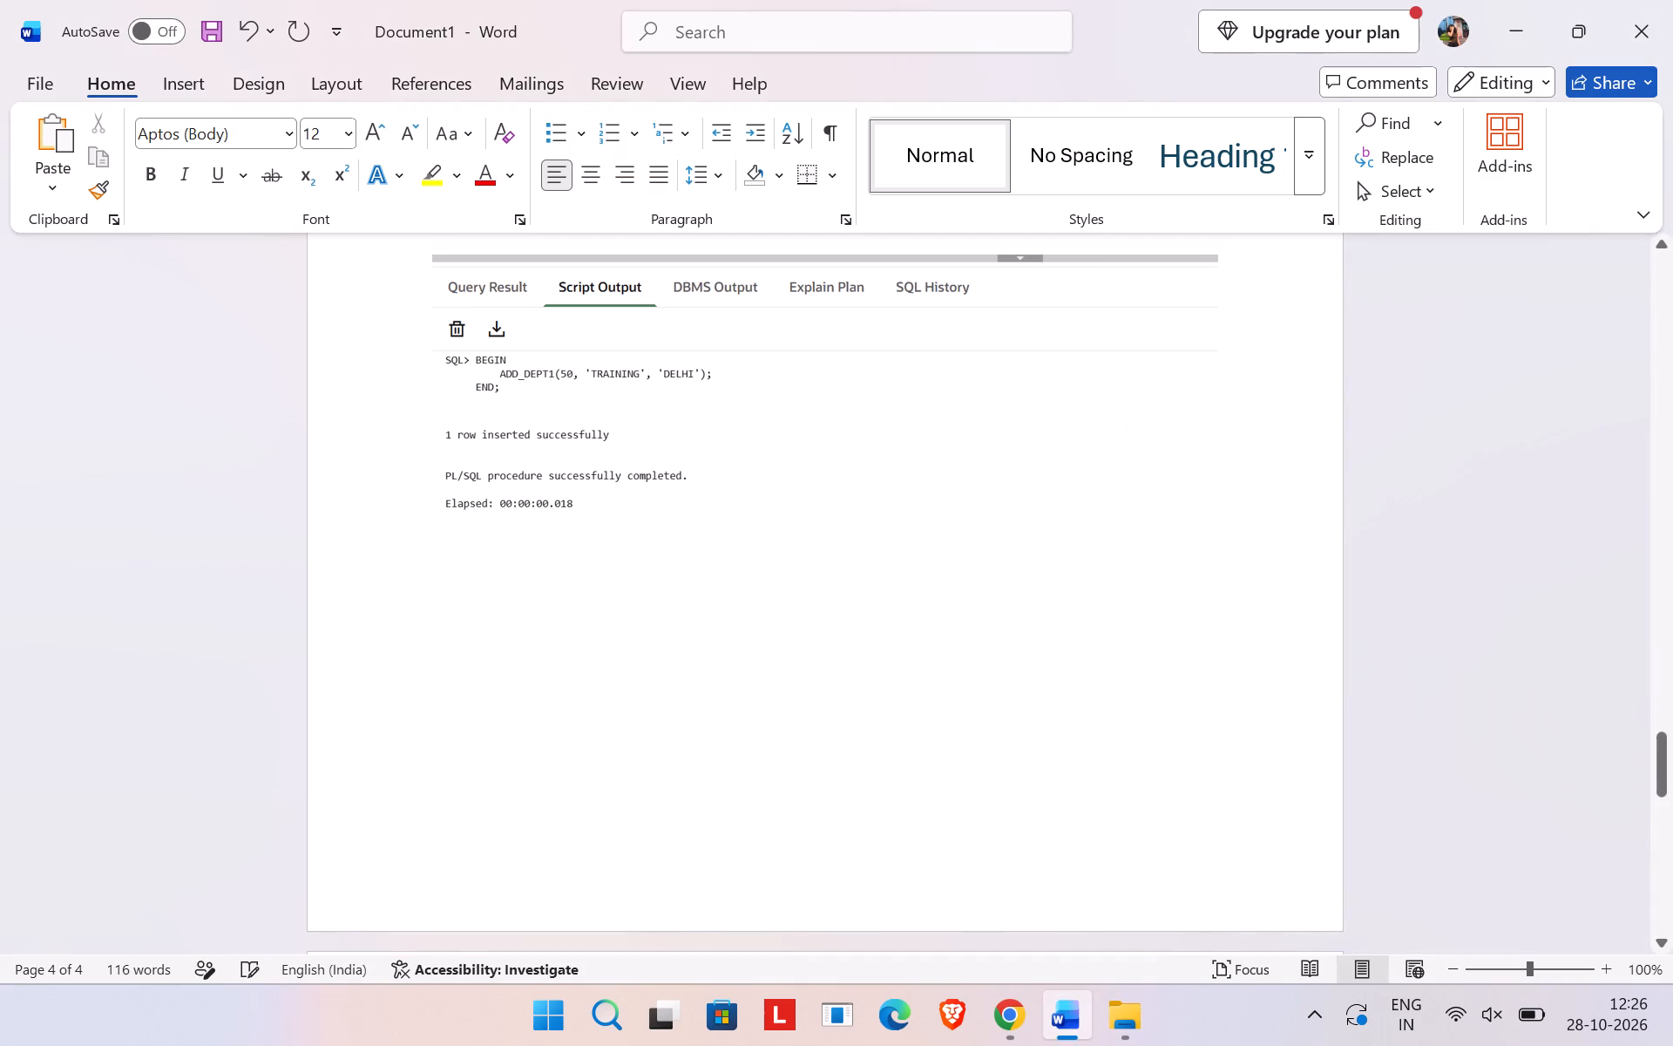
{"action": "scroll", "coordinate": [732, 852], "scroll_direction": "down", "scroll_amount": 5}
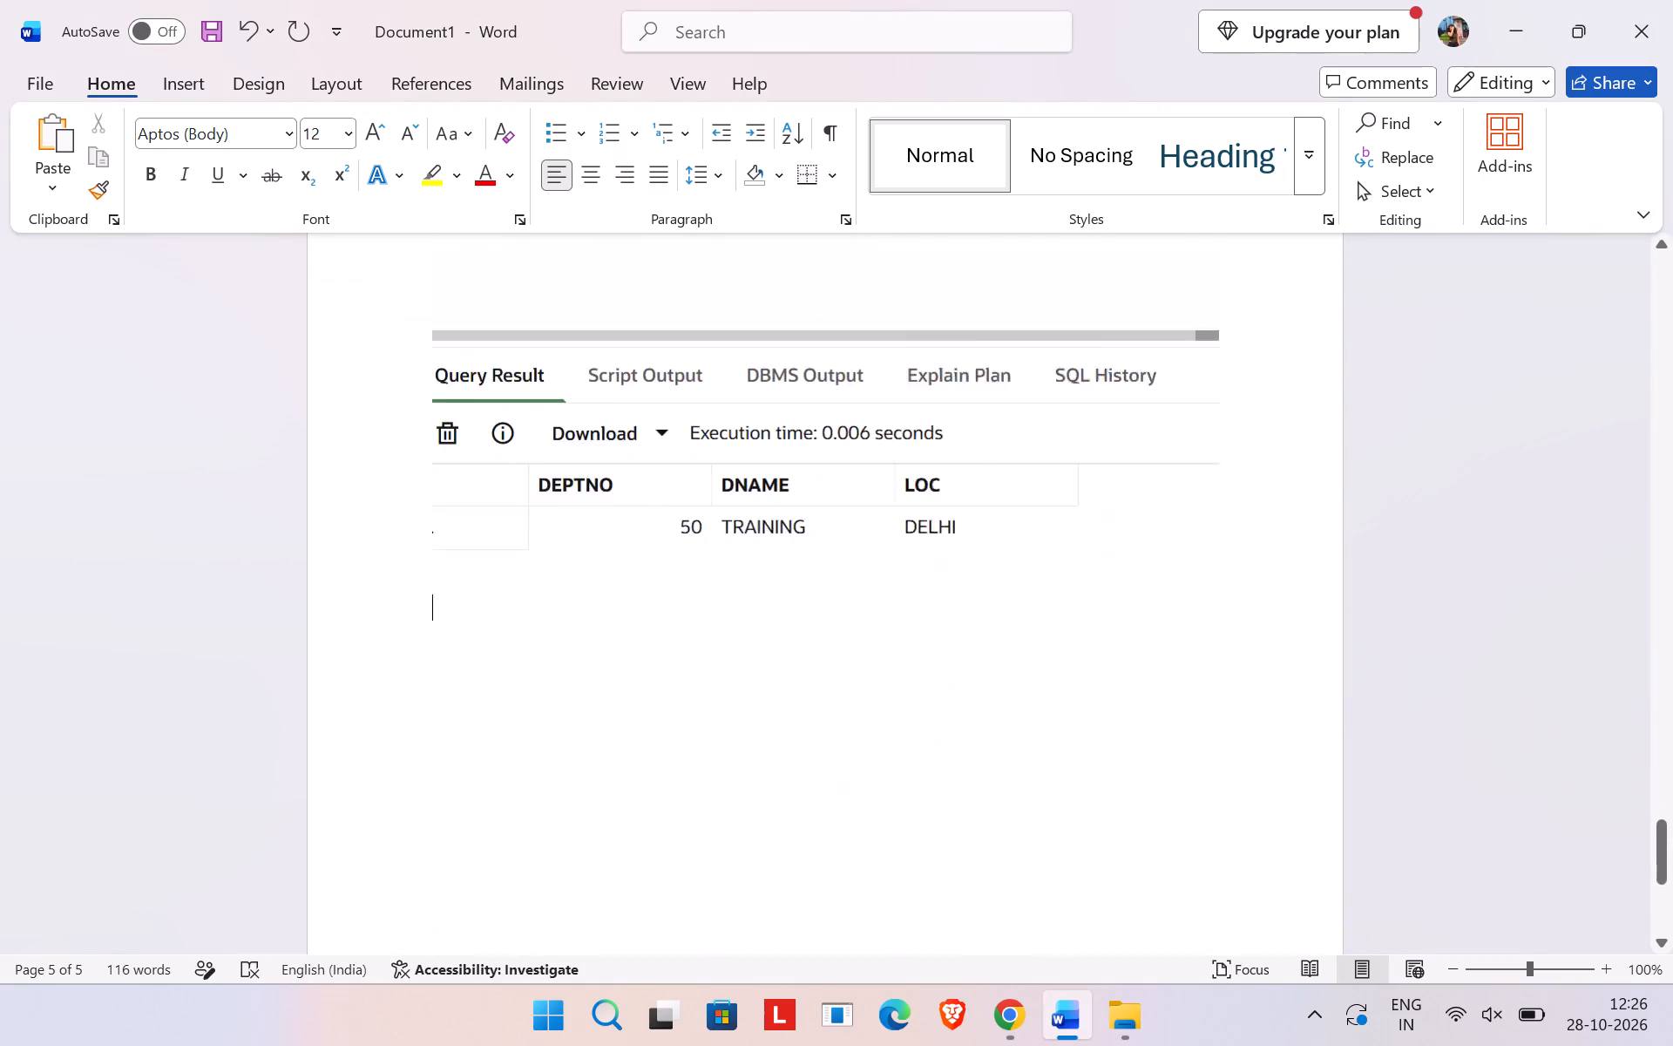
{"action": "scroll", "coordinate": [732, 852], "scroll_direction": "down", "scroll_amount": 5}
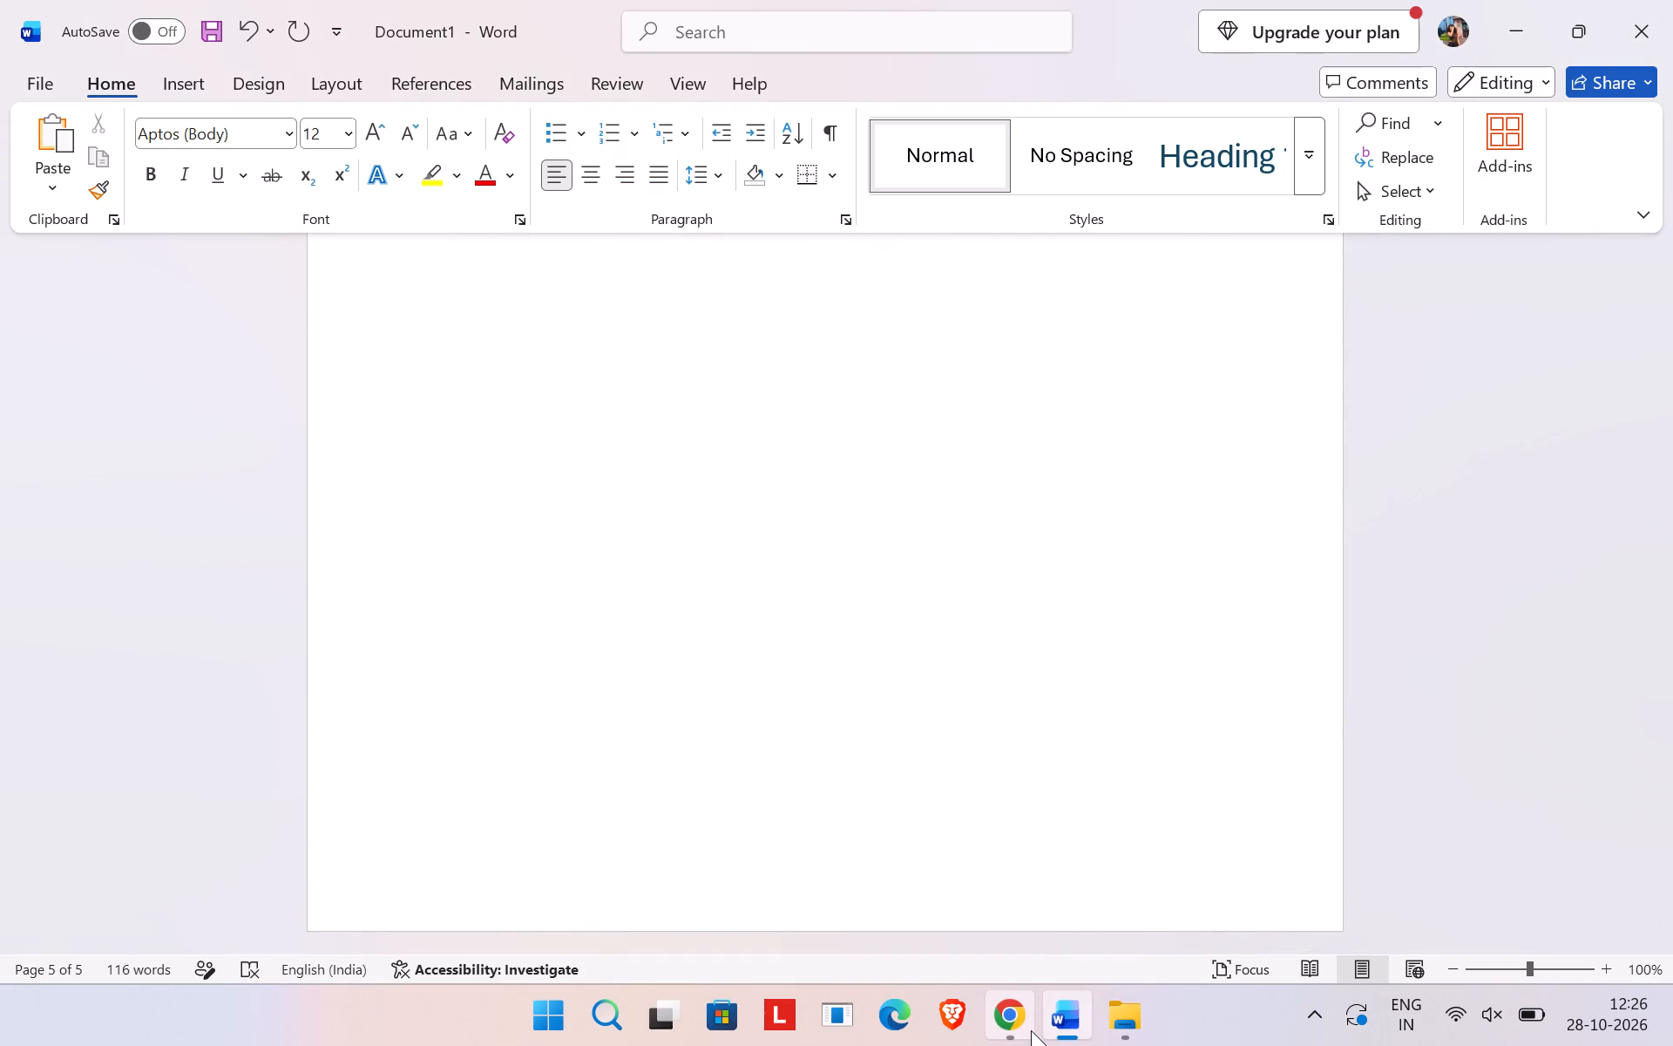
Read the Functions questions on GET_JOB and GET_ANNUAL_SAL in the assignment PDF in Chrome.
{"action": "left_click", "coordinate": [1031, 1030]}
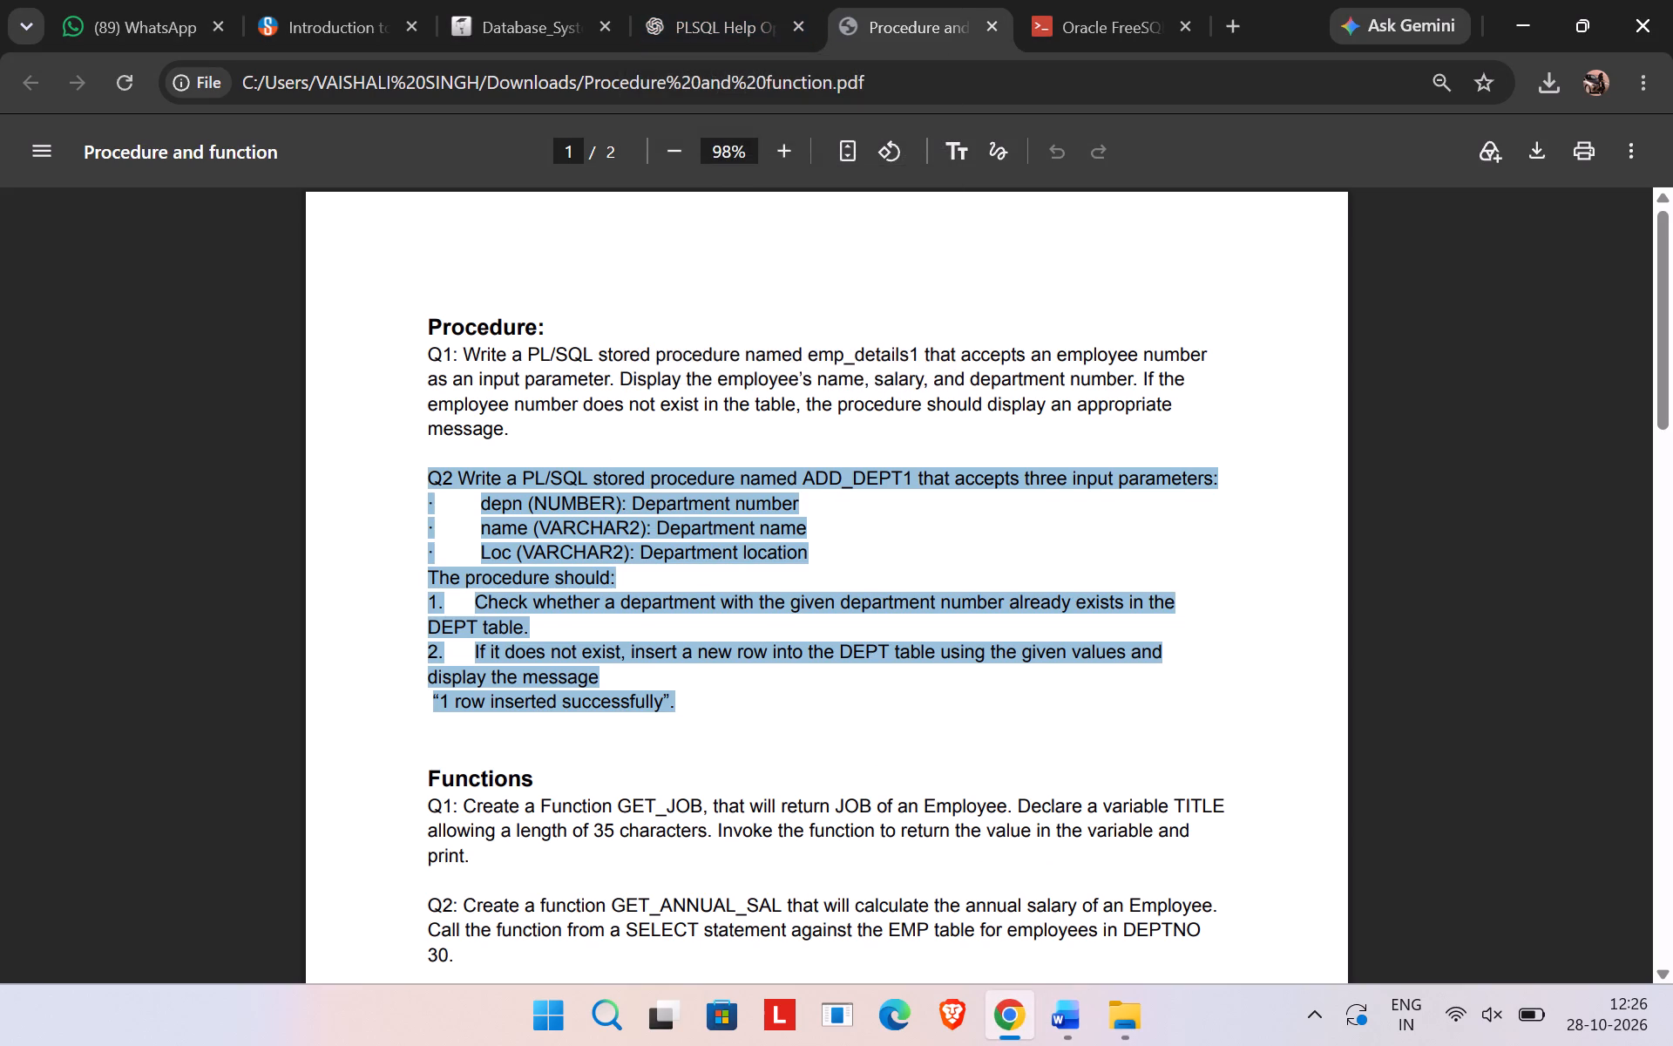
{"action": "scroll", "coordinate": [597, 520], "scroll_direction": "down", "scroll_amount": 3}
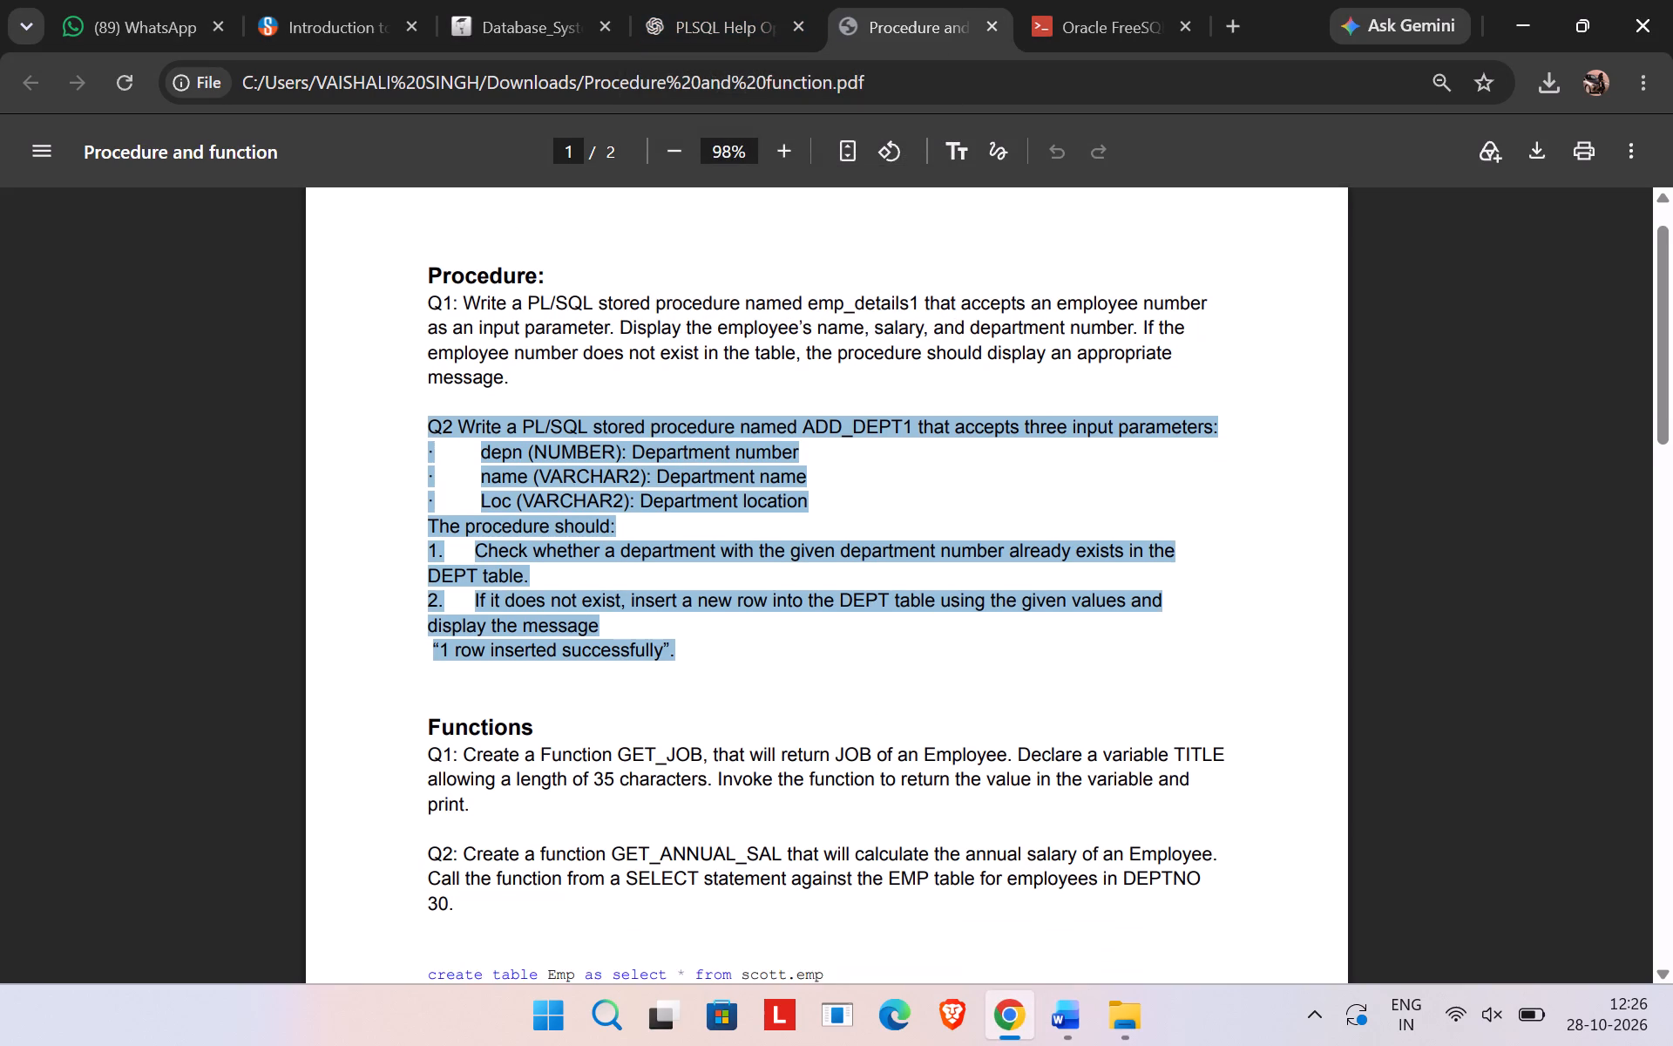
{"action": "scroll", "coordinate": [597, 520], "scroll_direction": "down", "scroll_amount": 2}
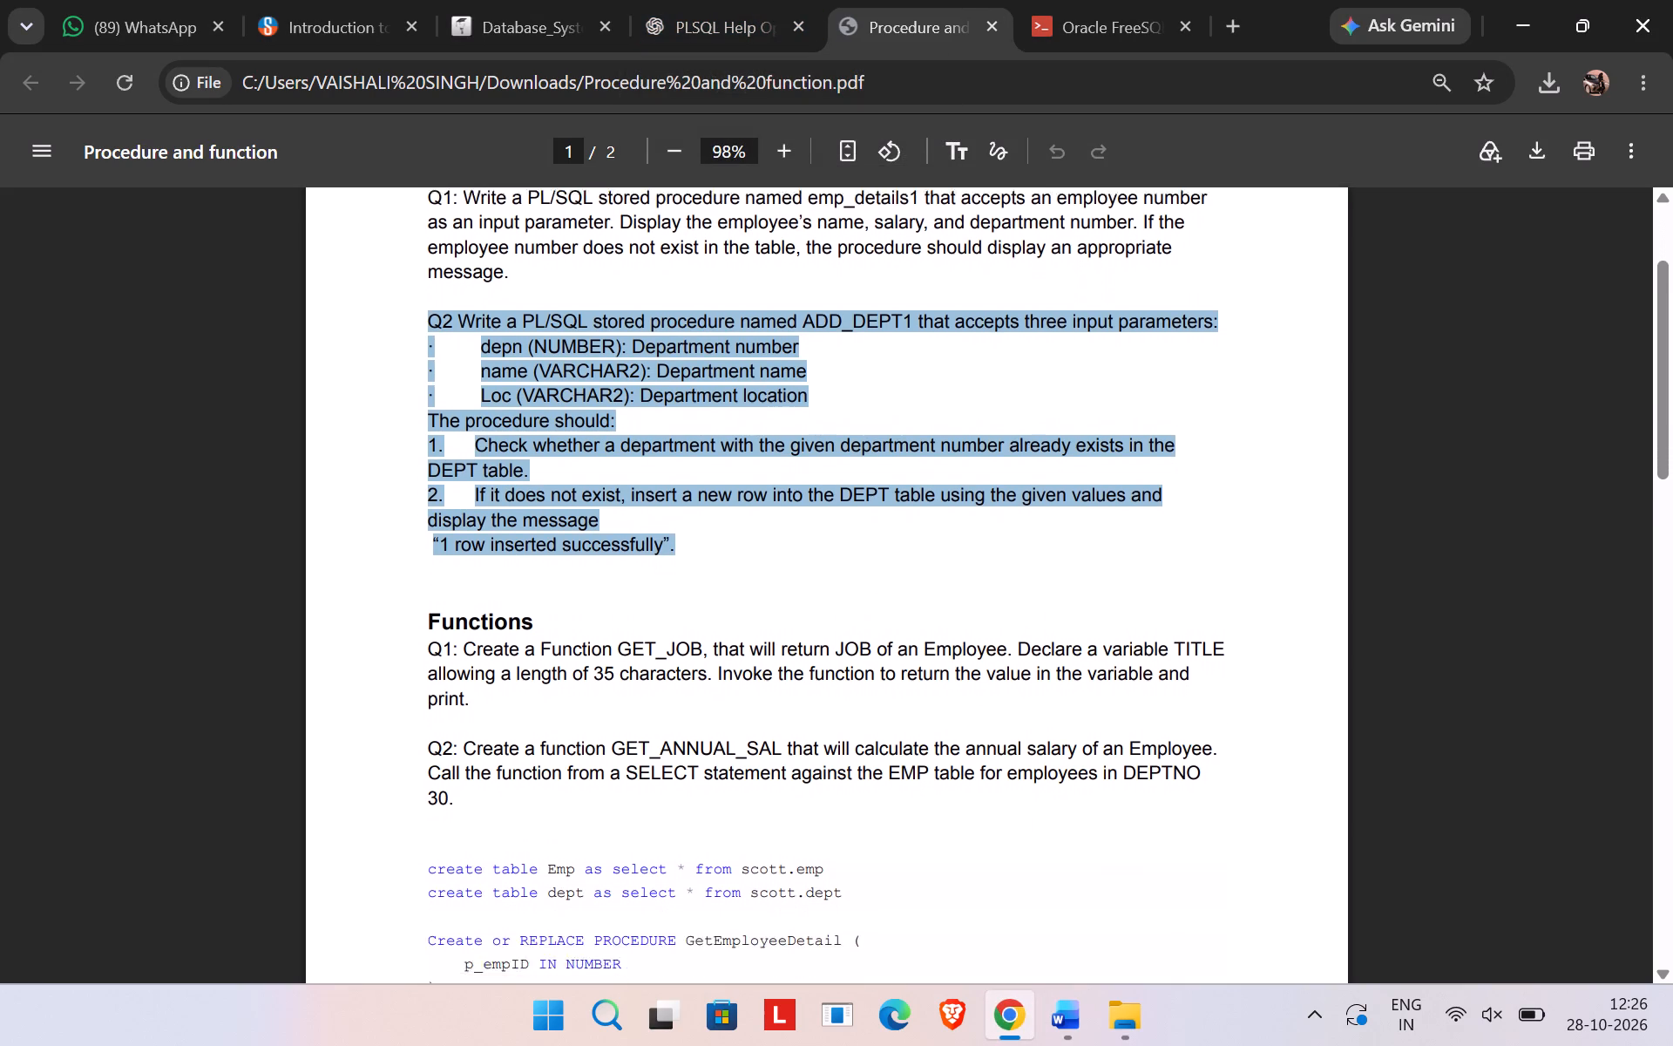
{"action": "scroll", "coordinate": [597, 520], "scroll_direction": "down", "scroll_amount": 3}
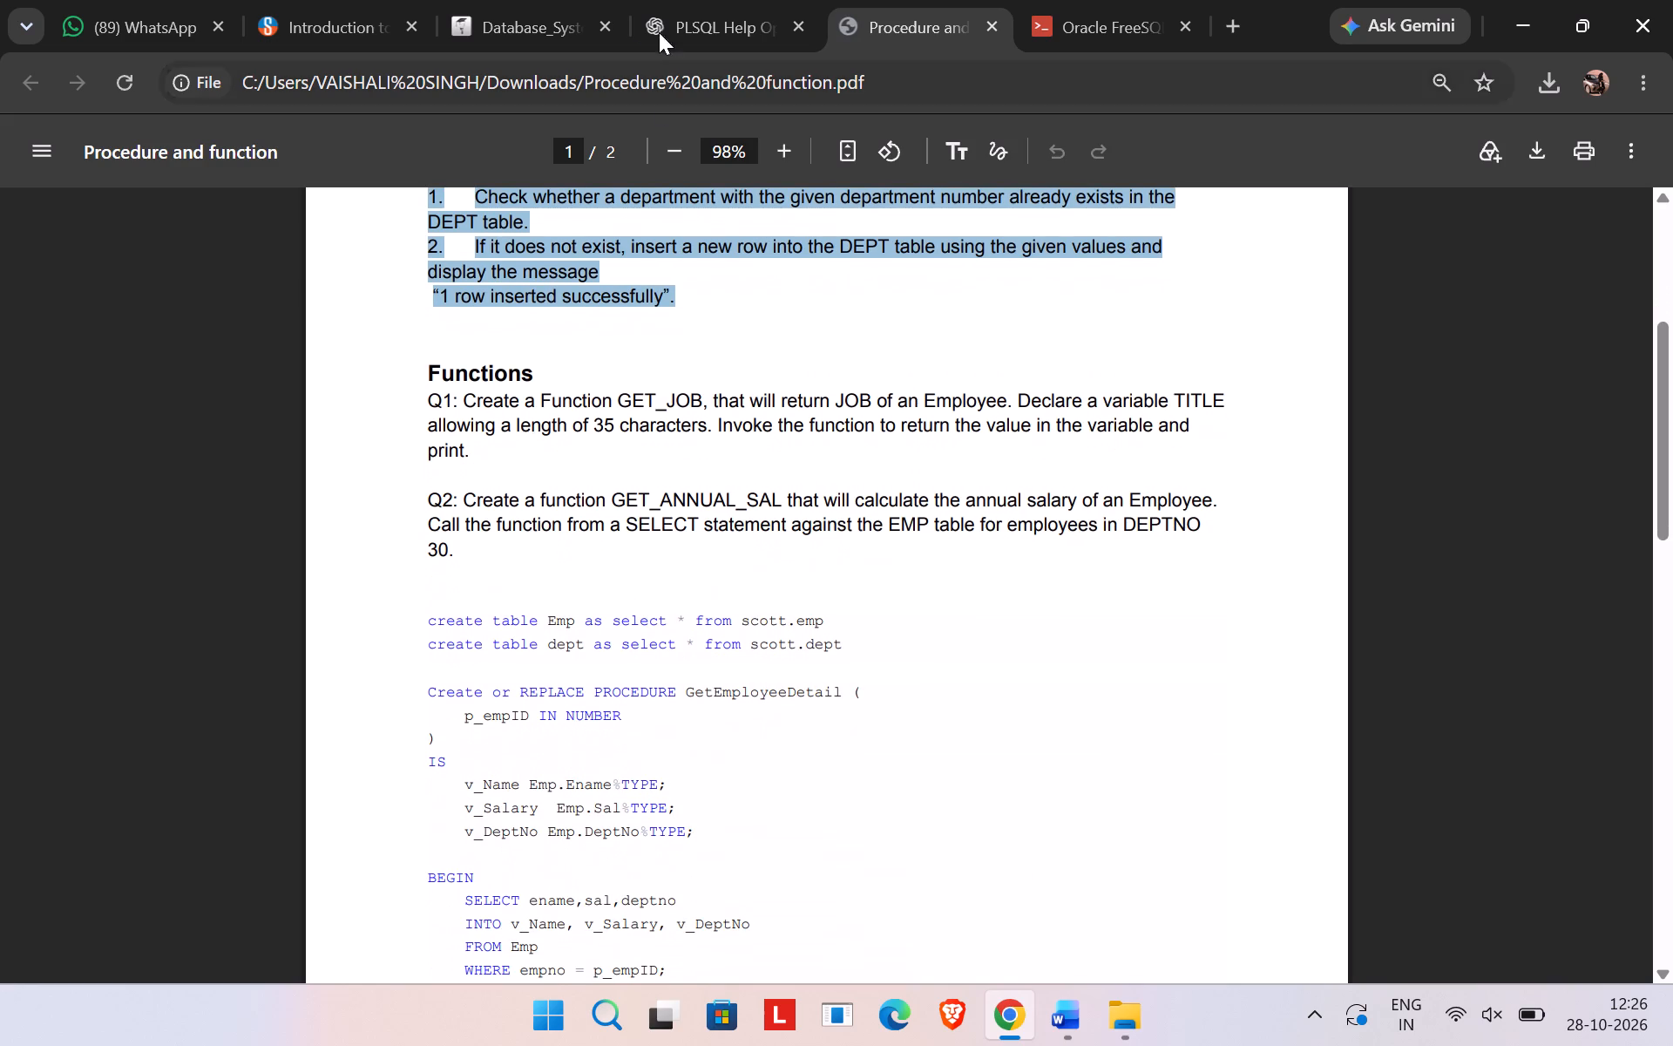
Copy the GET_JOB function code from the ChatGPT answer into the FreeSQL worksheet below the last query, under a --3 comment.
{"action": "left_click", "coordinate": [692, 2]}
{"action": "scroll", "coordinate": [563, 527], "scroll_direction": "down", "scroll_amount": 2}
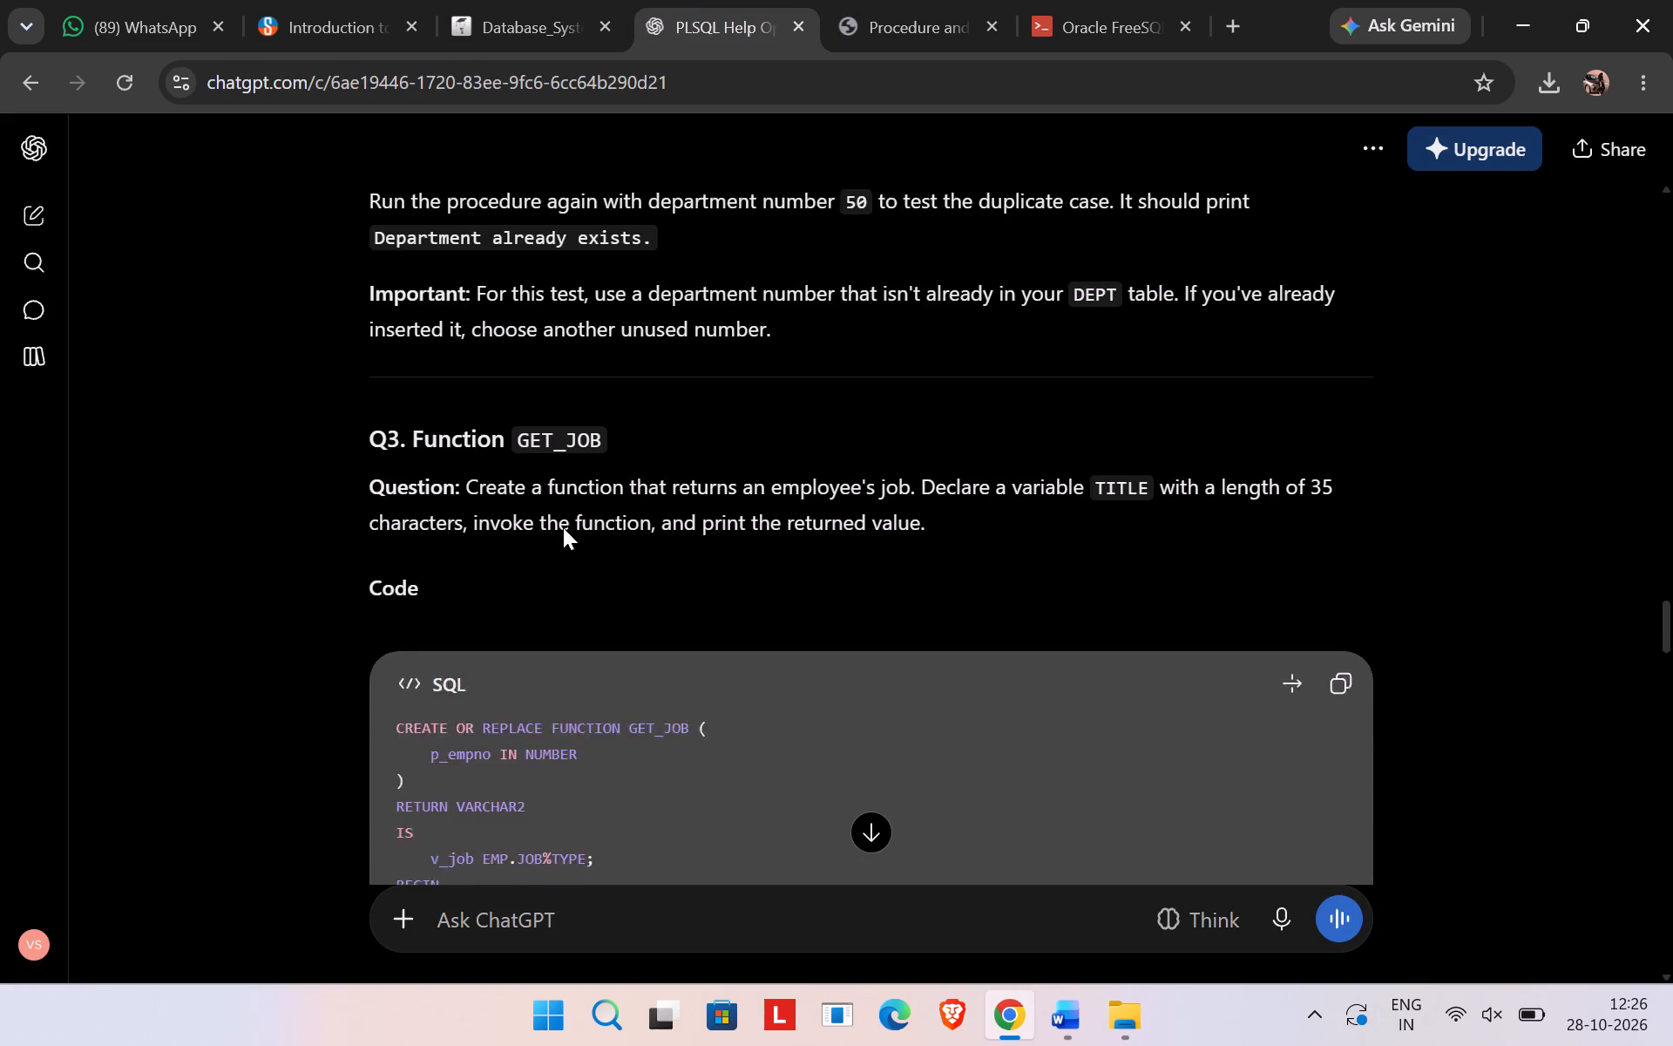
{"action": "scroll", "coordinate": [563, 527], "scroll_direction": "down", "scroll_amount": 3}
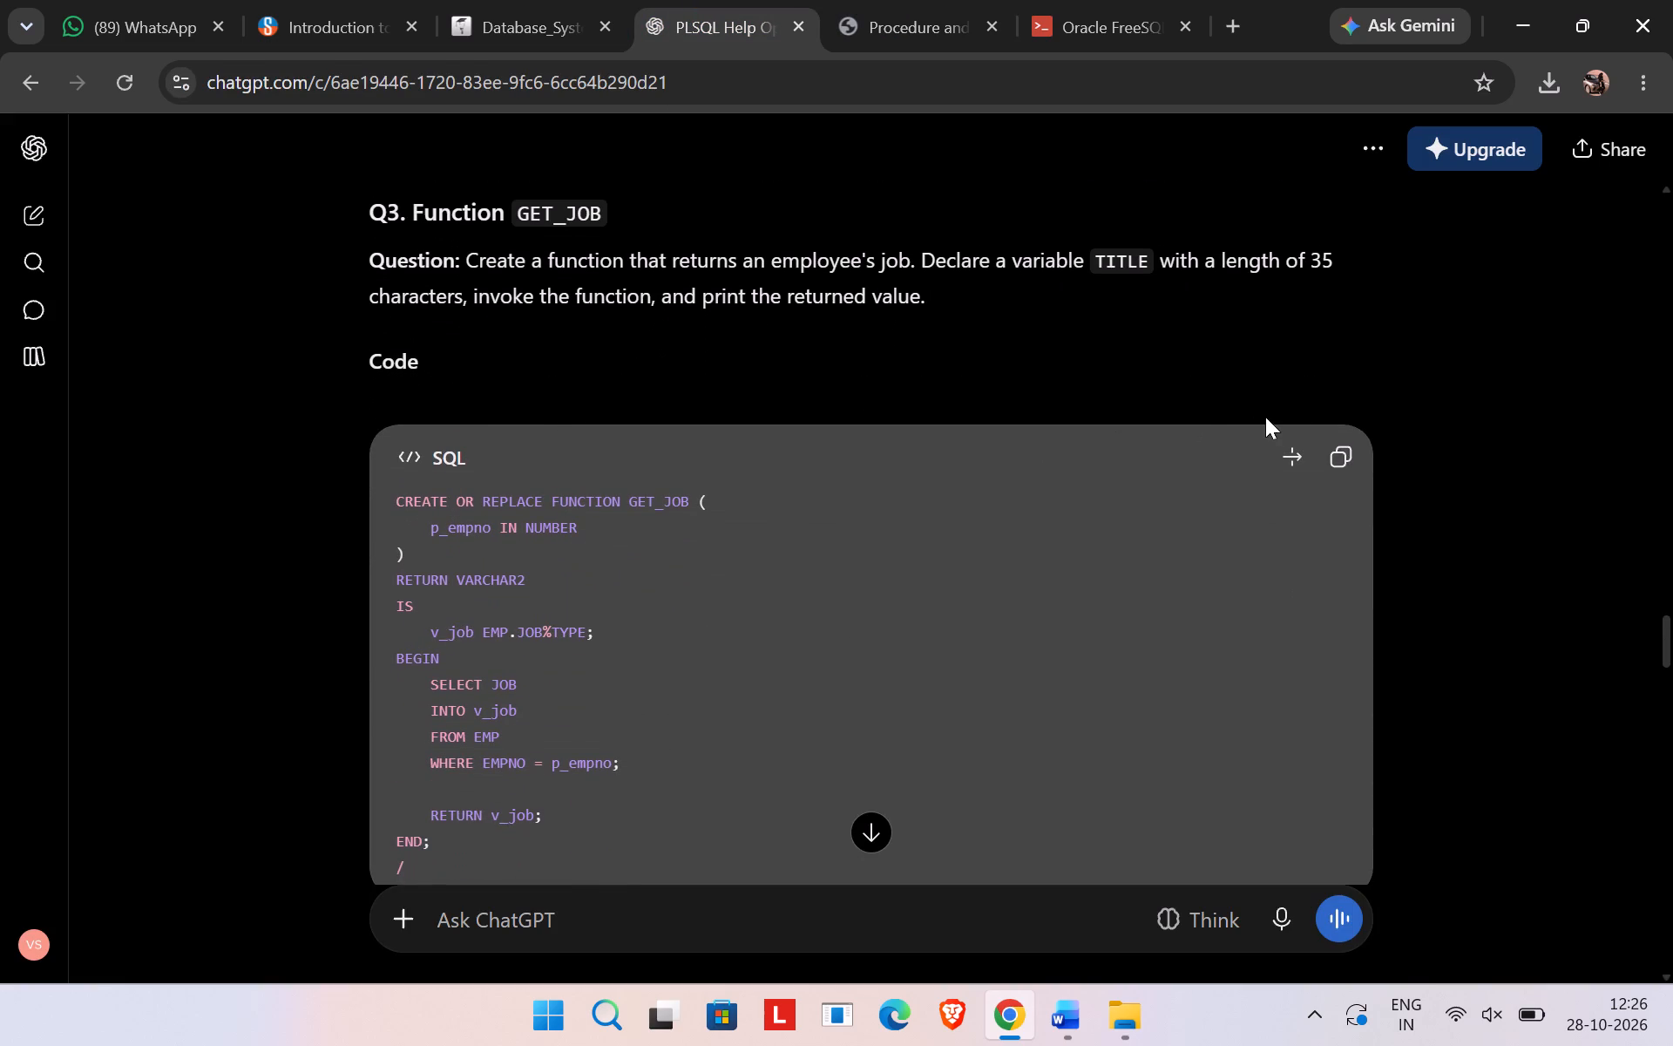
{"action": "left_click", "coordinate": [1339, 445]}
{"action": "scroll", "coordinate": [1074, 335], "scroll_direction": "down", "scroll_amount": 1}
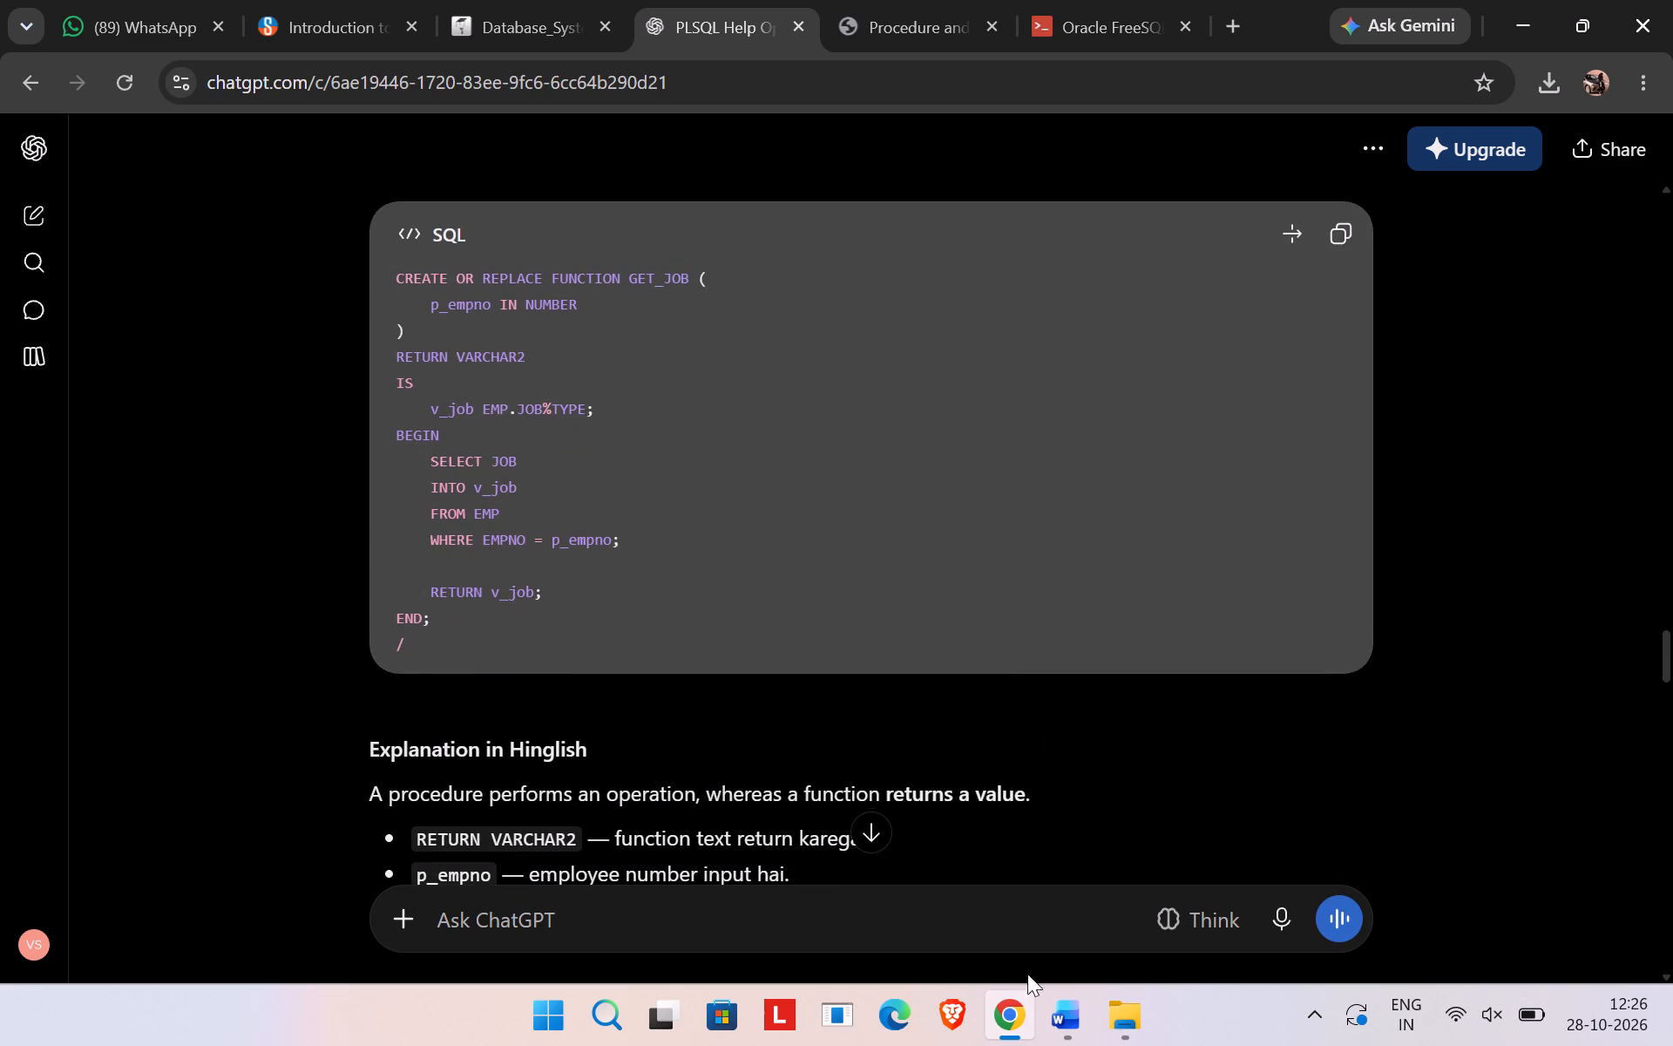
{"action": "left_click", "coordinate": [1077, 0]}
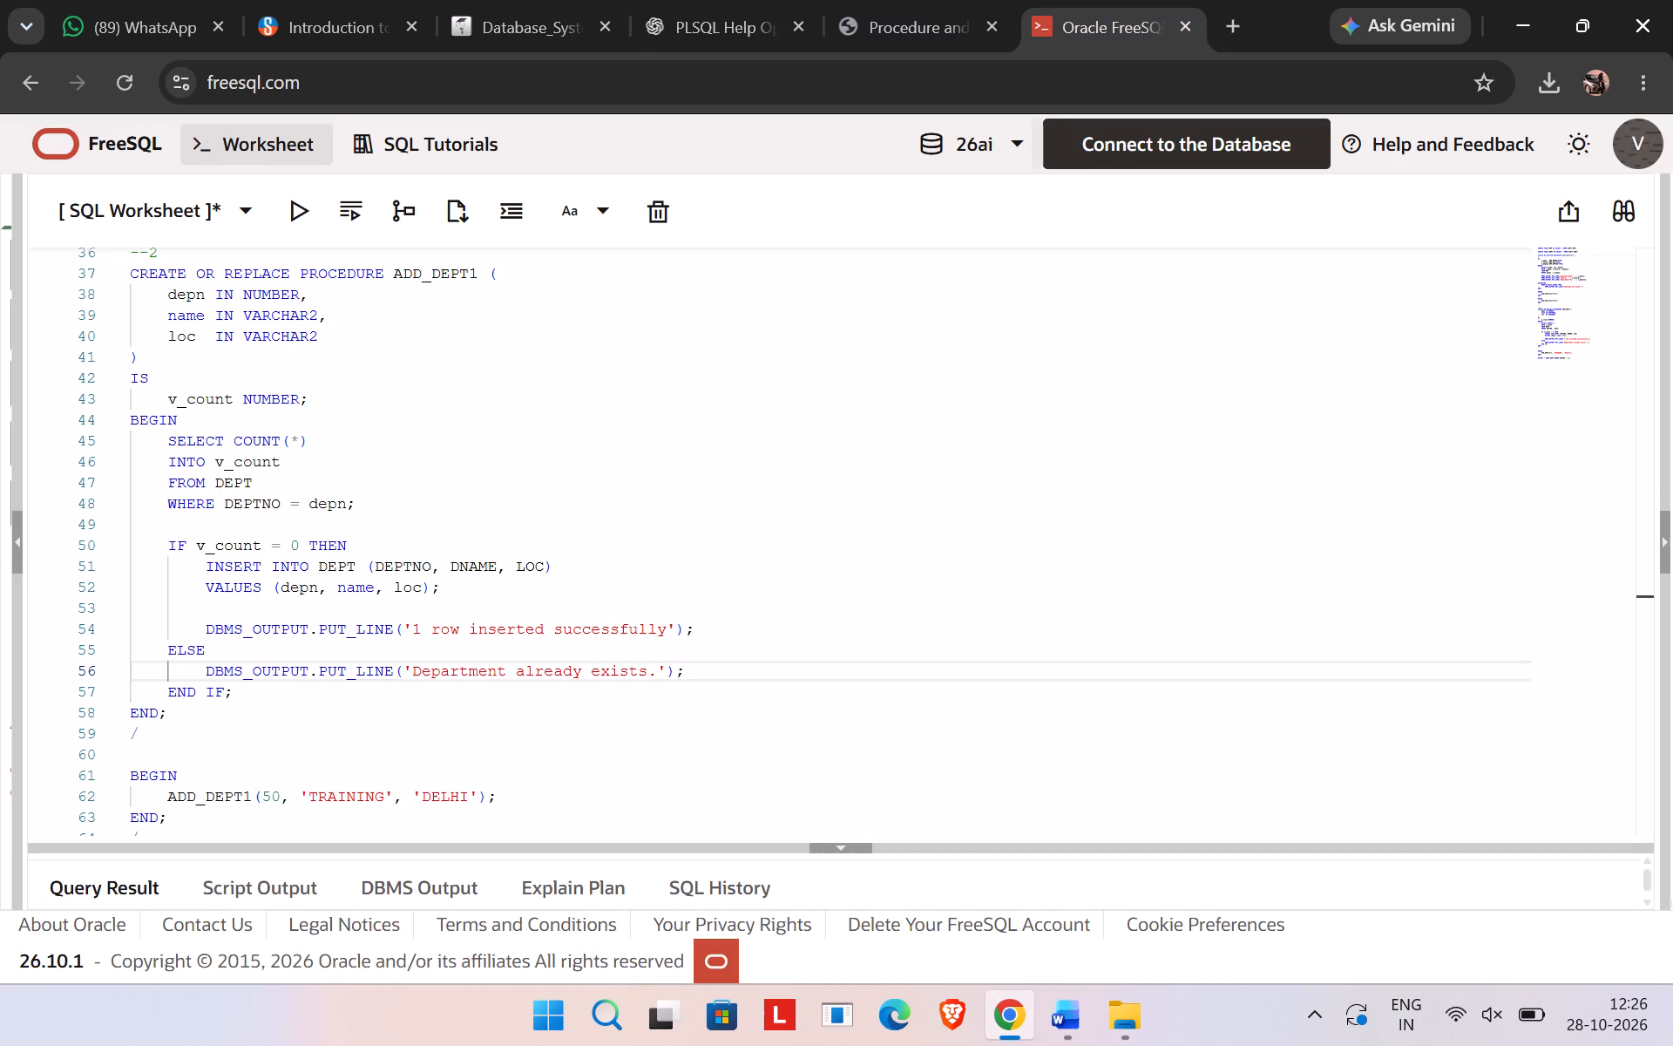
{"action": "scroll", "coordinate": [632, 572], "scroll_direction": "down", "scroll_amount": 6}
{"action": "left_click", "coordinate": [279, 515]}
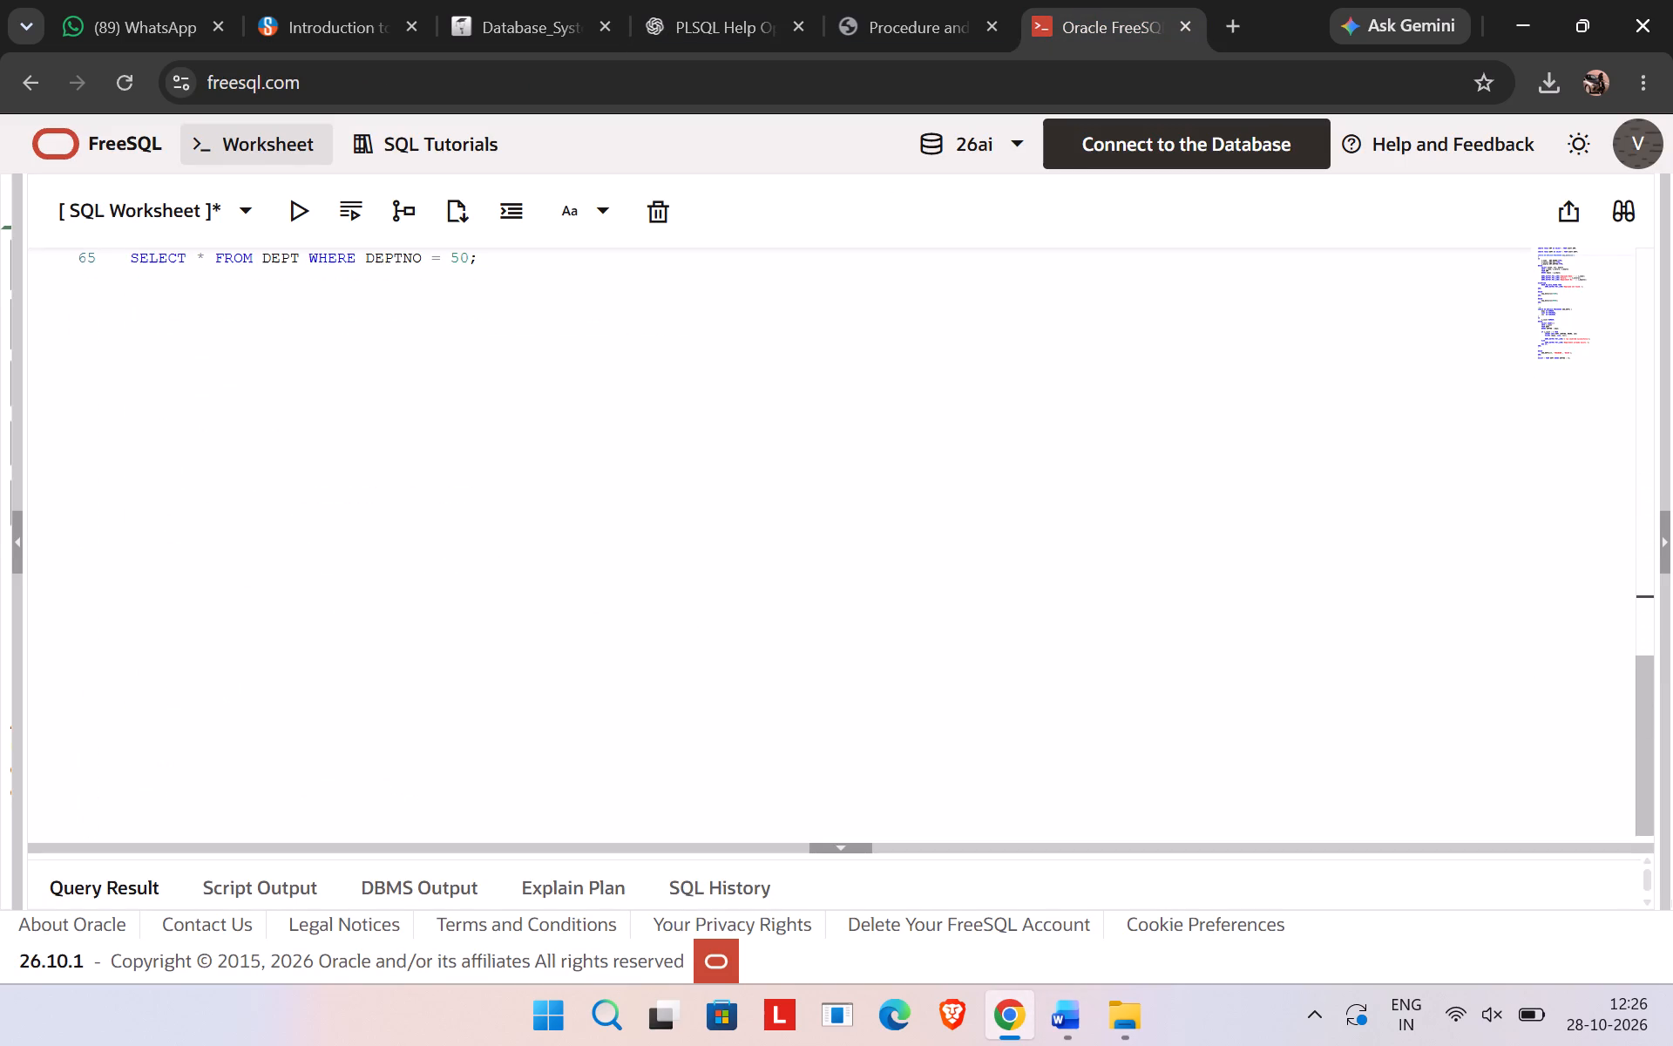
{"action": "key", "text": "Return"}
{"action": "key", "text": "Return"}
{"action": "key", "text": "Return"}
{"action": "type", "text": "--"}
{"action": "key", "text": "3"}
{"action": "key", "text": "Return"}
{"action": "key", "text": "ctrl+v"}
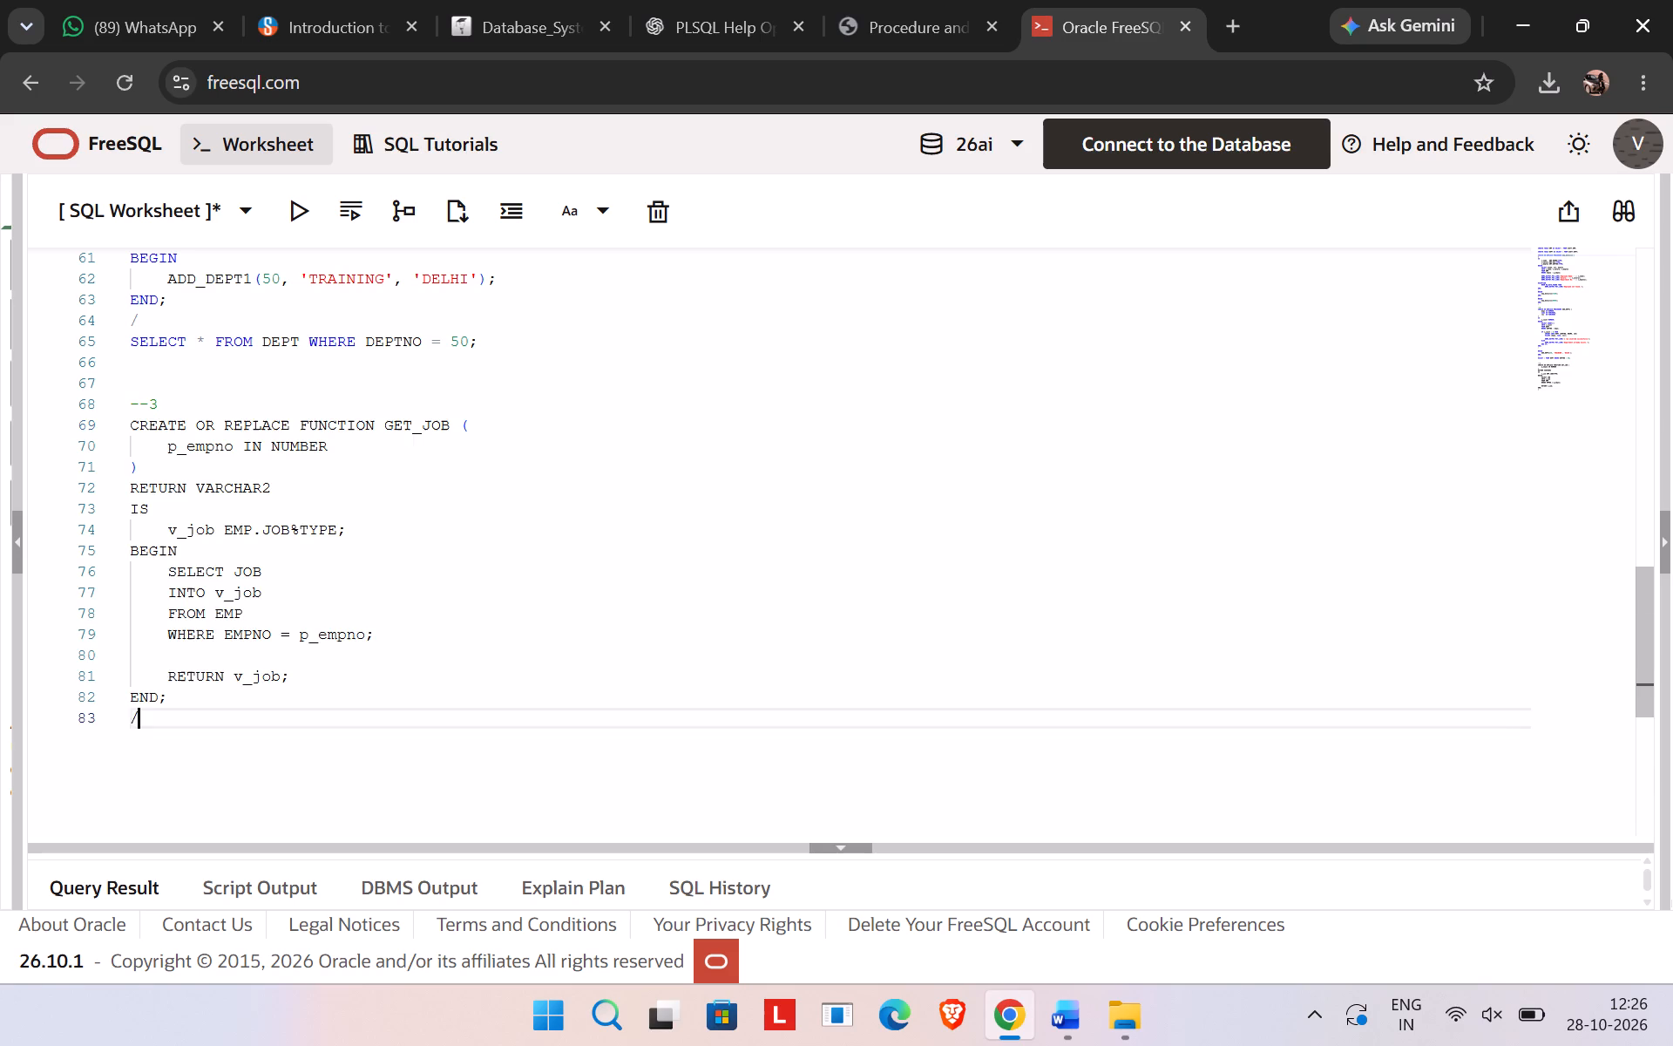
Capture a screenshot of the GET_JOB function code under the --3 comment in the FreeSQL worksheet.
{"action": "key", "text": "shift+super+s"}
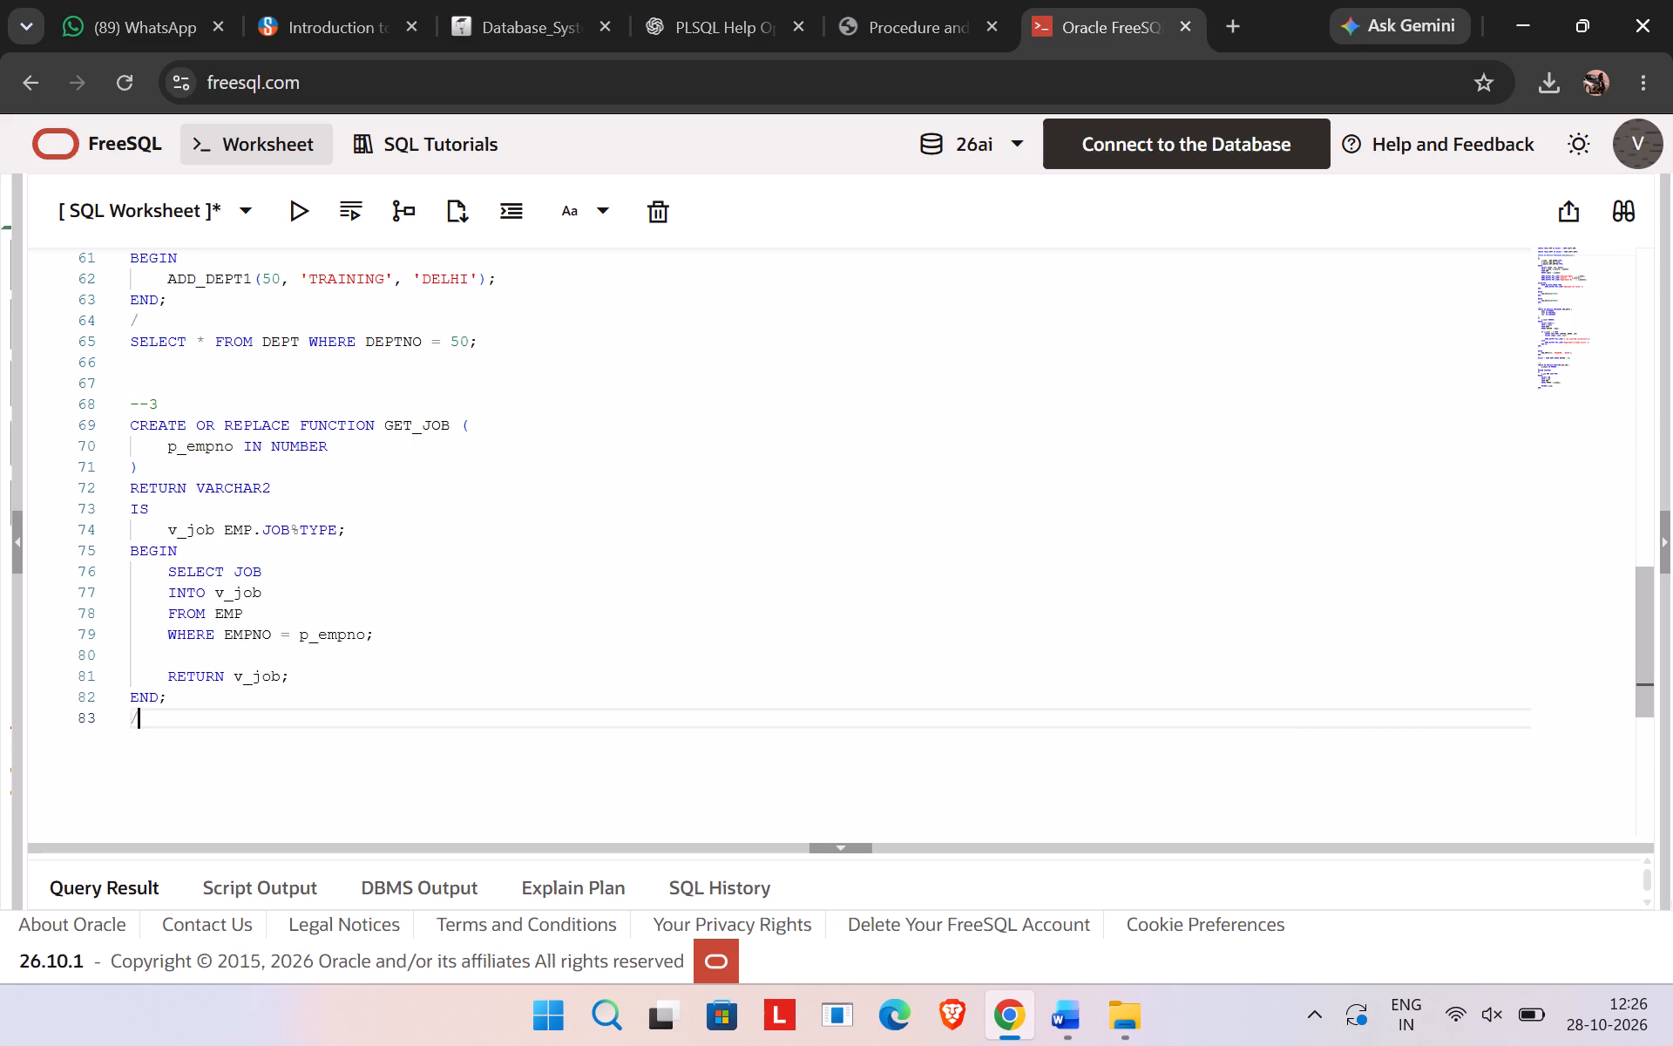
{"action": "left_click_drag", "start_coordinate": [32, 384], "coordinate": [527, 637]}
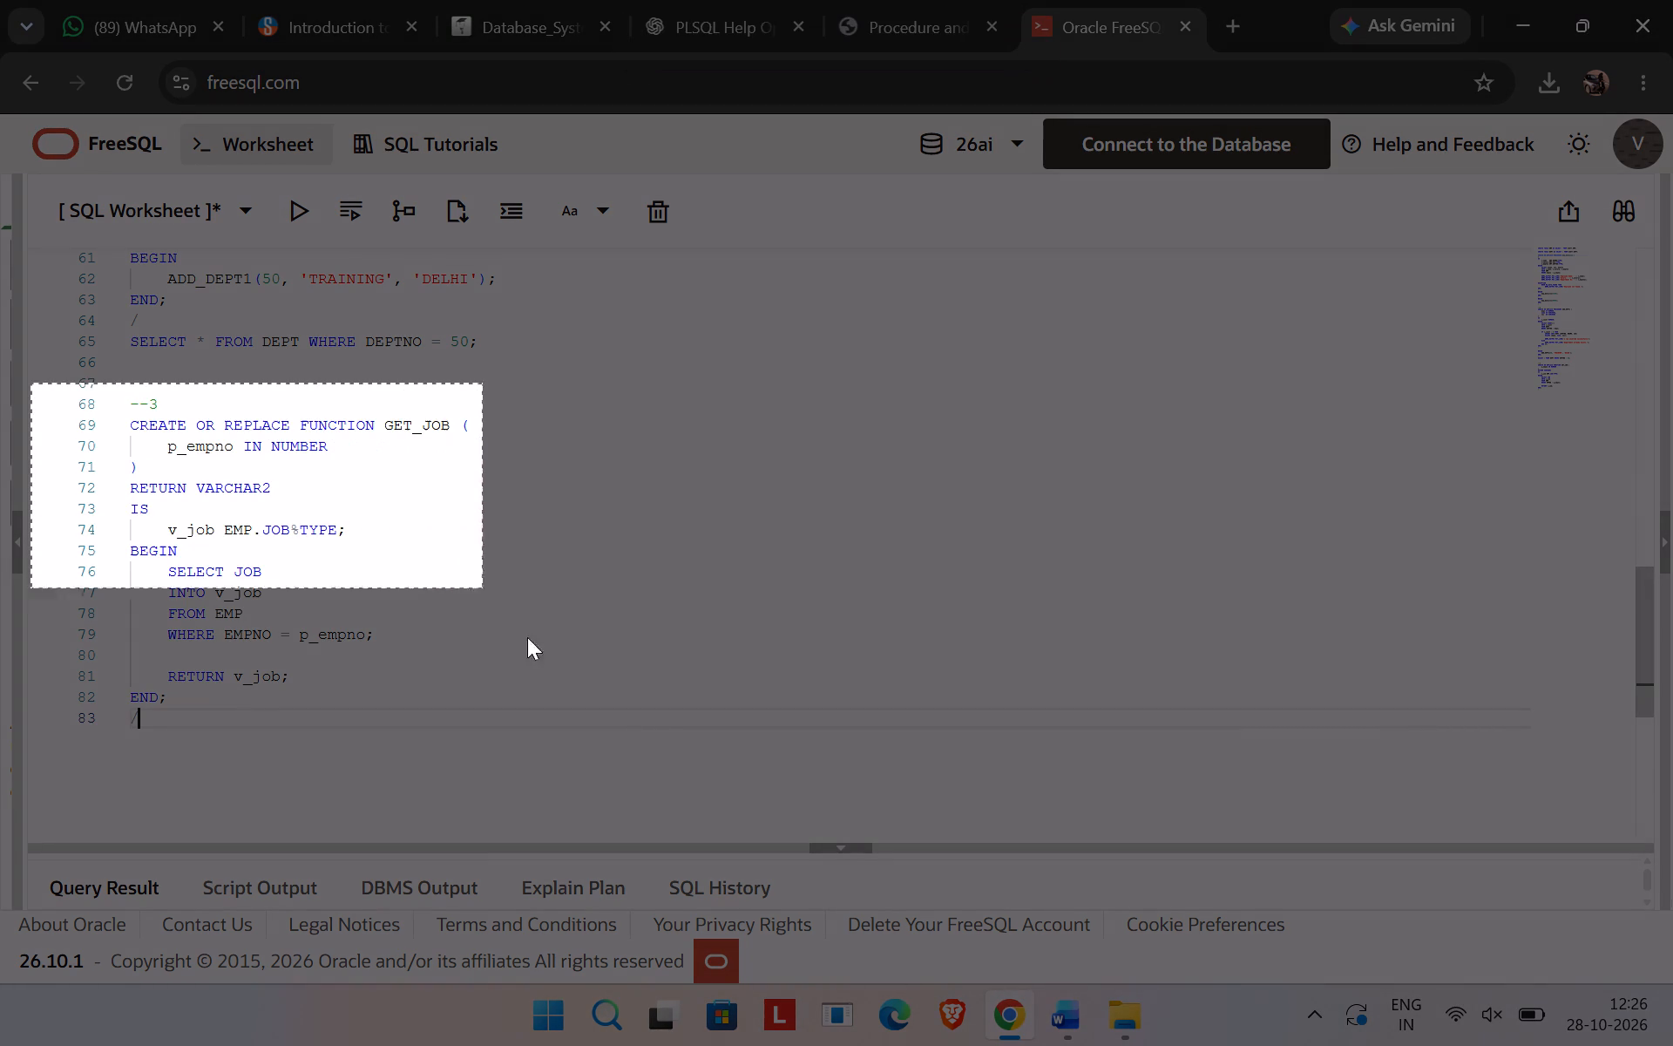
{"action": "left_click_drag", "start_coordinate": [527, 637], "coordinate": [742, 809]}
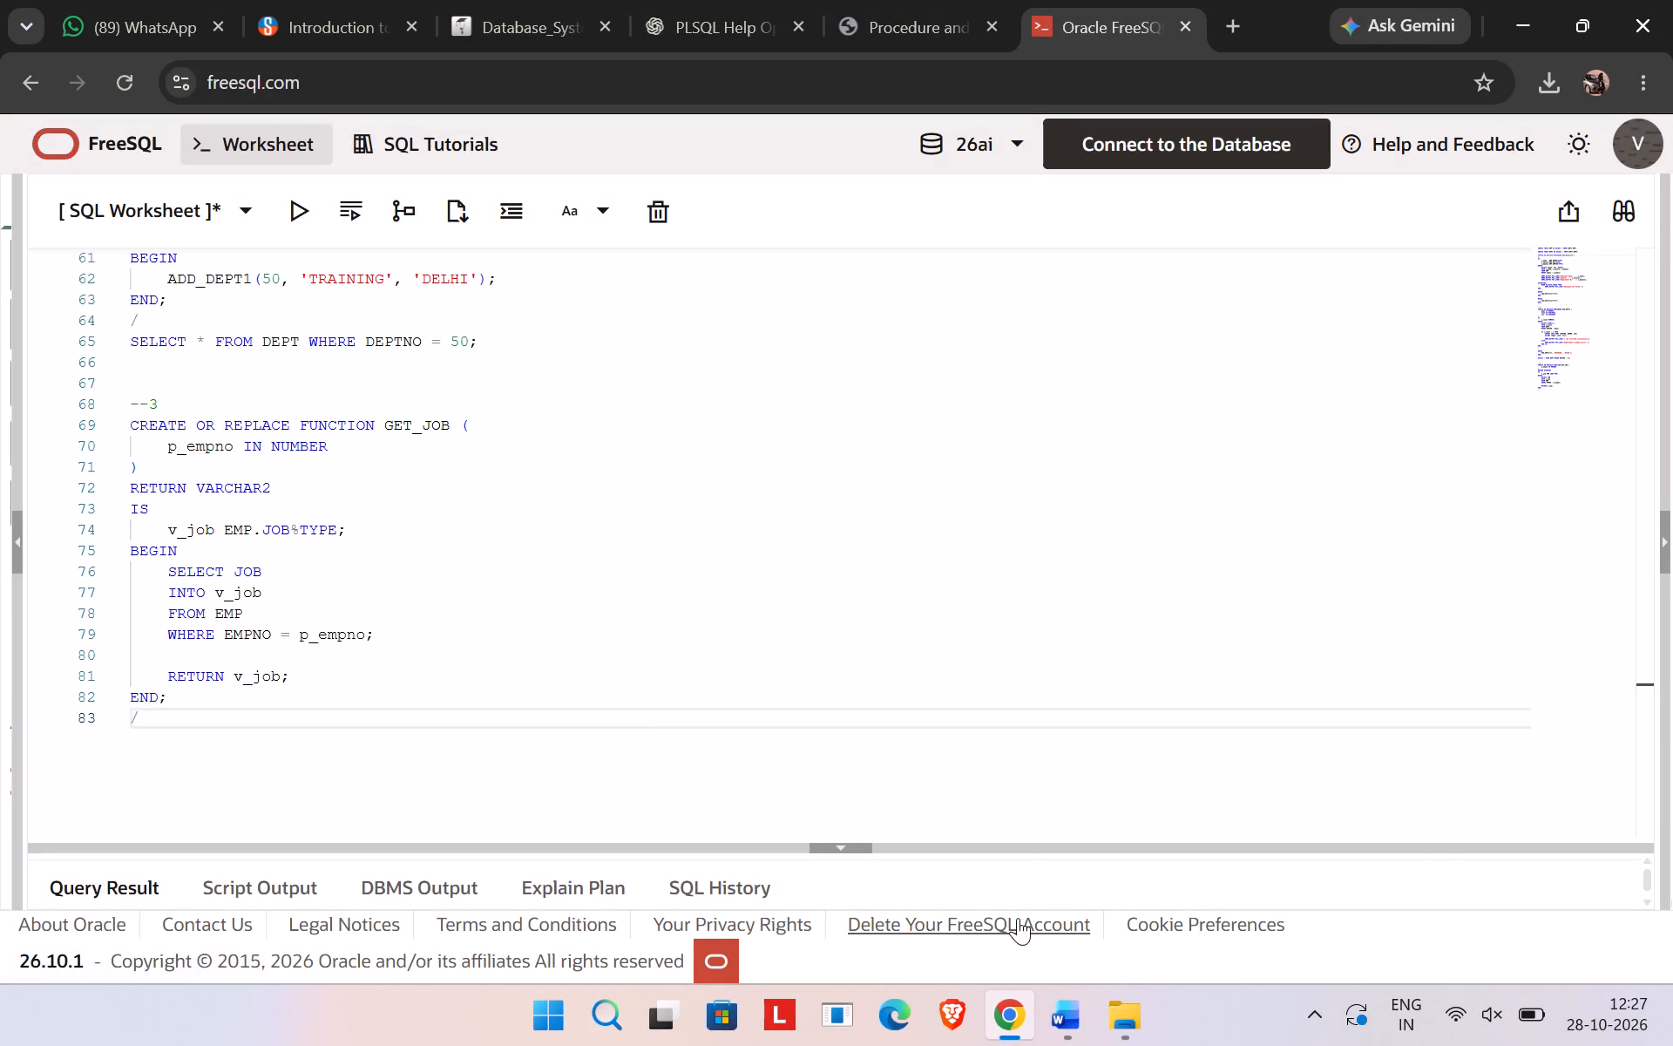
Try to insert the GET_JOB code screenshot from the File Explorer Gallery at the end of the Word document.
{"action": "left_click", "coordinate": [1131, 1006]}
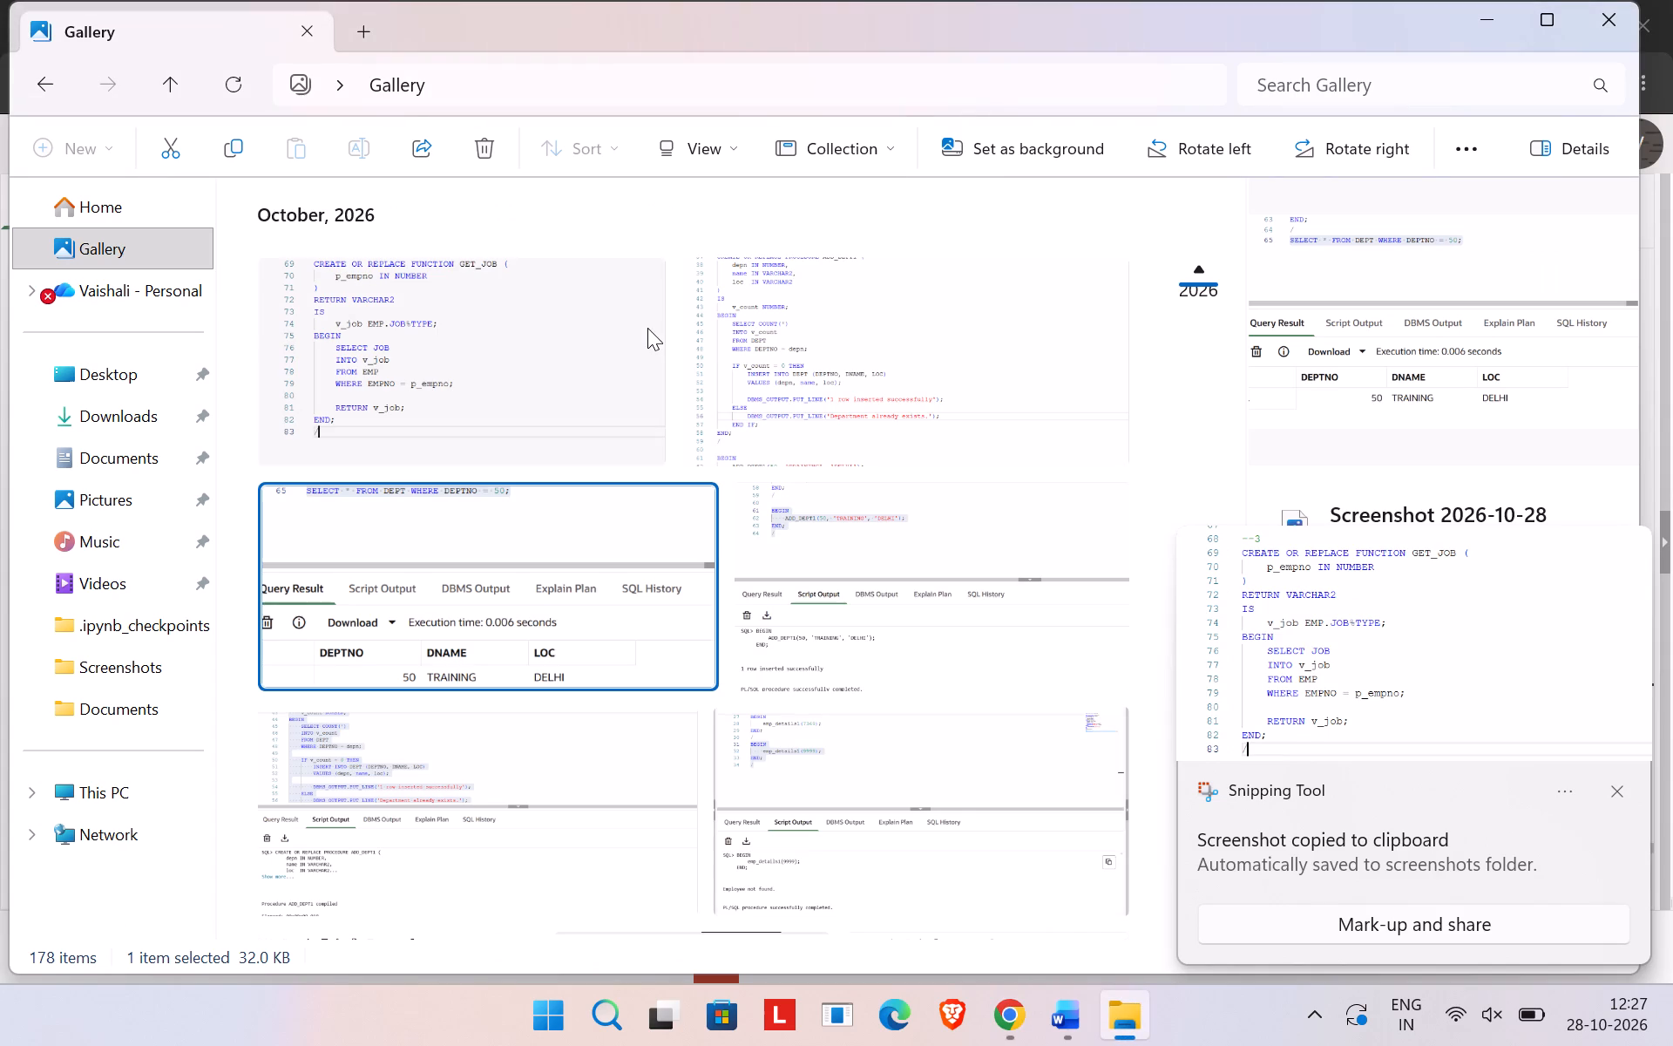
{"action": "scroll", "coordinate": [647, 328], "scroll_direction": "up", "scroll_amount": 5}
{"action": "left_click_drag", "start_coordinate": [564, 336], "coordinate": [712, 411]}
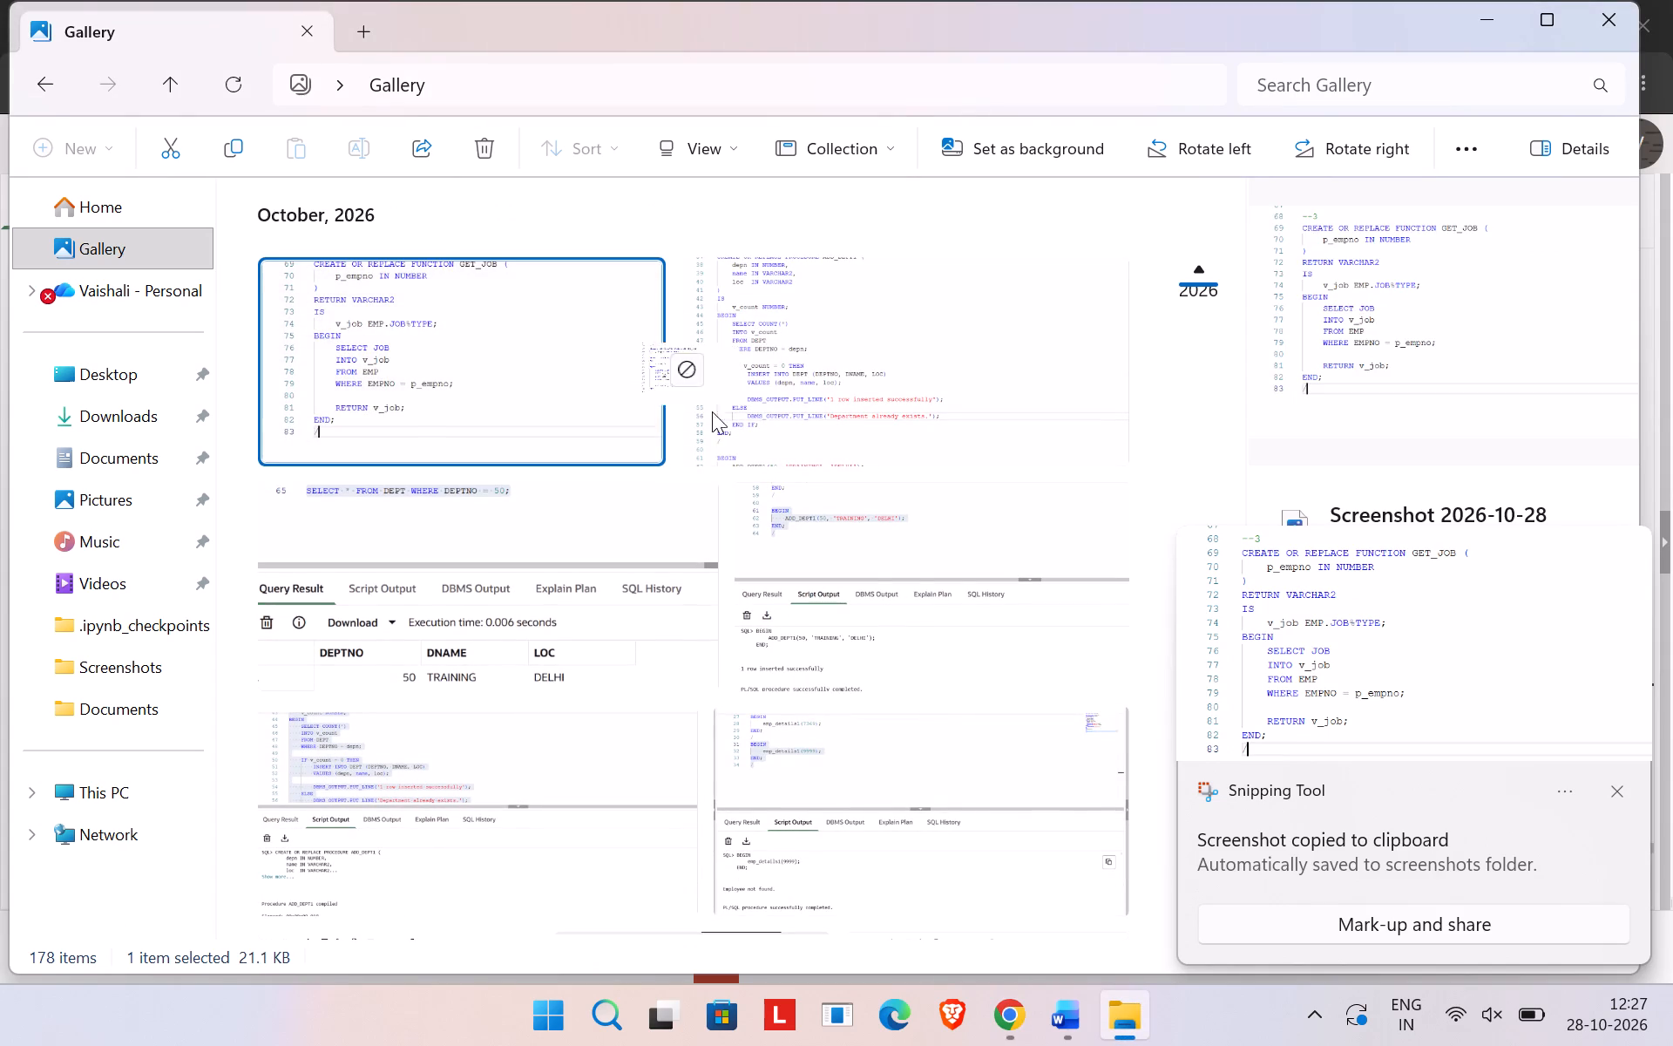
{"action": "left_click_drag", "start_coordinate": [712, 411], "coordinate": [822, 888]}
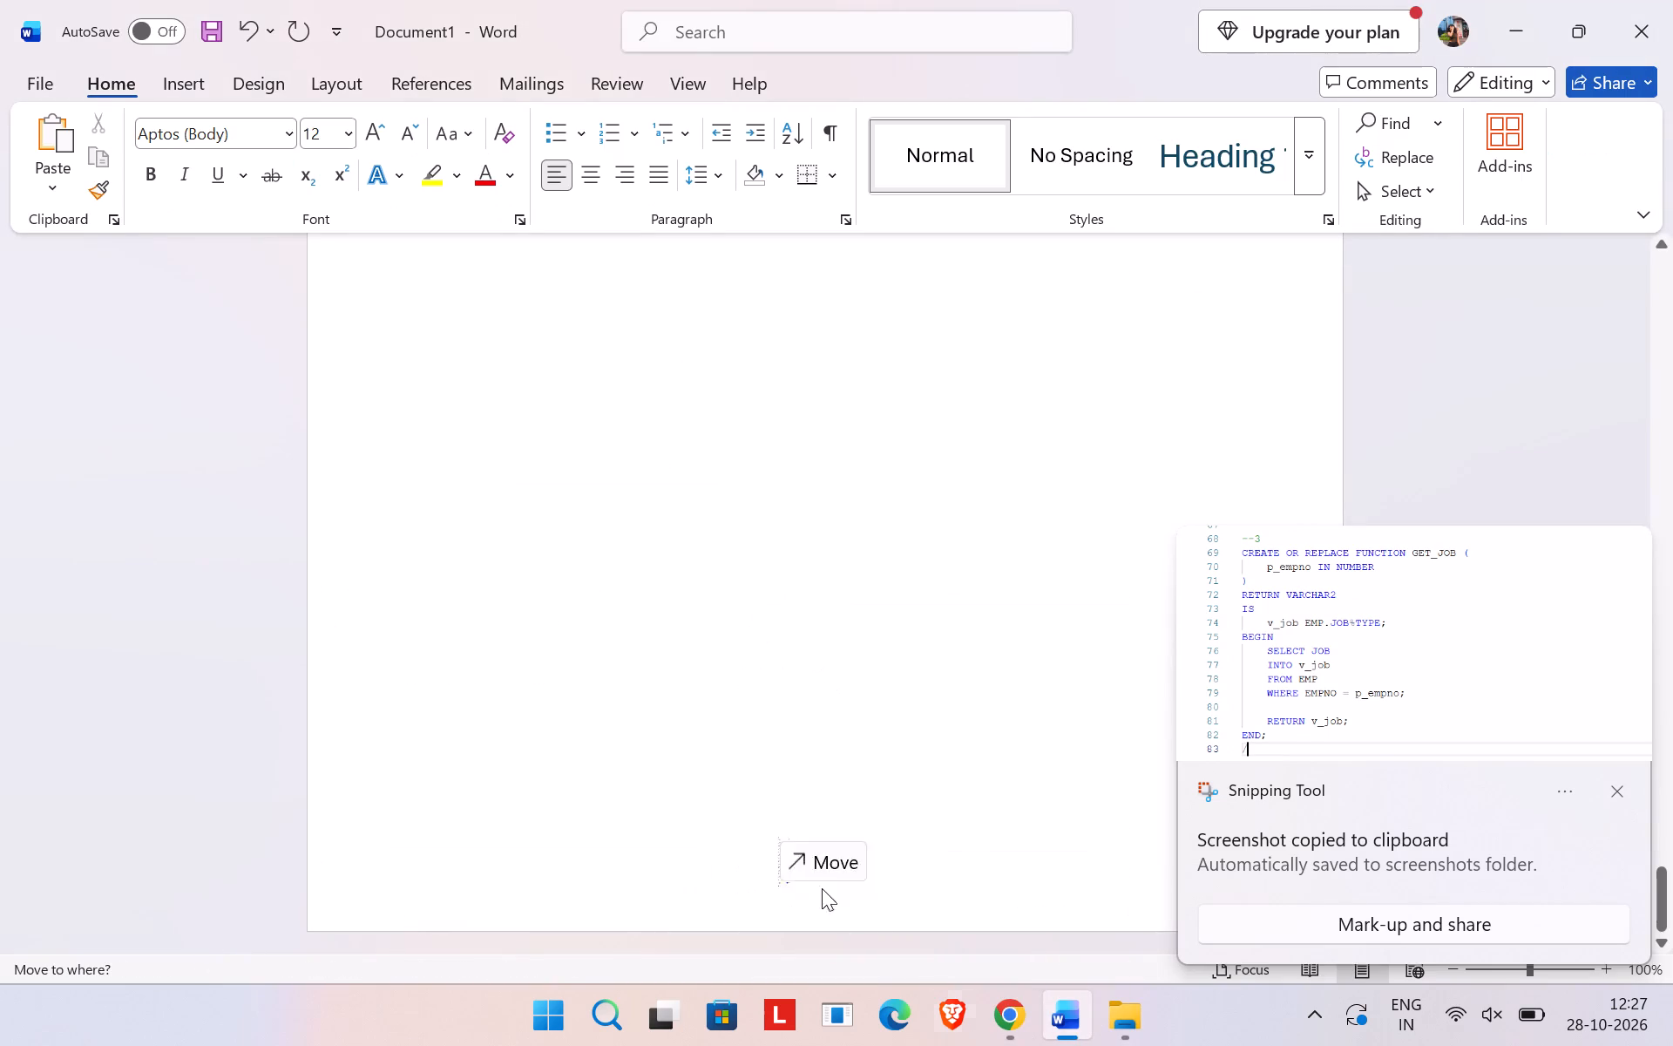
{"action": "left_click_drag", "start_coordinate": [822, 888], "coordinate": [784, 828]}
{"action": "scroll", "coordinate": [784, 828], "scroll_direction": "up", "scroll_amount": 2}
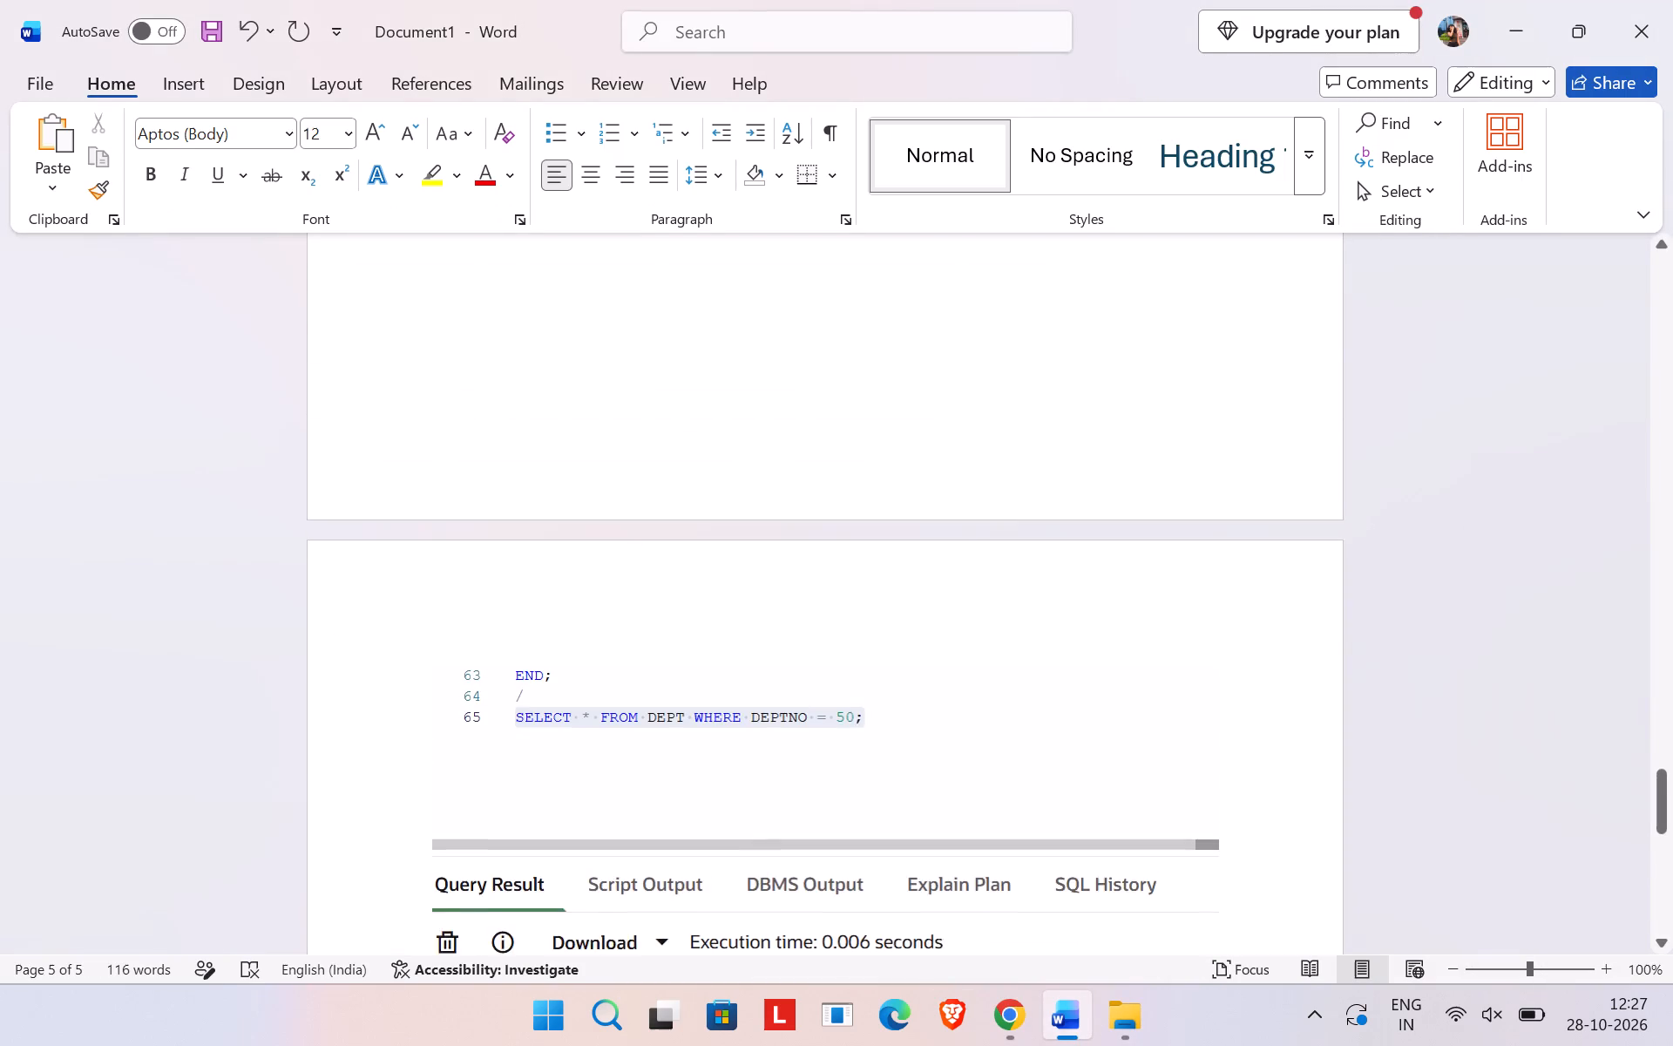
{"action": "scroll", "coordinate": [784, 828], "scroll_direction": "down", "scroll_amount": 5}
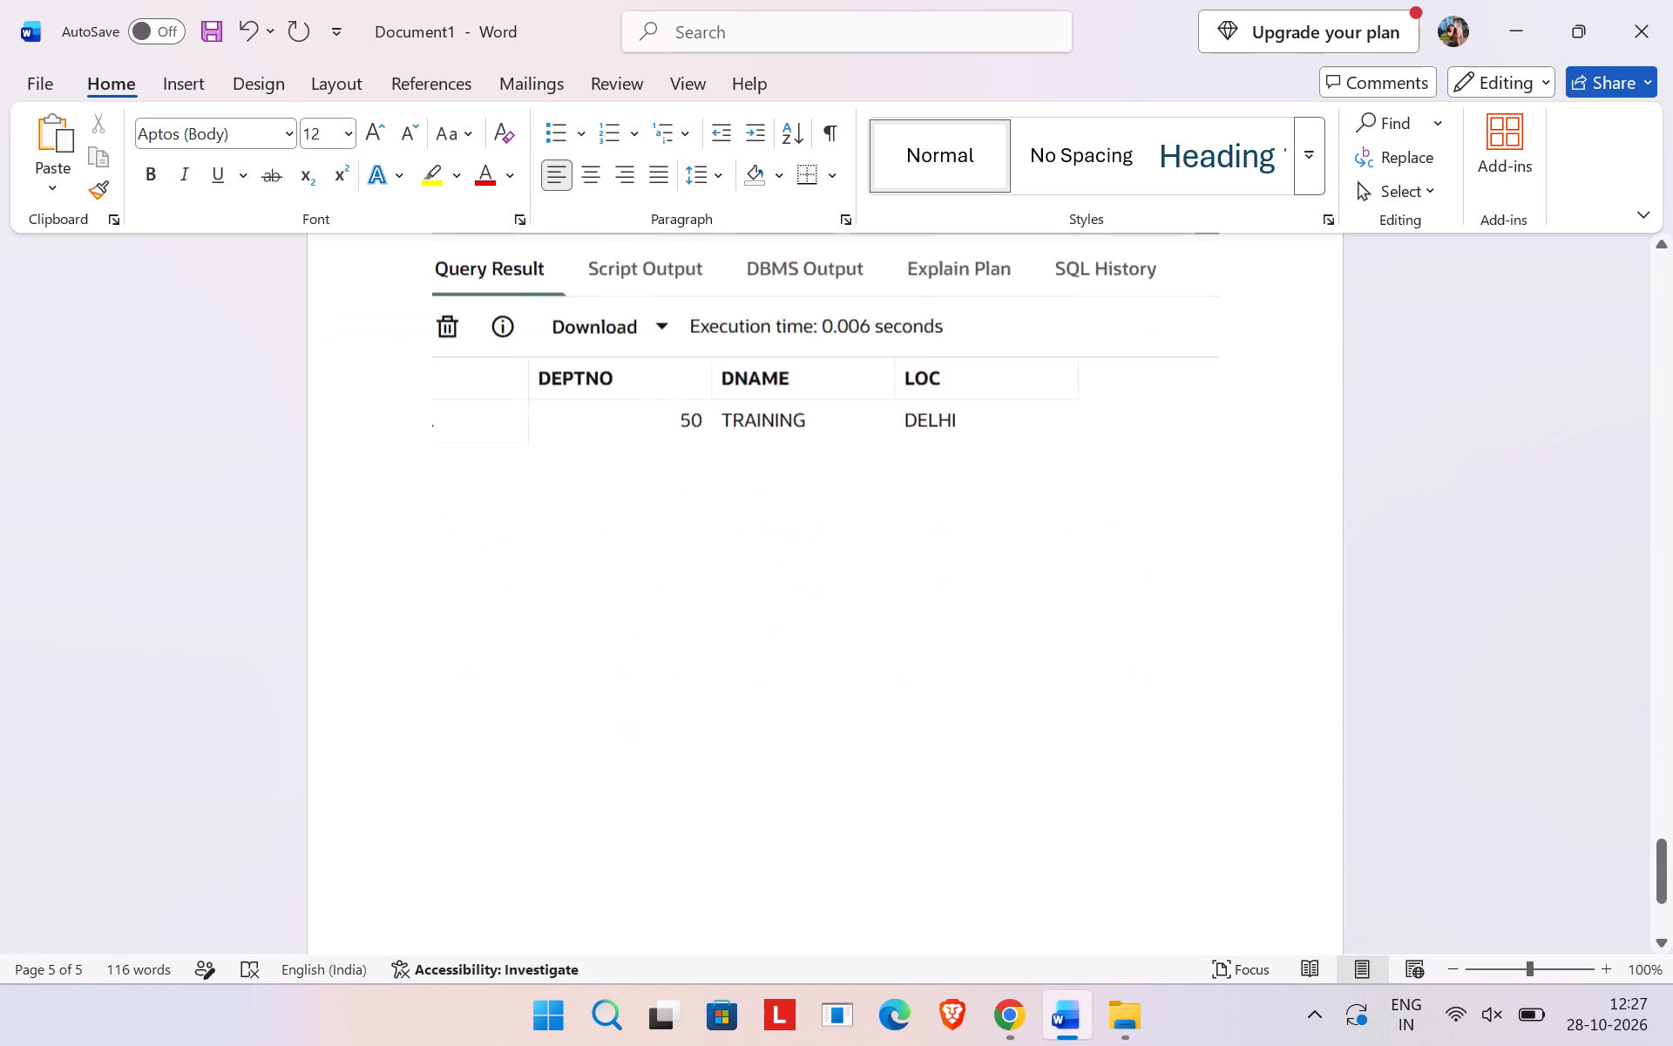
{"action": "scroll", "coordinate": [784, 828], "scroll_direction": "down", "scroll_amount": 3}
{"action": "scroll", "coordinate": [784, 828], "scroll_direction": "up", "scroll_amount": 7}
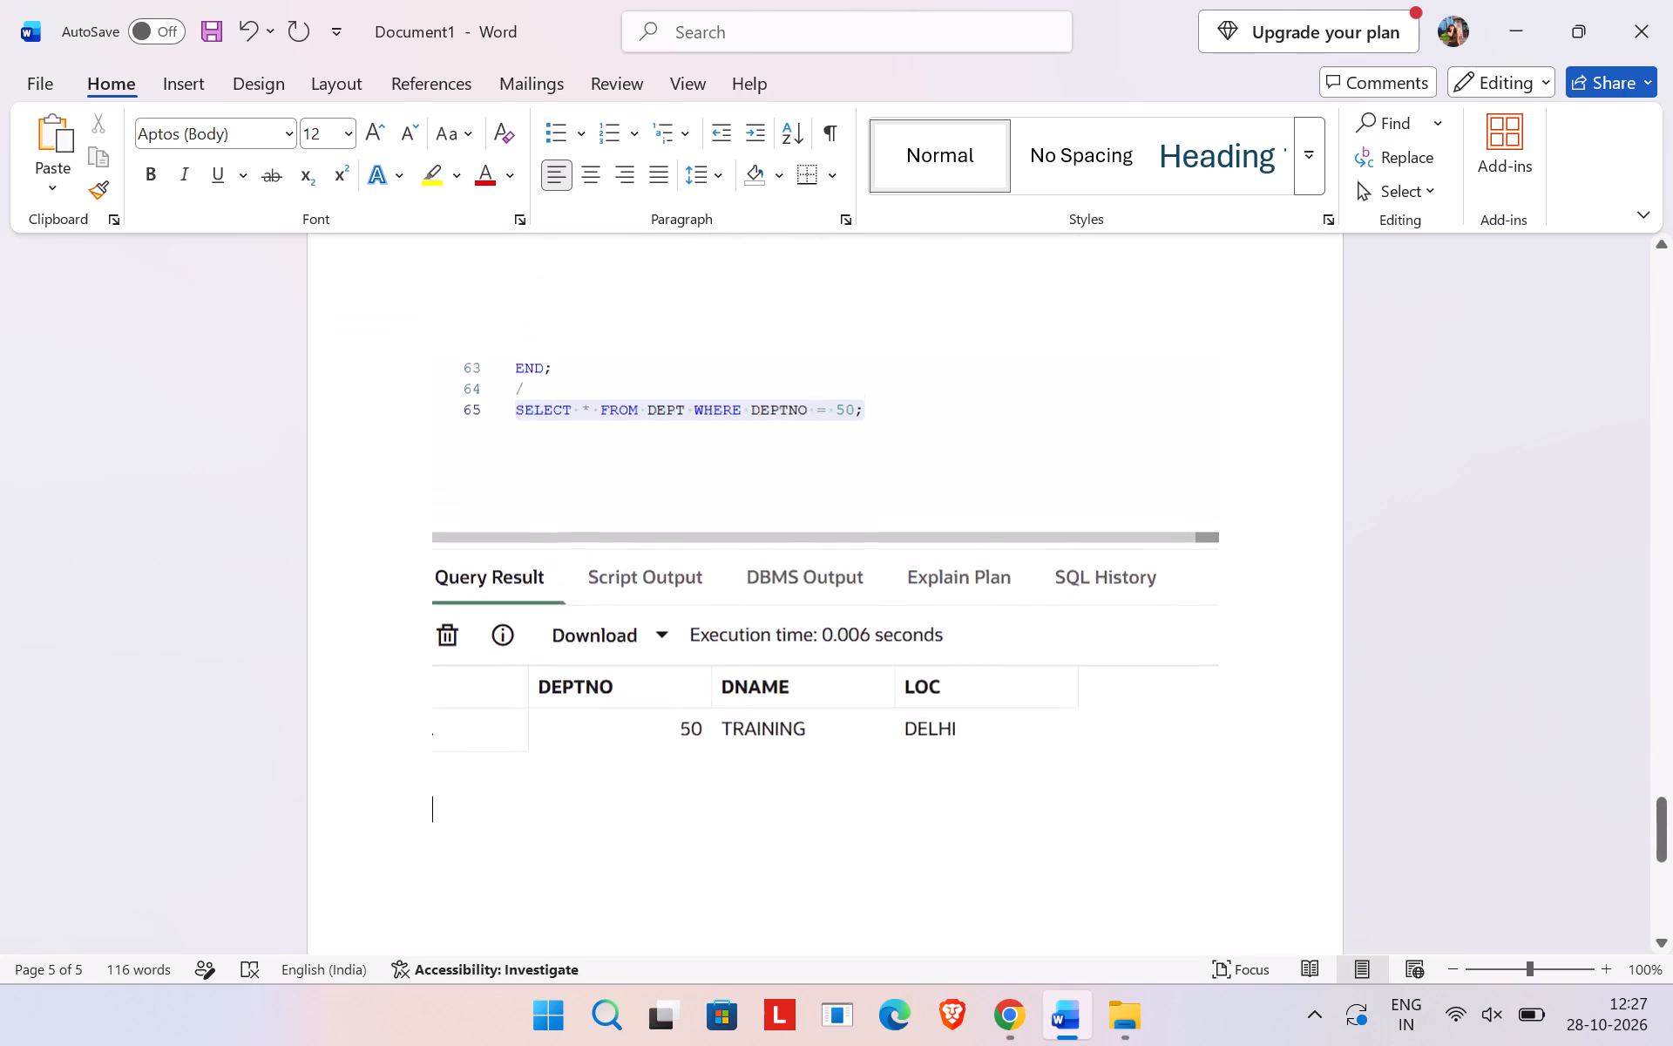
Remove the stray "sage." below the CREATE TABLE screenshot and complete the last word of the Q1 text as "message.".
{"action": "scroll", "coordinate": [784, 828], "scroll_direction": "up", "scroll_amount": 16}
{"action": "scroll", "coordinate": [784, 828], "scroll_direction": "up", "scroll_amount": 14}
{"action": "scroll", "coordinate": [784, 828], "scroll_direction": "down", "scroll_amount": 1}
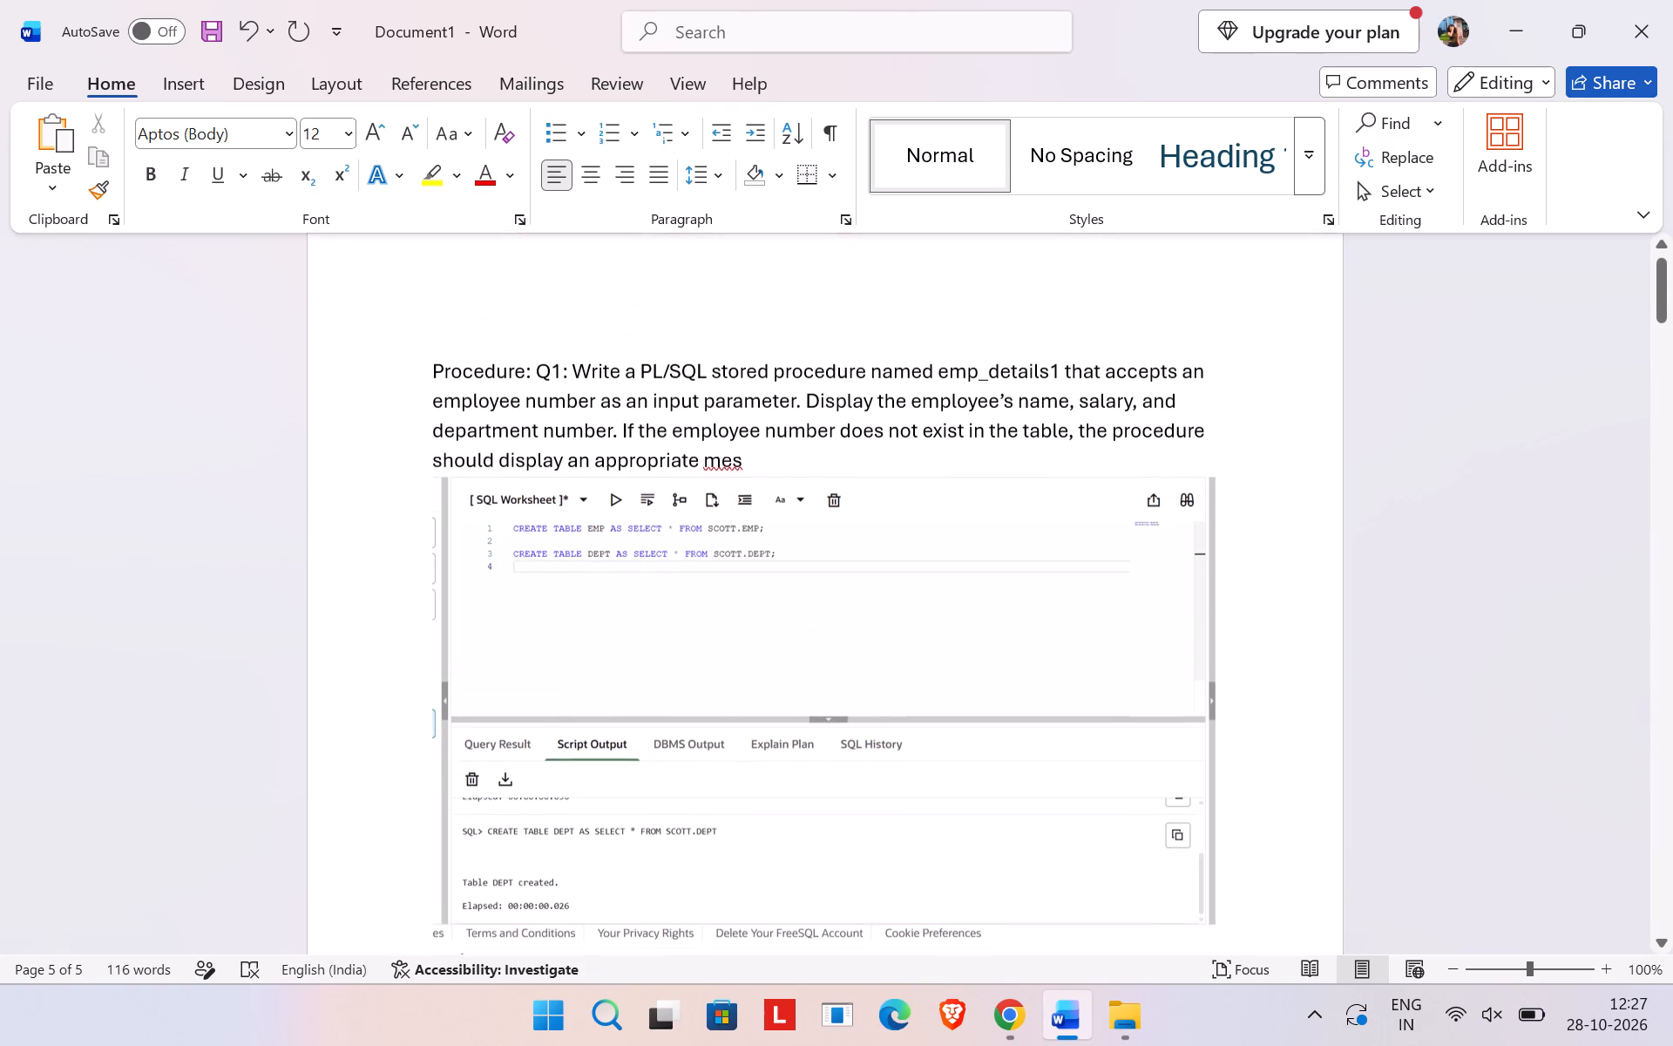
{"action": "scroll", "coordinate": [784, 828], "scroll_direction": "down", "scroll_amount": 4}
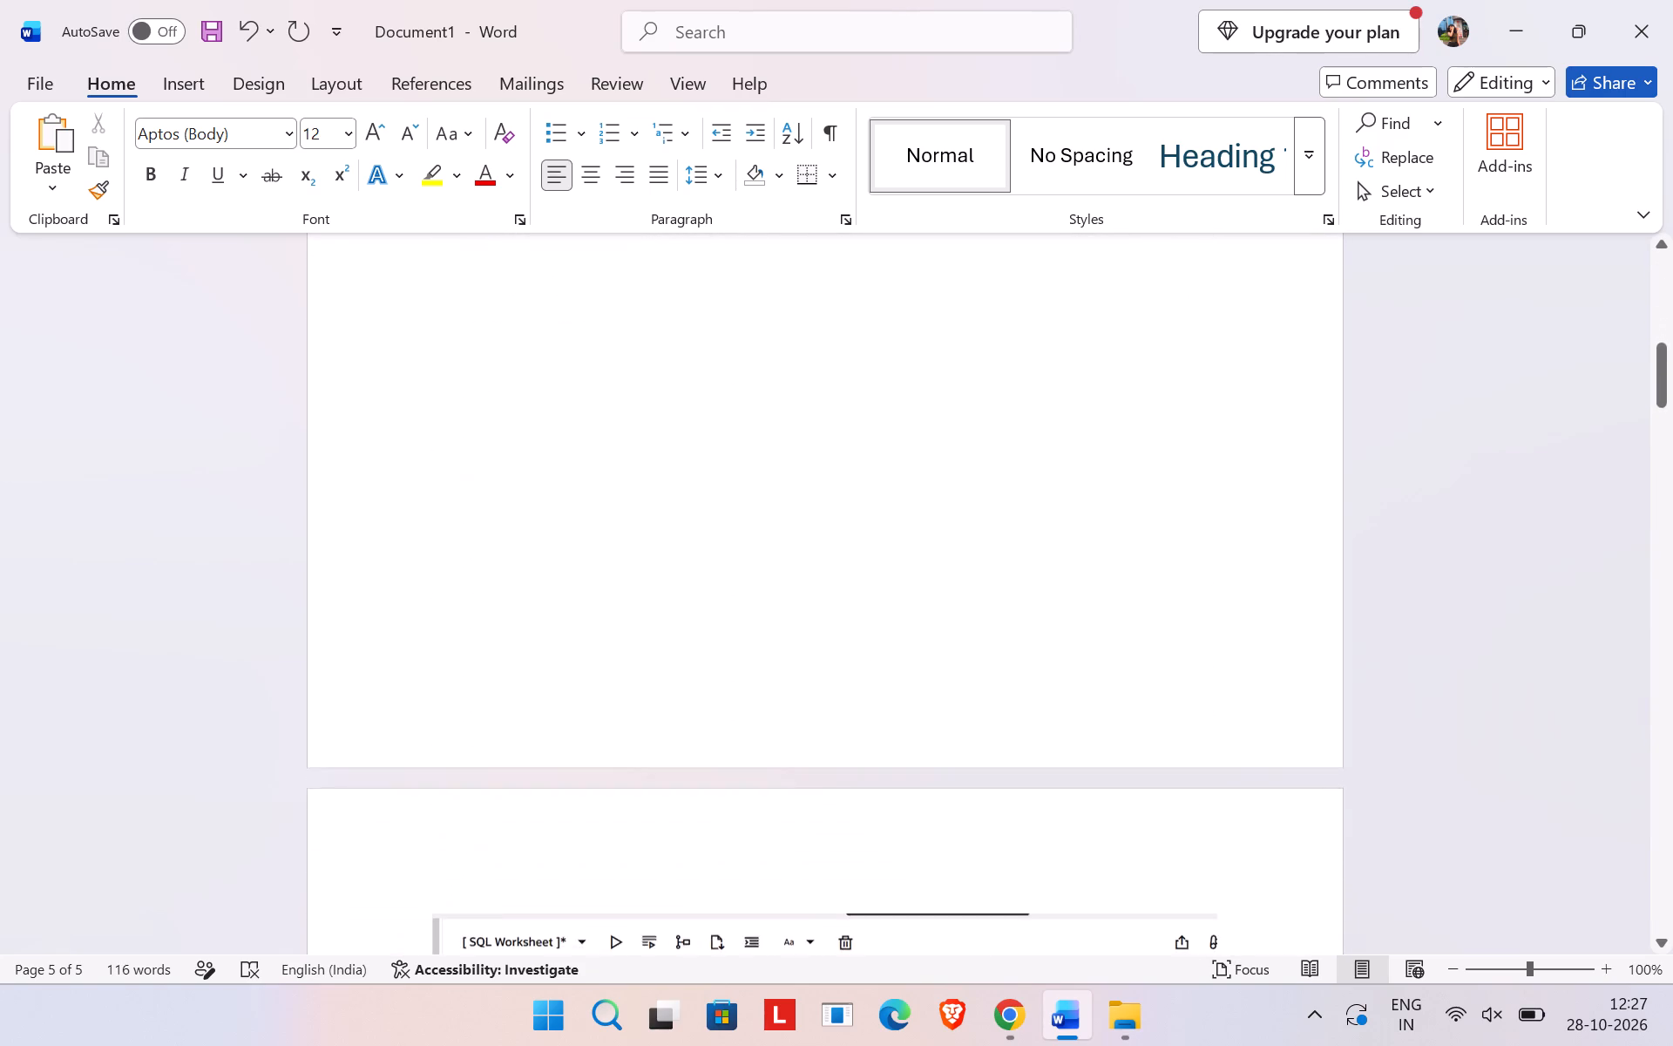
{"action": "scroll", "coordinate": [784, 828], "scroll_direction": "up", "scroll_amount": 2}
{"action": "scroll", "coordinate": [784, 828], "scroll_direction": "down", "scroll_amount": 2}
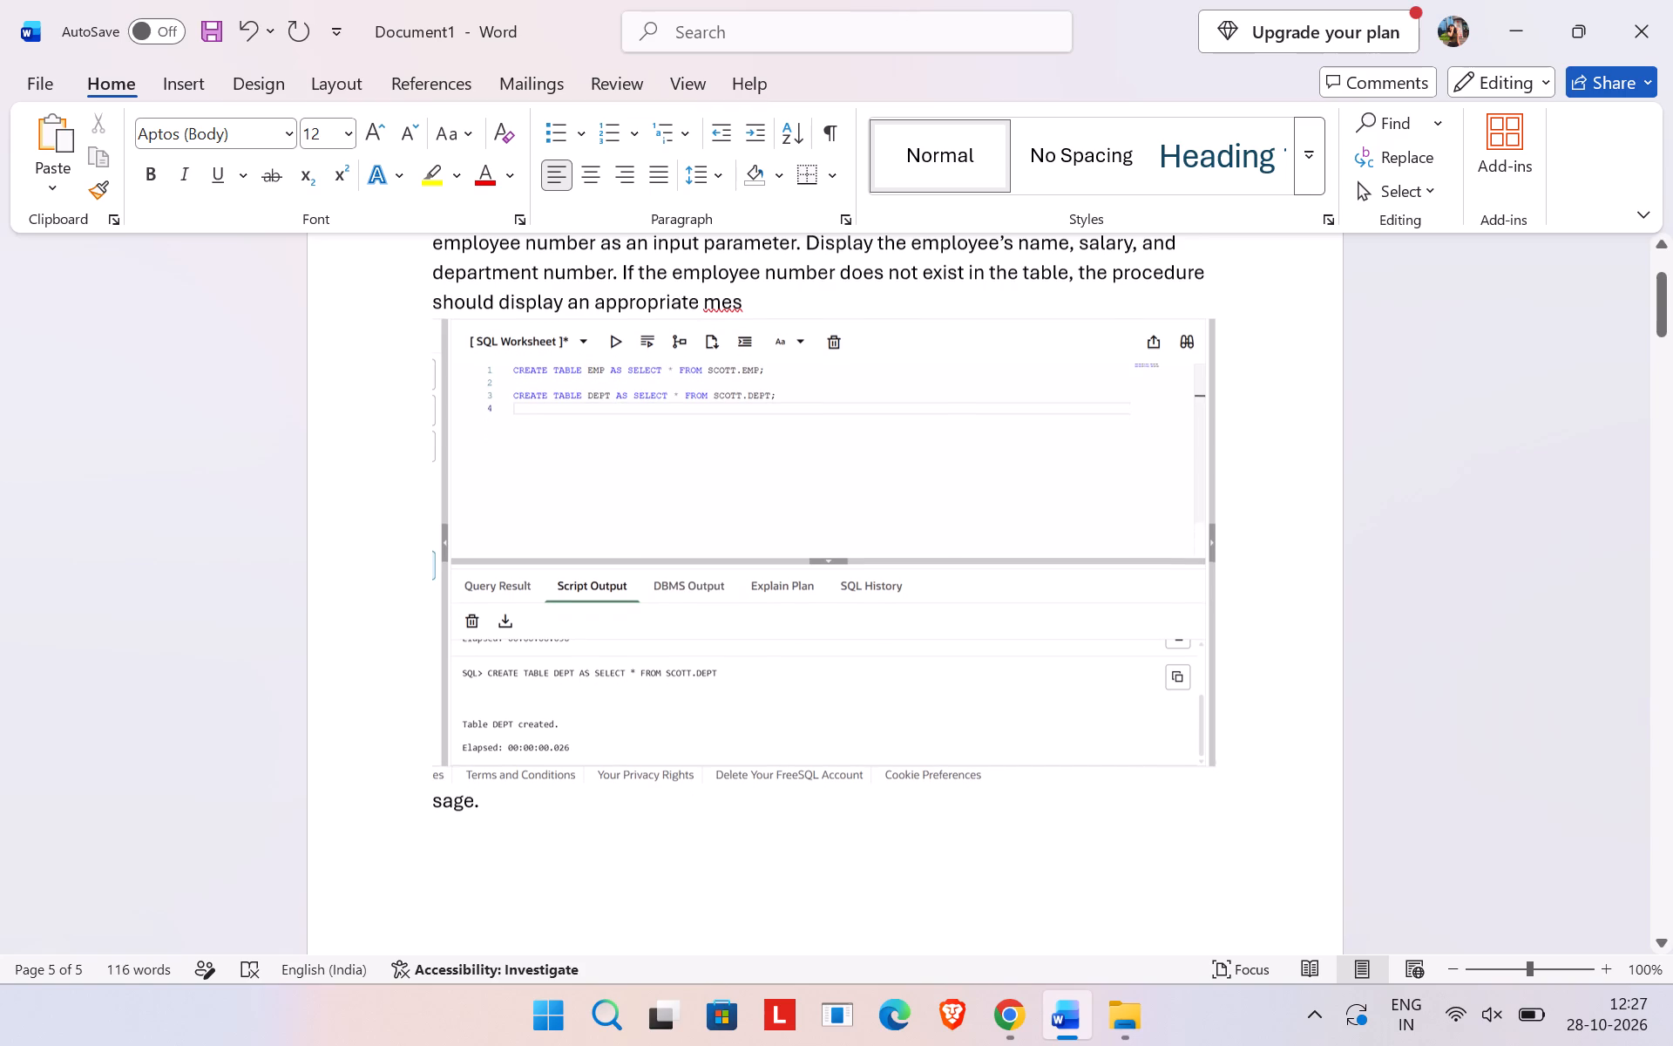
{"action": "left_click", "coordinate": [581, 800]}
{"action": "key", "text": "BackSpace"}
{"action": "key", "text": "BackSpace"}
{"action": "key", "text": "BackSpace"}
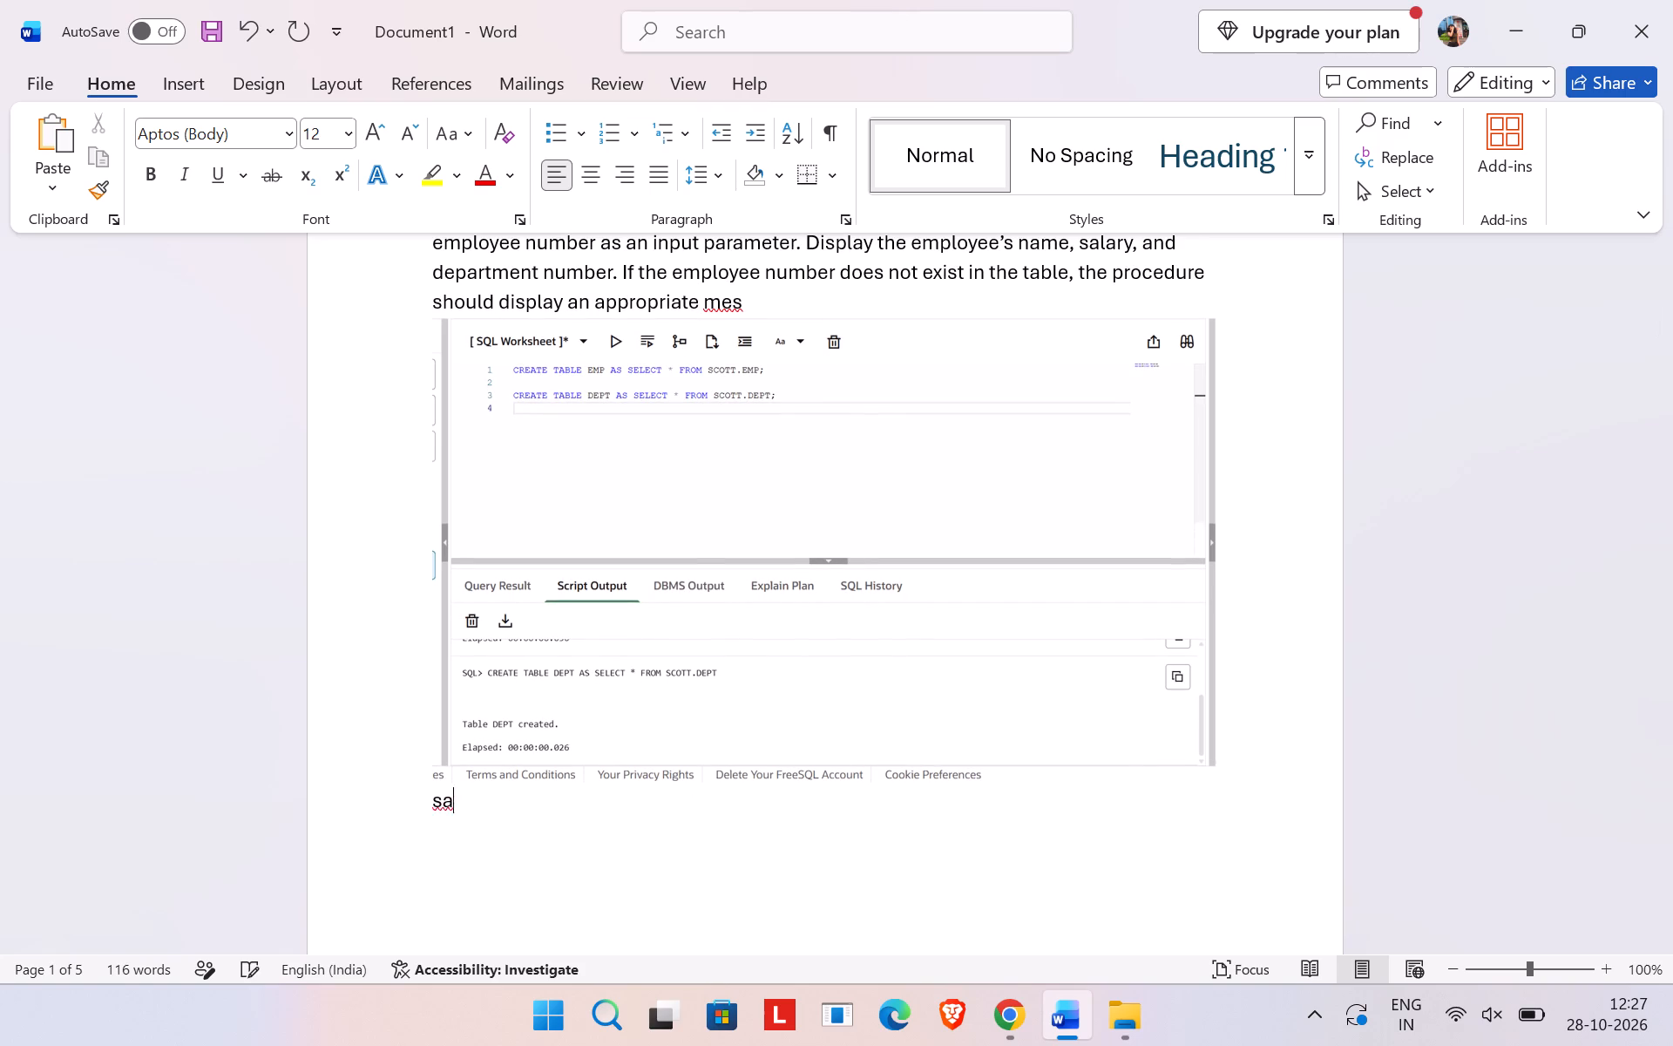
{"action": "key", "text": "BackSpace"}
{"action": "key", "text": "BackSpace"}
{"action": "left_click", "coordinate": [788, 311]}
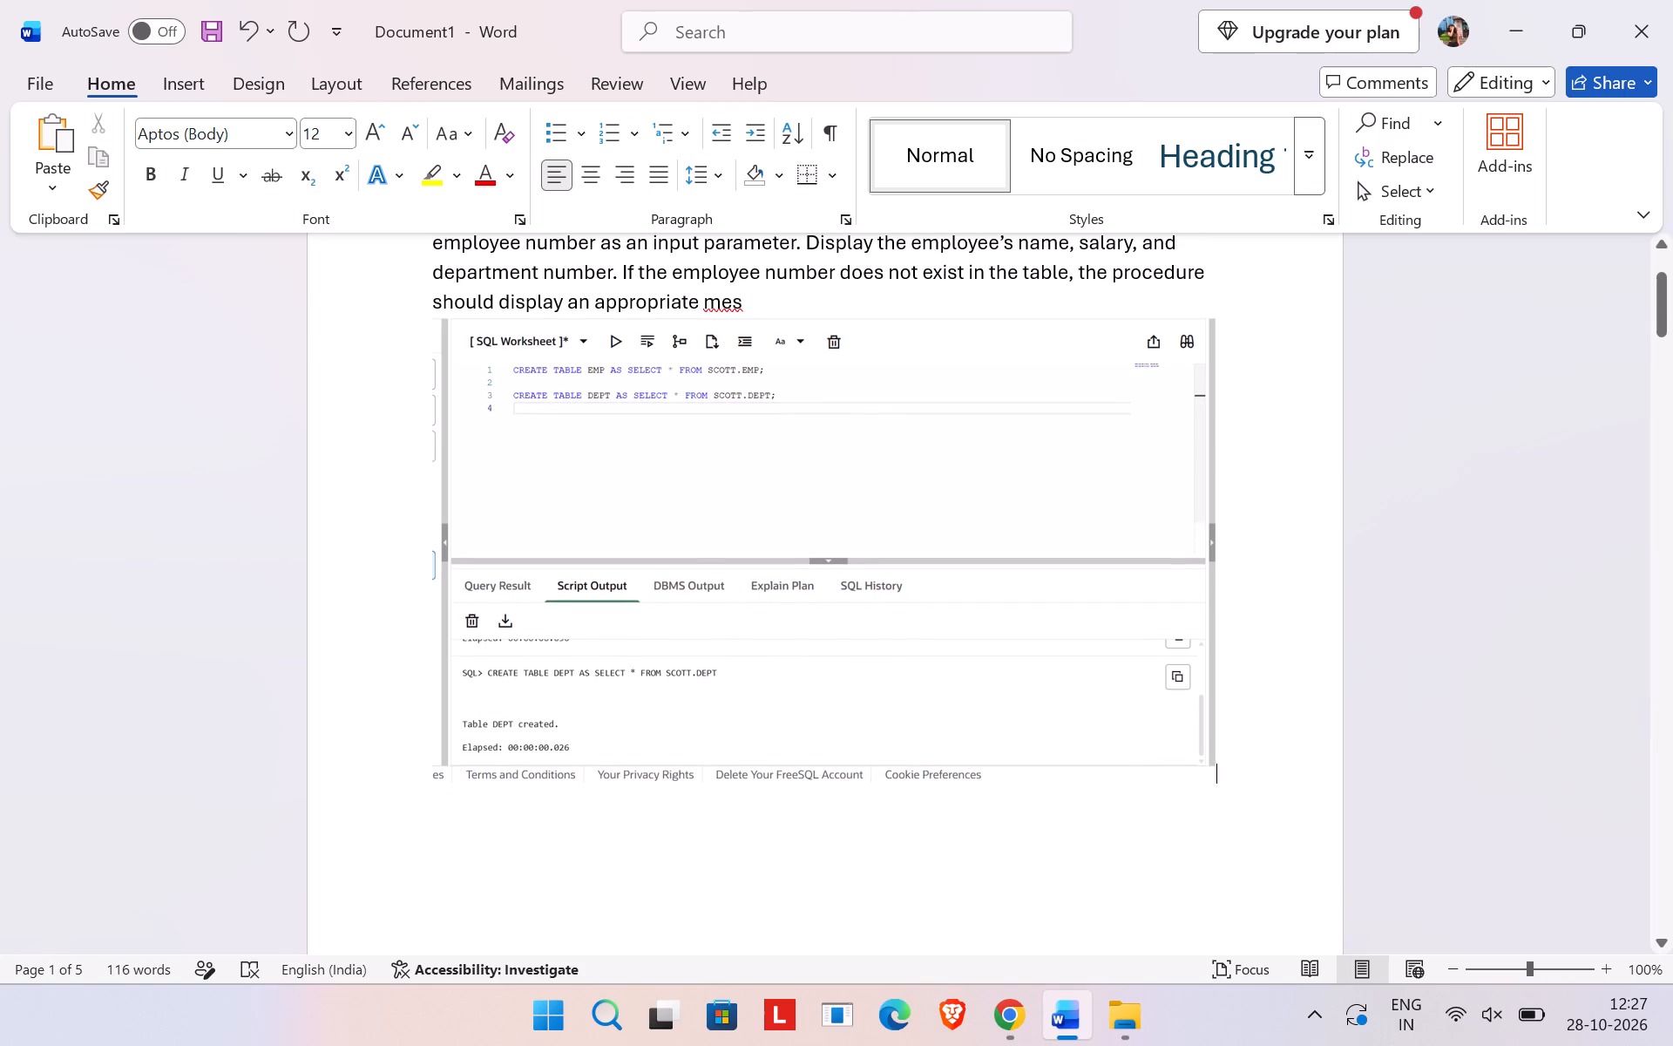
{"action": "type", "text": "SAGE"}
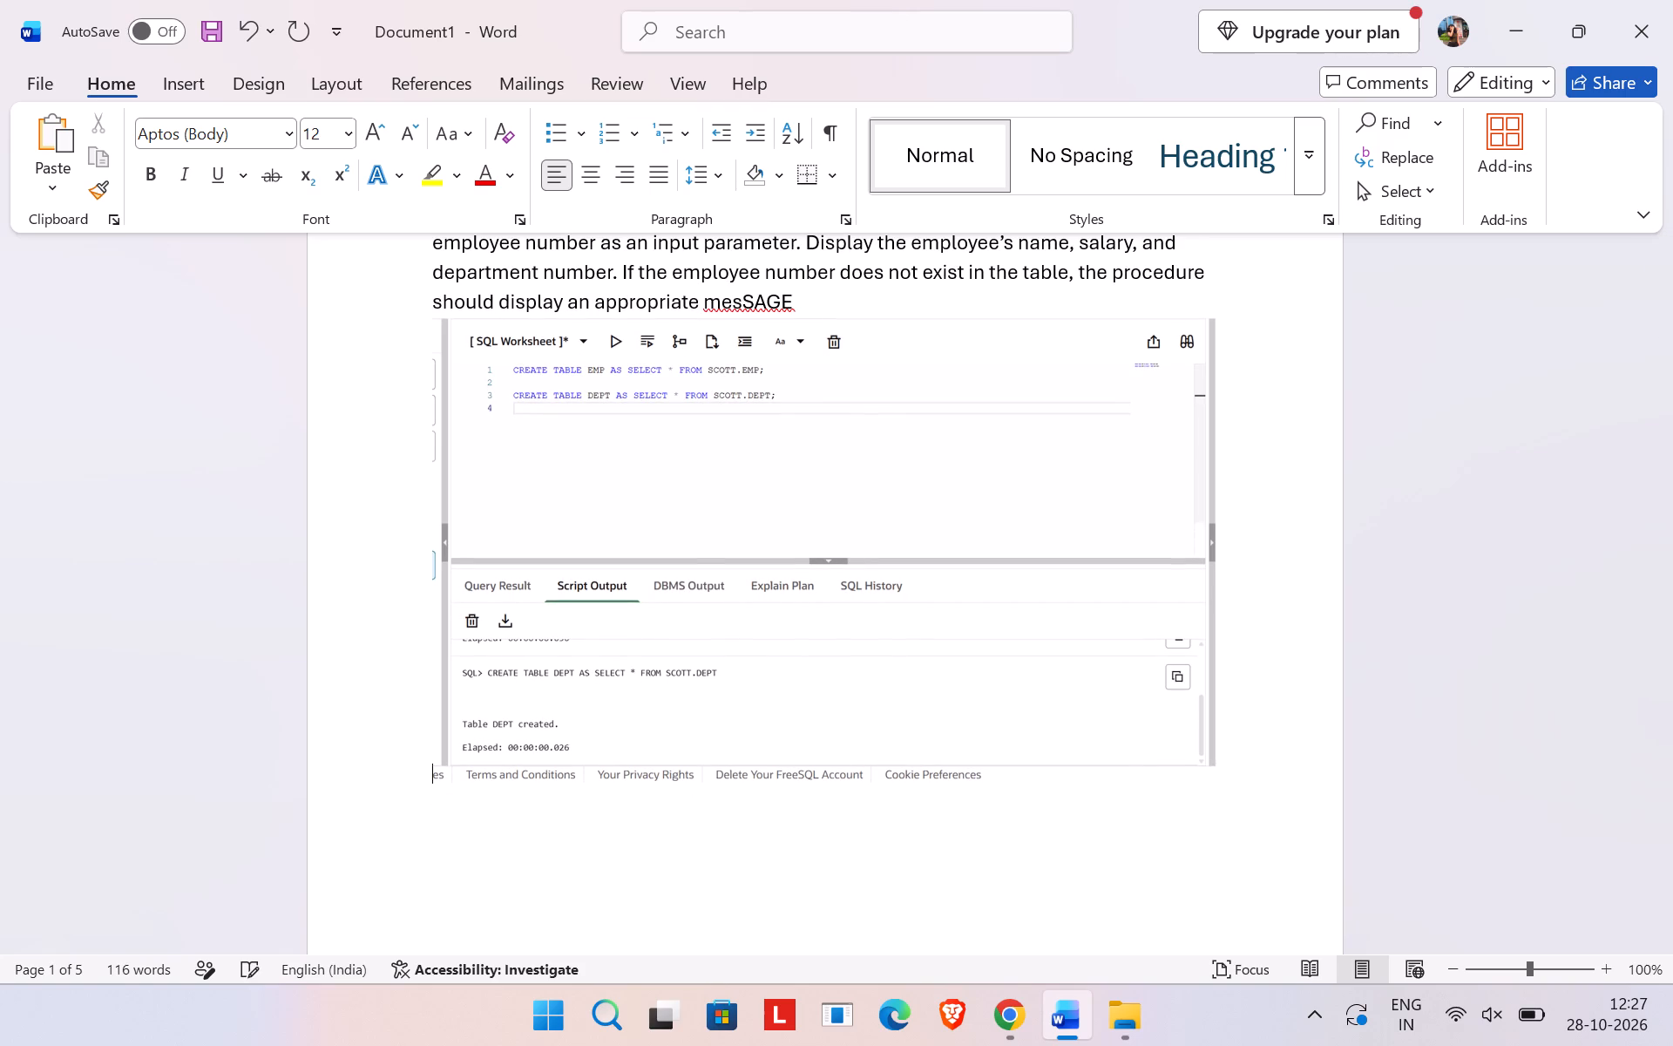
{"action": "key", "text": "BackSpace"}
{"action": "key", "text": "BackSpace"}
{"action": "key", "text": "BackSpace"}
{"action": "key", "text": "BackSpace"}
{"action": "type", "text": "sa"}
{"action": "type", "text": "ge."}
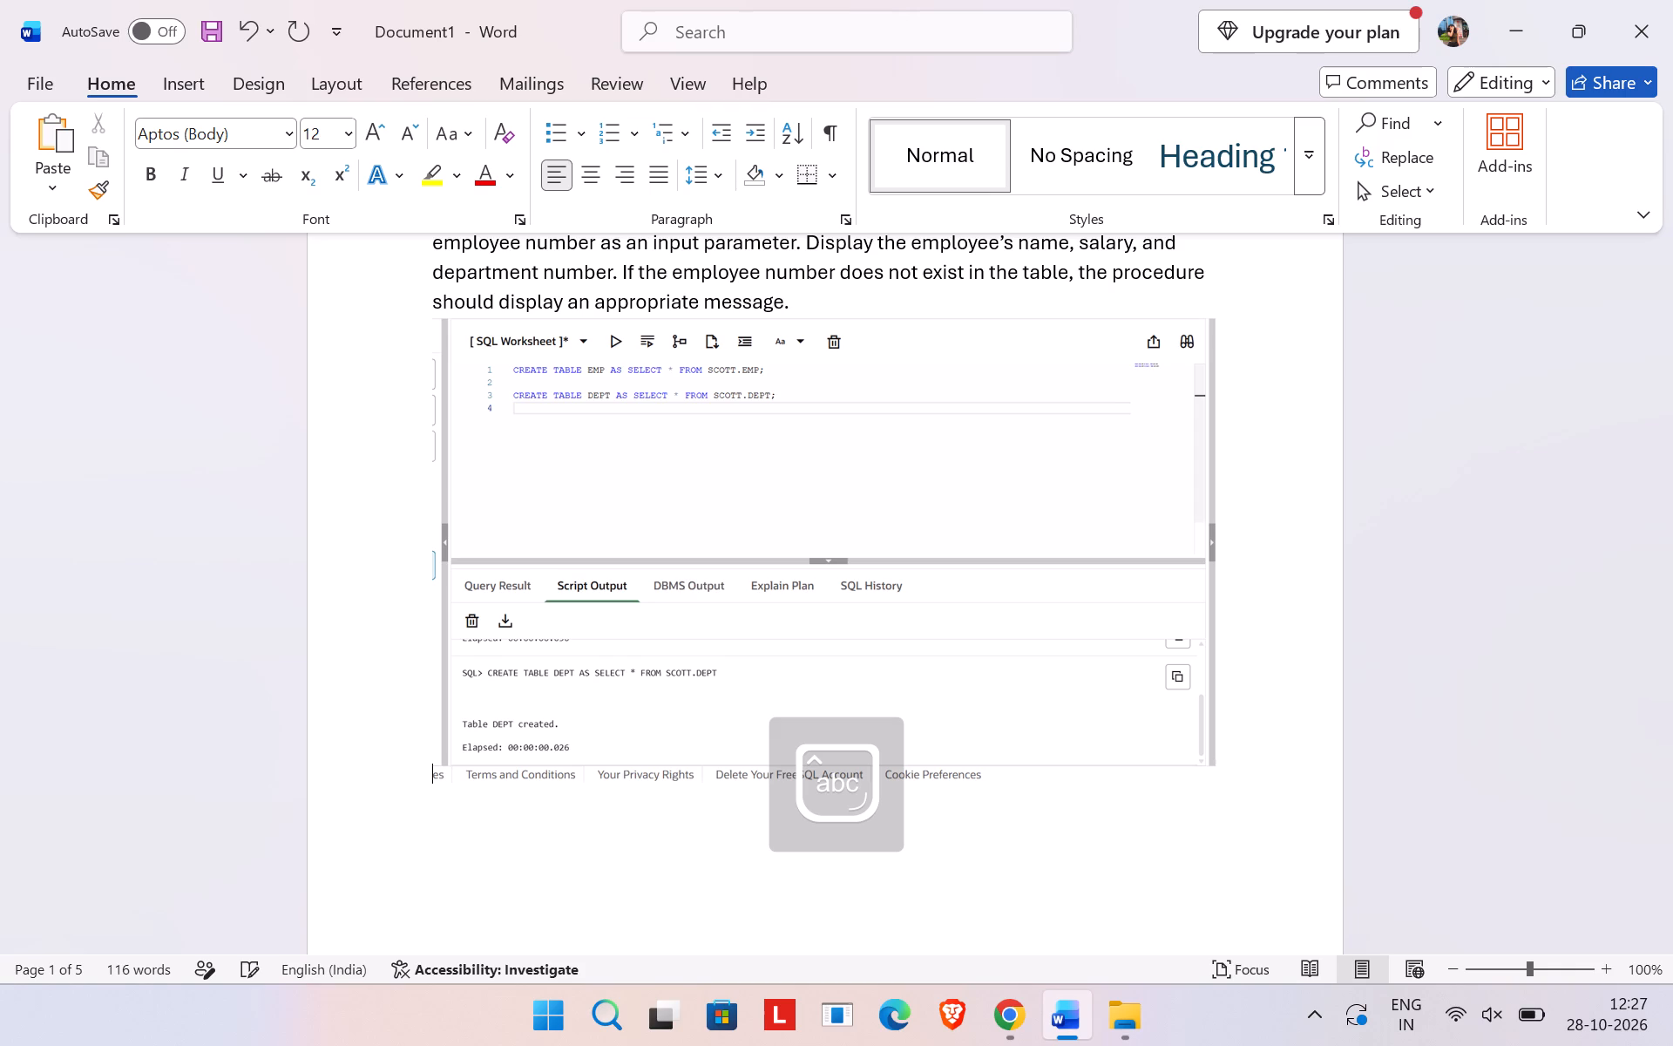
Review the Q1 and Q2 text and screenshots through to the end of the Word document.
{"action": "scroll", "coordinate": [788, 311], "scroll_direction": "down", "scroll_amount": 7}
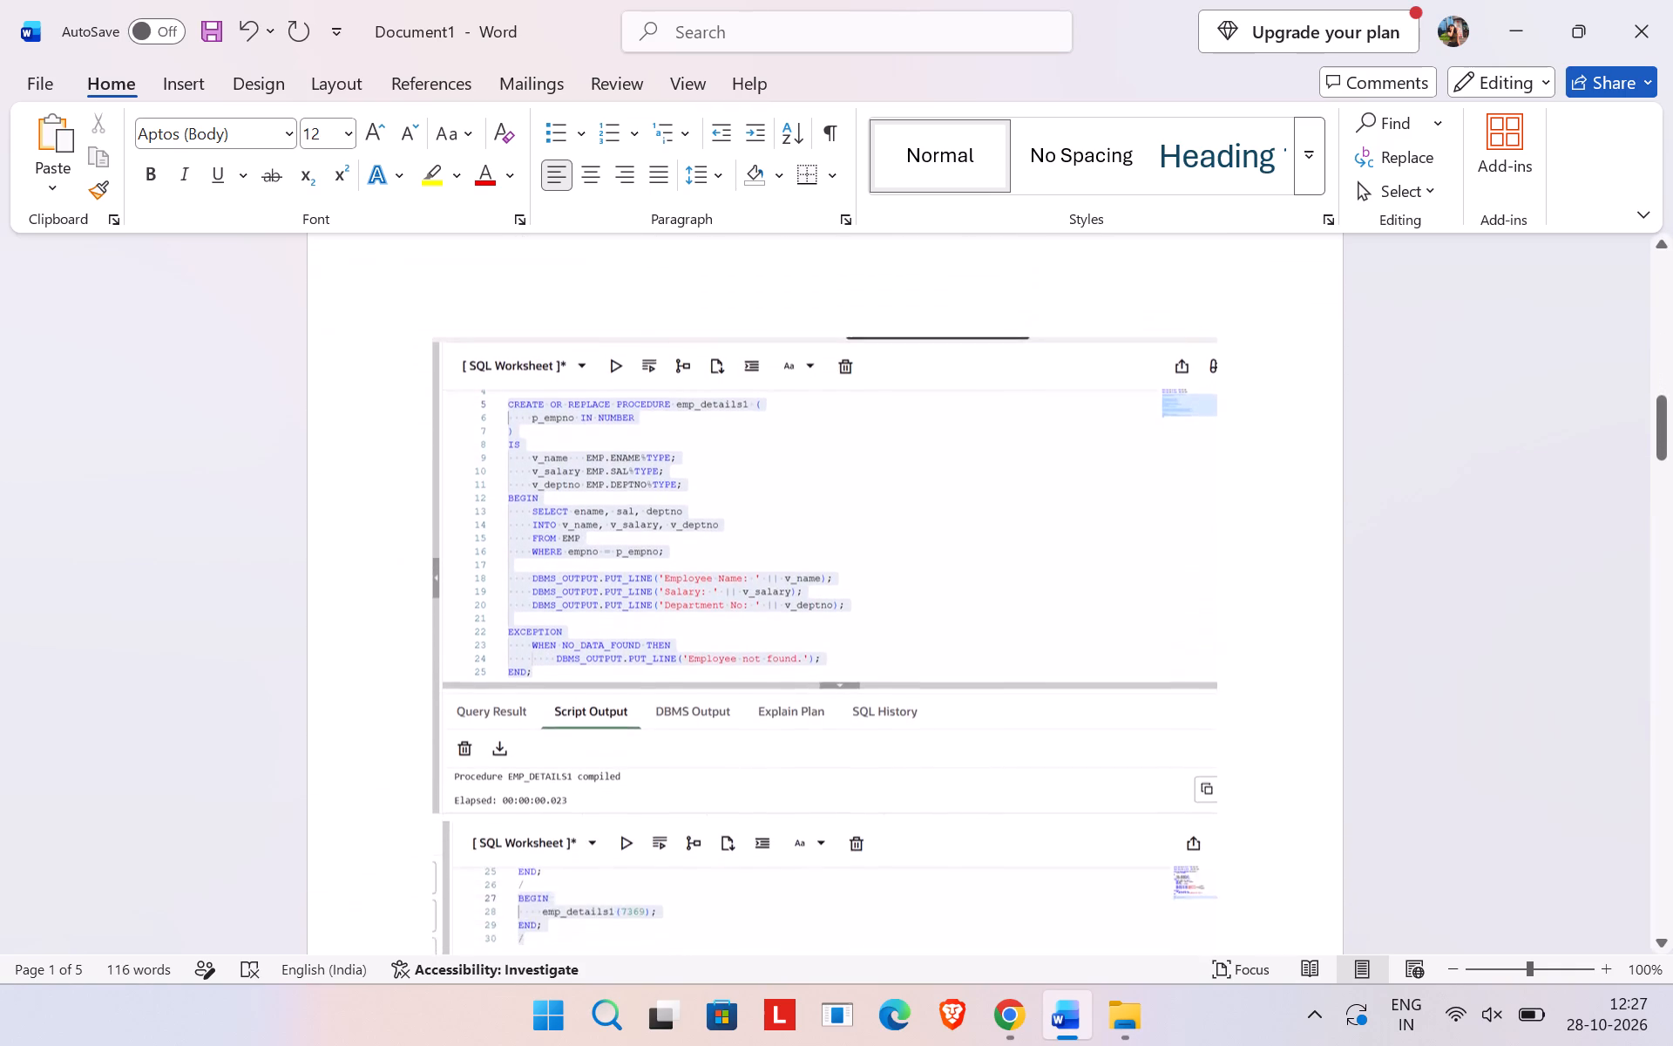
{"action": "scroll", "coordinate": [788, 311], "scroll_direction": "down", "scroll_amount": 5}
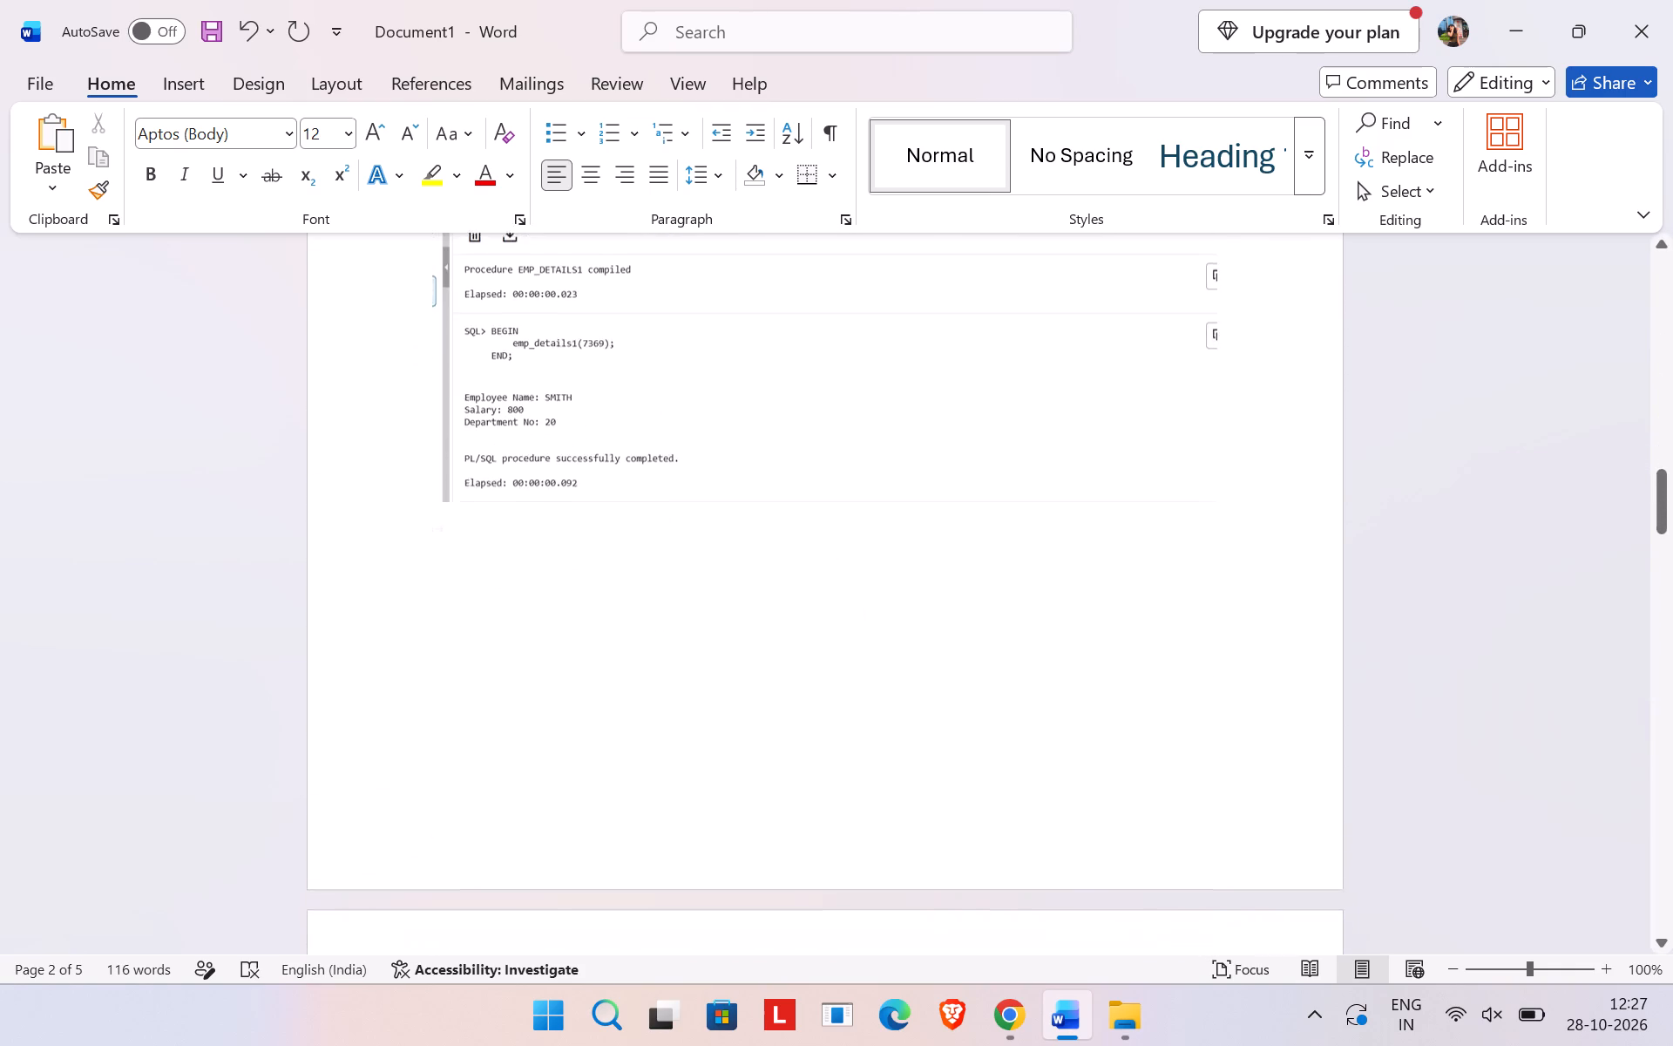
{"action": "scroll", "coordinate": [788, 311], "scroll_direction": "down", "scroll_amount": 4}
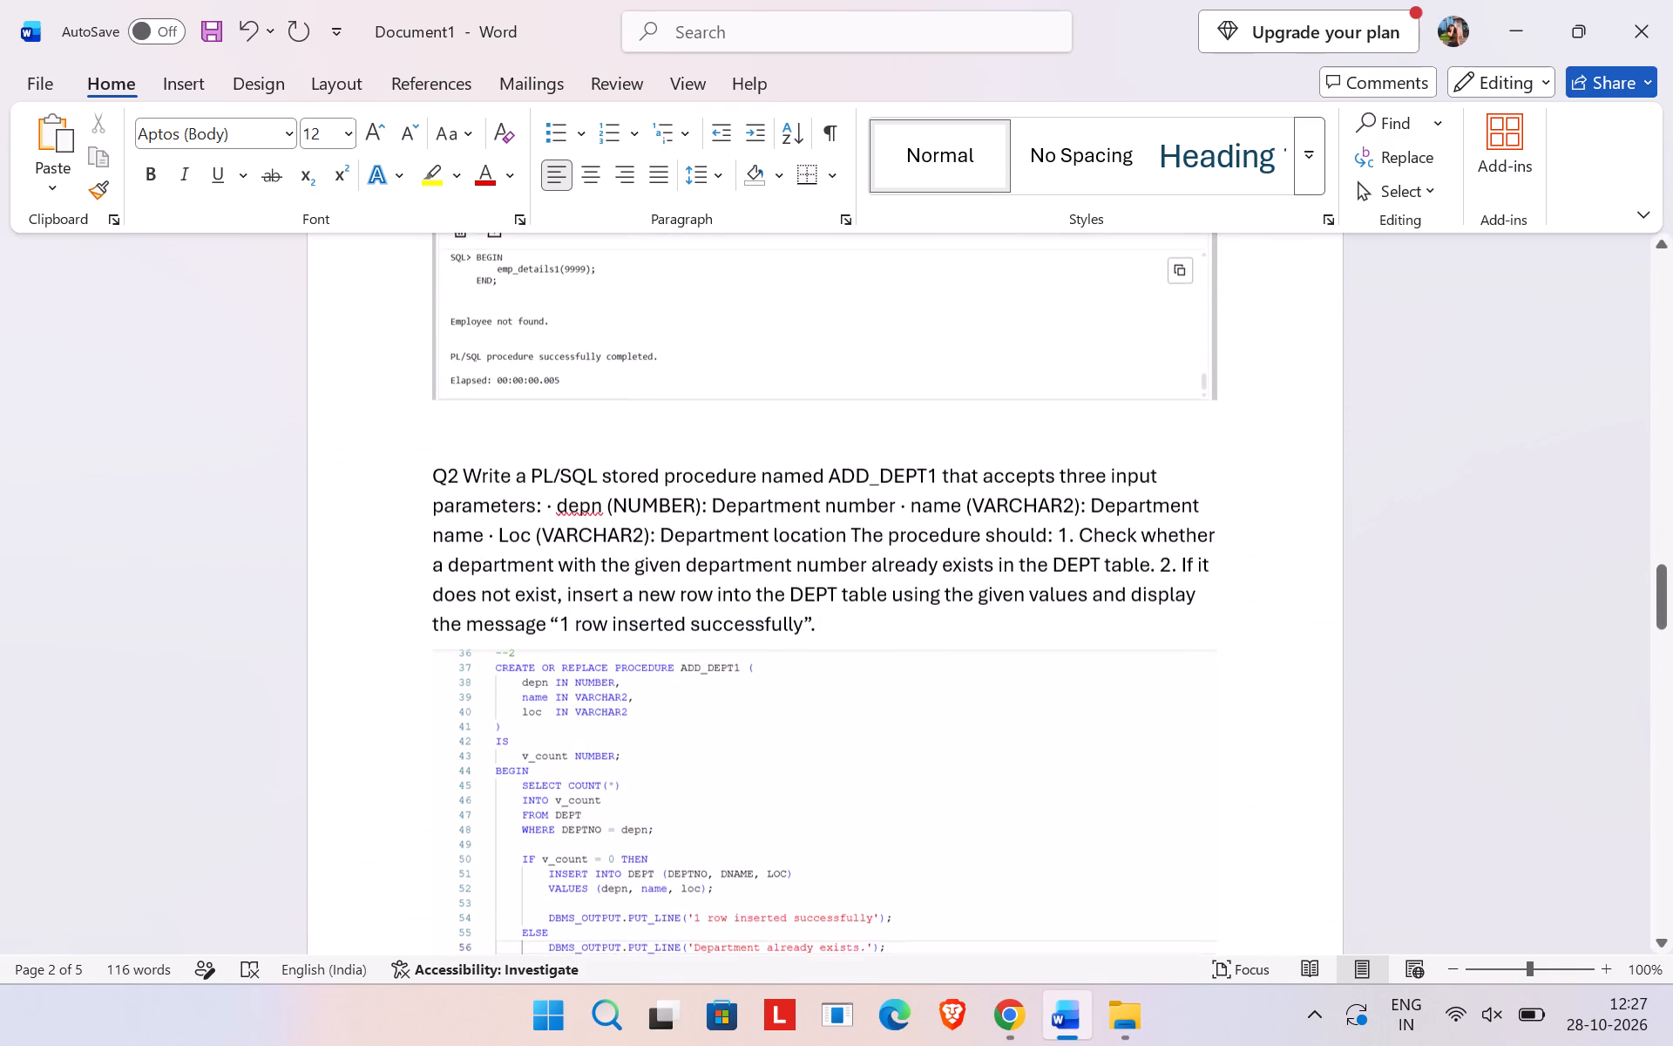
{"action": "scroll", "coordinate": [788, 311], "scroll_direction": "down", "scroll_amount": 5}
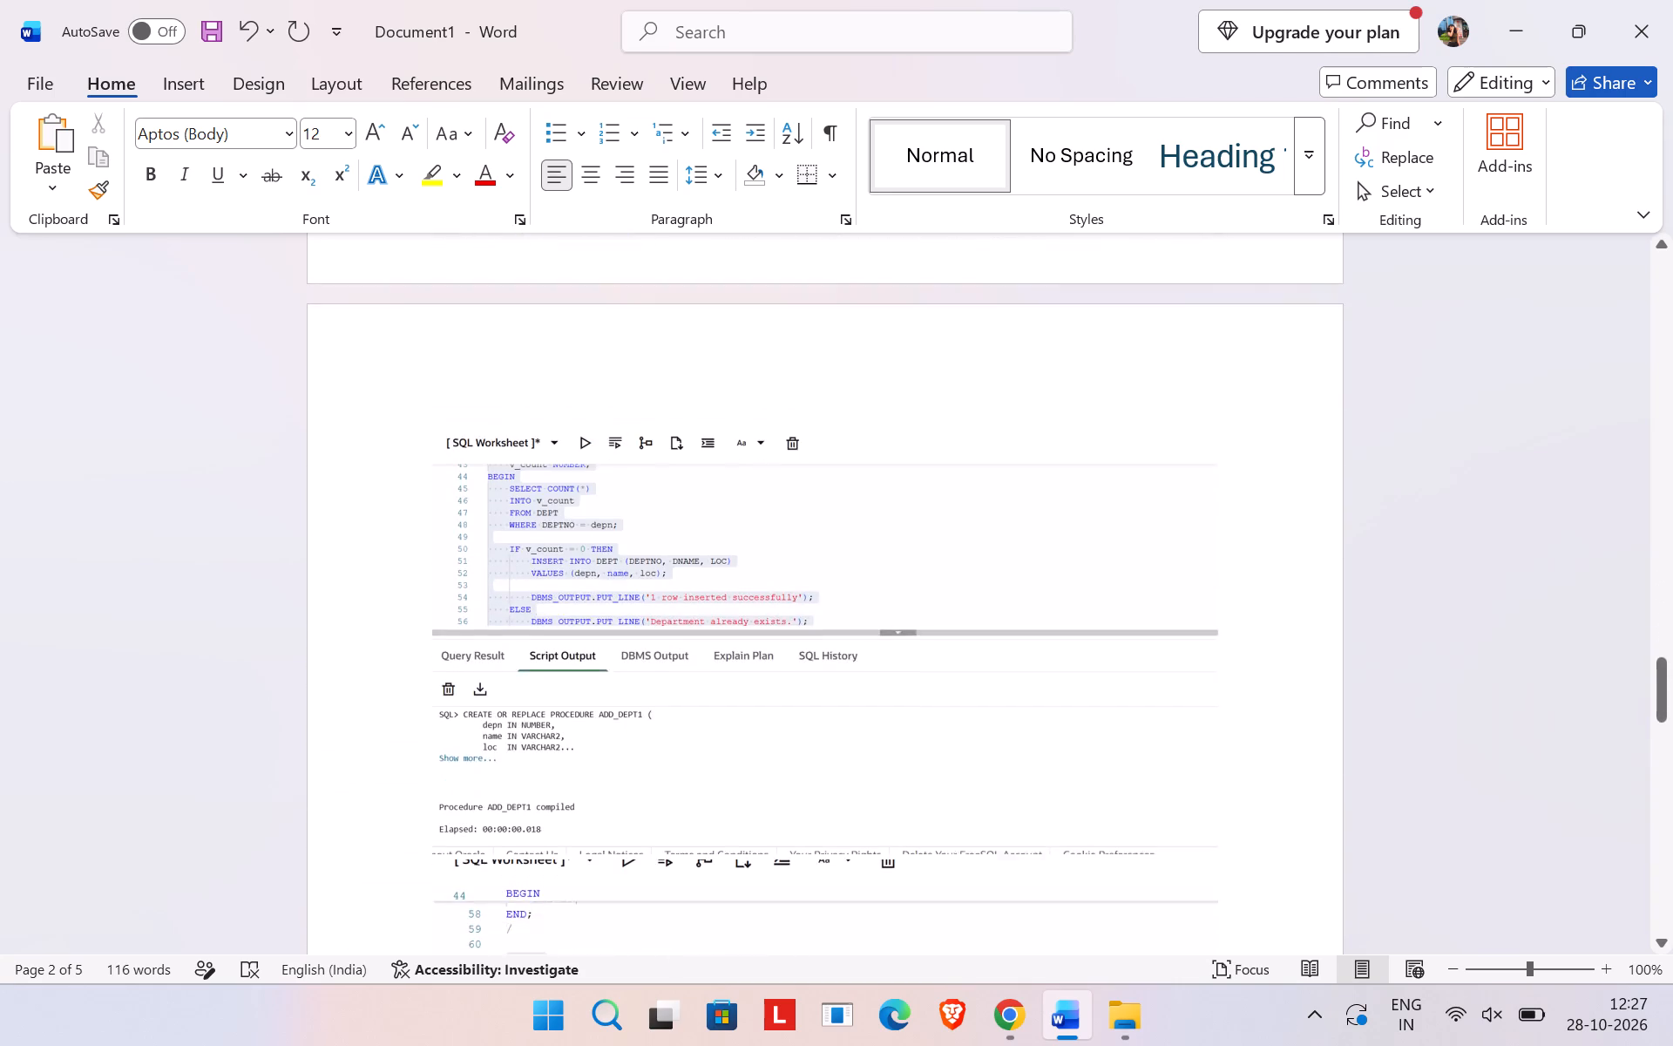
{"action": "scroll", "coordinate": [788, 311], "scroll_direction": "down", "scroll_amount": 4}
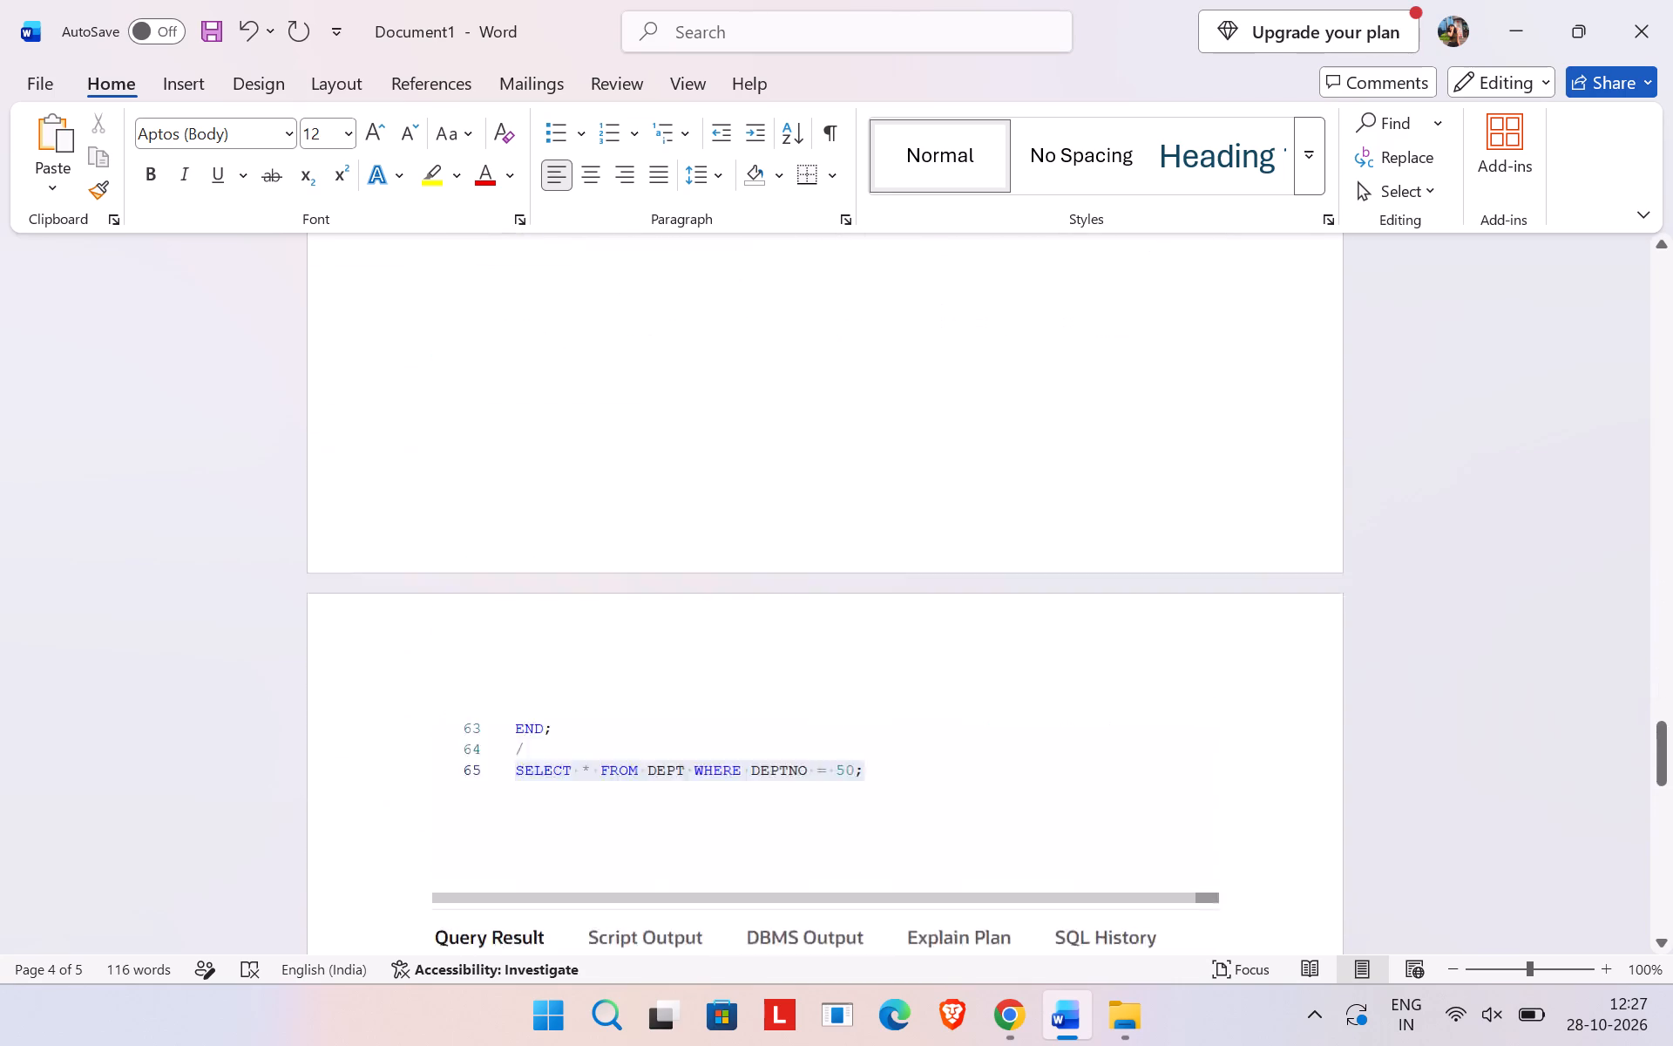
{"action": "scroll", "coordinate": [788, 311], "scroll_direction": "down", "scroll_amount": 2}
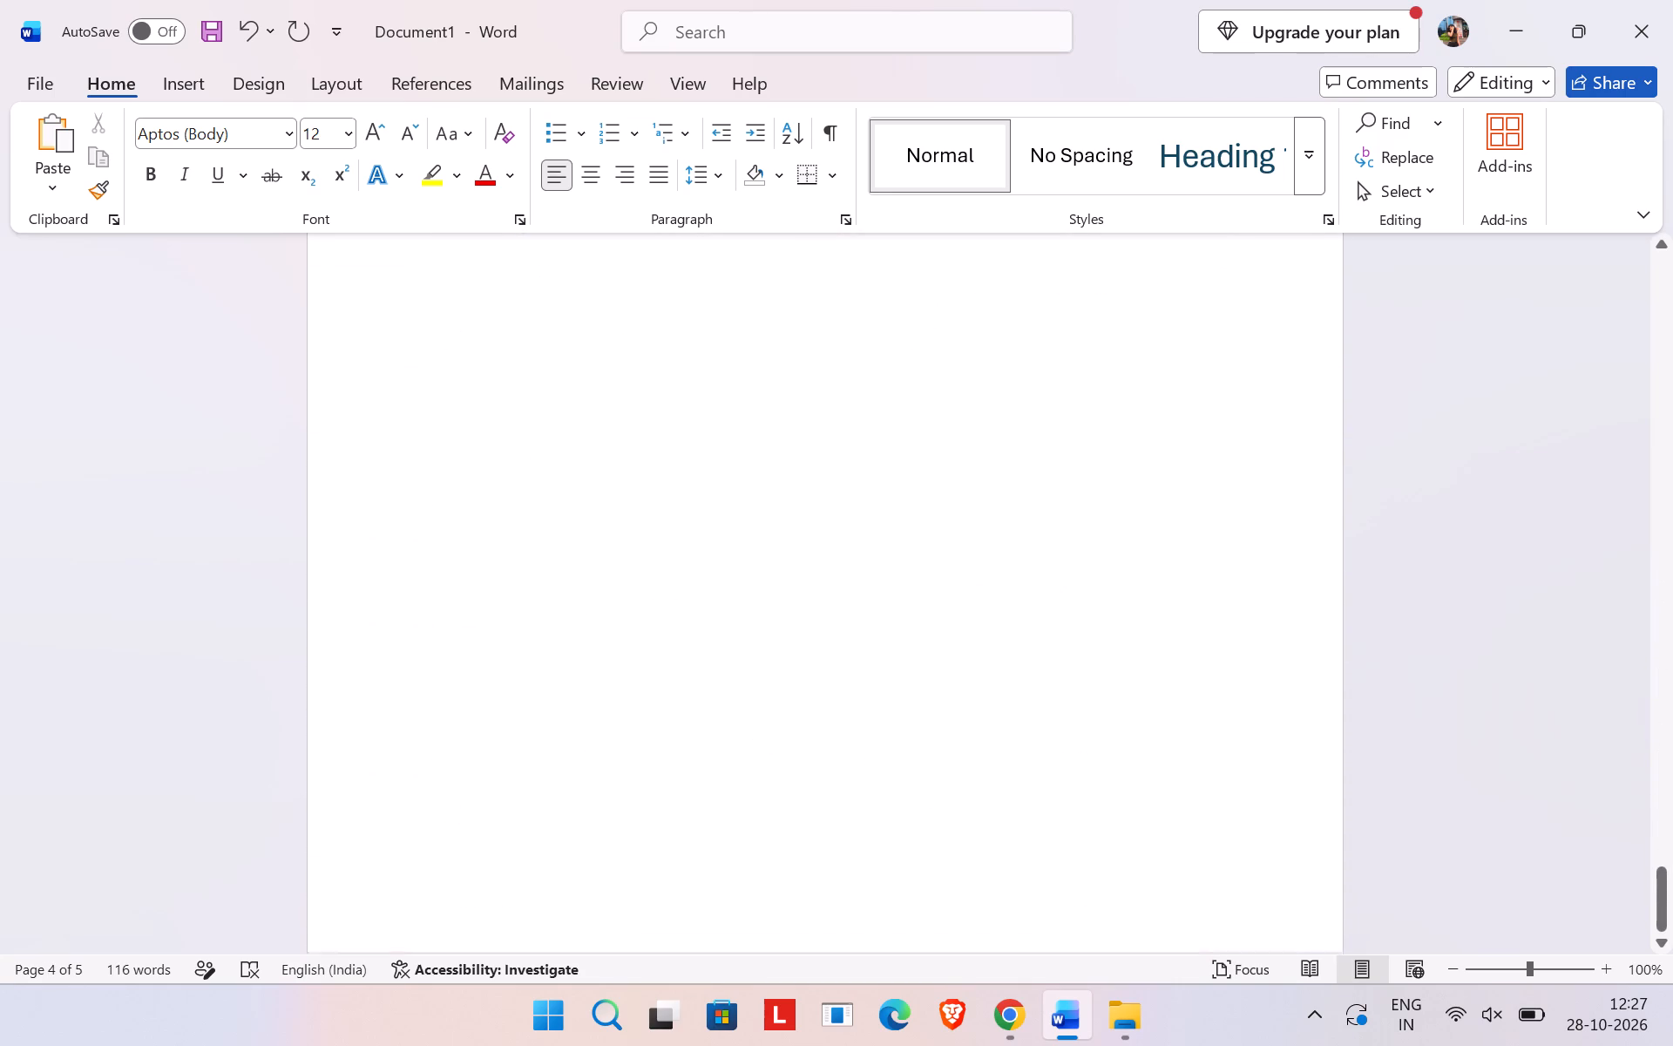
{"action": "scroll", "coordinate": [788, 311], "scroll_direction": "down", "scroll_amount": 1}
{"action": "left_click", "coordinate": [601, 552]}
{"action": "scroll", "coordinate": [601, 552], "scroll_direction": "up", "scroll_amount": 2}
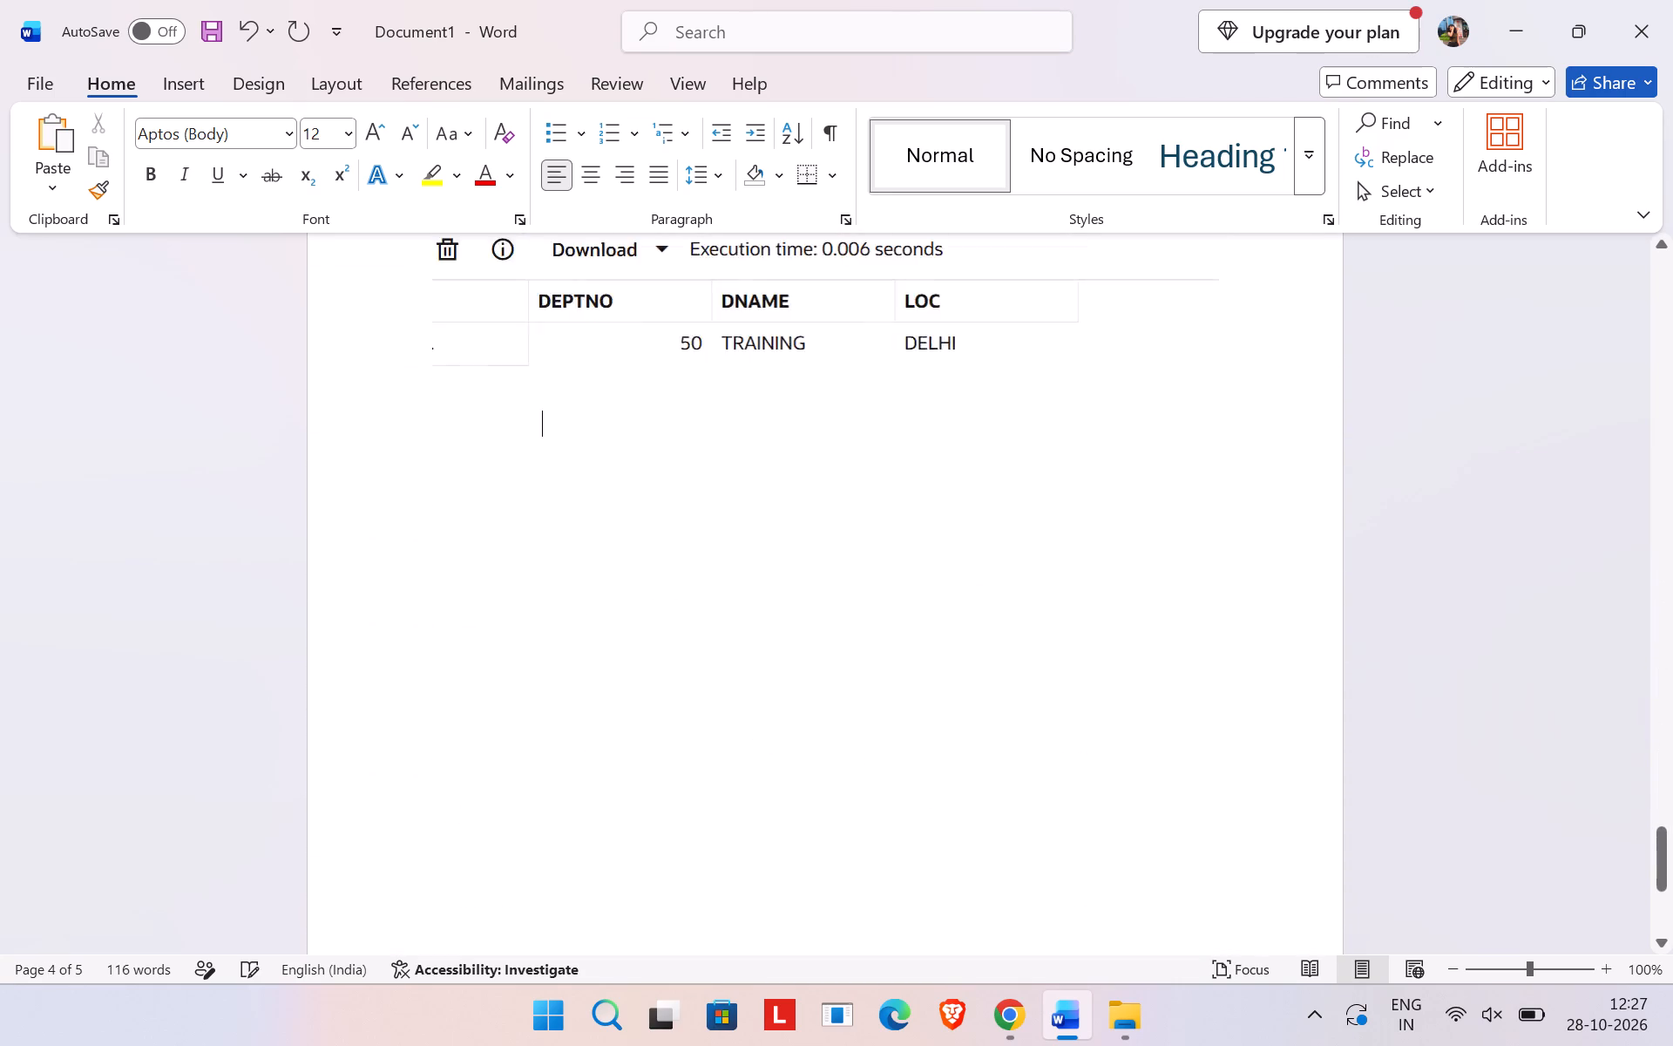
{"action": "scroll", "coordinate": [601, 552], "scroll_direction": "up", "scroll_amount": 4}
{"action": "scroll", "coordinate": [601, 552], "scroll_direction": "down", "scroll_amount": 1}
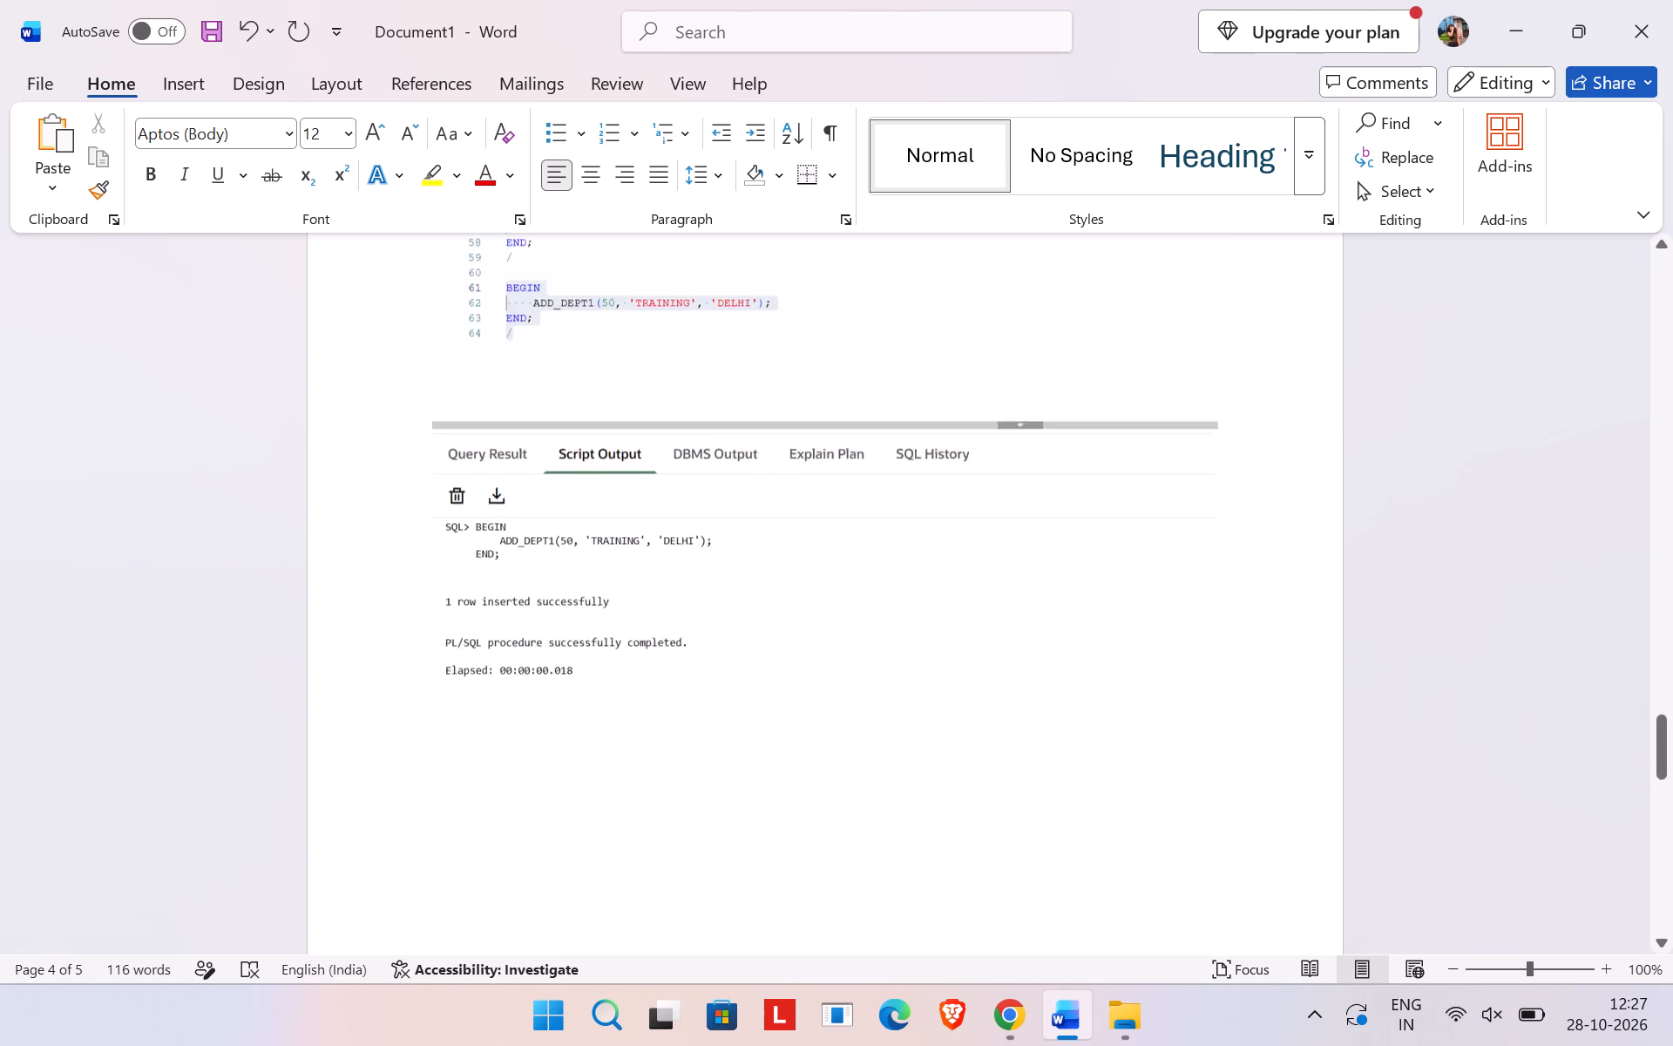
Review the end of the Word document and the ADD_DEPT1 and GET_JOB code in the FreeSQL worksheet.
{"action": "scroll", "coordinate": [601, 552], "scroll_direction": "down", "scroll_amount": 1}
{"action": "scroll", "coordinate": [601, 552], "scroll_direction": "up", "scroll_amount": 4}
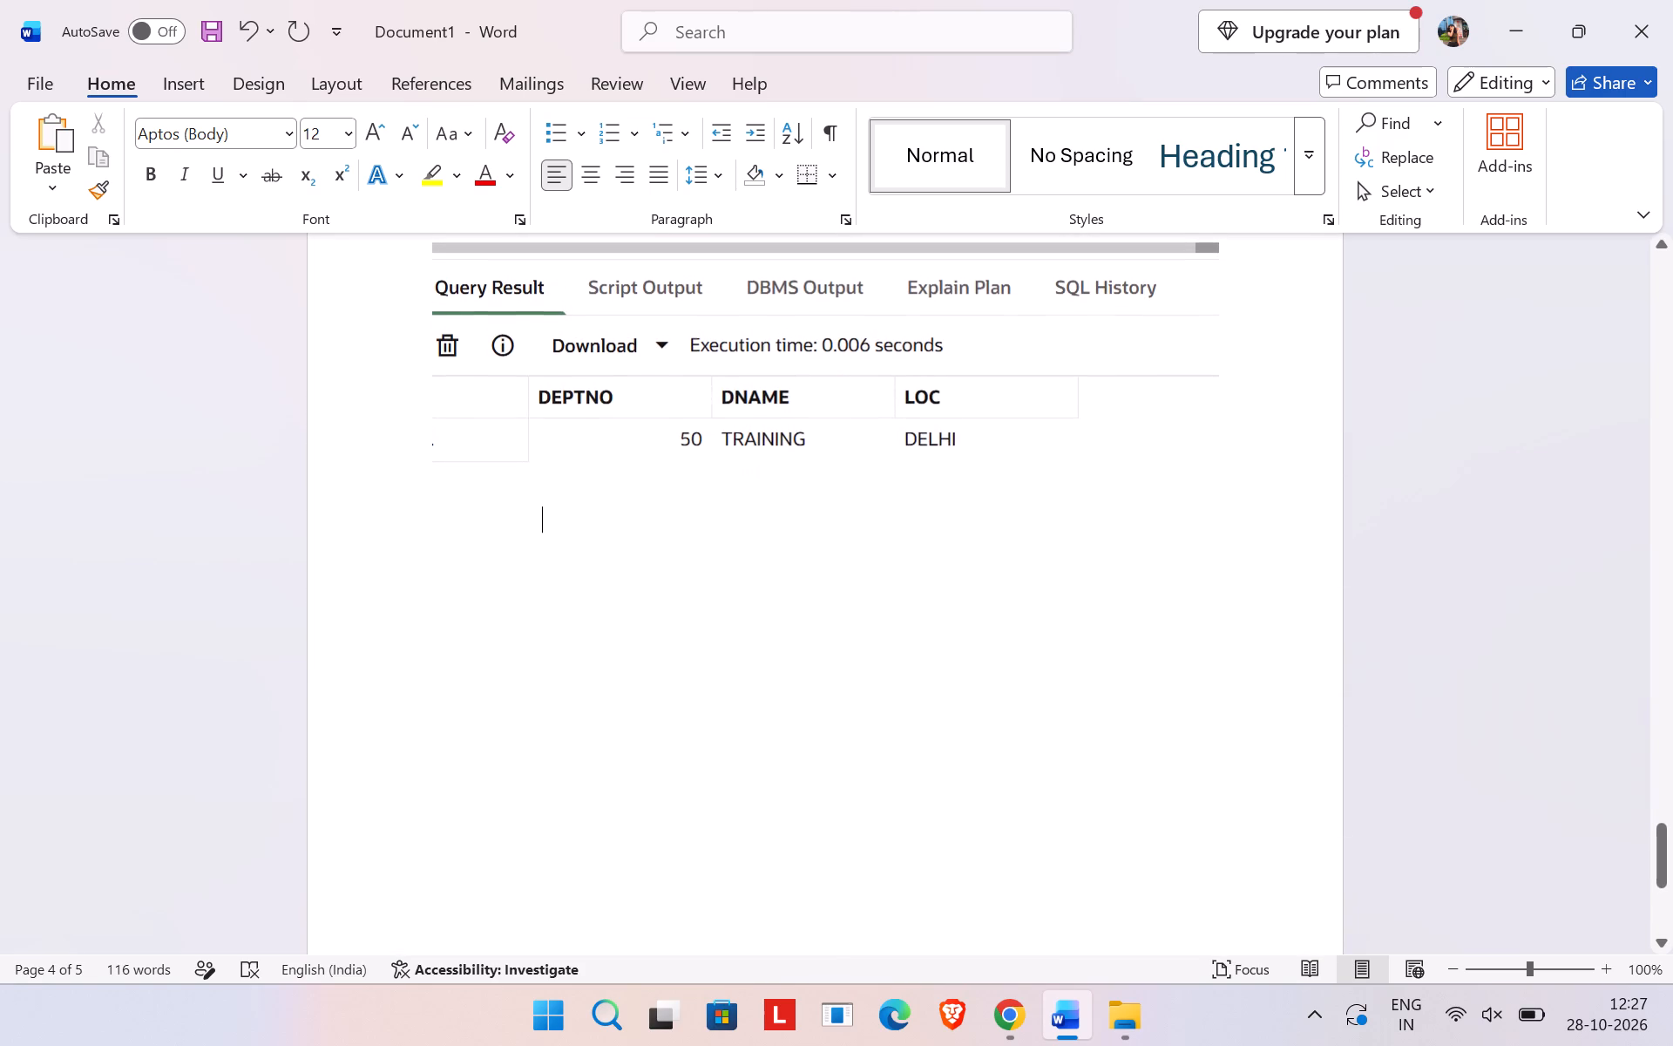
{"action": "left_click", "coordinate": [983, 1037]}
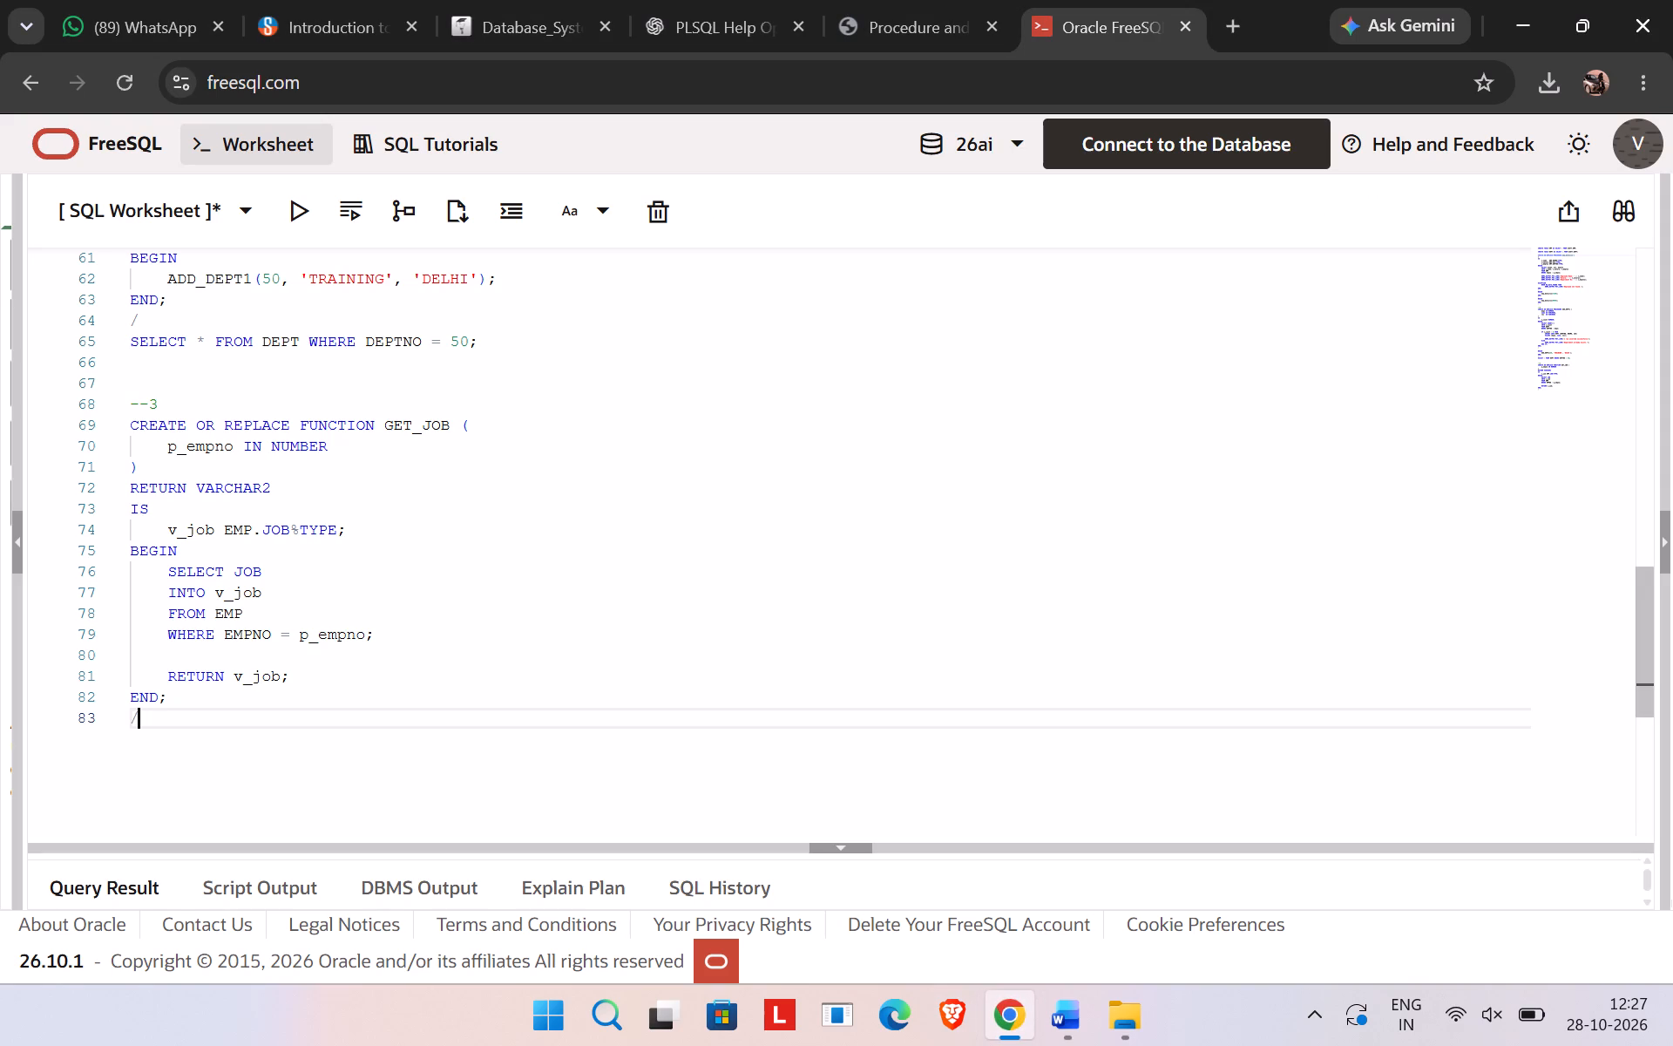
{"action": "scroll", "coordinate": [176, 703], "scroll_direction": "up", "scroll_amount": 9}
{"action": "scroll", "coordinate": [176, 703], "scroll_direction": "down", "scroll_amount": 5}
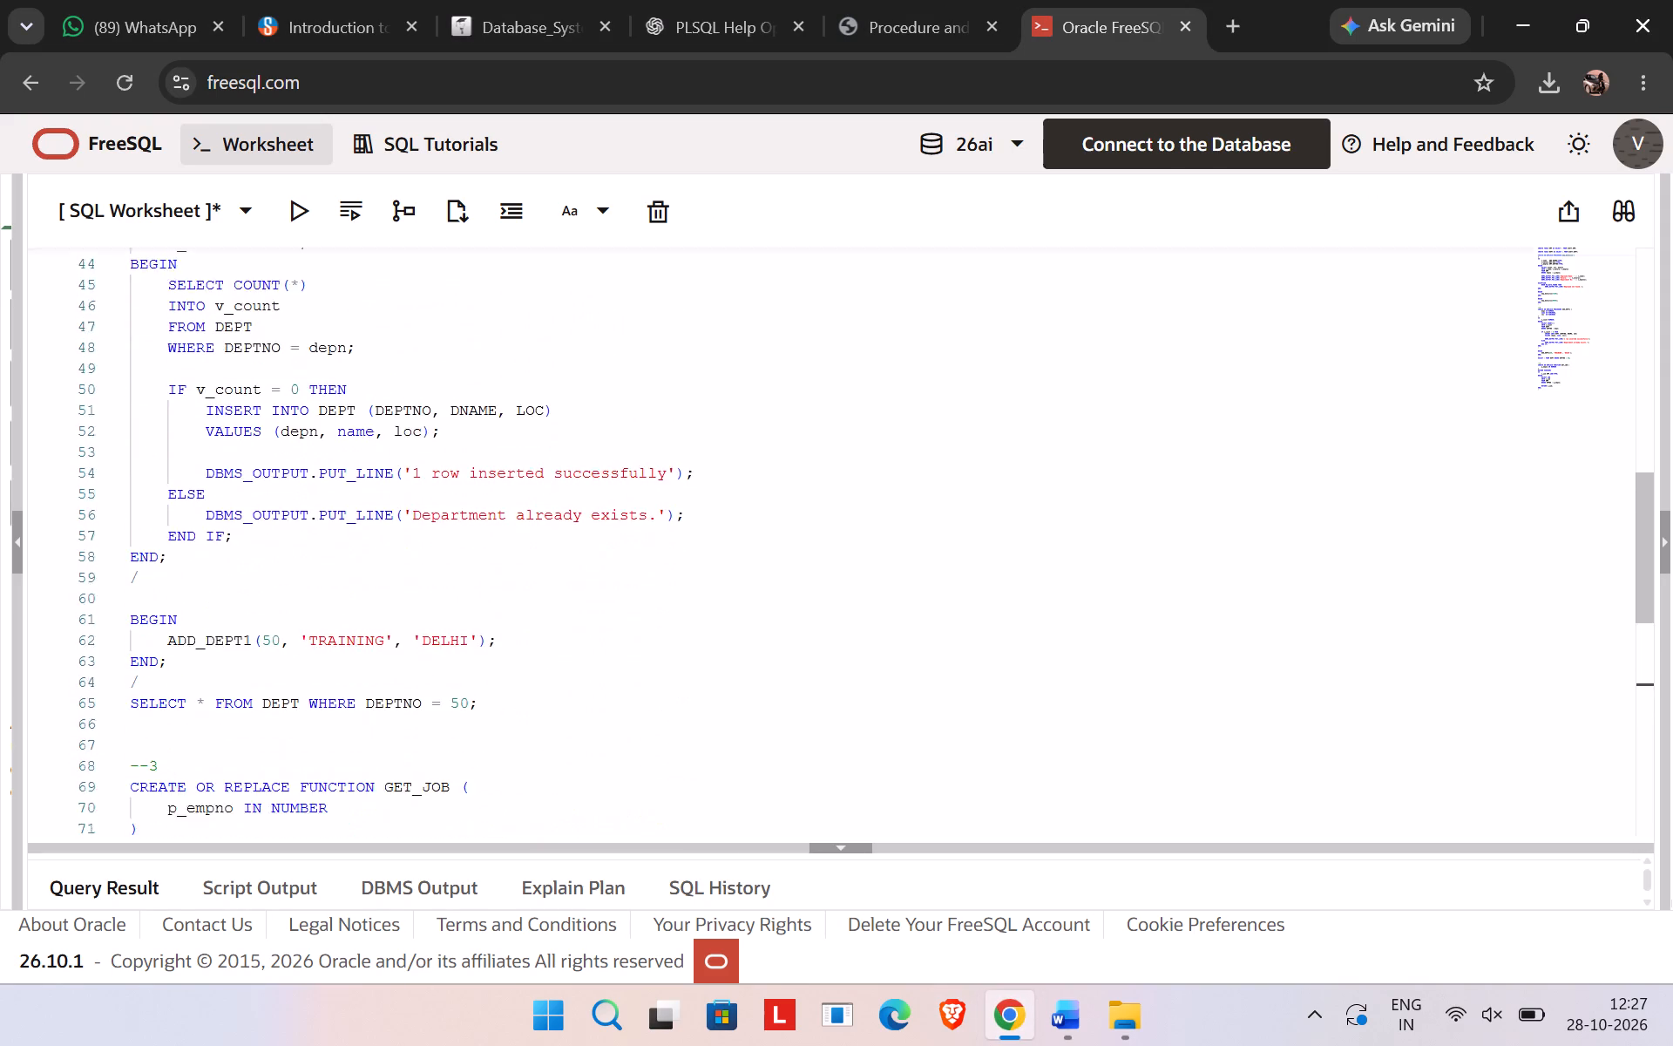
{"action": "scroll", "coordinate": [176, 703], "scroll_direction": "down", "scroll_amount": 2}
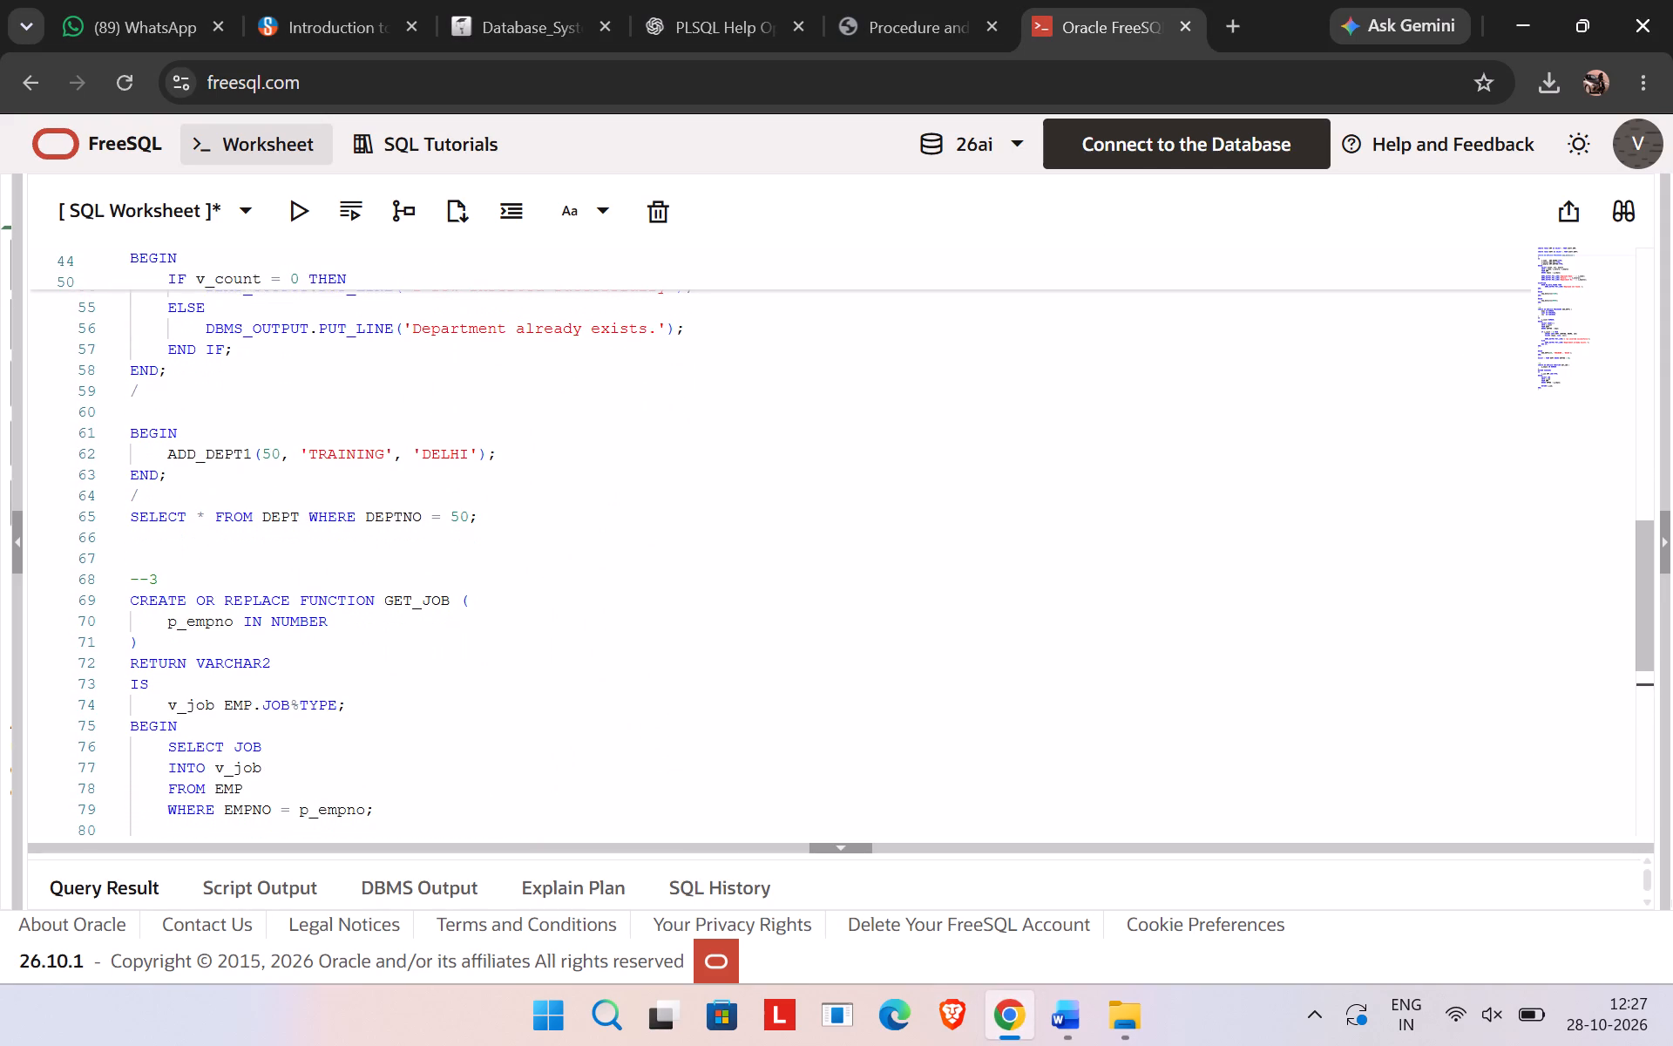
{"action": "scroll", "coordinate": [176, 703], "scroll_direction": "down", "scroll_amount": 1}
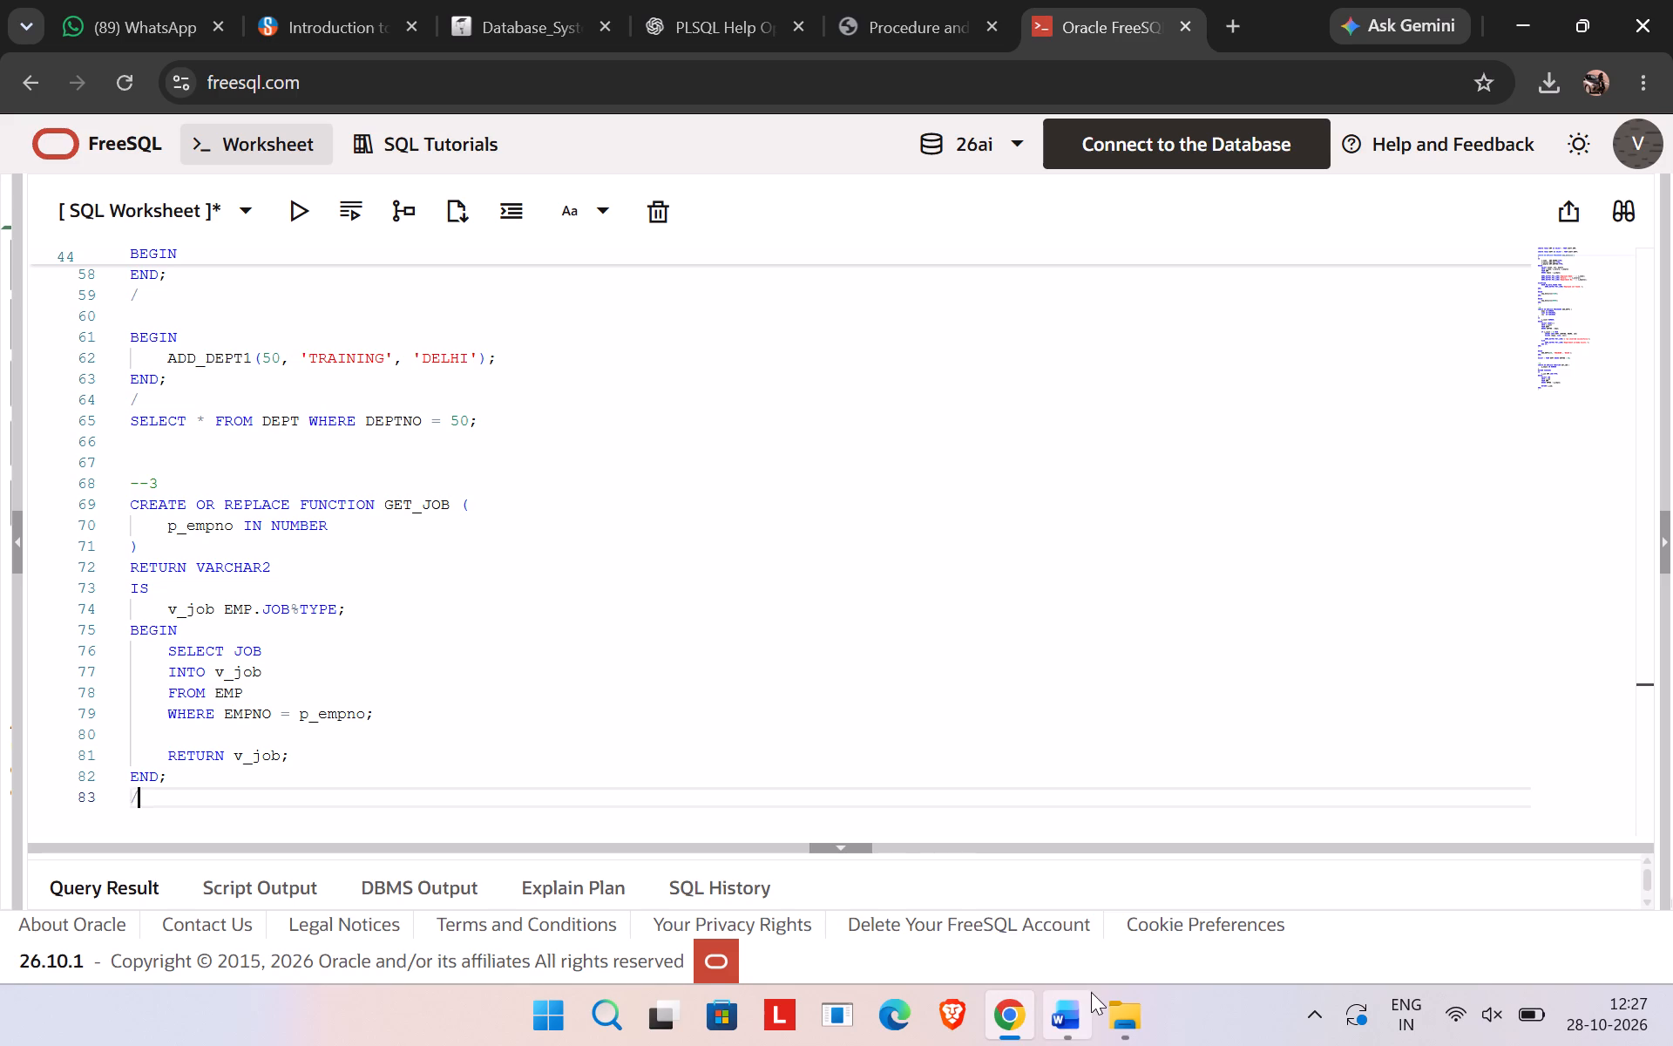
Copy the Functions heading and its Q1 question from the Procedure and function PDF to the end of the Word document.
{"action": "left_click", "coordinate": [906, 3]}
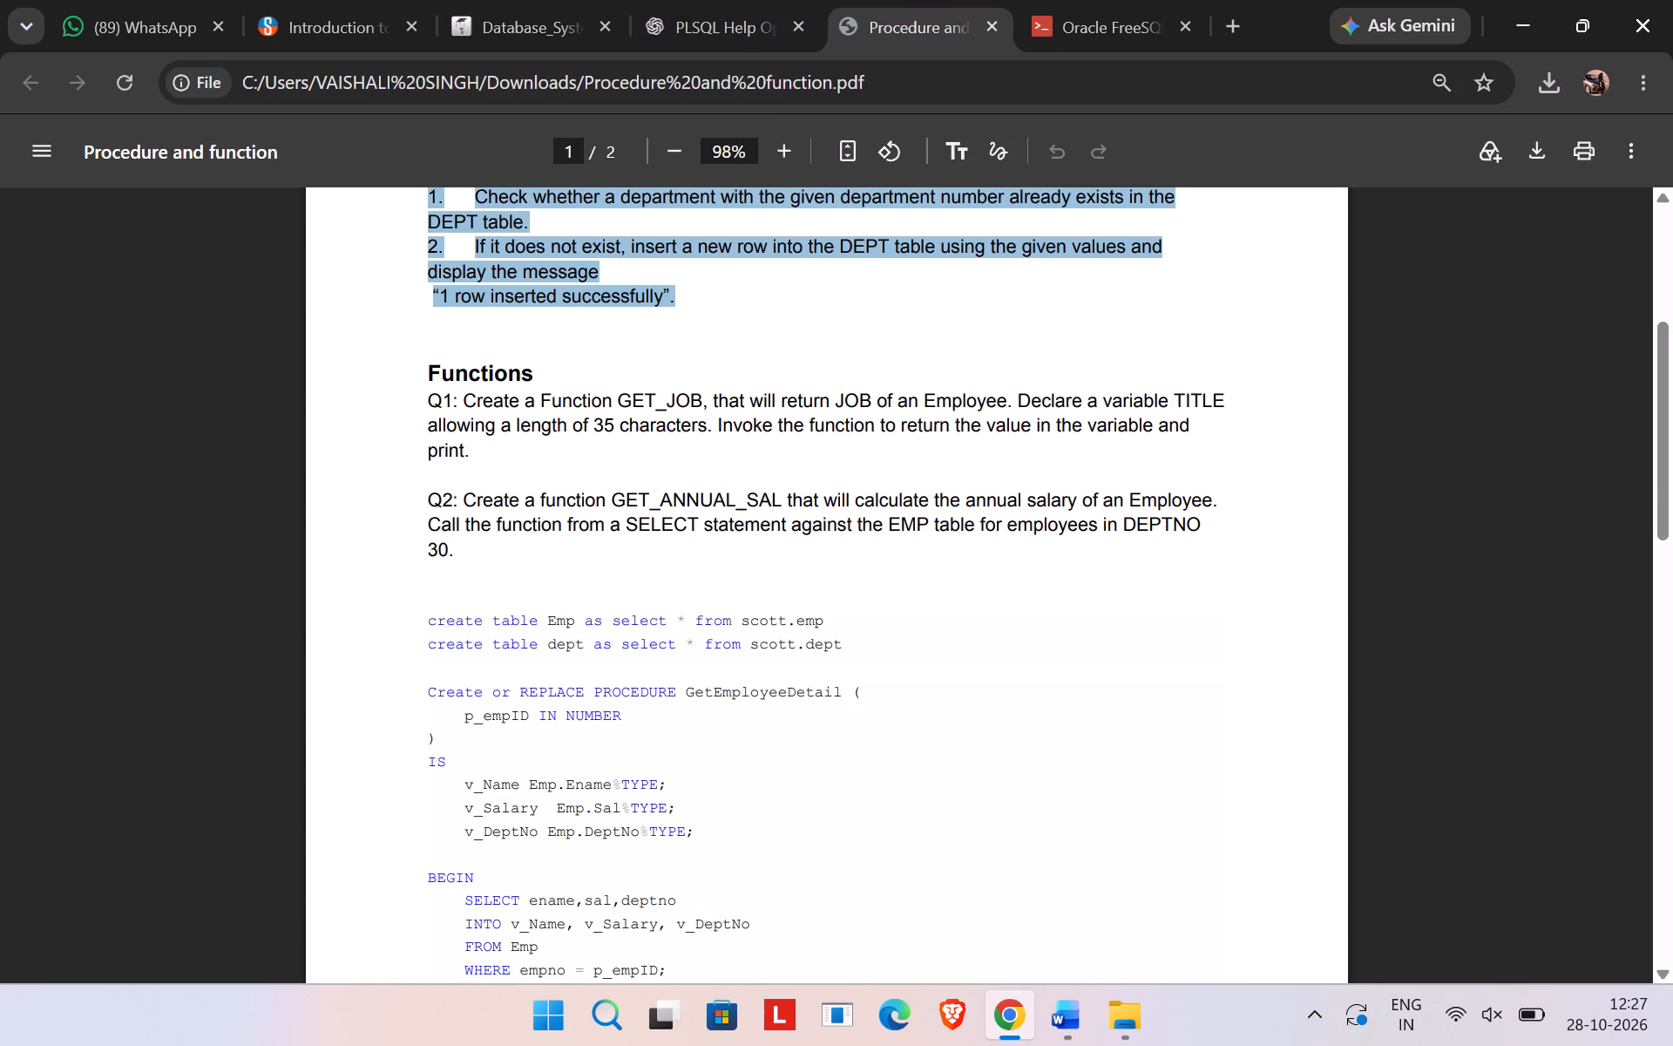
{"action": "left_click_drag", "start_coordinate": [423, 365], "coordinate": [491, 429]}
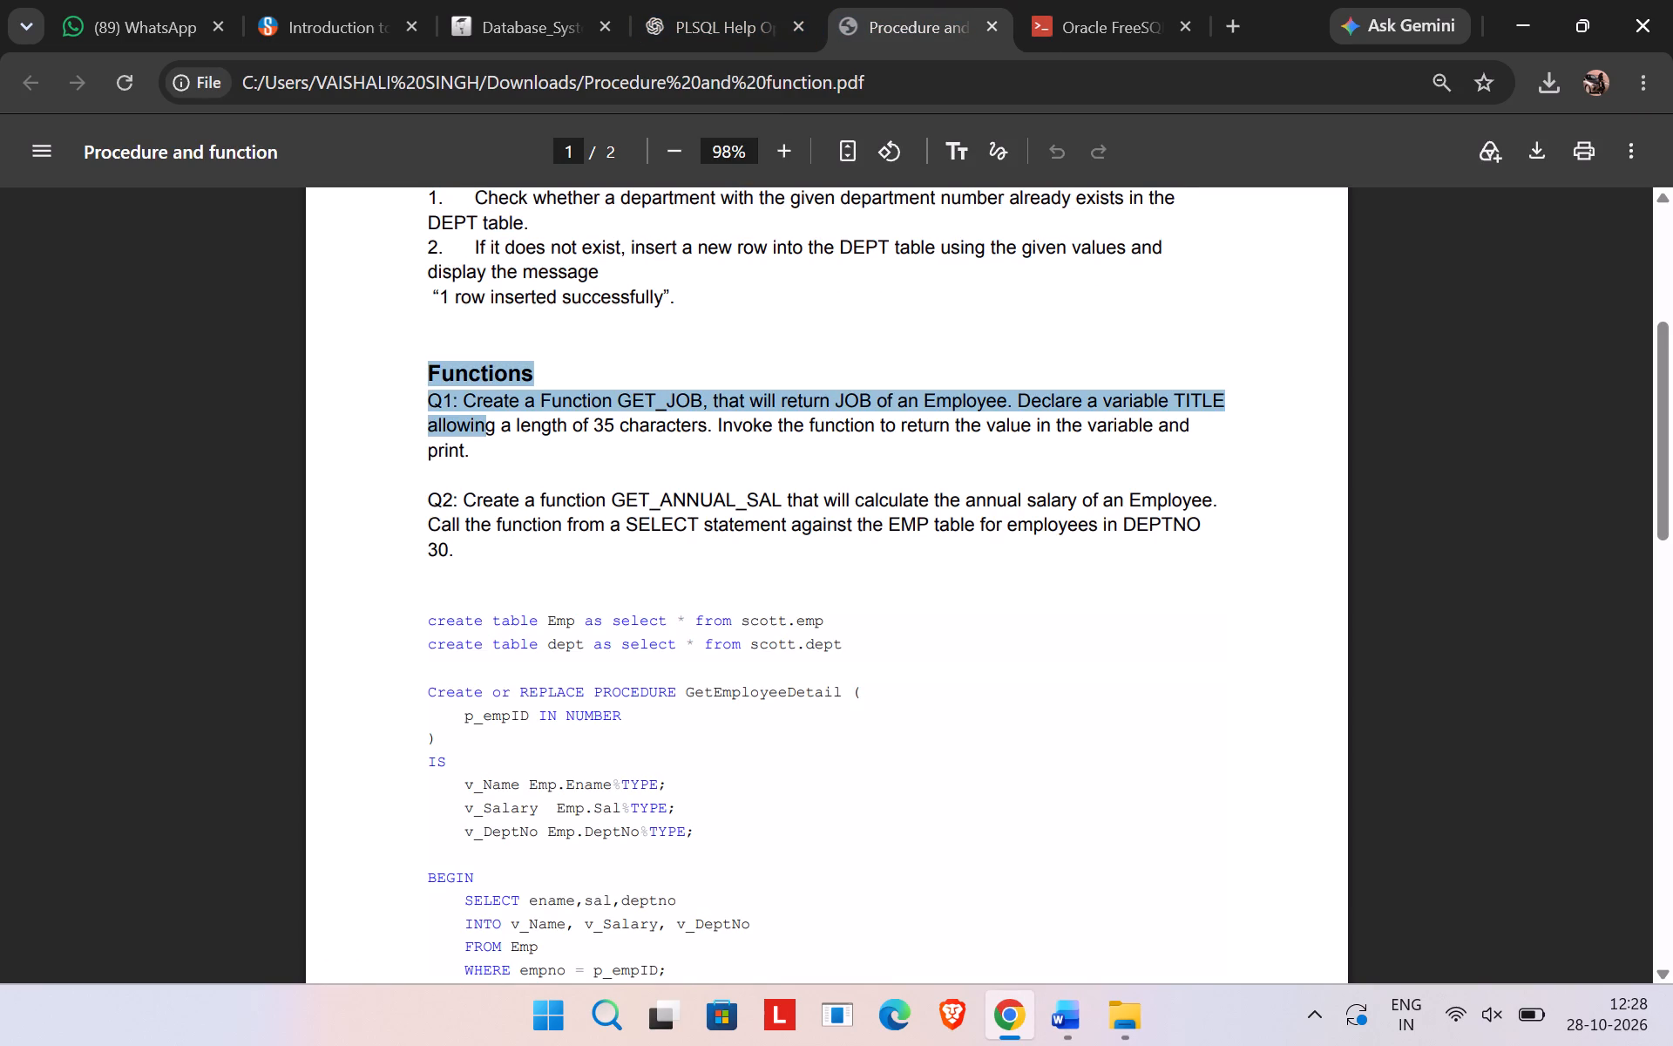
{"action": "left_click_drag", "start_coordinate": [491, 429], "coordinate": [480, 434]}
{"action": "left_click_drag", "start_coordinate": [480, 434], "coordinate": [489, 458]}
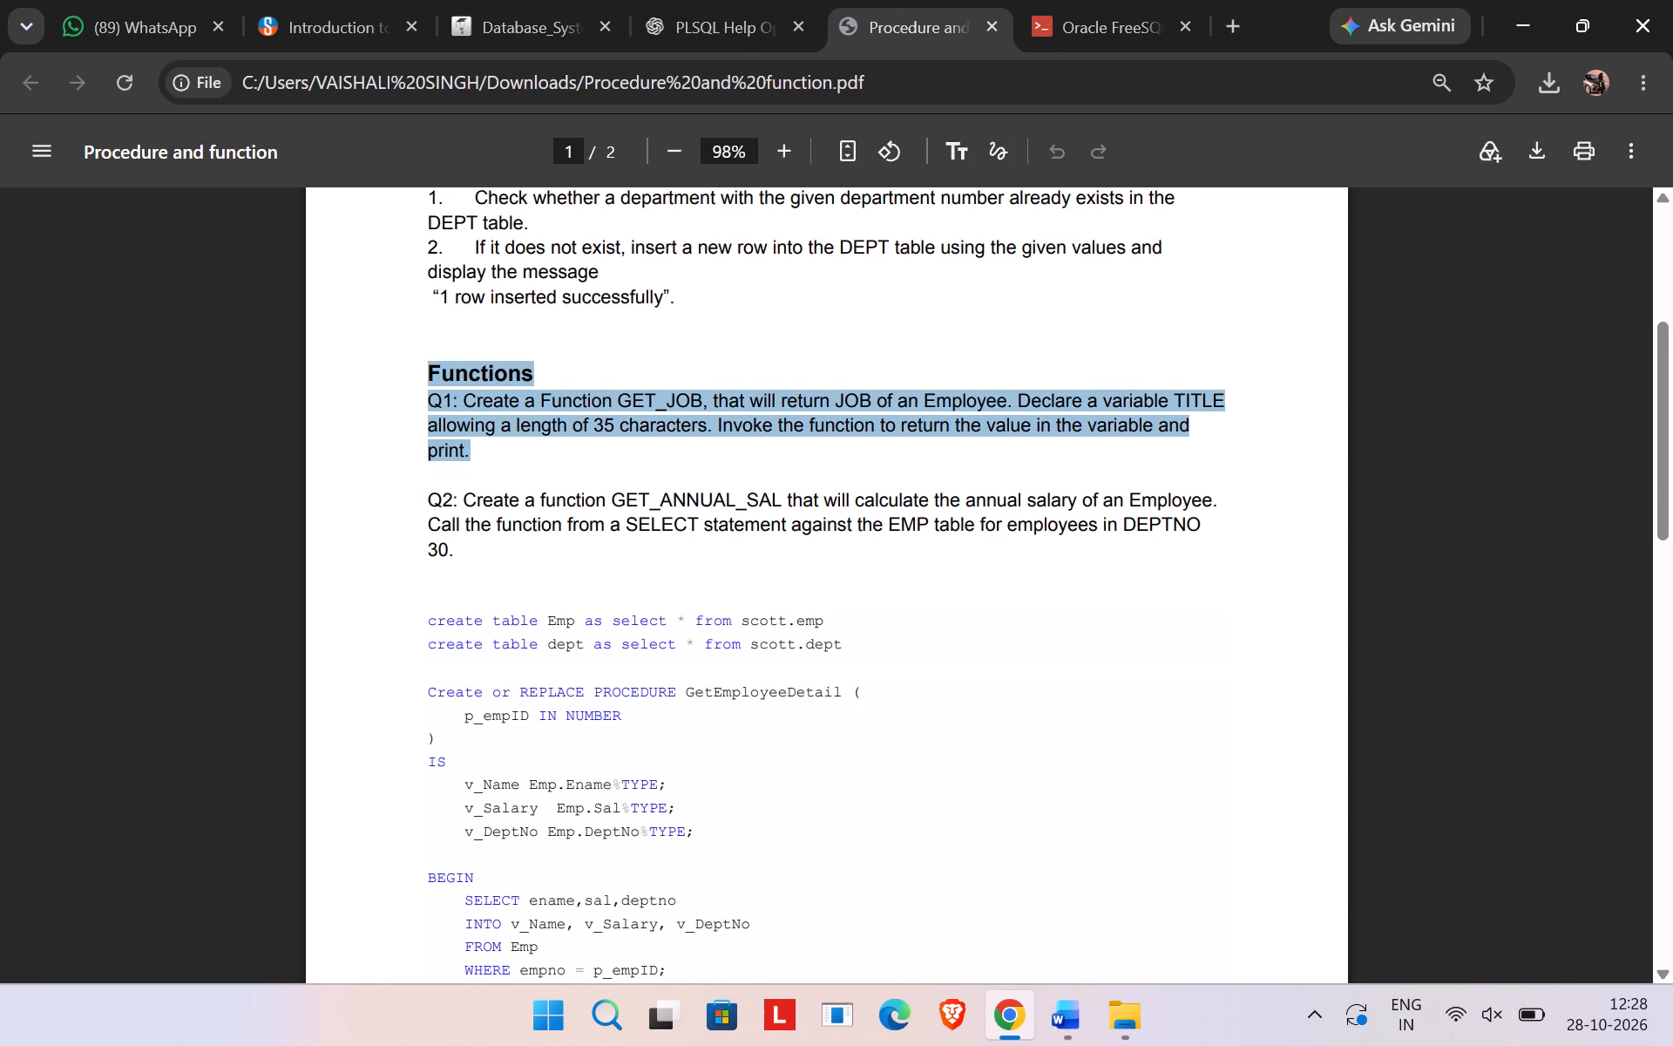
{"action": "key", "text": "ctrl+c"}
{"action": "left_click", "coordinate": [489, 458], "text": "ctrl"}
{"action": "left_click_drag", "start_coordinate": [489, 458], "coordinate": [434, 397]}
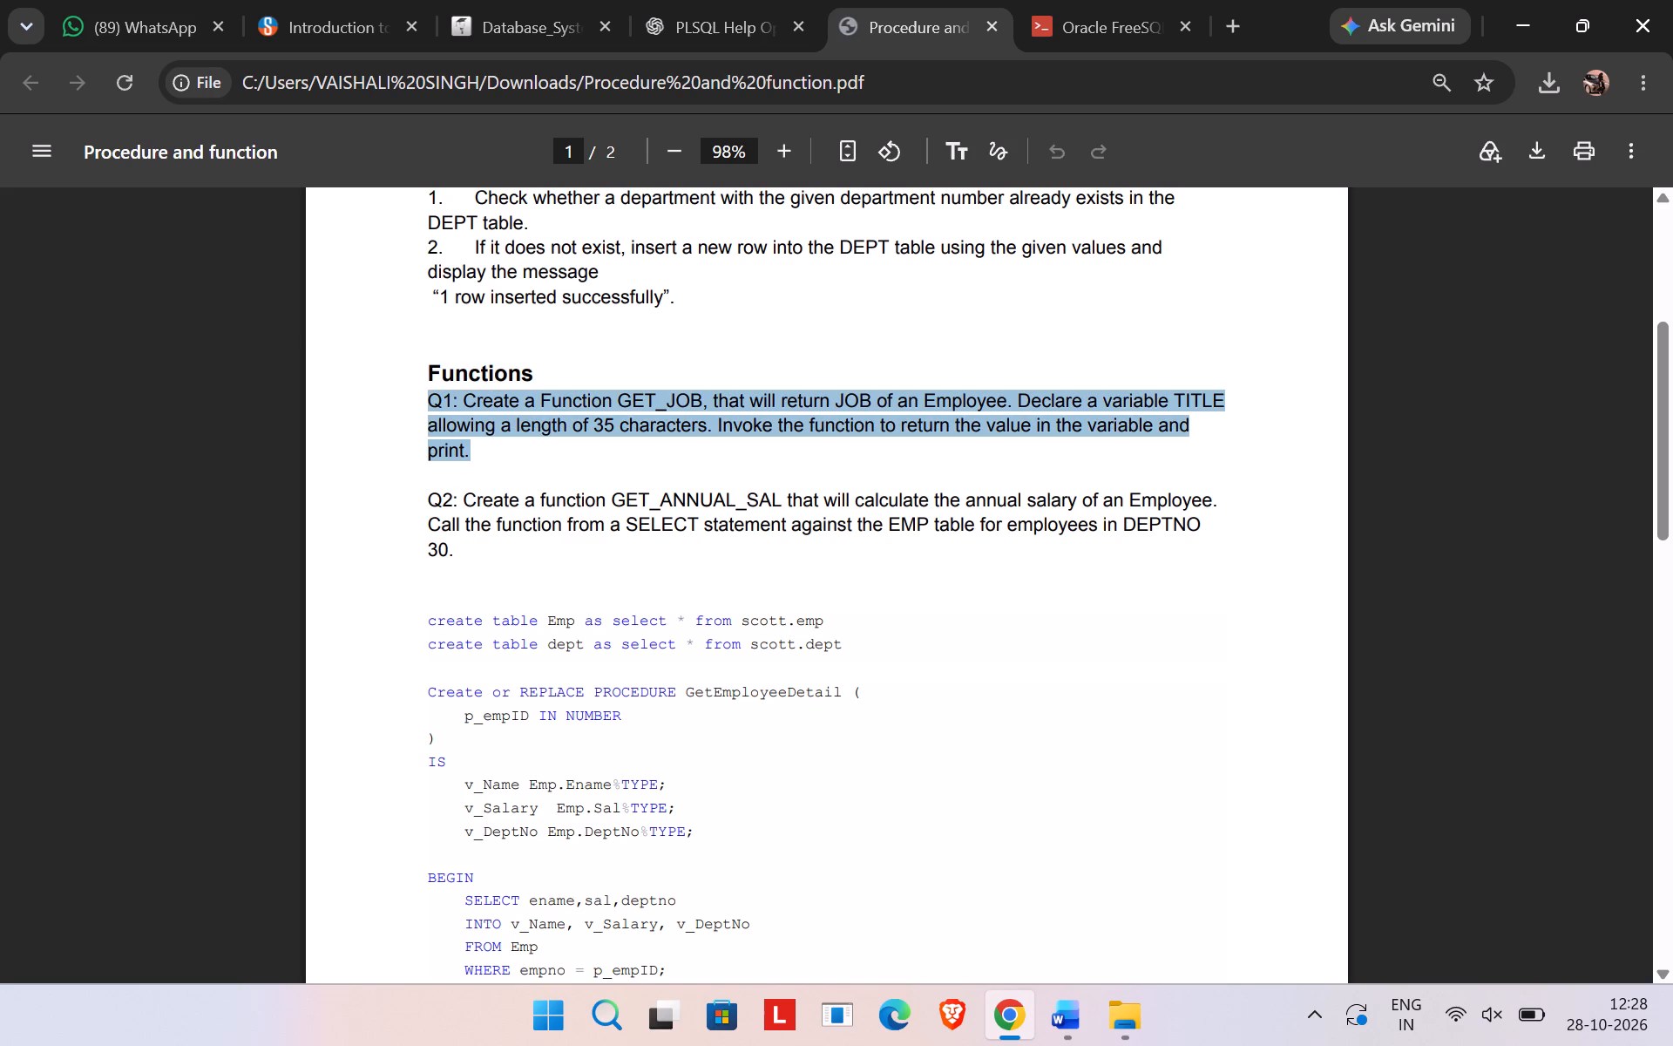
{"action": "left_click_drag", "start_coordinate": [434, 397], "coordinate": [422, 376]}
{"action": "key", "text": "ctrl+c"}
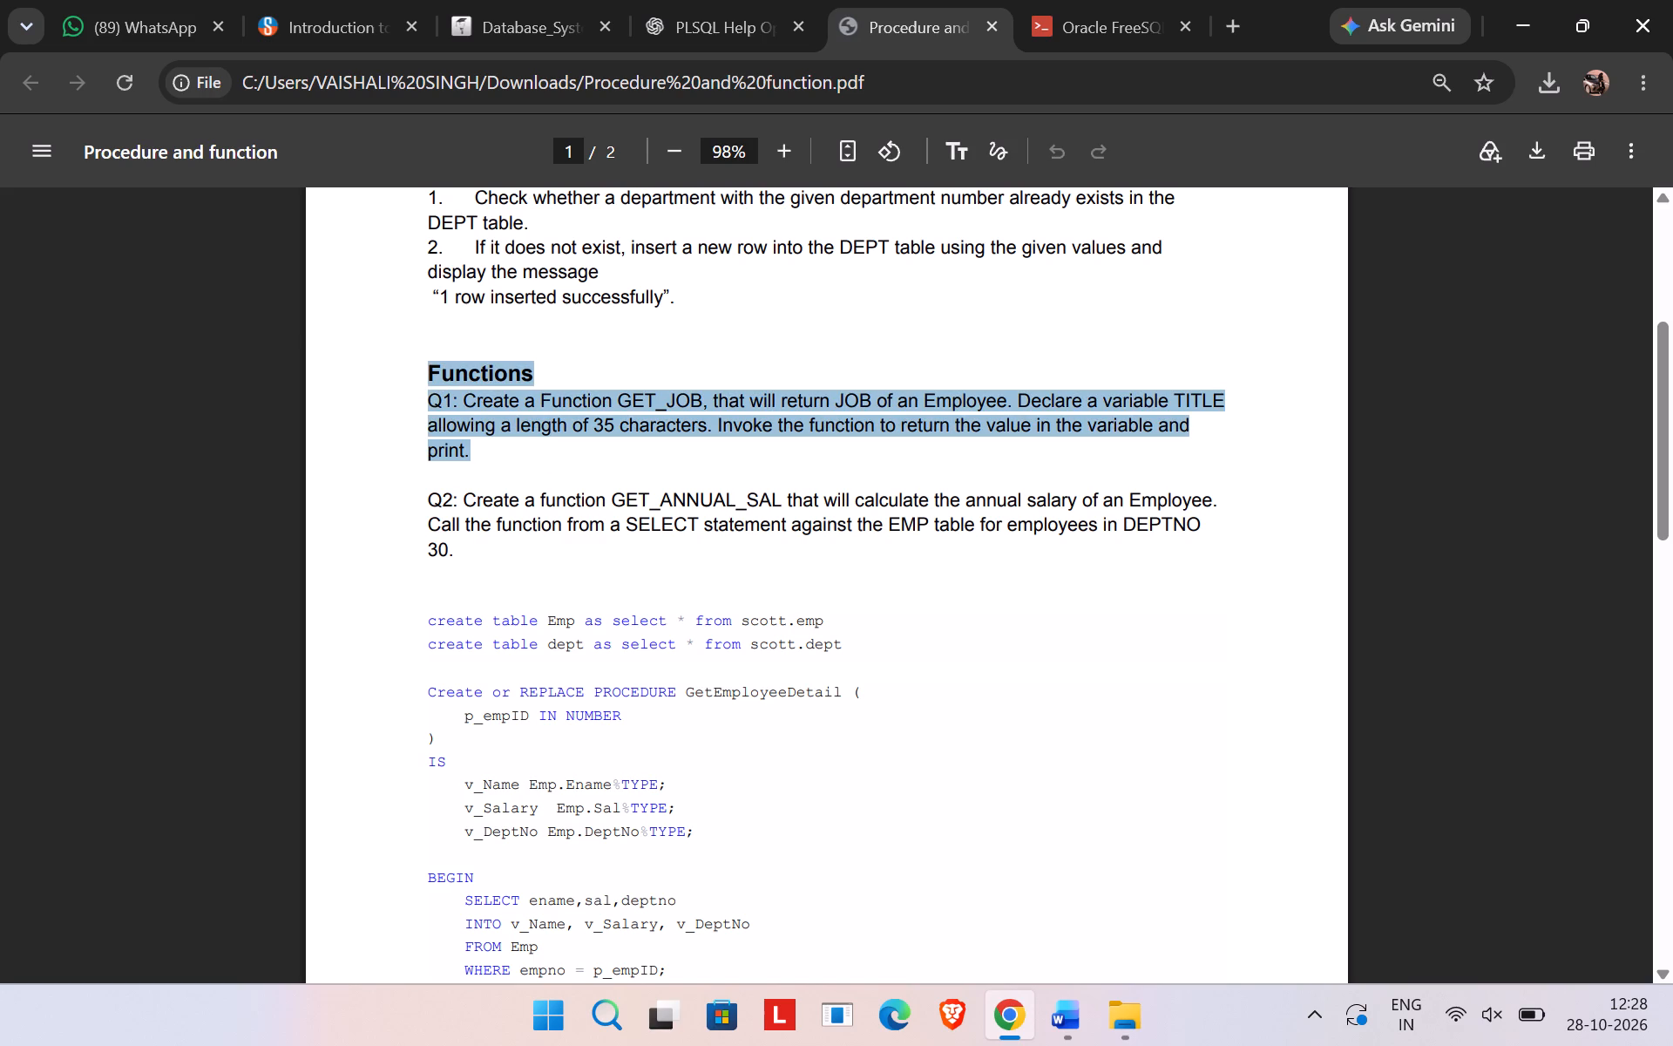
{"action": "left_click", "coordinate": [1074, 1012]}
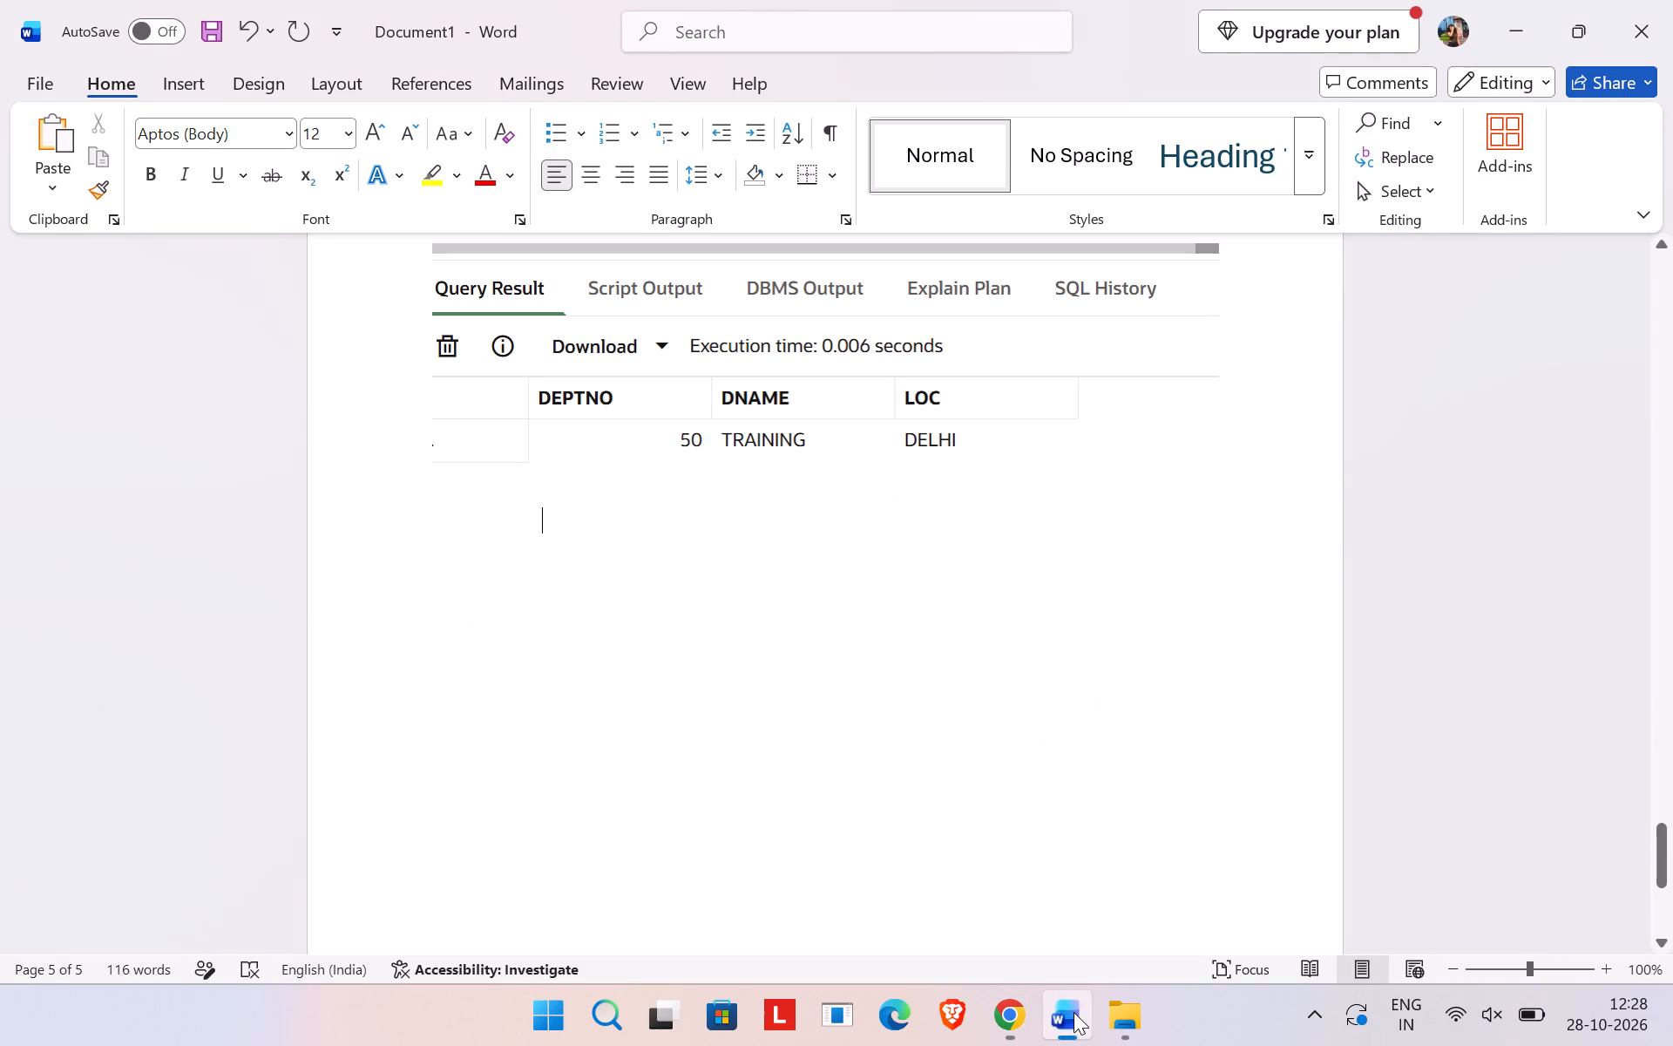
{"action": "key", "text": "BackSpace"}
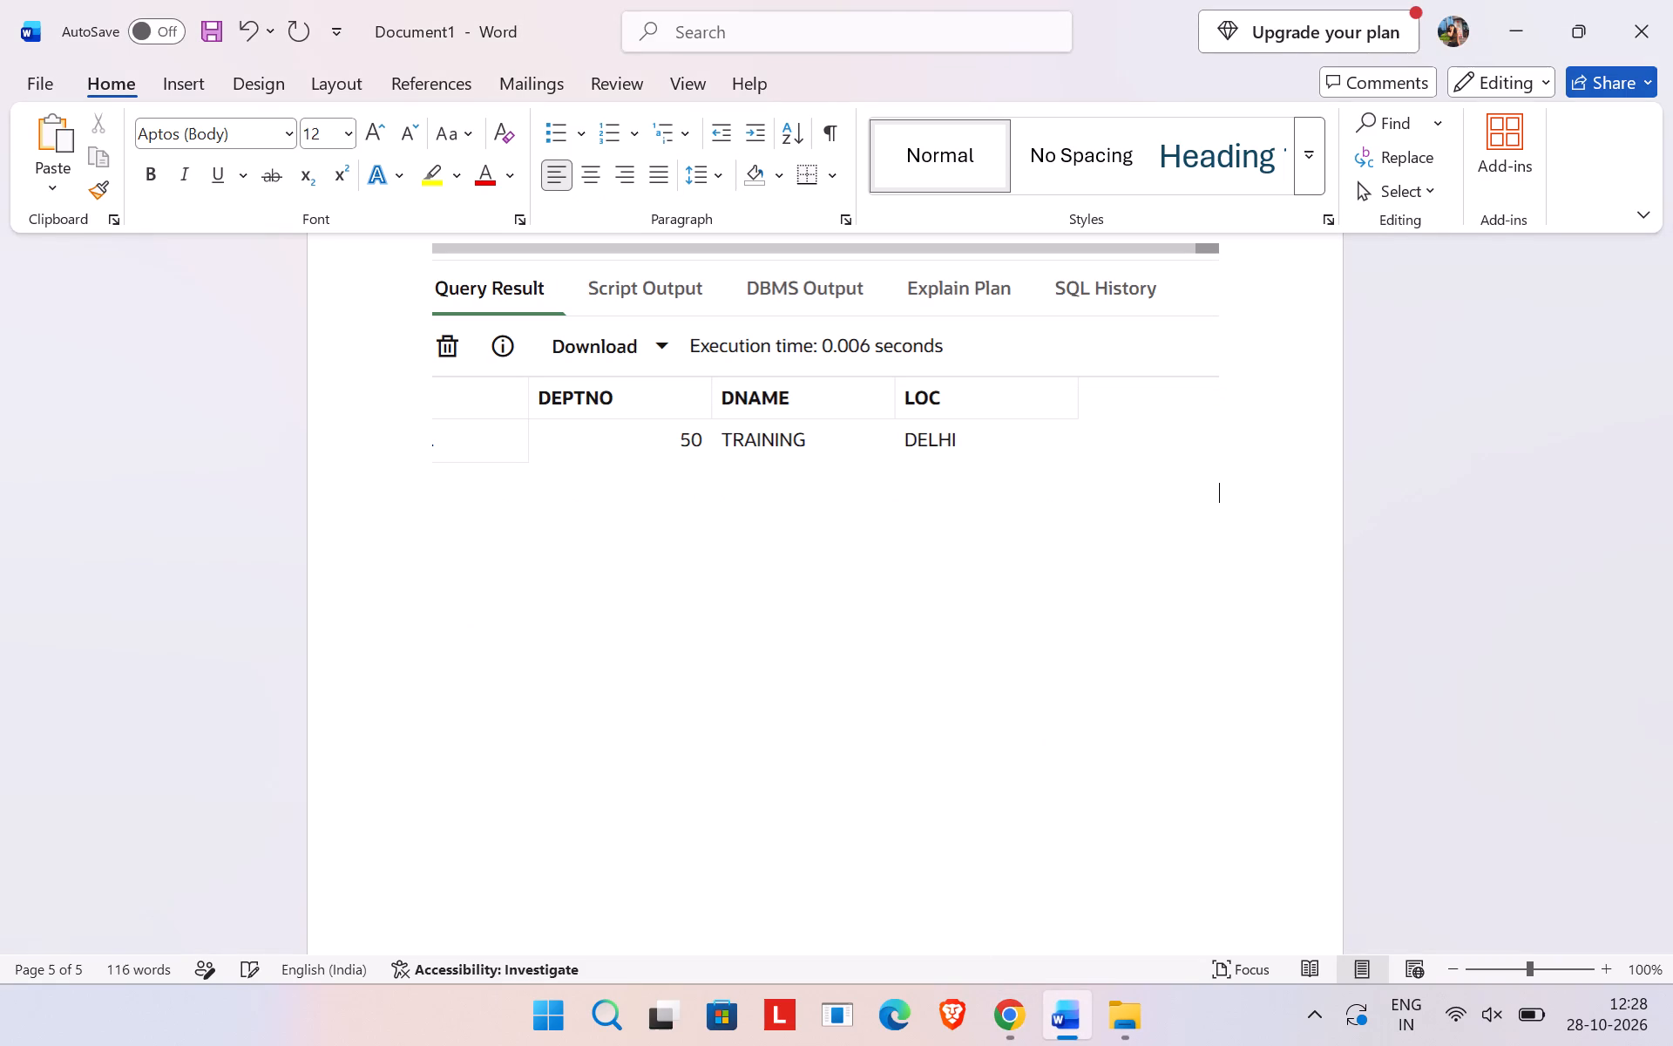
{"action": "key", "text": "Return"}
{"action": "key", "text": "ctrl+v"}
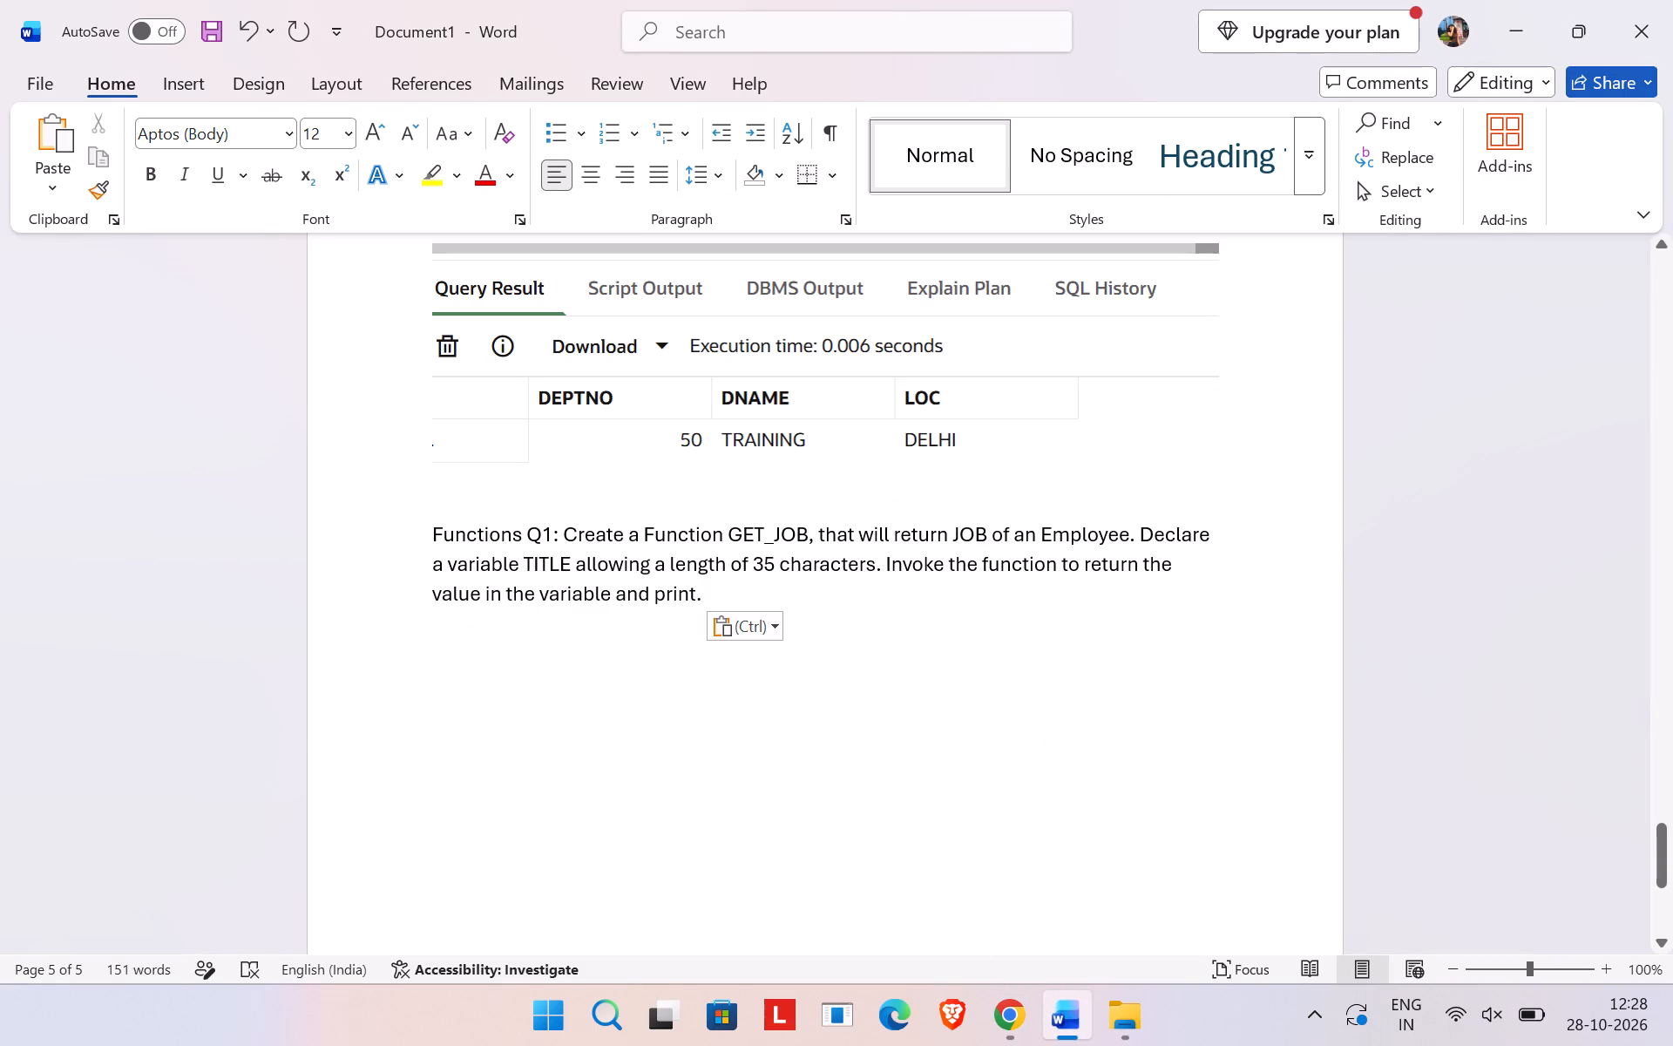
Separate the Functions heading from the Q1 text so the question starts on its own line.
{"action": "left_click", "coordinate": [530, 533]}
{"action": "key", "text": "Return"}
Insert the GET_JOB function code screenshot from the File Explorer Gallery on a new line below the Functions Q1 text in Word.
{"action": "left_click", "coordinate": [640, 645]}
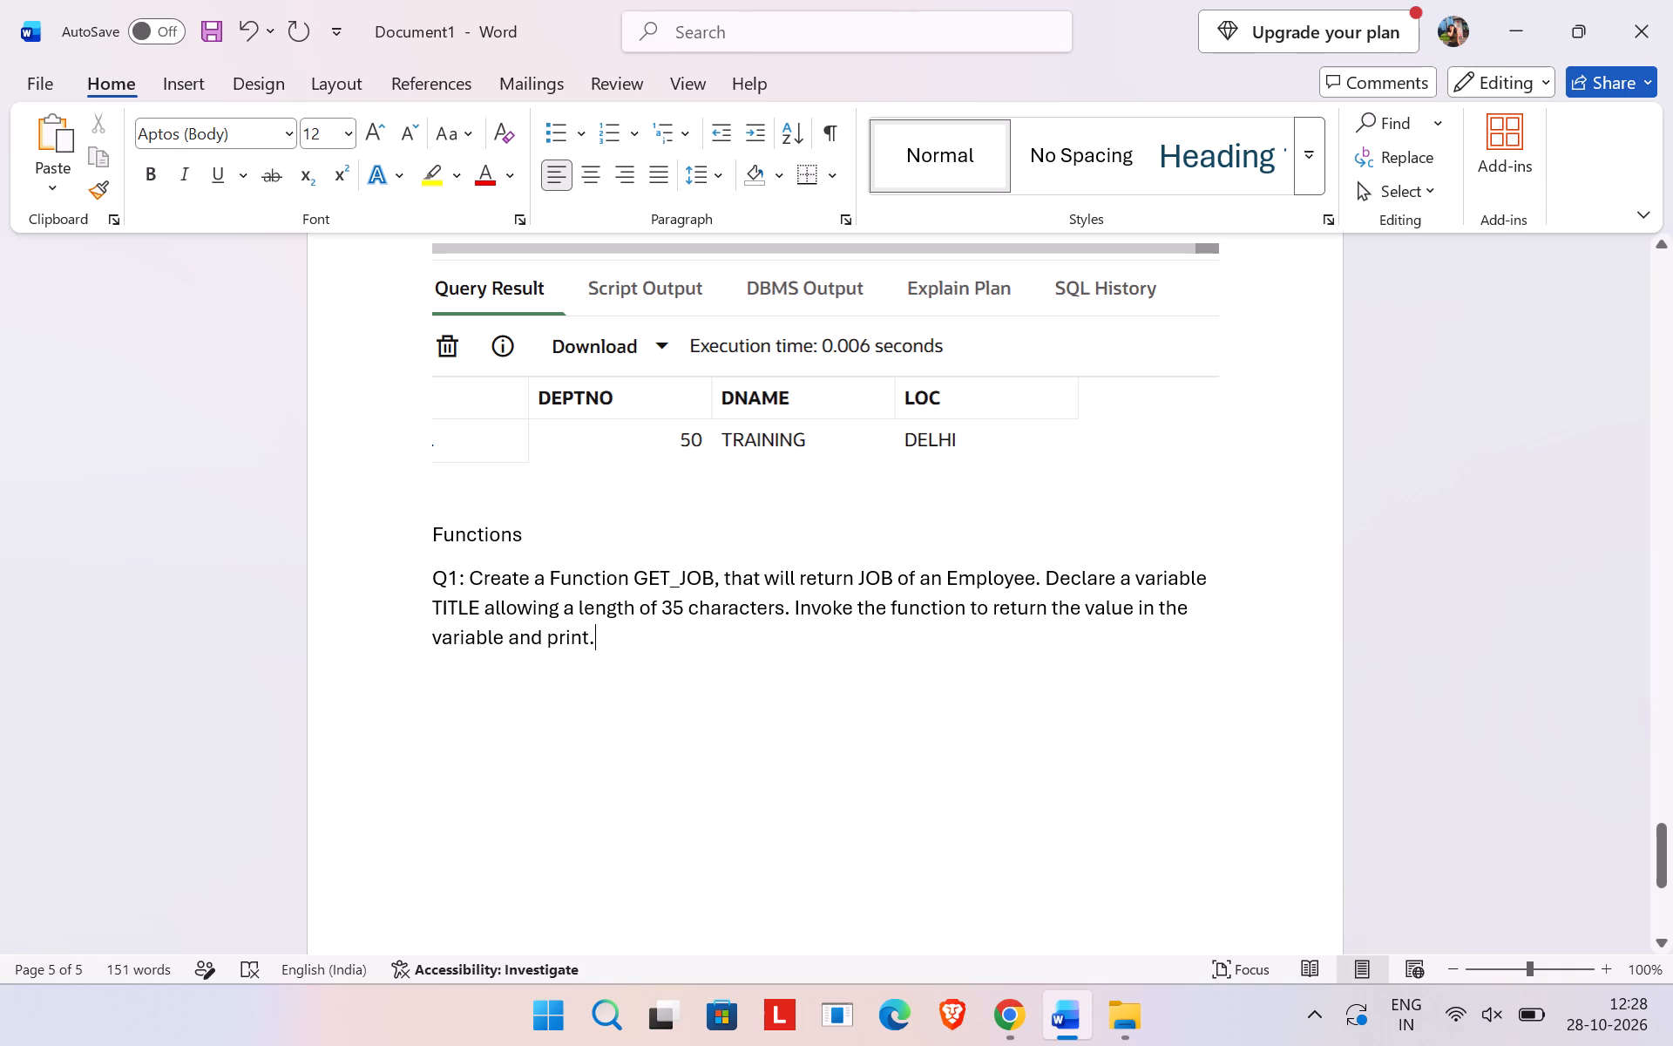
{"action": "key", "text": "Return"}
{"action": "scroll", "coordinate": [640, 645], "scroll_direction": "down", "scroll_amount": 1}
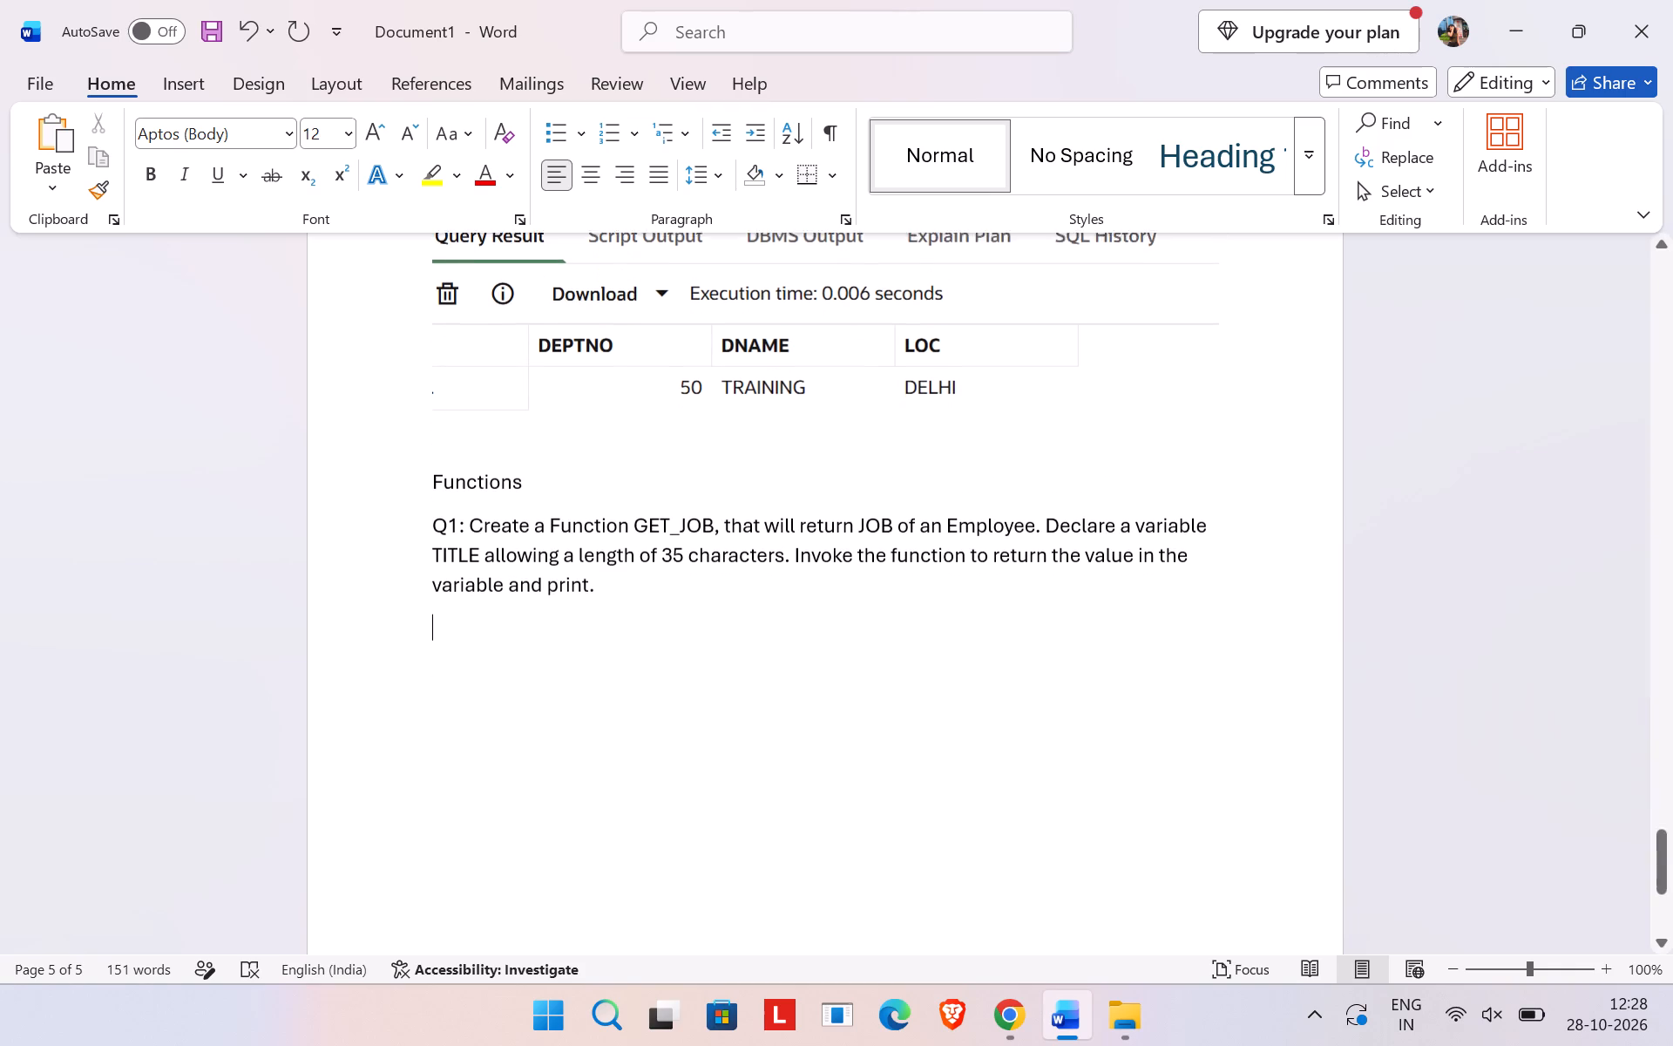
{"action": "left_click", "coordinate": [1137, 1018]}
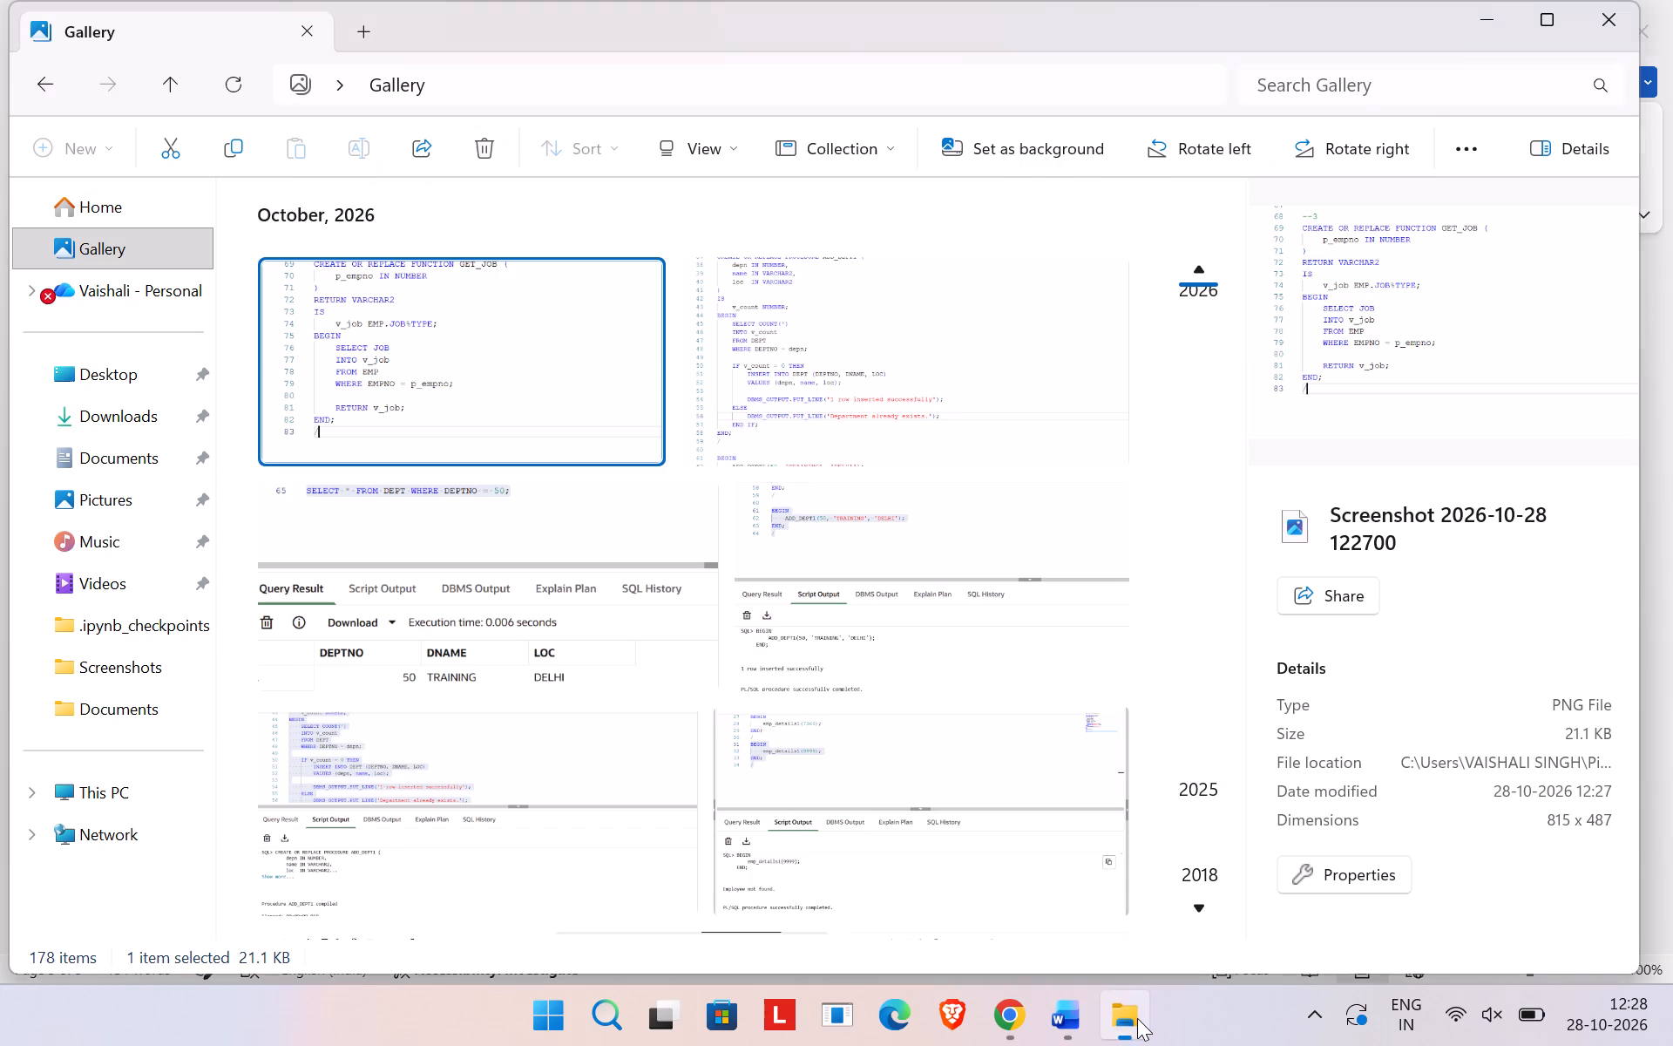
{"action": "left_click_drag", "start_coordinate": [527, 350], "coordinate": [952, 806]}
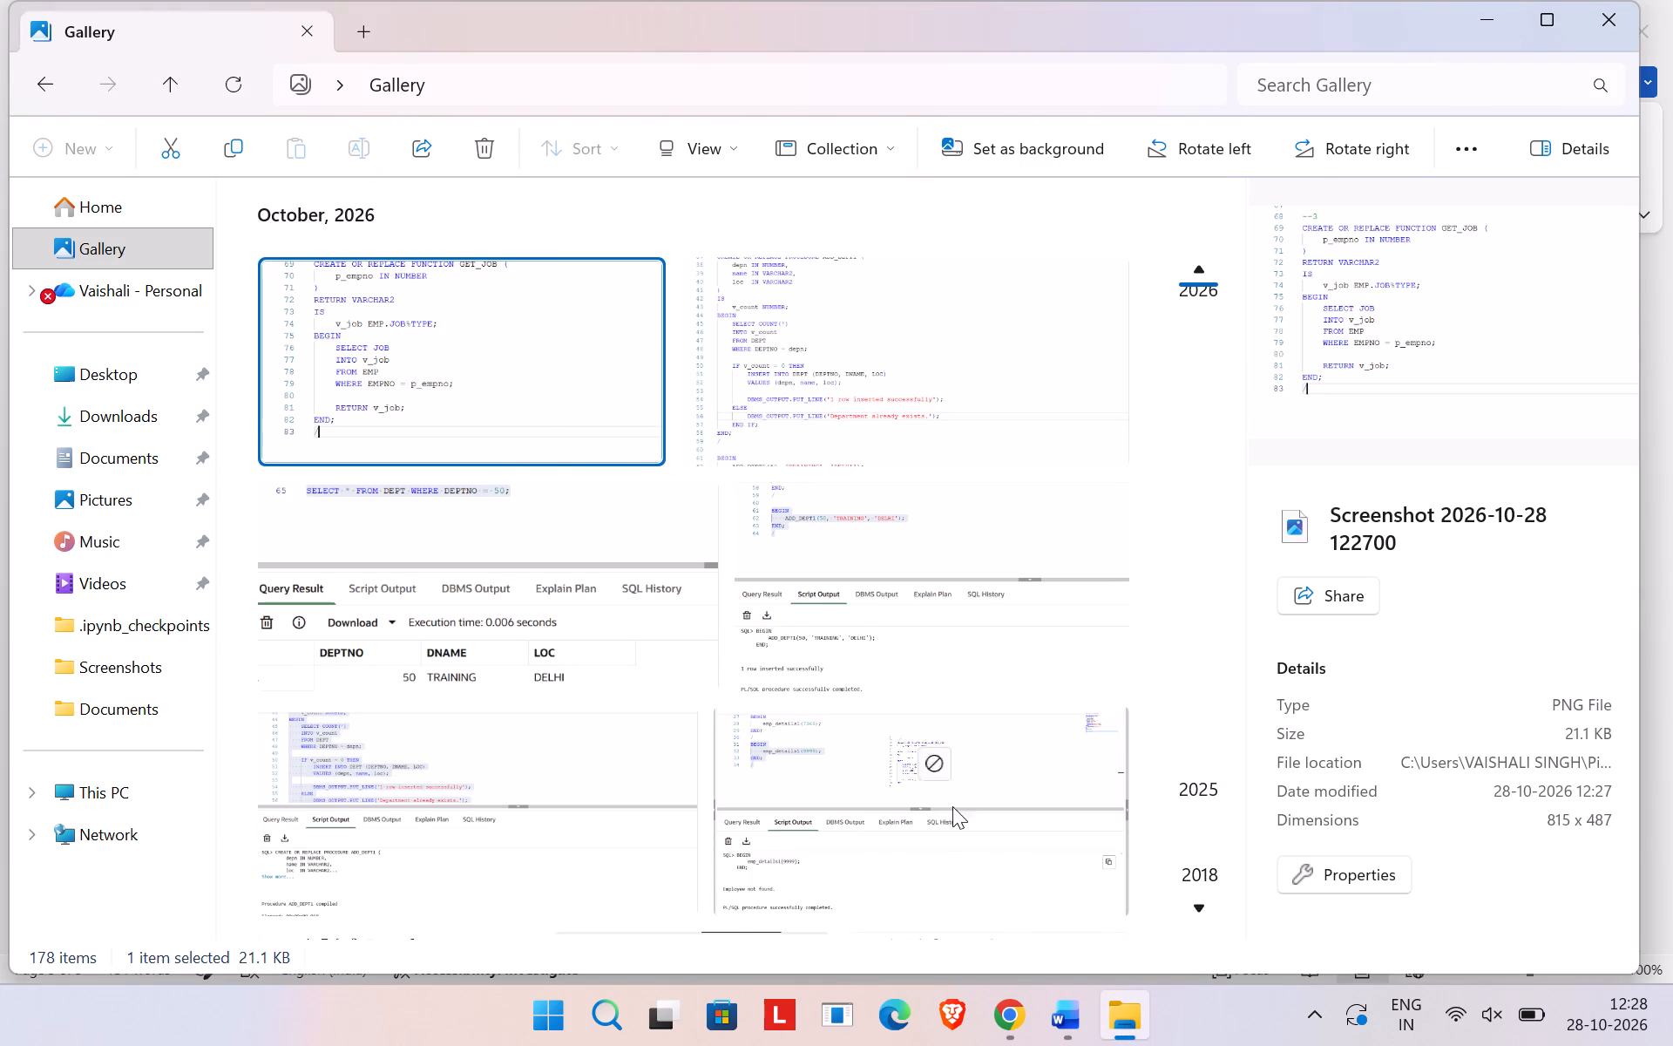
{"action": "left_click_drag", "start_coordinate": [952, 806], "coordinate": [746, 865]}
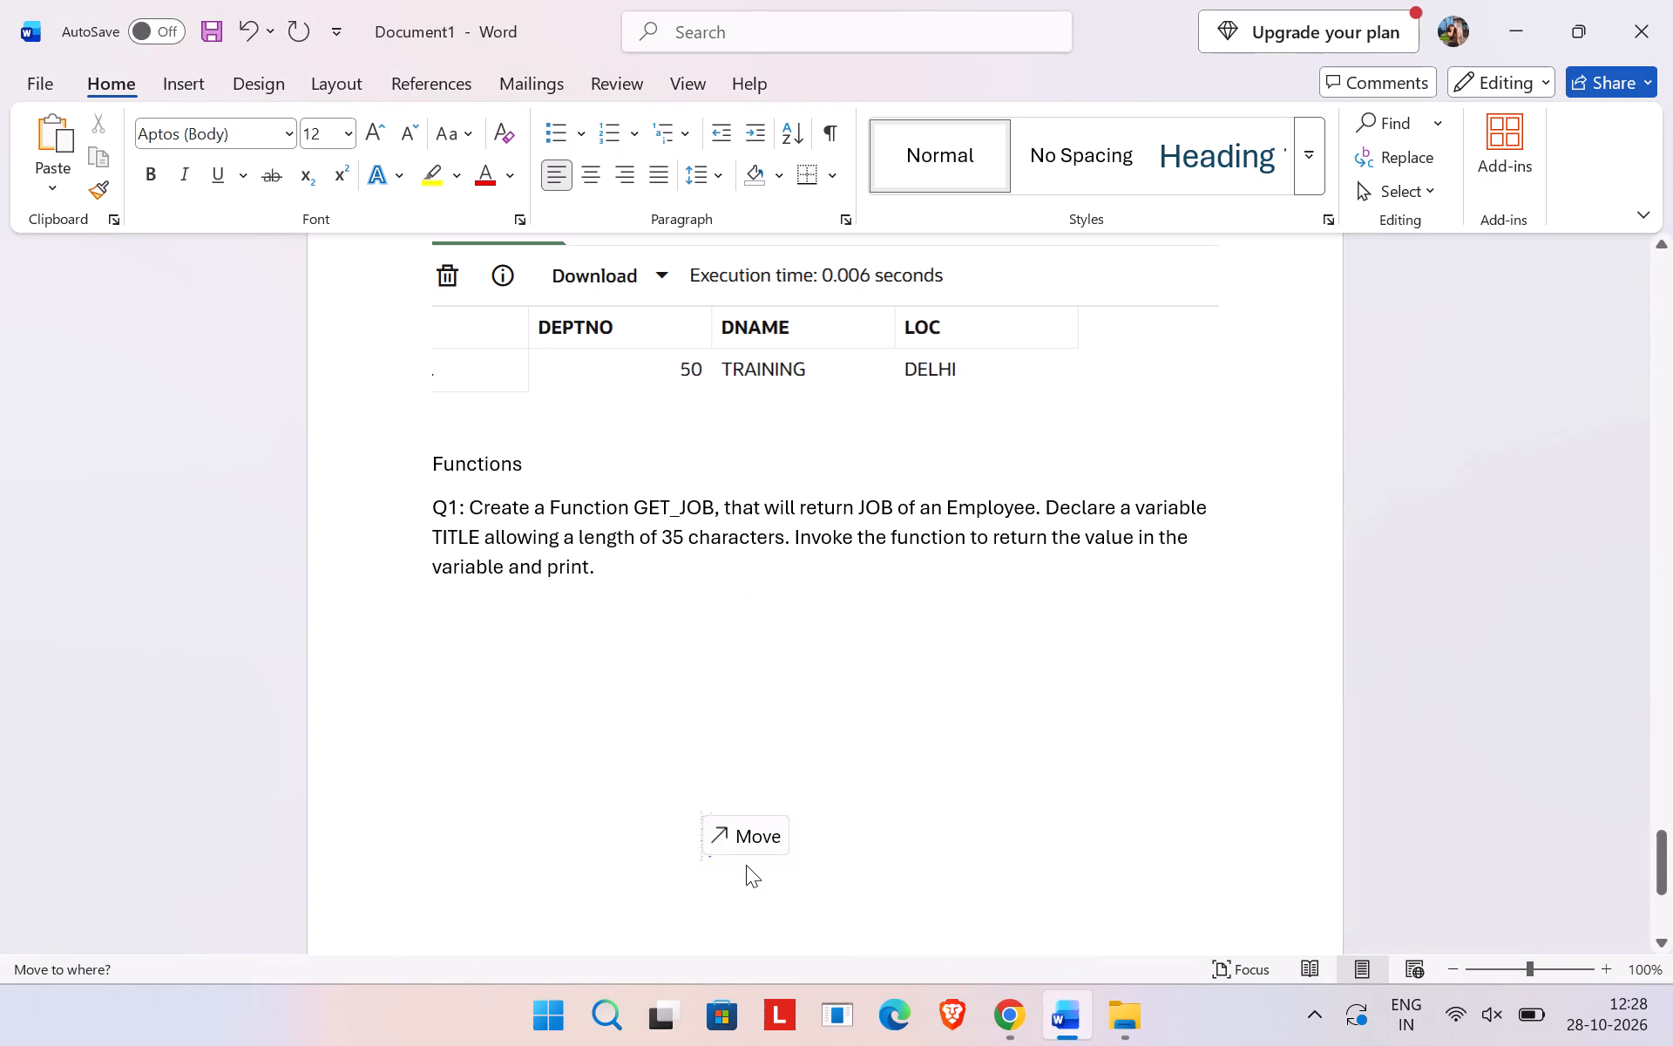
{"action": "left_click_drag", "start_coordinate": [746, 865], "coordinate": [743, 898]}
{"action": "scroll", "coordinate": [743, 898], "scroll_direction": "down", "scroll_amount": 4}
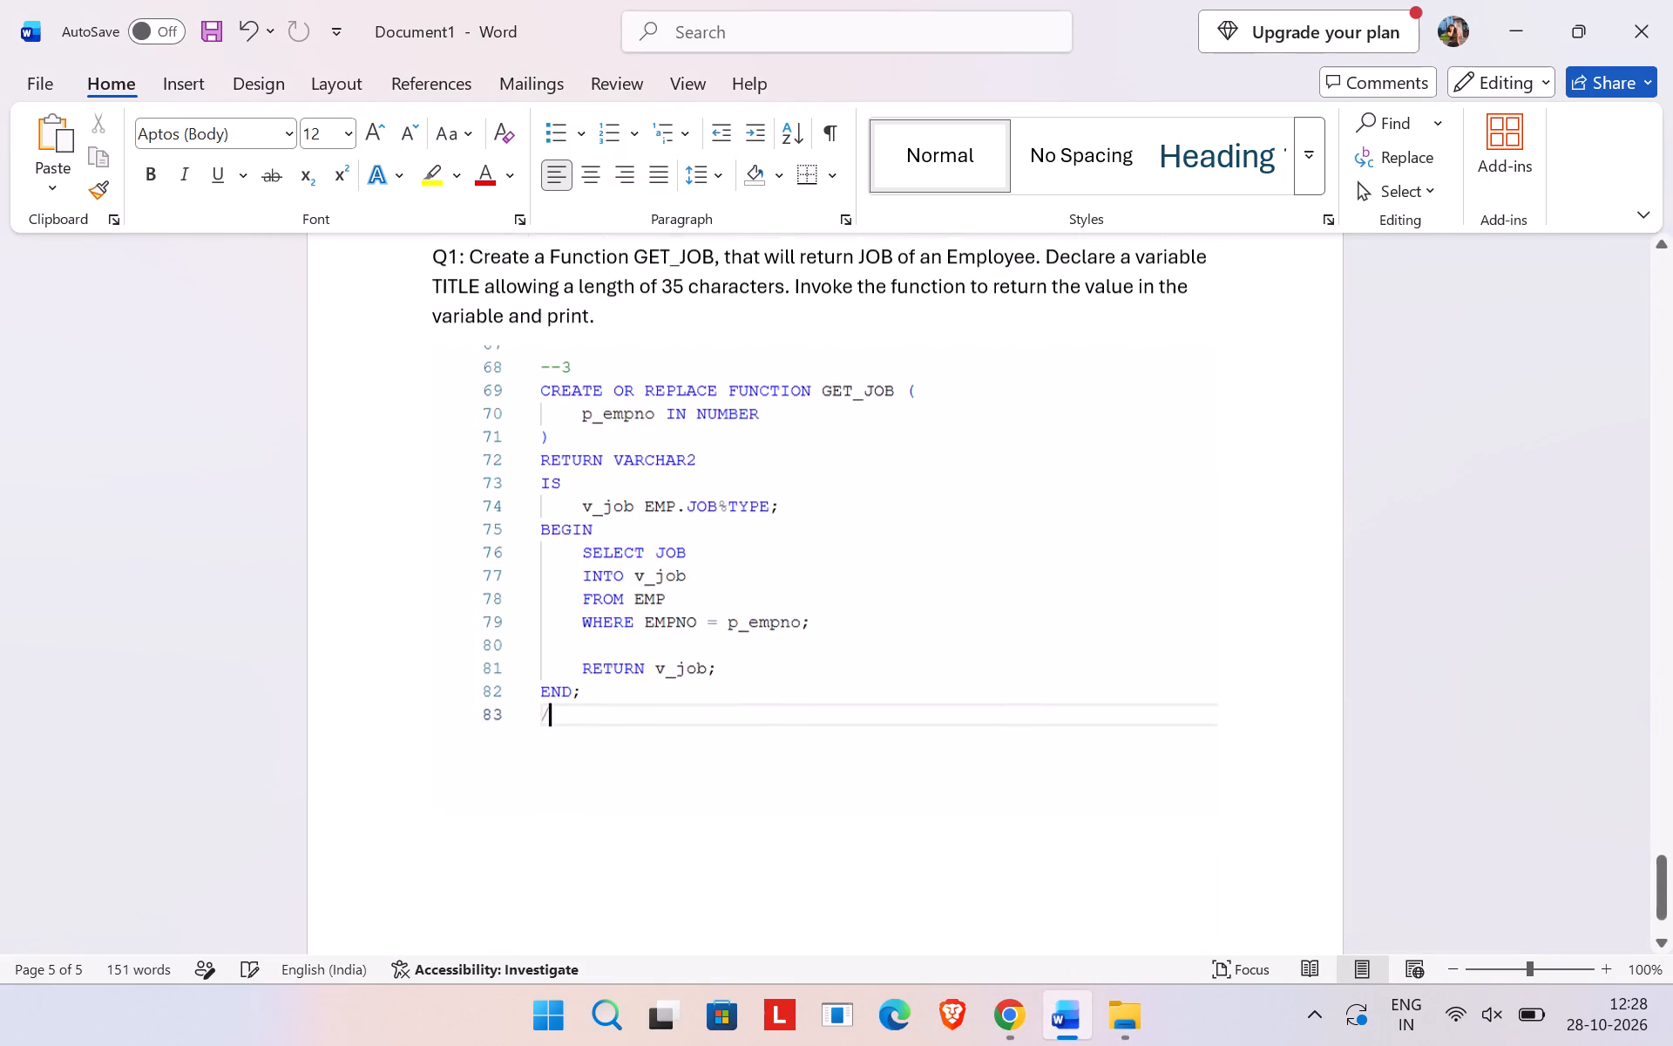
{"action": "scroll", "coordinate": [743, 898], "scroll_direction": "down", "scroll_amount": 2}
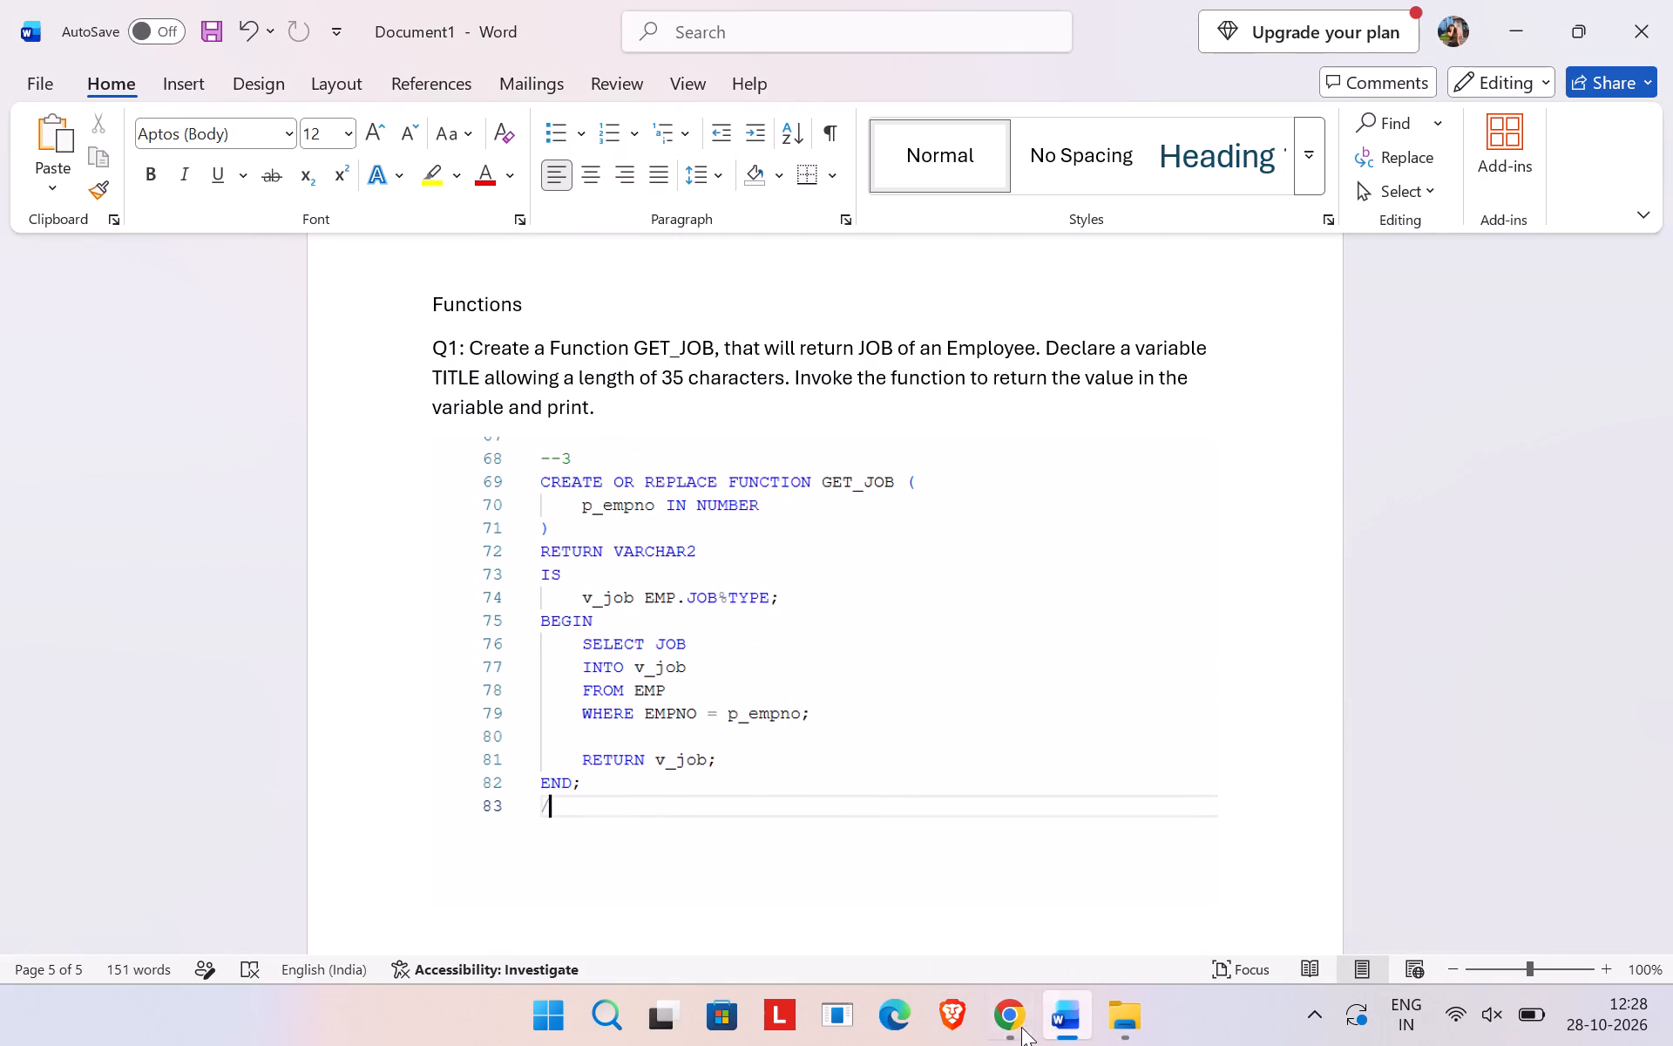
Copy the SQL block that declares TITLE VARCHAR2(35) and invokes GET_JOB(7369) from the ChatGPT answer.
{"action": "left_click", "coordinate": [1016, 1026]}
{"action": "left_click", "coordinate": [1094, 16]}
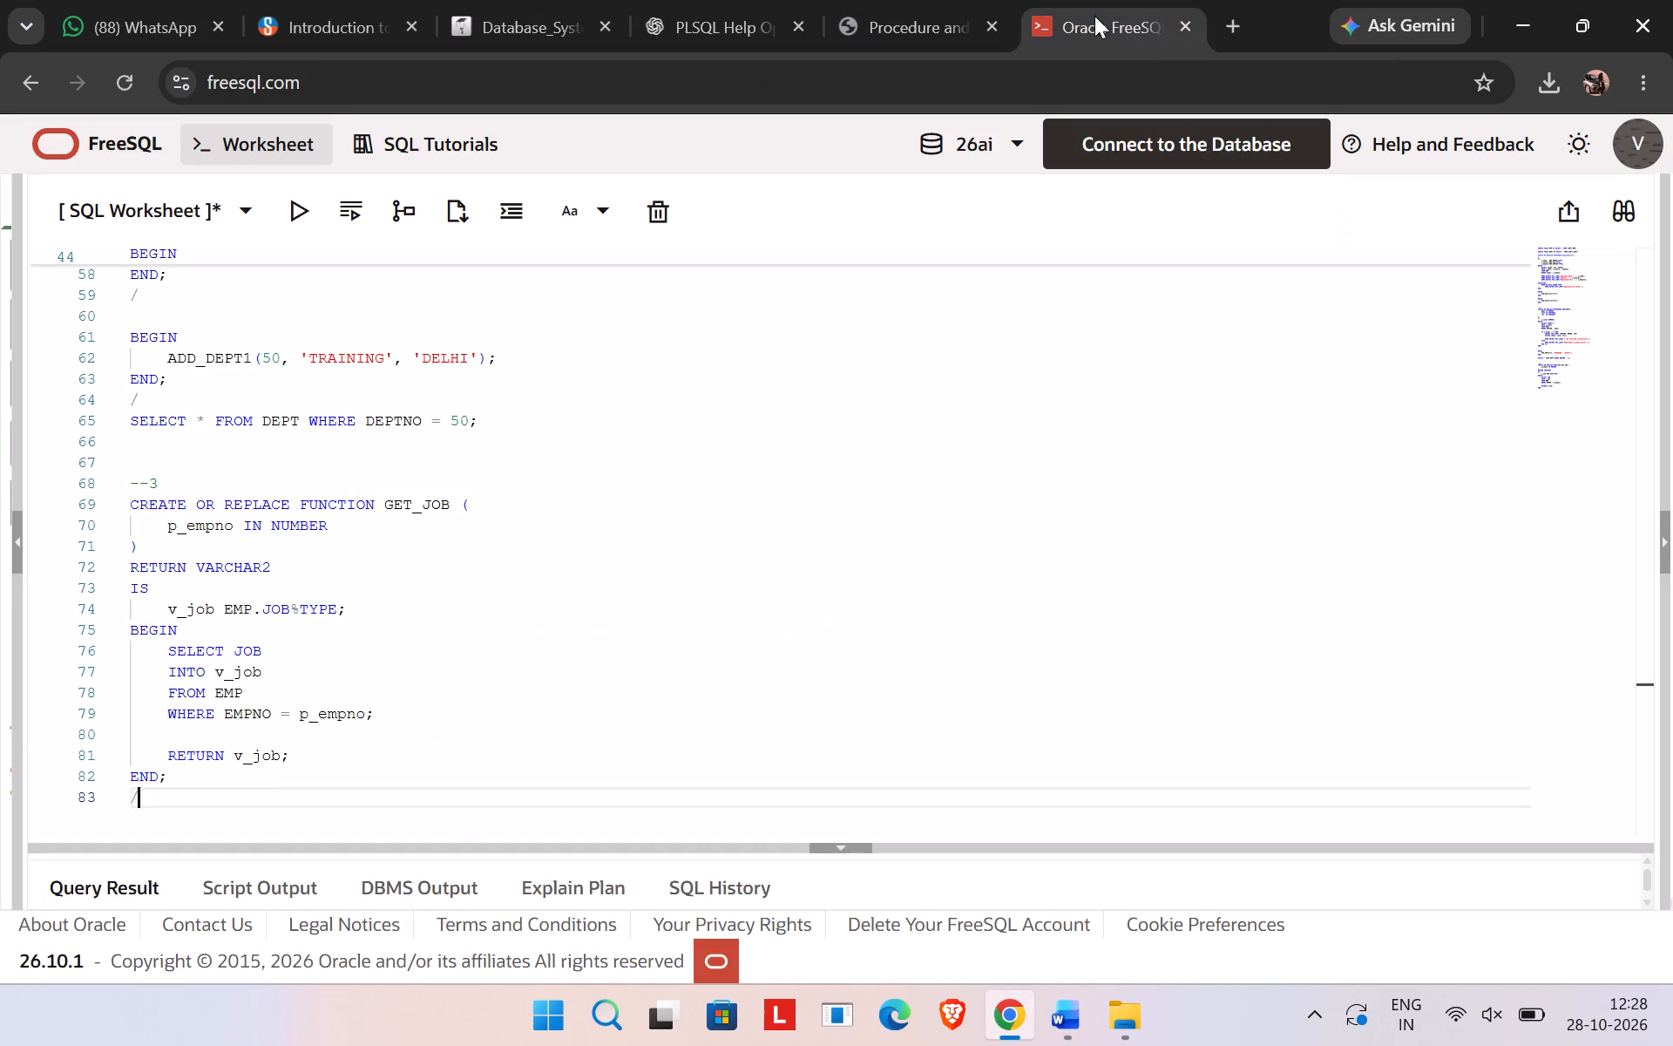
{"action": "scroll", "coordinate": [568, 418], "scroll_direction": "down", "scroll_amount": 1}
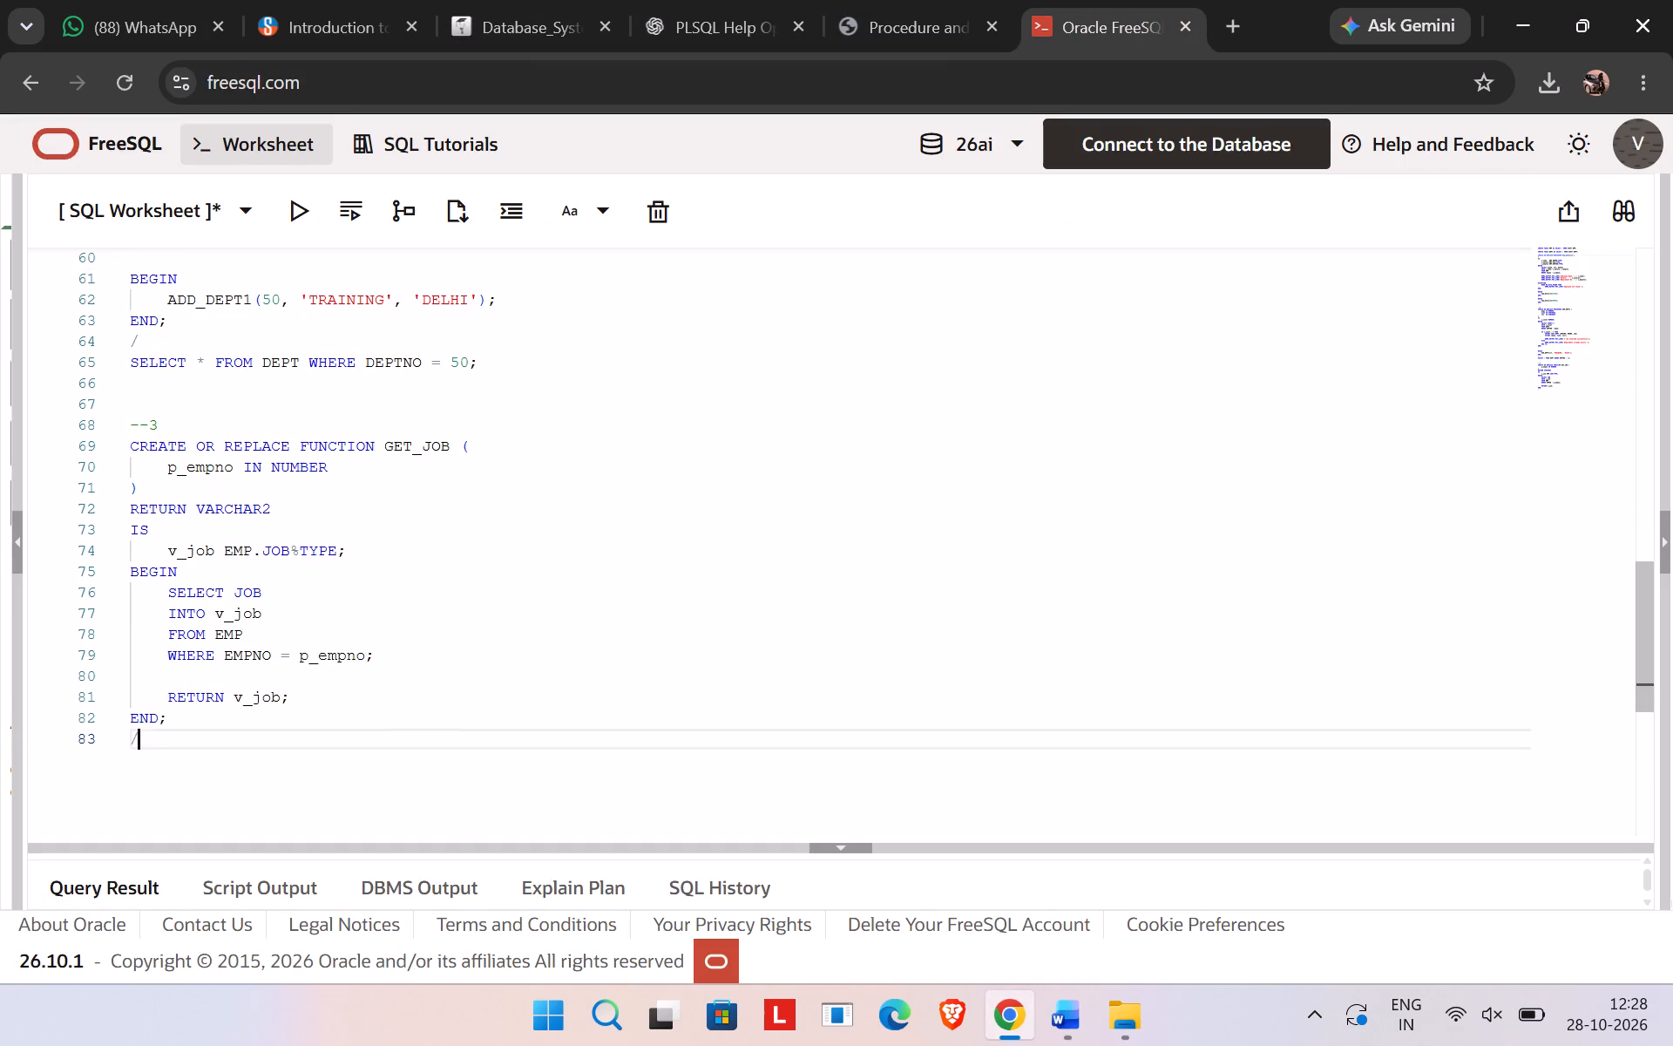
{"action": "left_click", "coordinate": [871, 1]}
{"action": "left_click", "coordinate": [753, 0]}
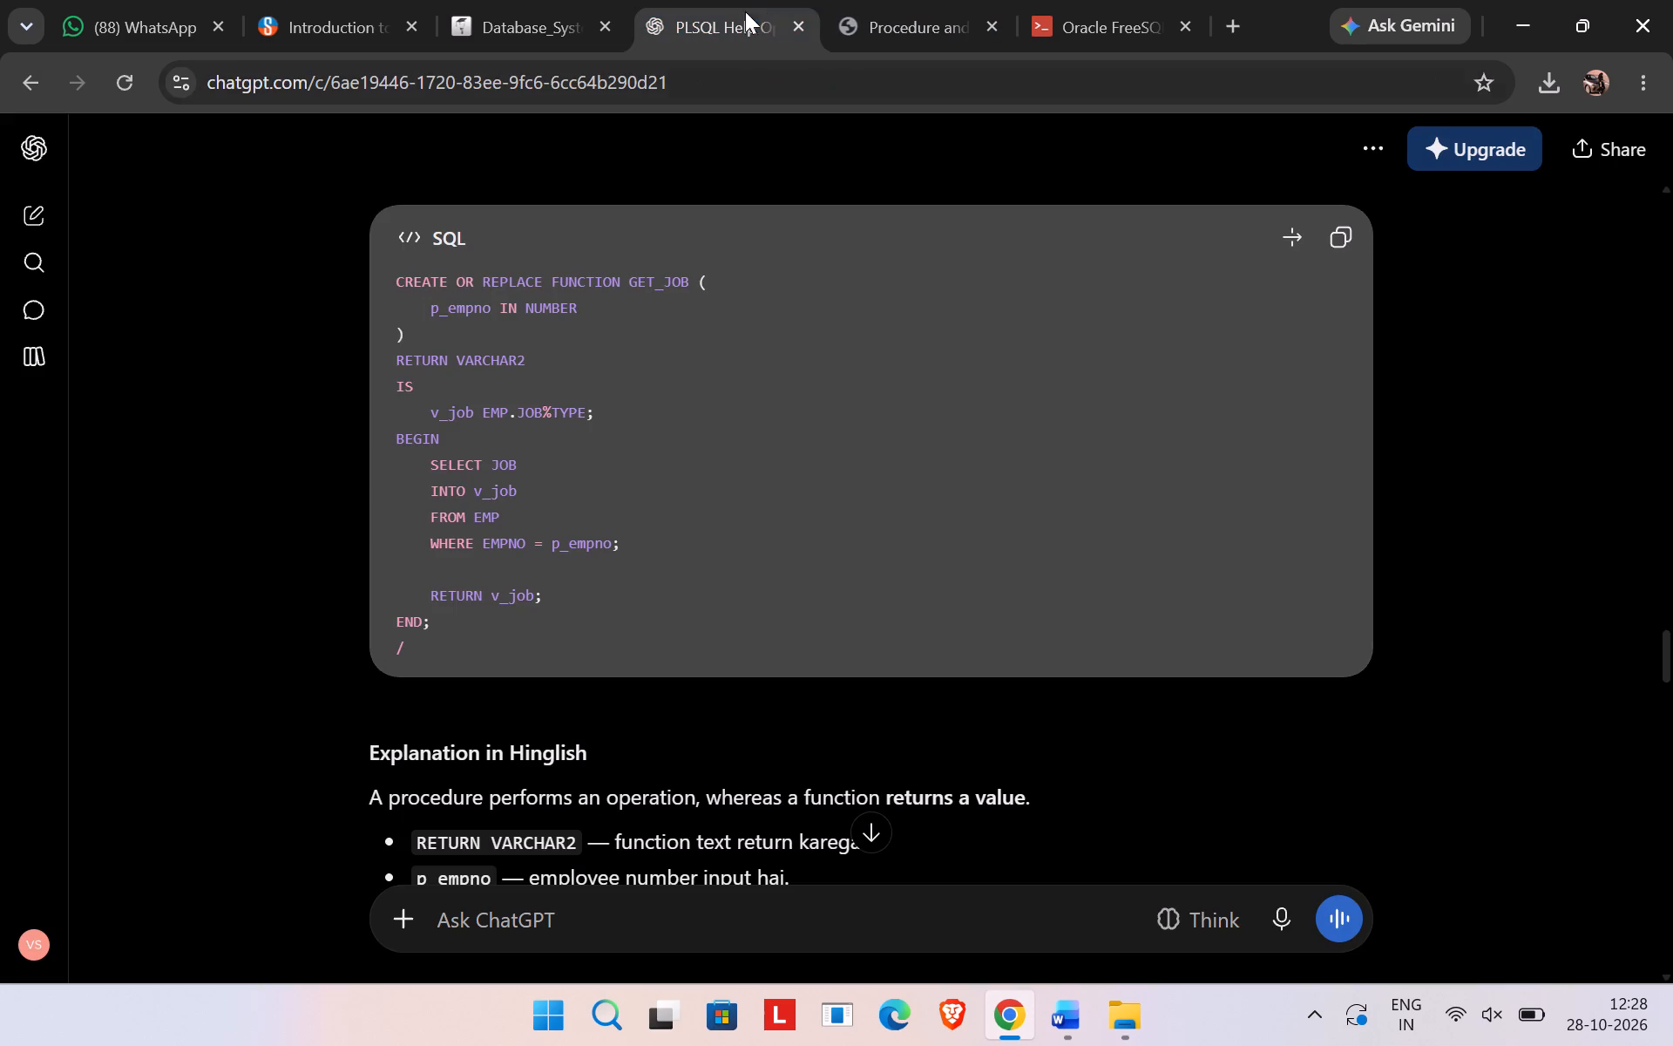
{"action": "scroll", "coordinate": [496, 425], "scroll_direction": "down", "scroll_amount": 4}
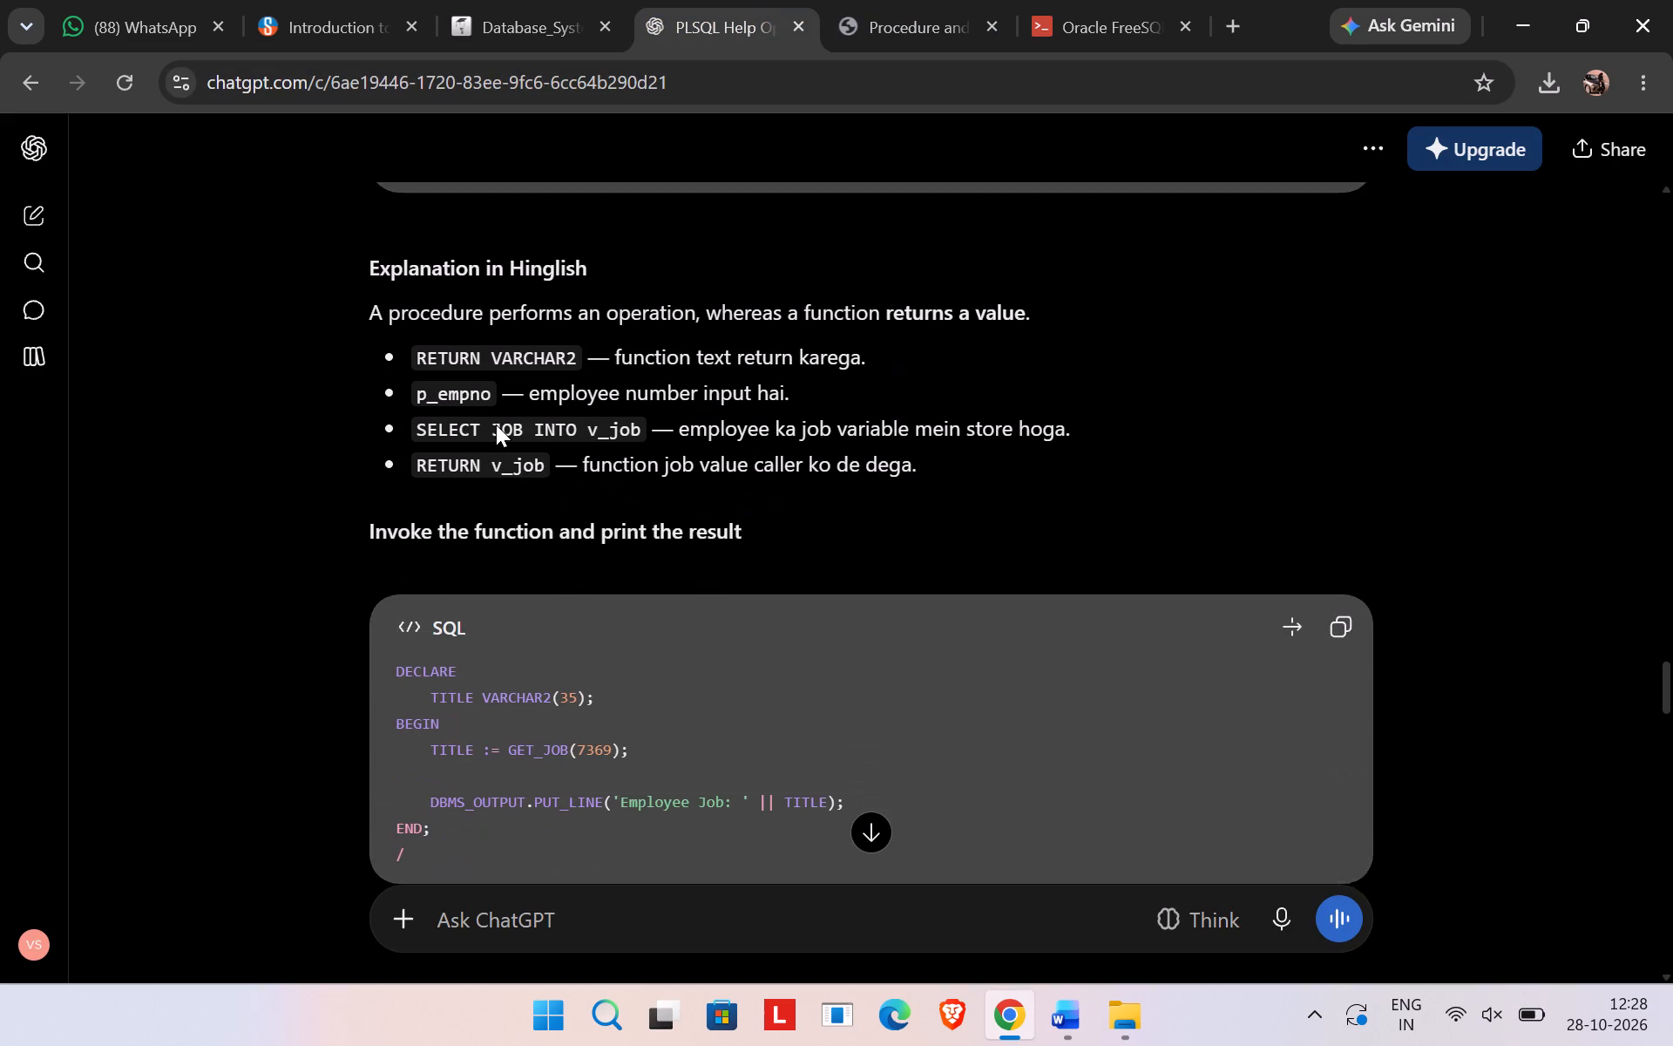
{"action": "scroll", "coordinate": [496, 425], "scroll_direction": "down", "scroll_amount": 2}
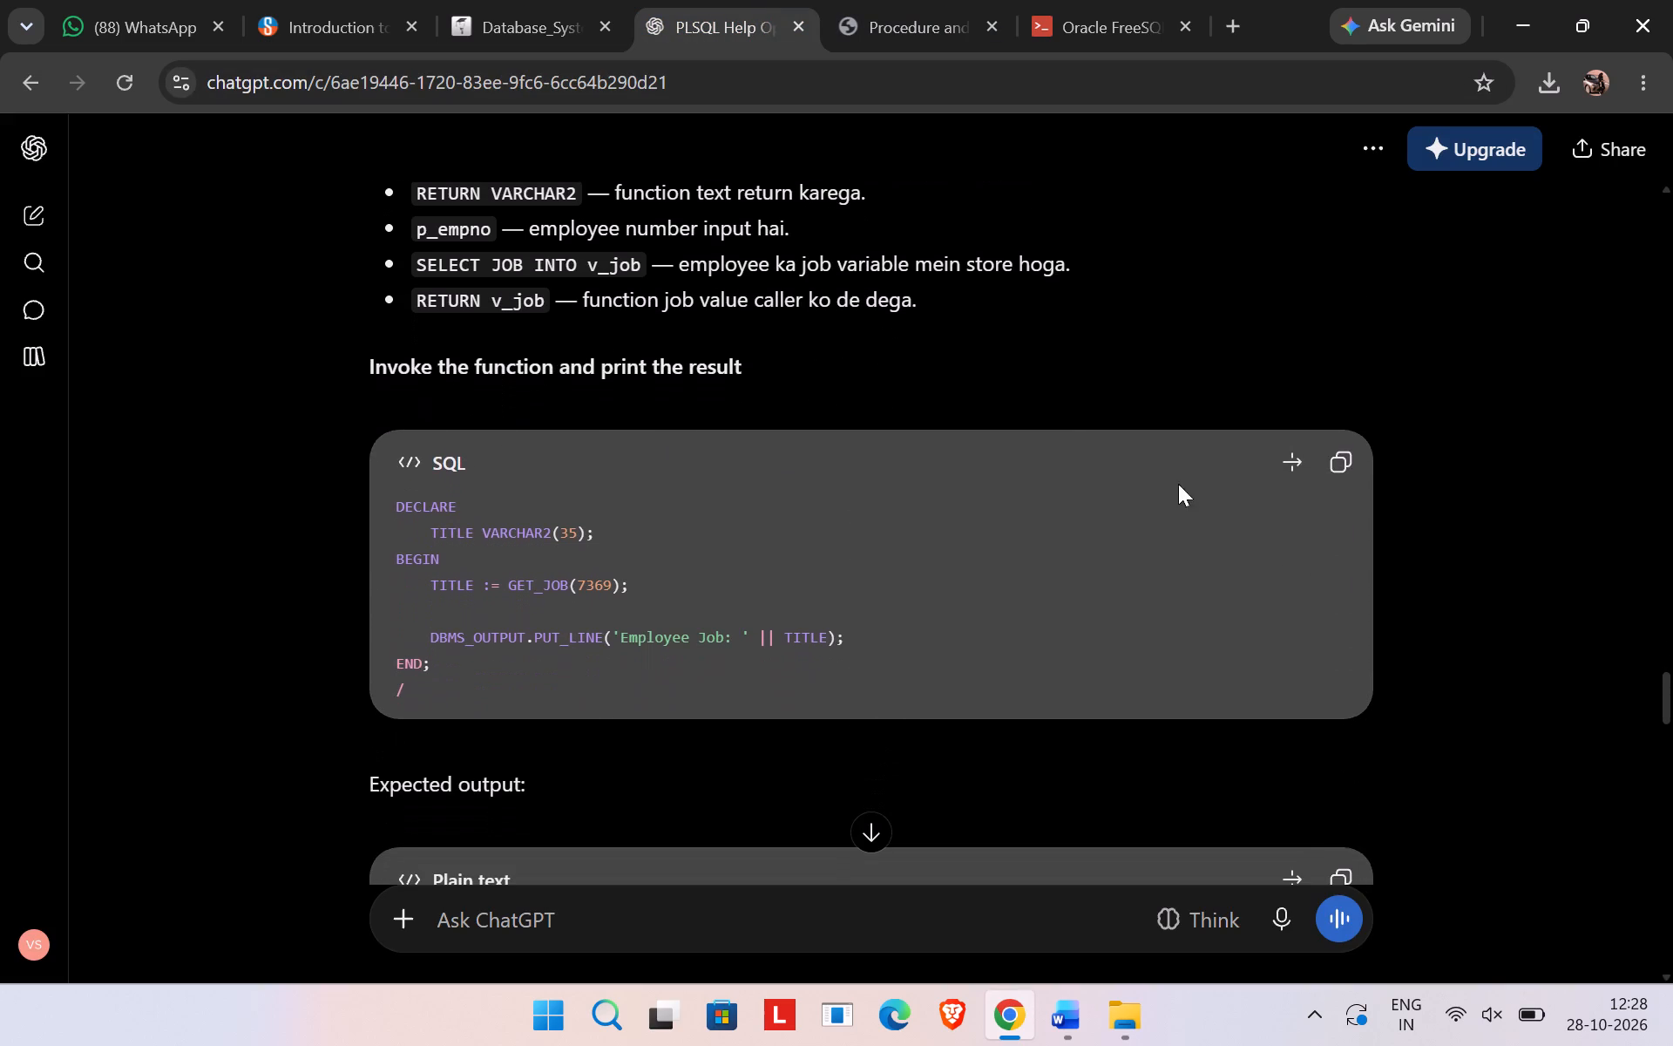
{"action": "left_click", "coordinate": [1336, 453]}
{"action": "scroll", "coordinate": [1008, 635], "scroll_direction": "down", "scroll_amount": 3}
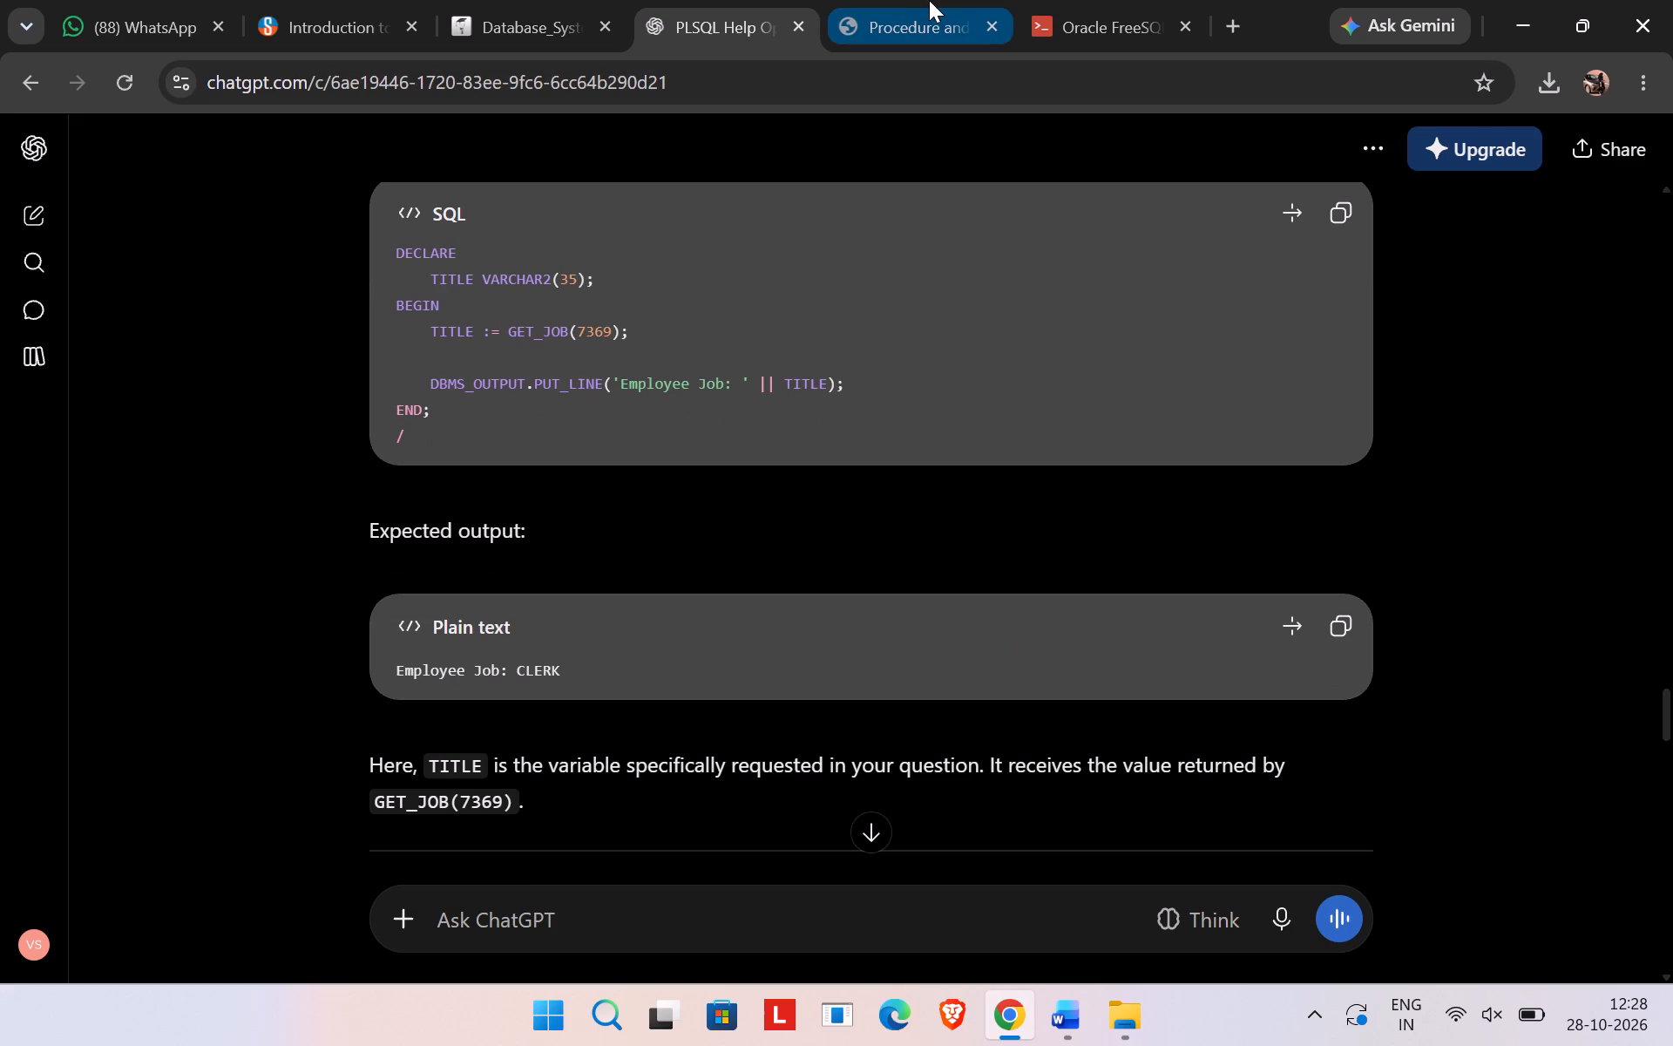
Paste the copied TITLE and GET_JOB(7369) block below the GET_JOB function in the FreeSQL worksheet.
{"action": "left_click", "coordinate": [919, 1]}
{"action": "left_click", "coordinate": [1115, 11]}
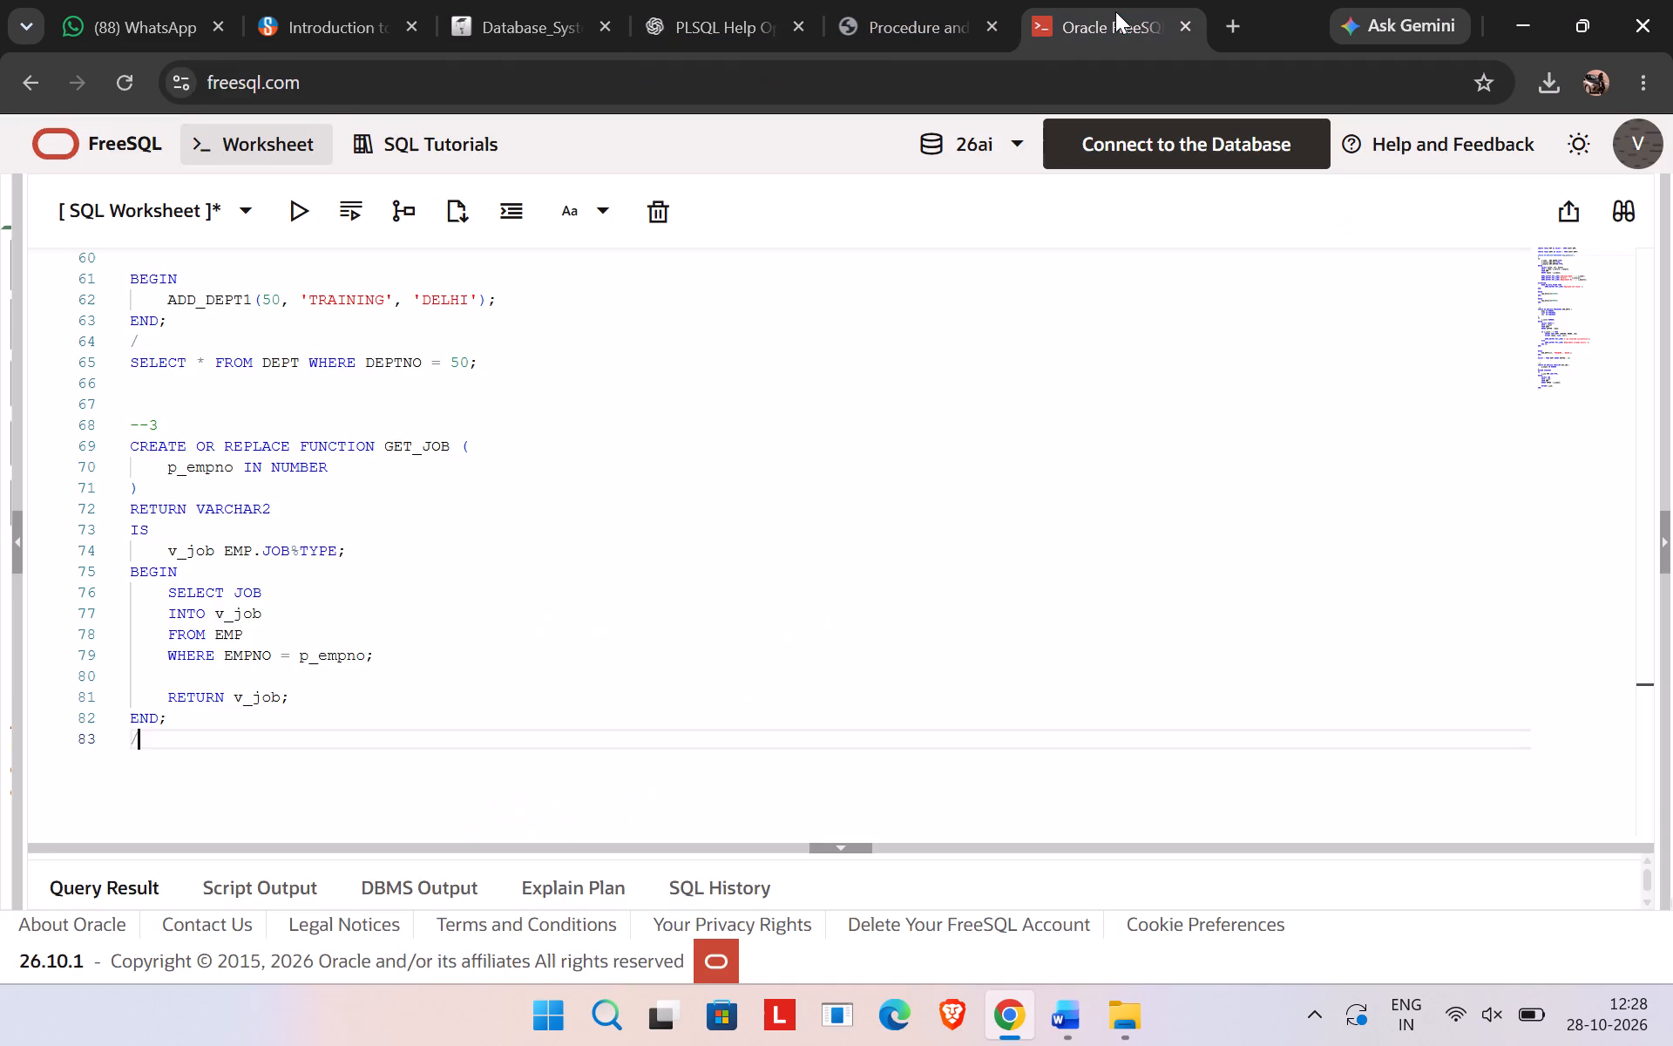
{"action": "key", "text": "Return"}
{"action": "key", "text": "Return"}
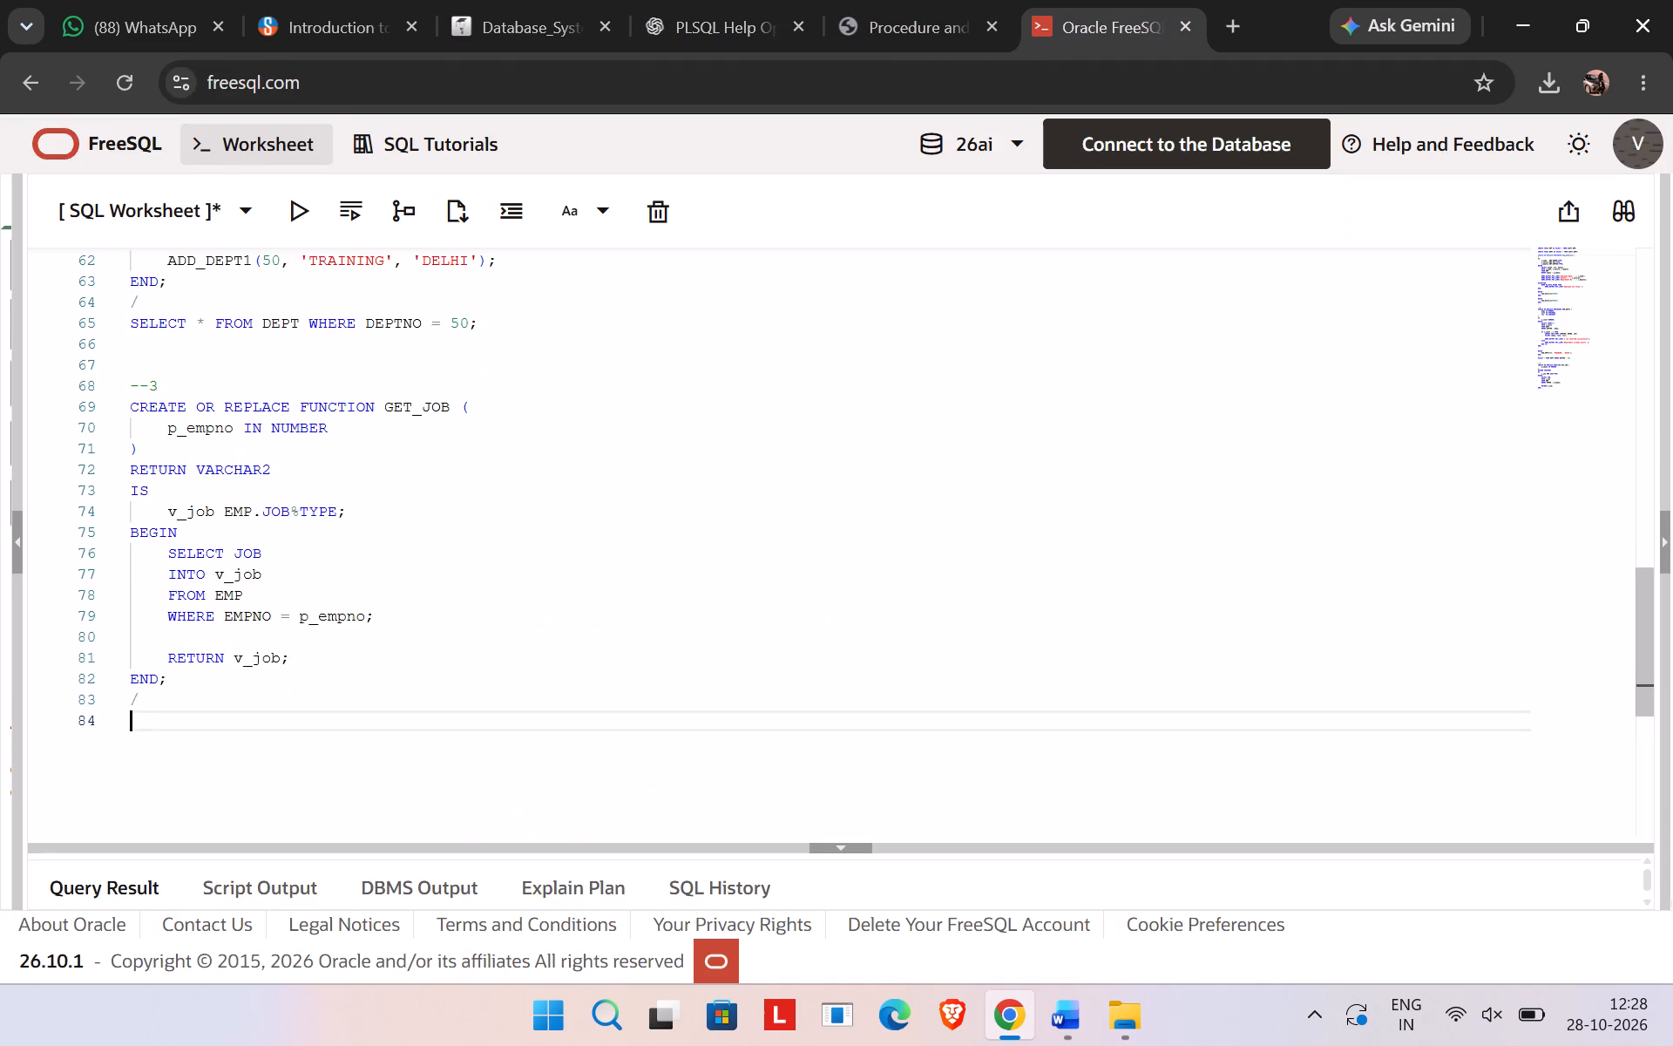
{"action": "key", "text": "ctrl+v"}
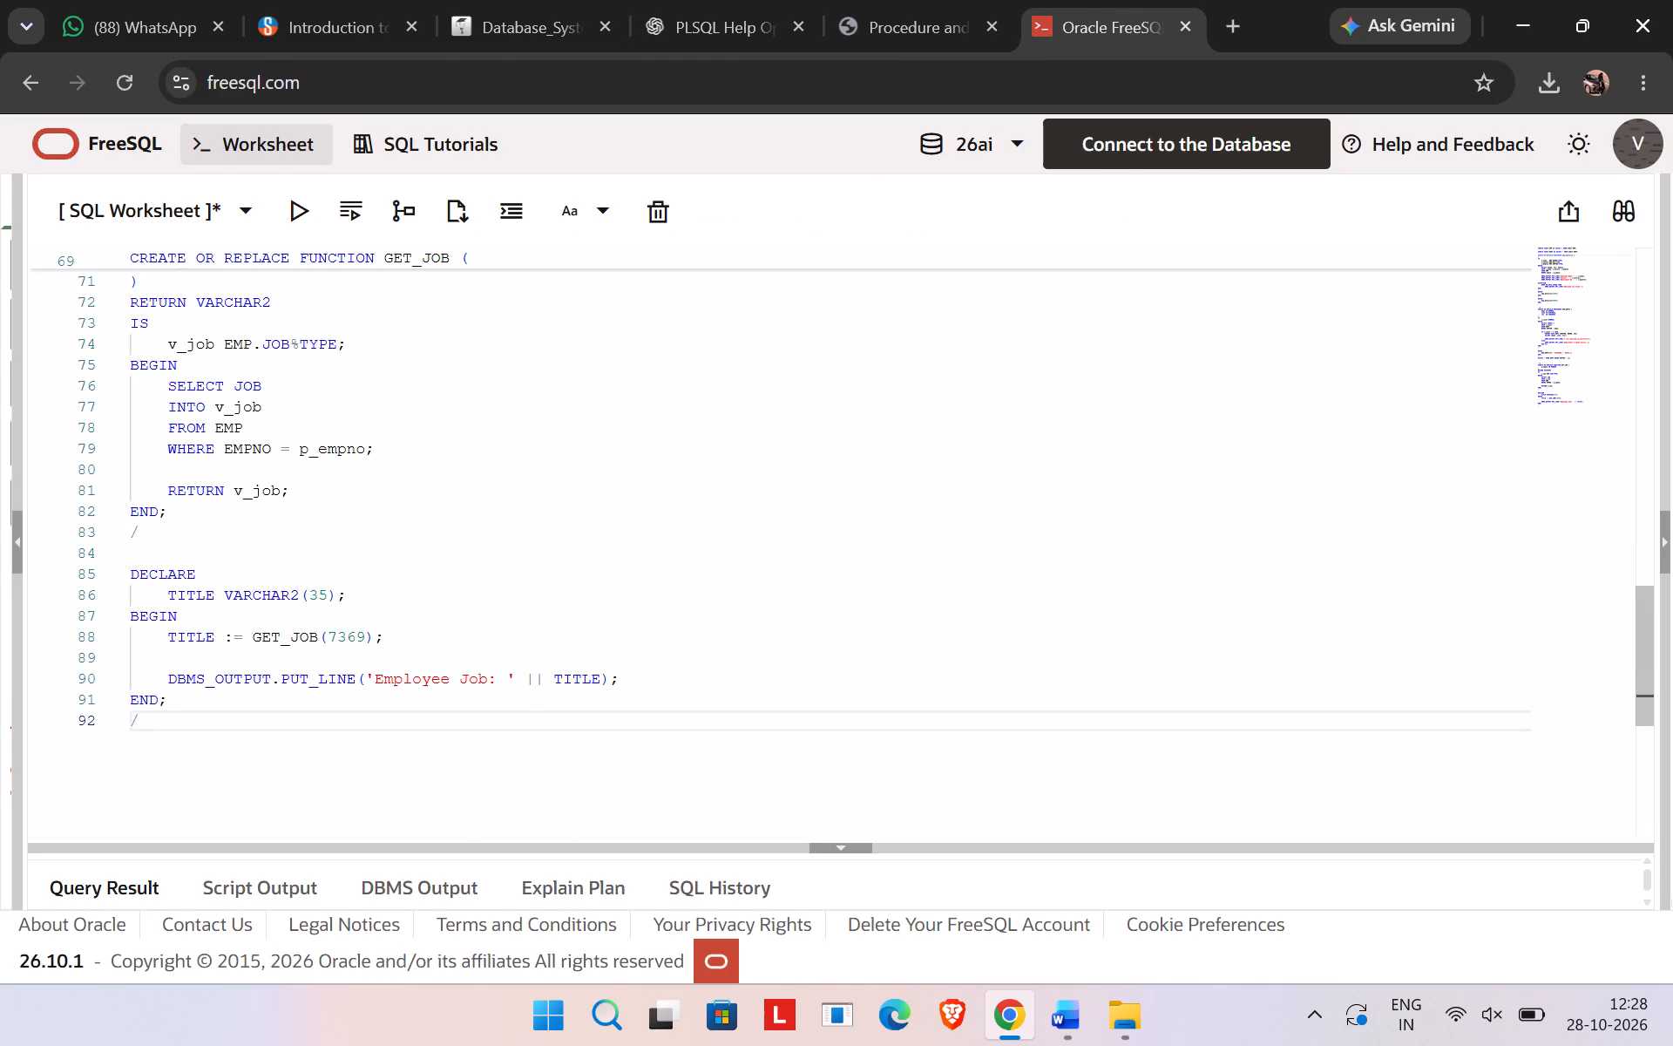
Run only the DECLARE block that calls GET_JOB(7369) and prints the employee job.
{"action": "scroll", "coordinate": [356, 560], "scroll_direction": "down", "scroll_amount": 2}
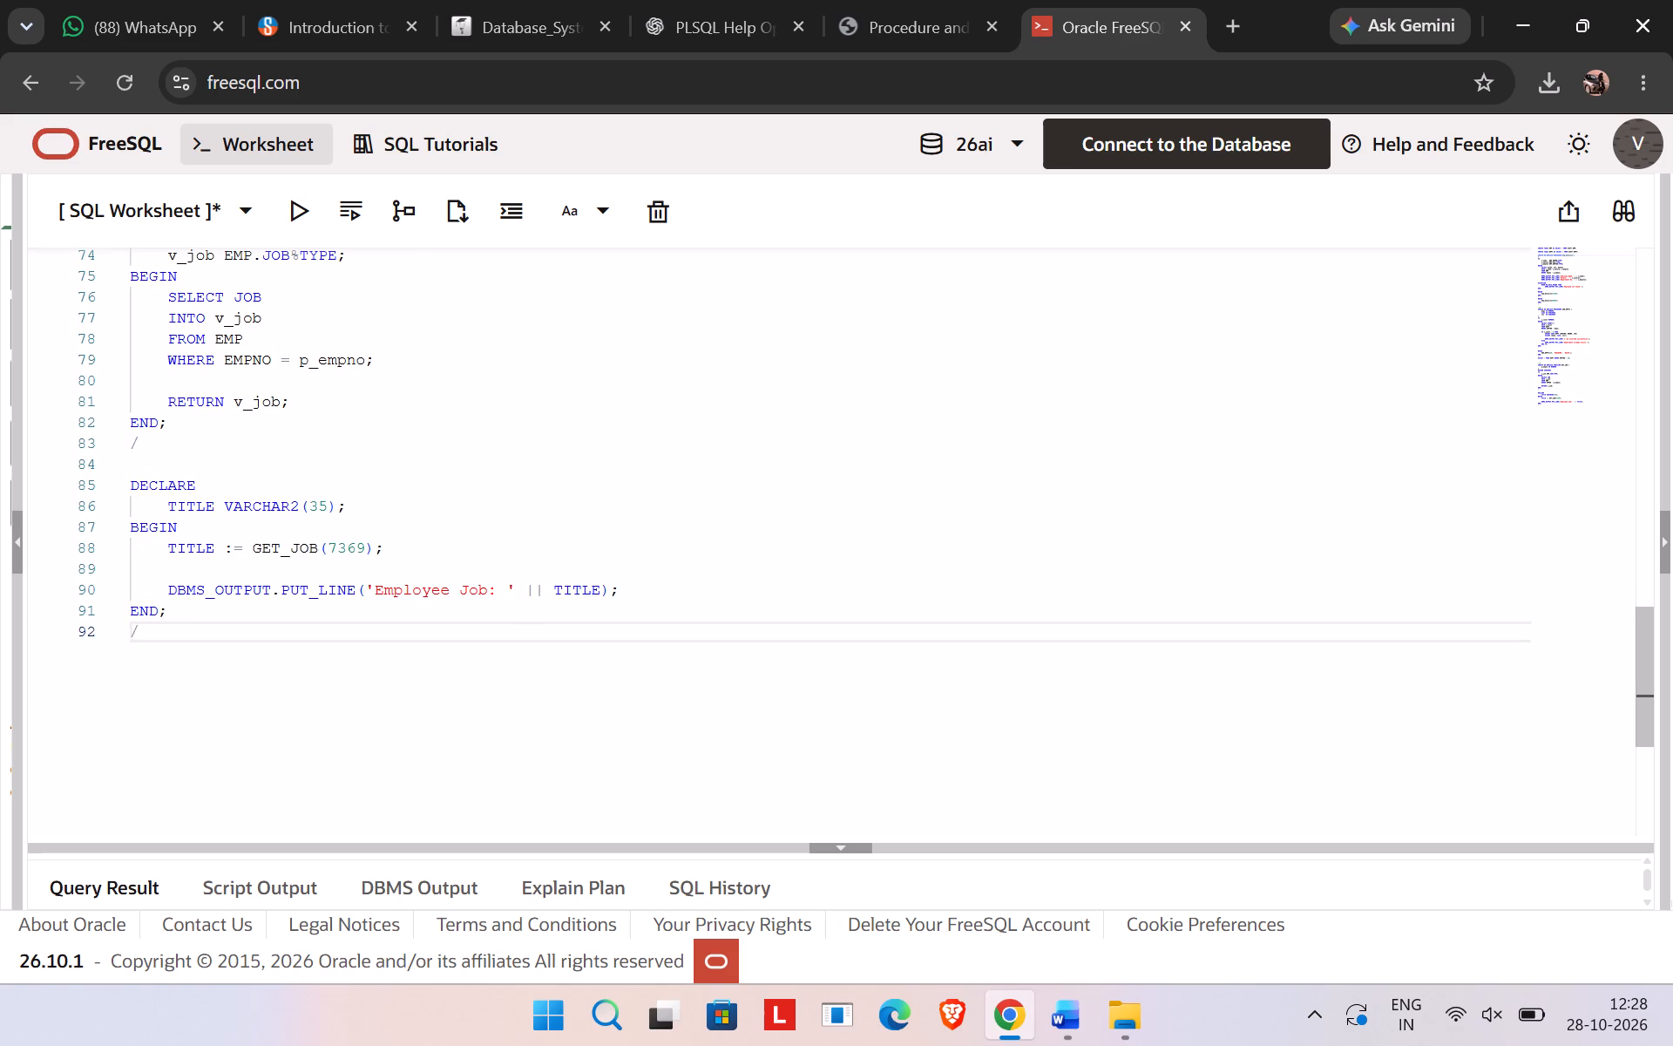
{"action": "left_click_drag", "start_coordinate": [254, 625], "coordinate": [114, 479]}
{"action": "left_click", "coordinate": [287, 215]}
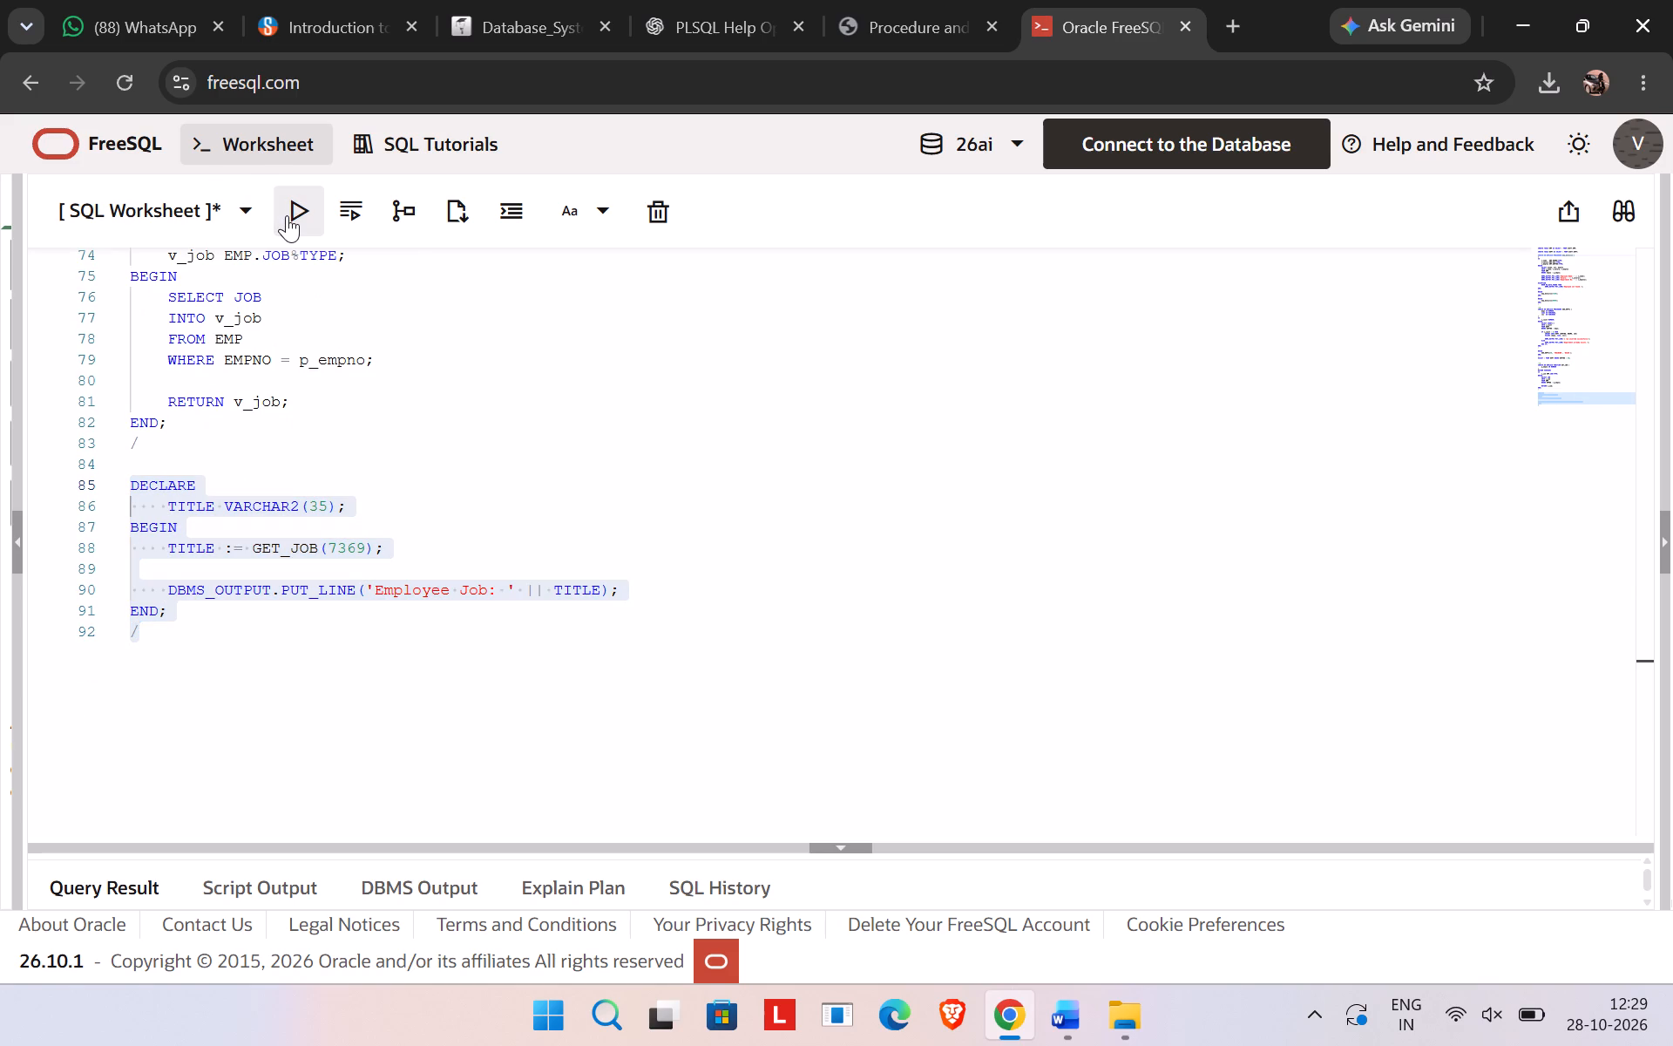
Run the selected DECLARE block that calls GET_JOB(7369) and enlarge the output area to read its script output.
{"action": "left_click", "coordinate": [287, 215]}
{"action": "left_click_drag", "start_coordinate": [392, 849], "coordinate": [465, 640]}
{"action": "scroll", "coordinate": [468, 495], "scroll_direction": "down", "scroll_amount": 3}
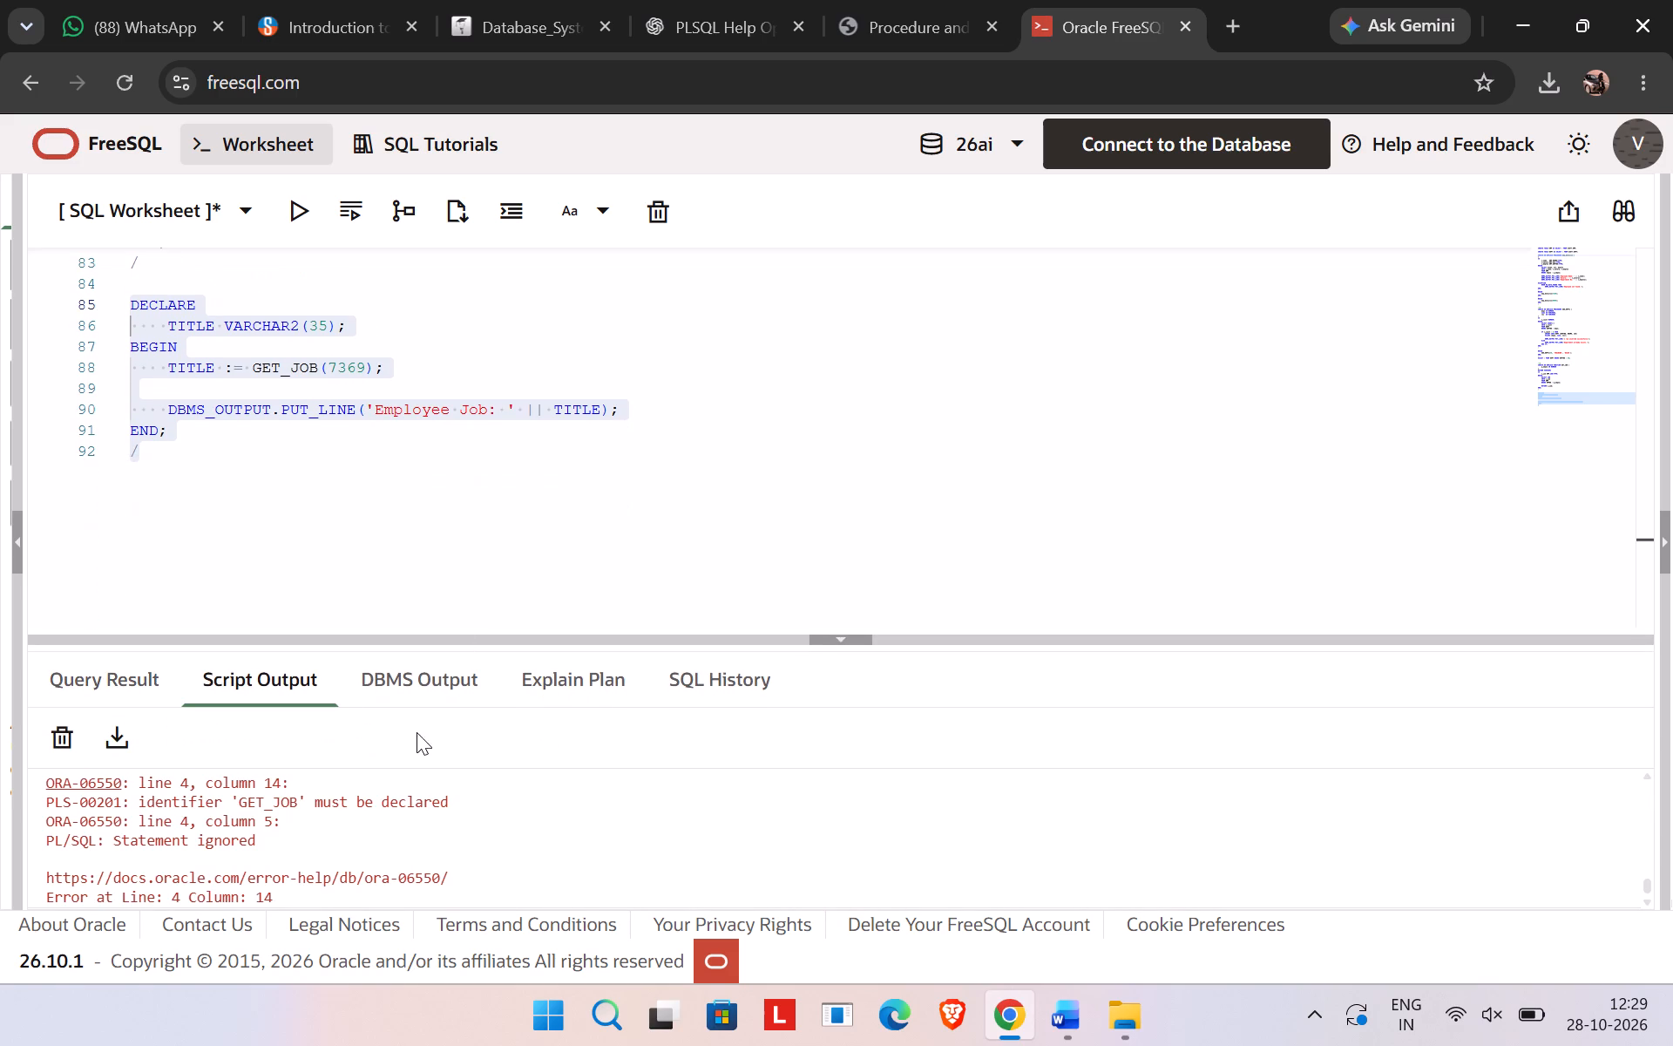
{"action": "scroll", "coordinate": [403, 807], "scroll_direction": "down", "scroll_amount": 1}
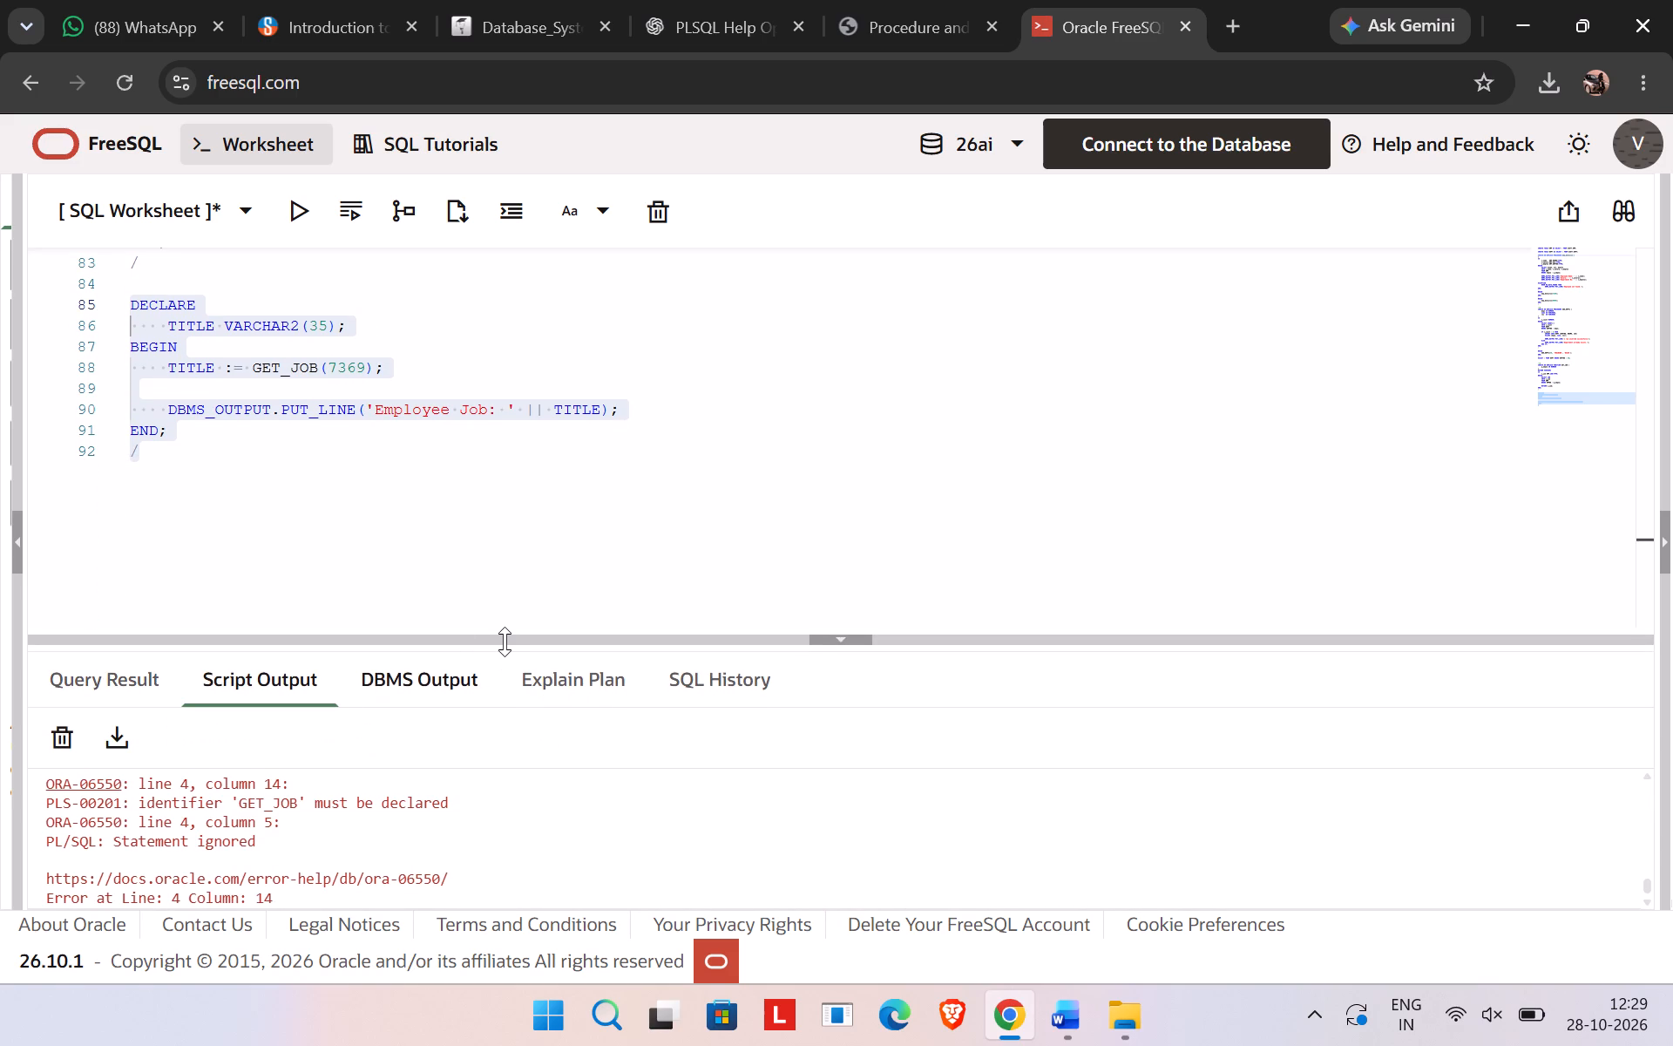
{"action": "left_click_drag", "start_coordinate": [505, 642], "coordinate": [531, 553]}
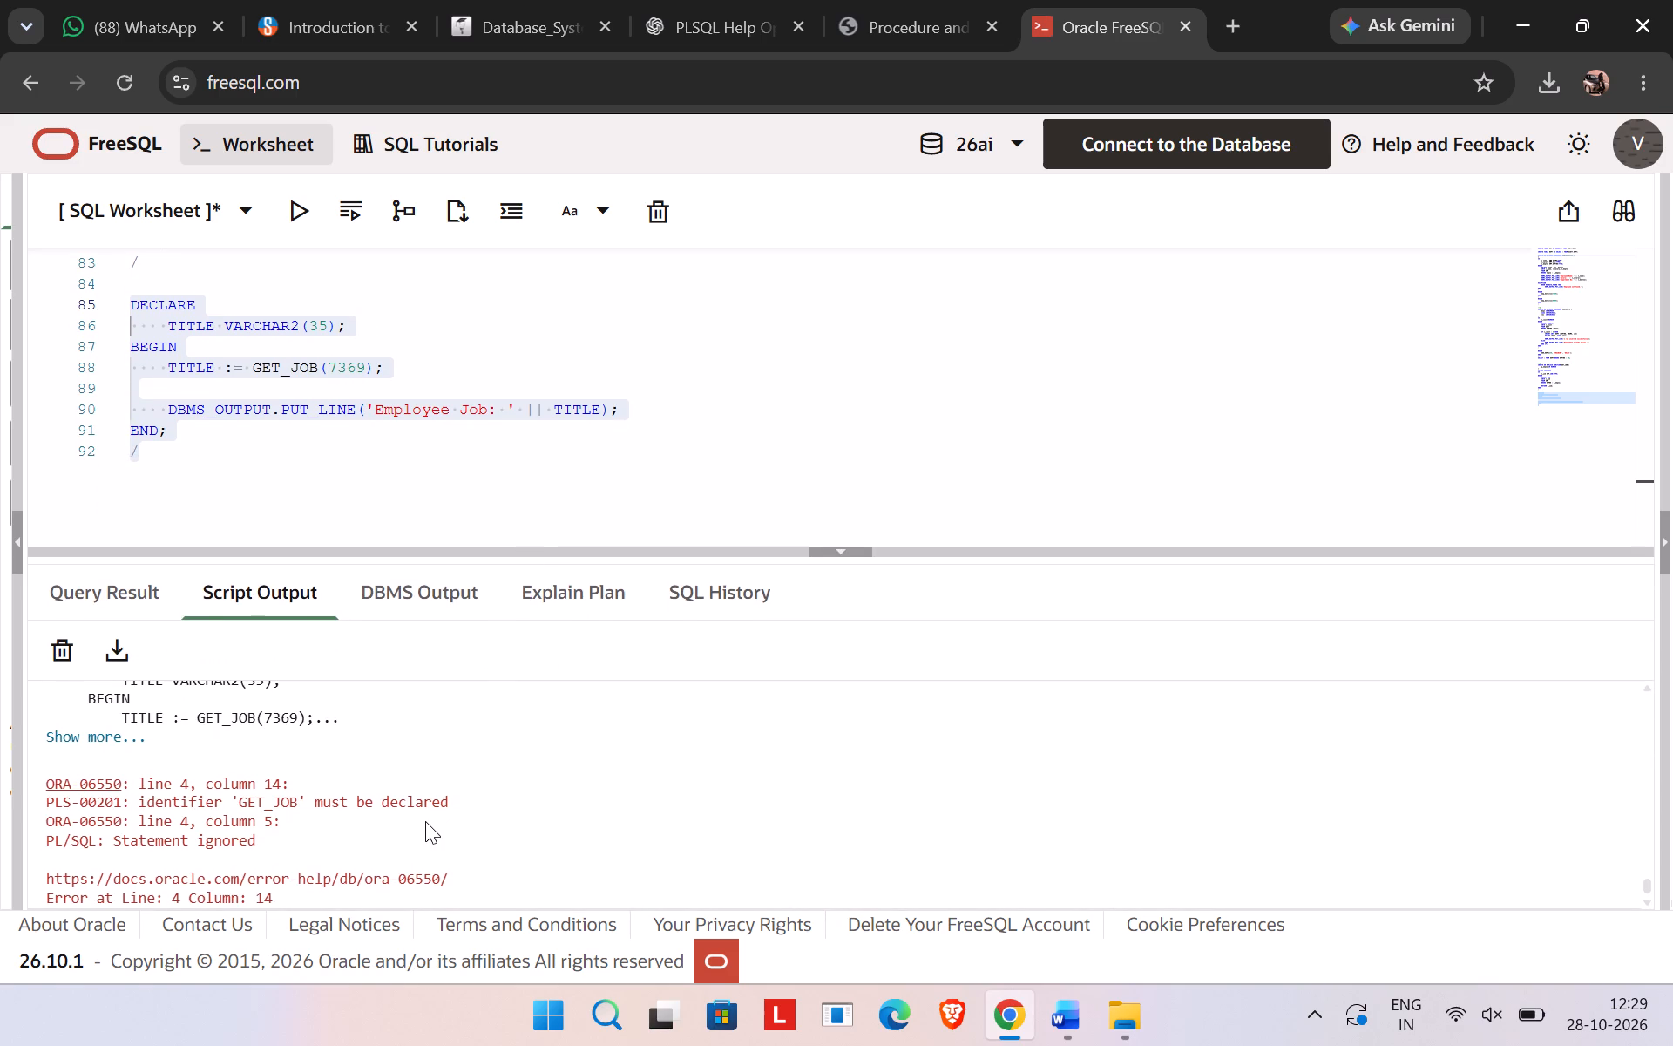
{"action": "scroll", "coordinate": [425, 821], "scroll_direction": "down", "scroll_amount": 2}
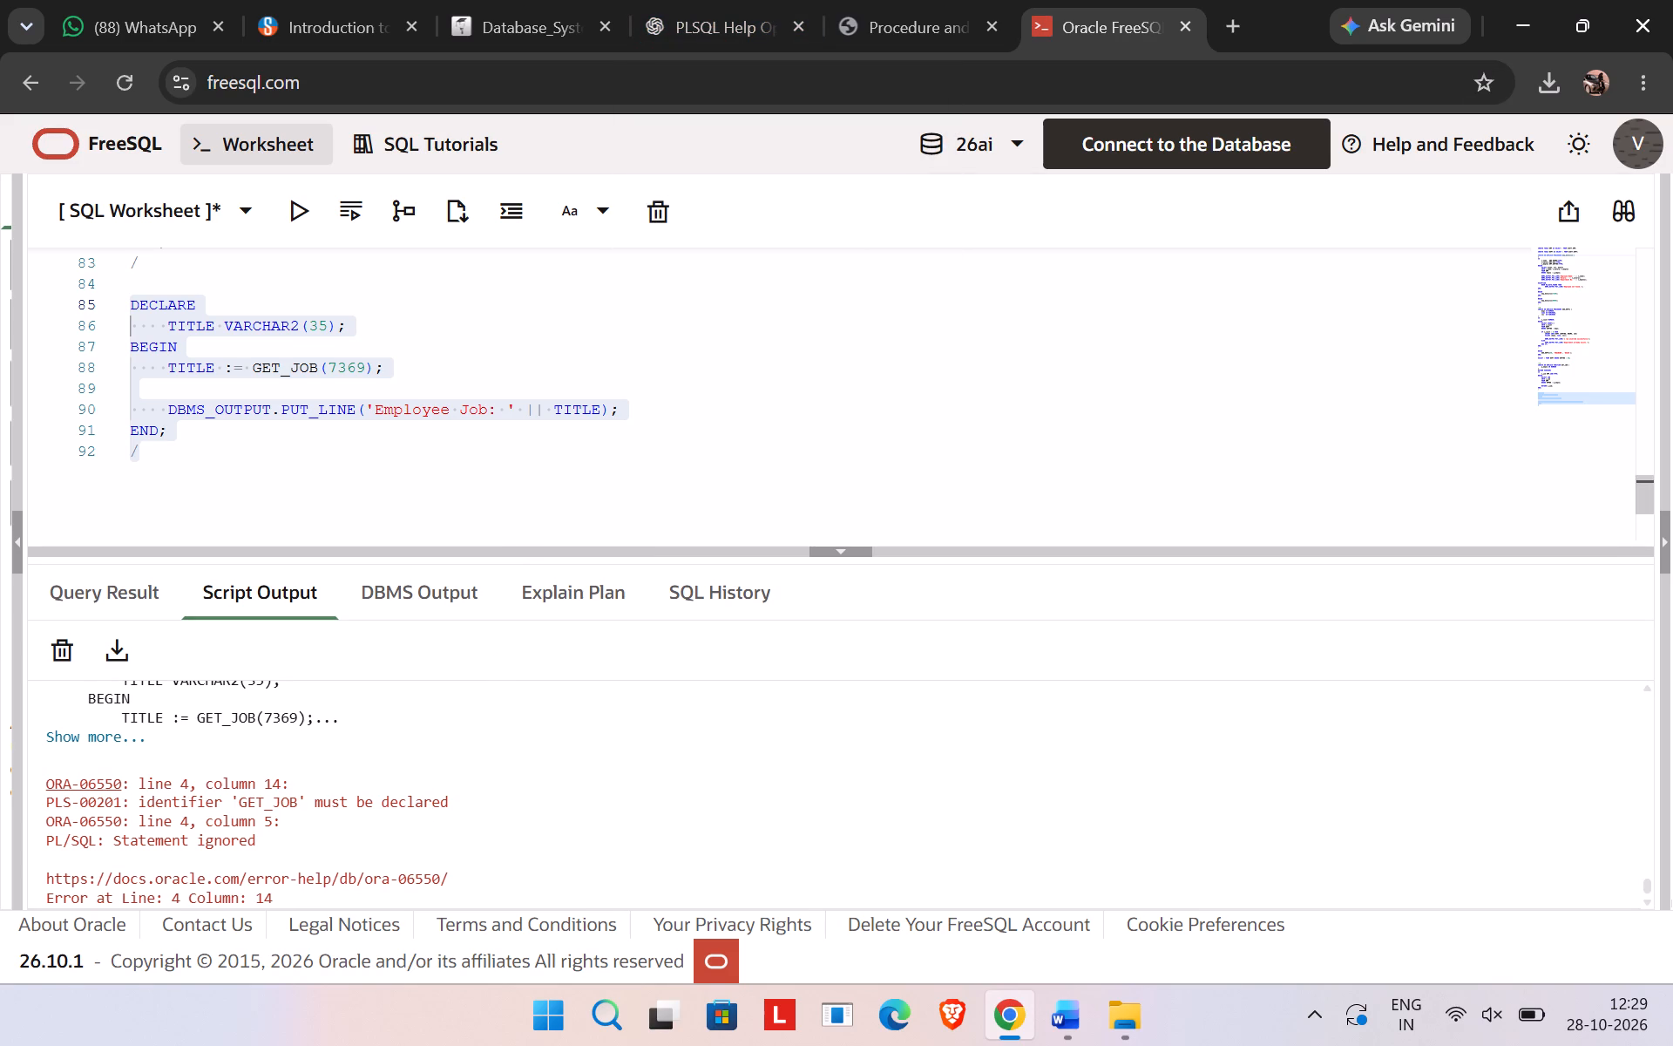
{"action": "scroll", "coordinate": [848, 511], "scroll_direction": "down", "scroll_amount": 1}
{"action": "scroll", "coordinate": [588, 811], "scroll_direction": "down", "scroll_amount": 1}
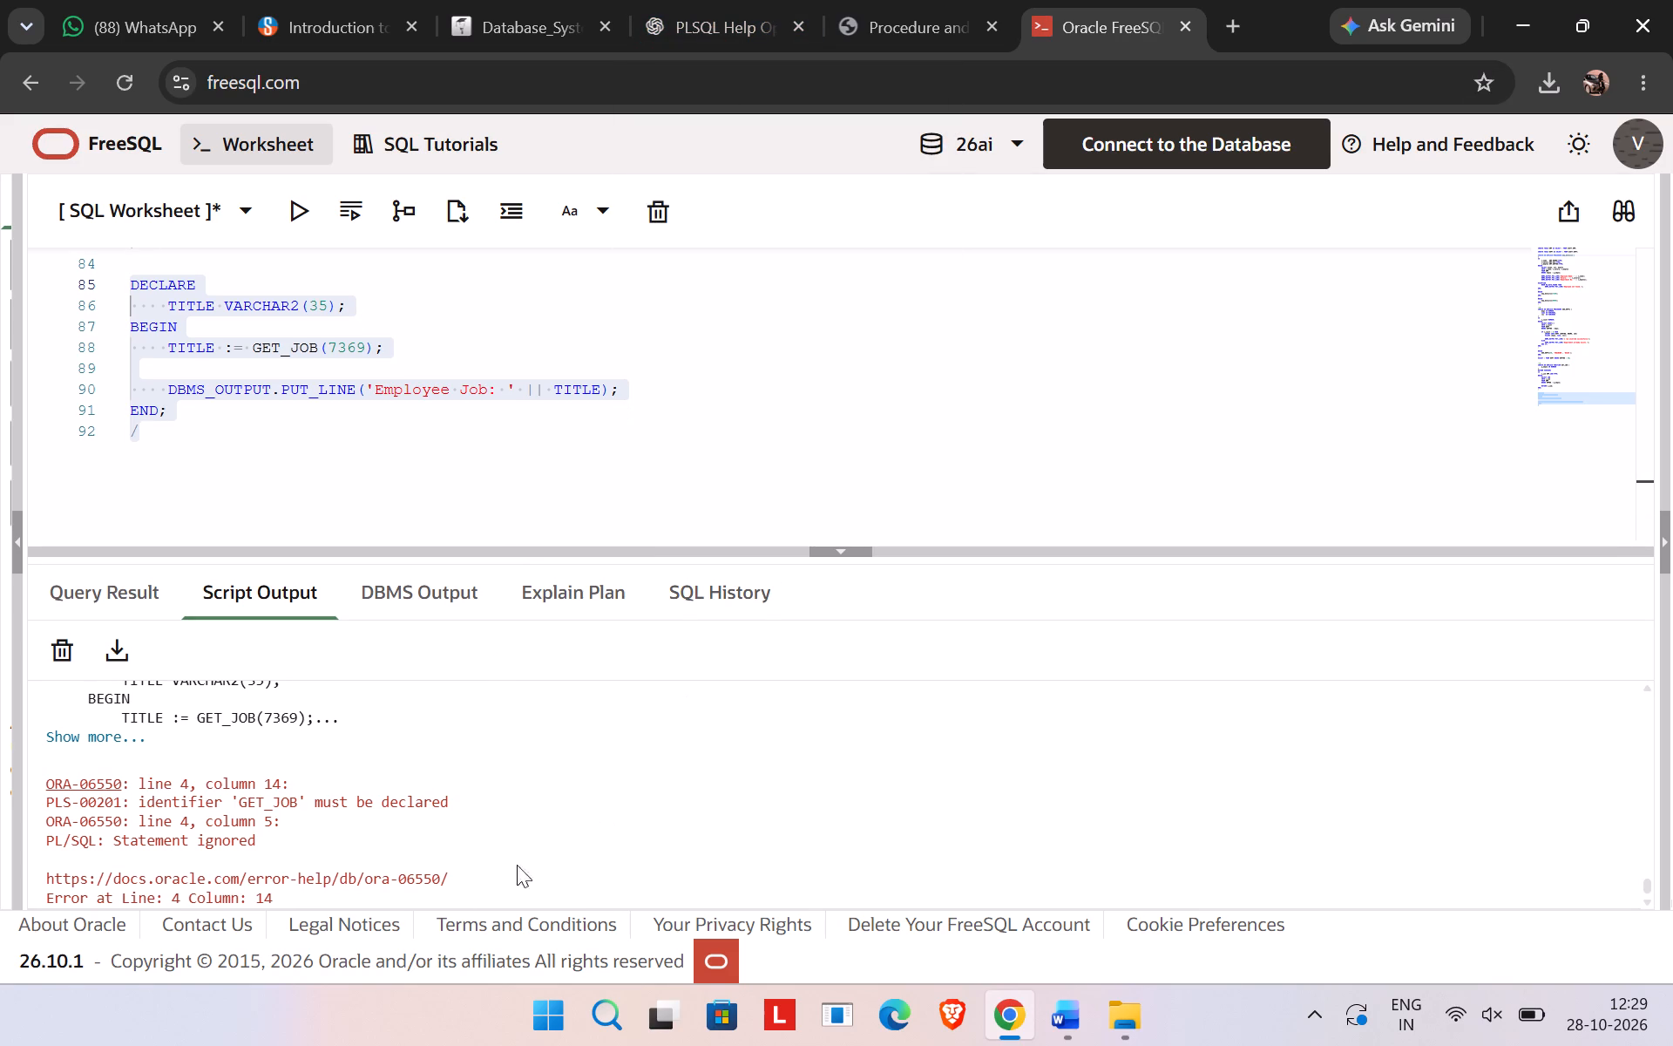
{"action": "left_click_drag", "start_coordinate": [321, 889], "coordinate": [125, 812]}
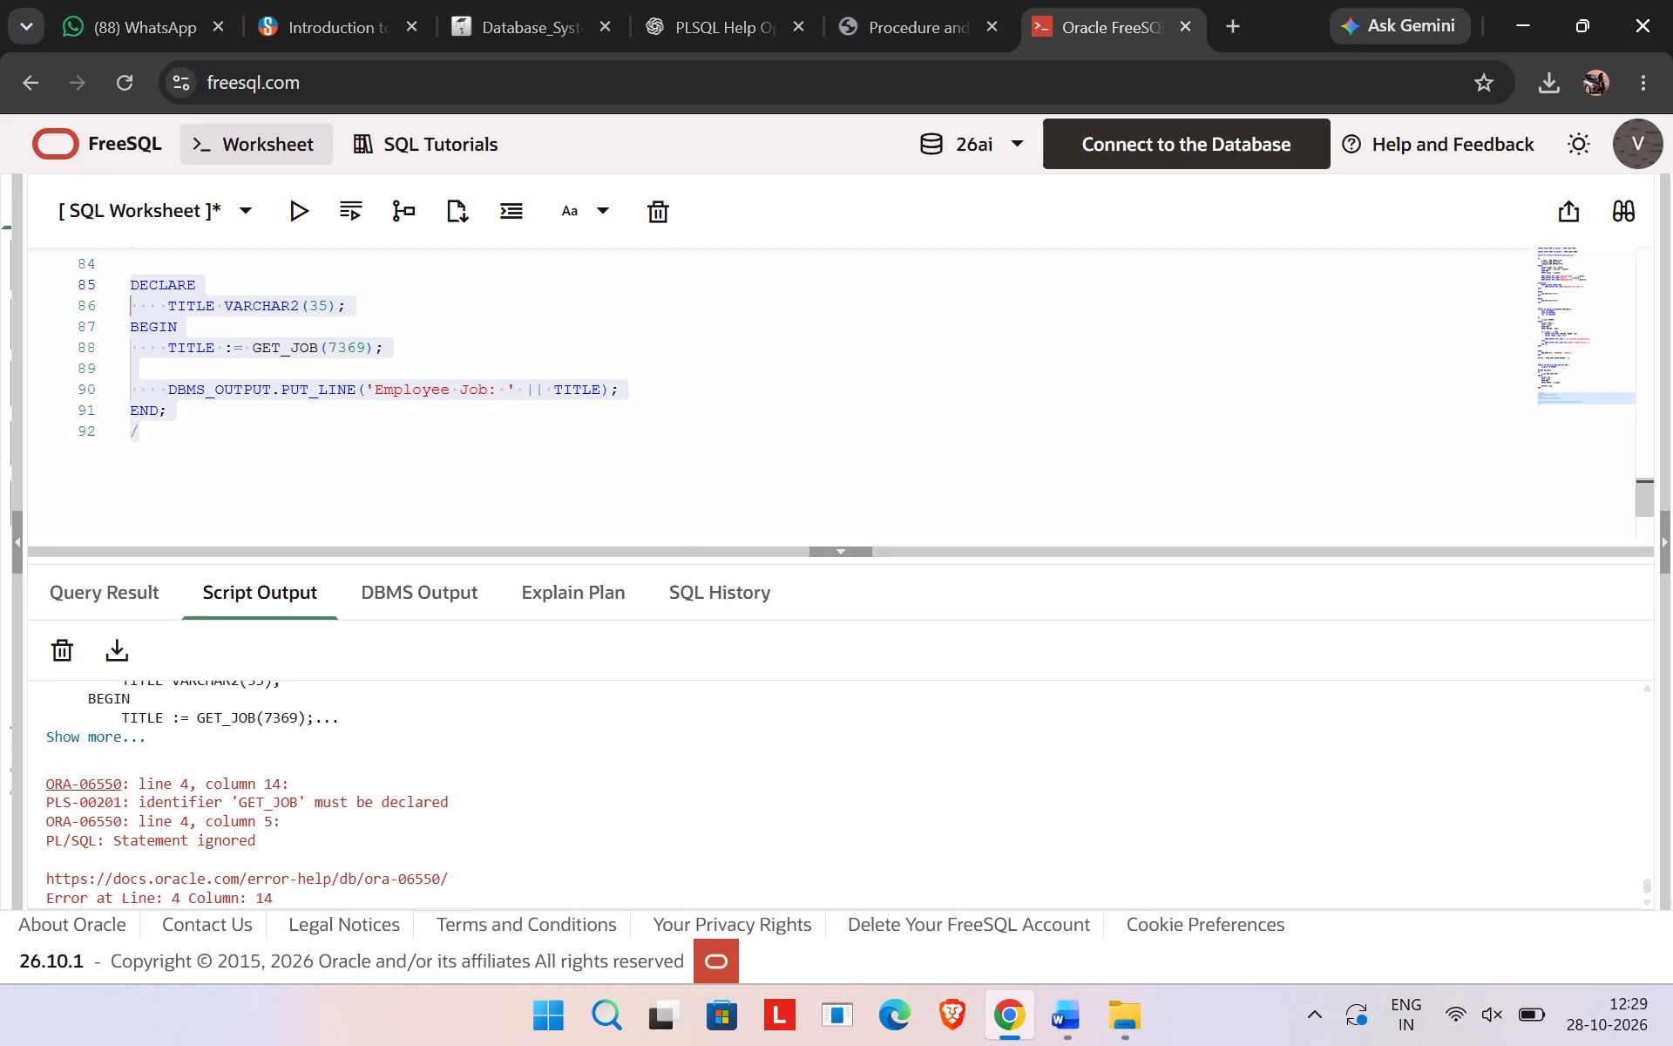
Check the GET_JOB function and its calling block against the Functions Q1 wording in the assignment PDF and the code screenshot in Word.
{"action": "left_click", "coordinate": [884, 20]}
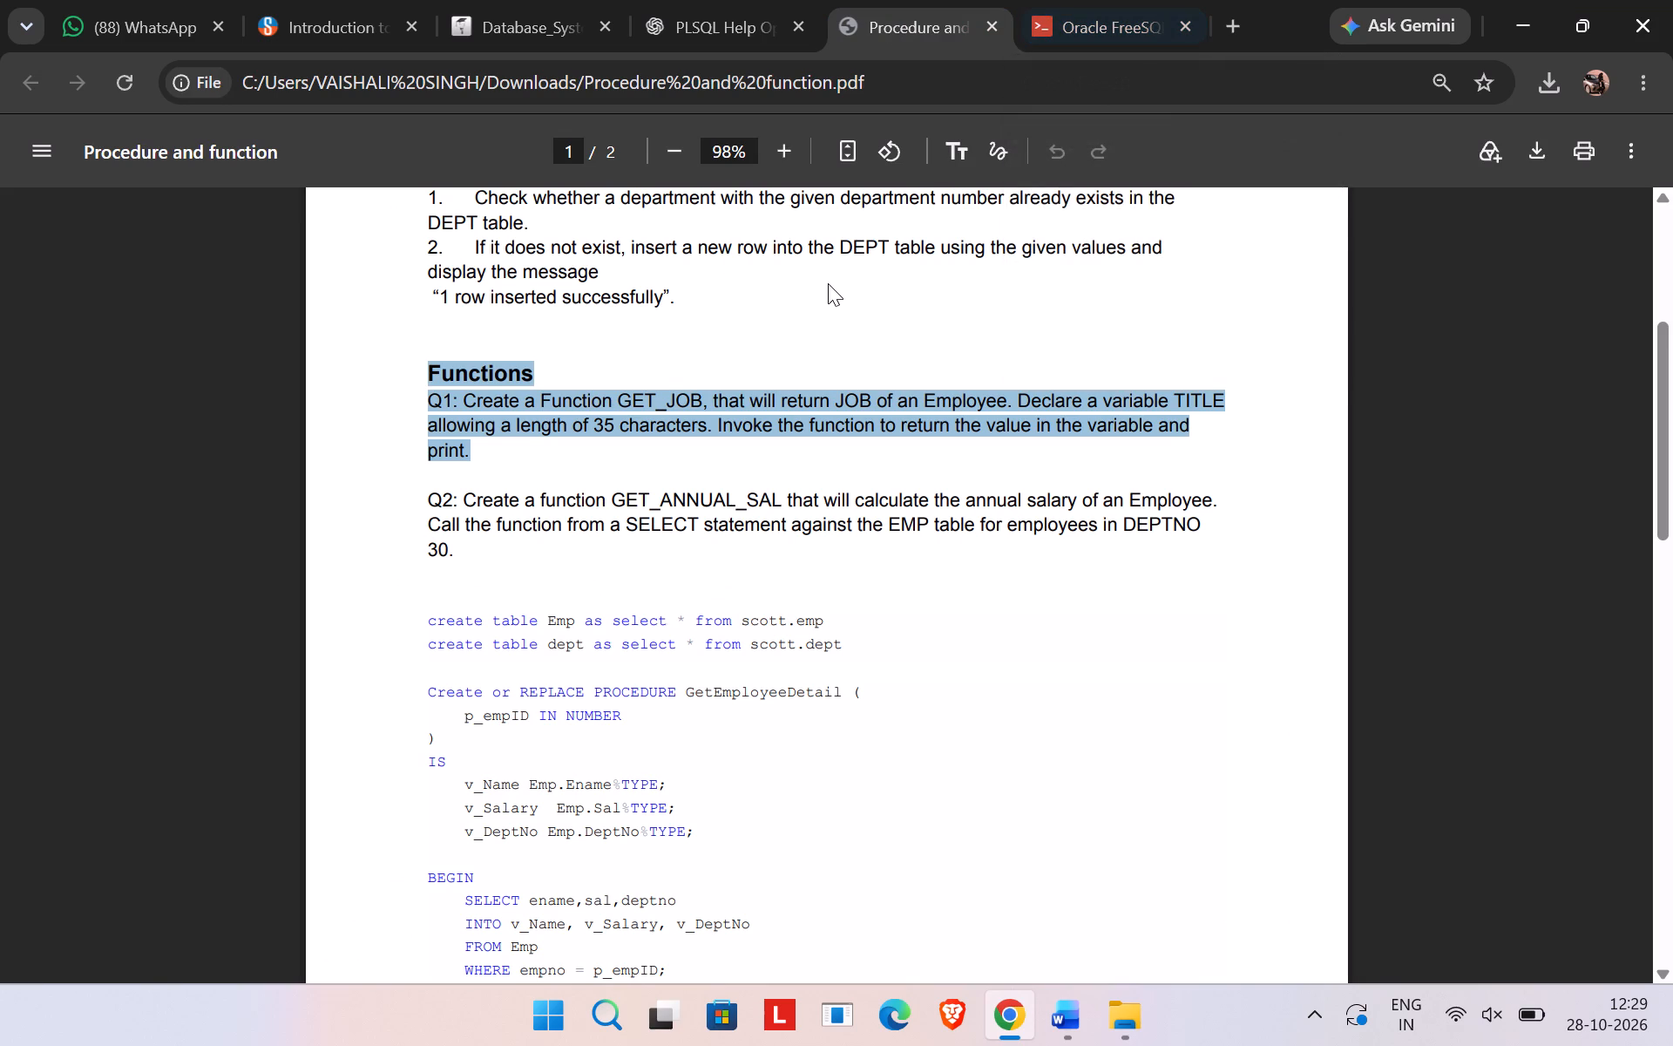
{"action": "left_click", "coordinate": [1117, 0]}
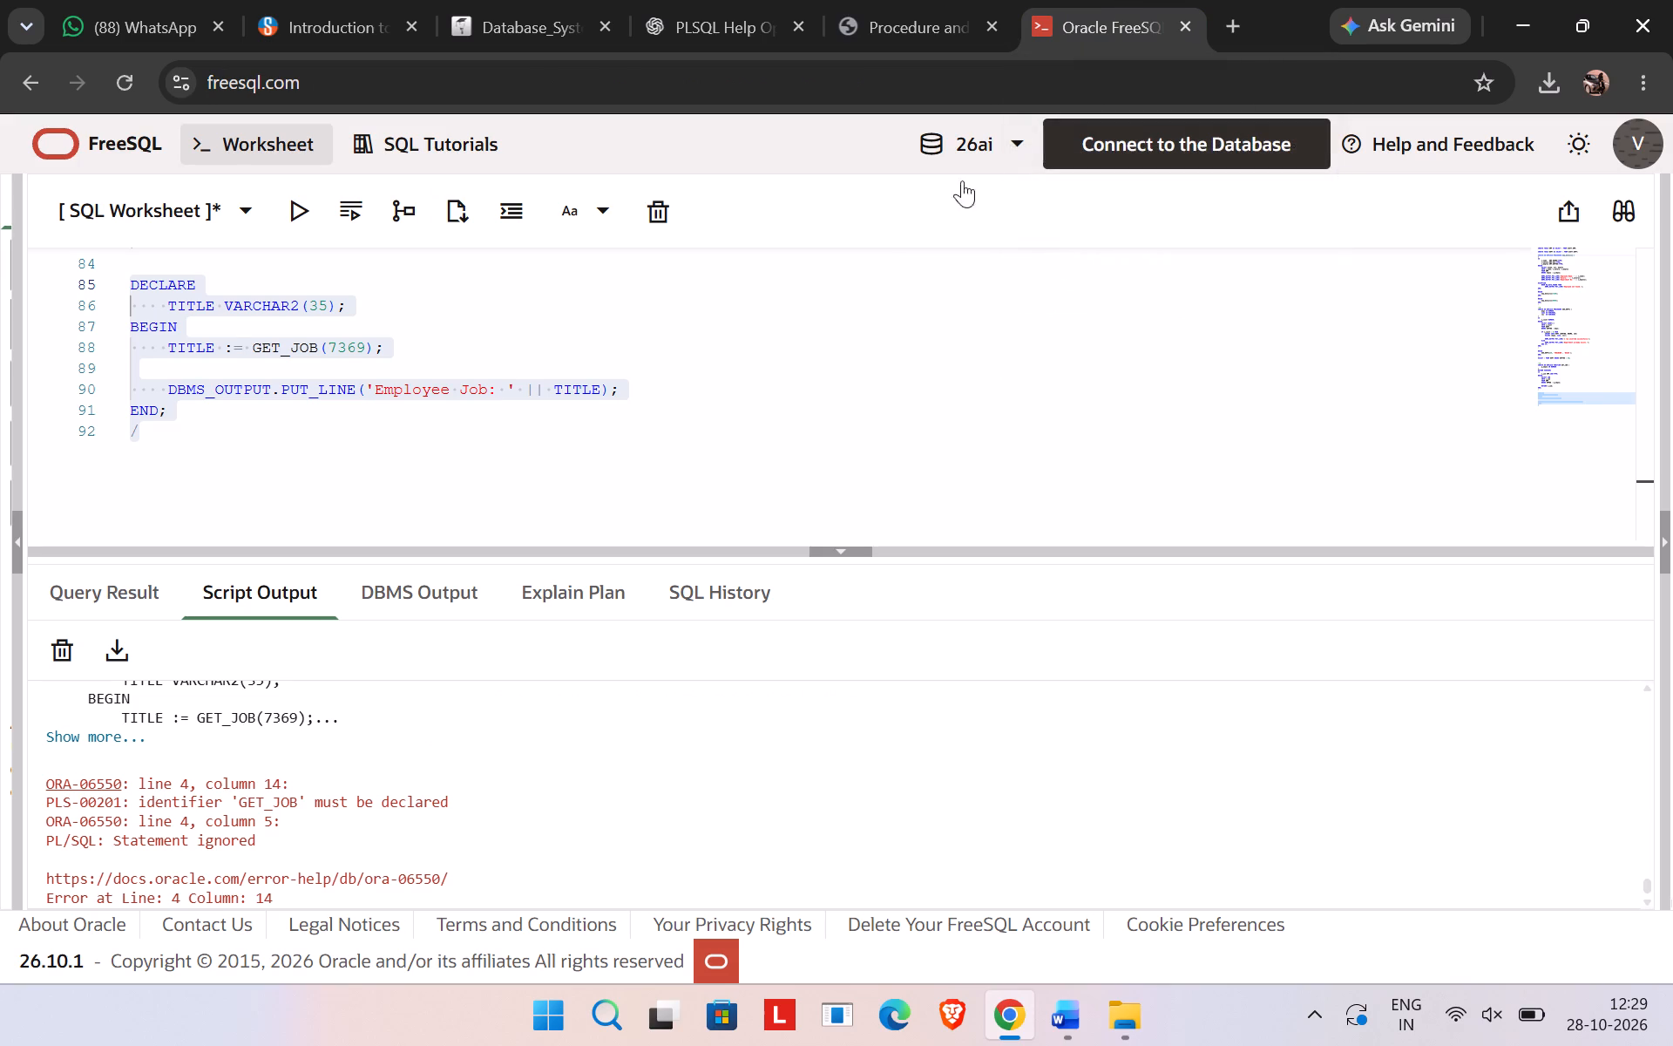
{"action": "scroll", "coordinate": [713, 367], "scroll_direction": "up", "scroll_amount": 7}
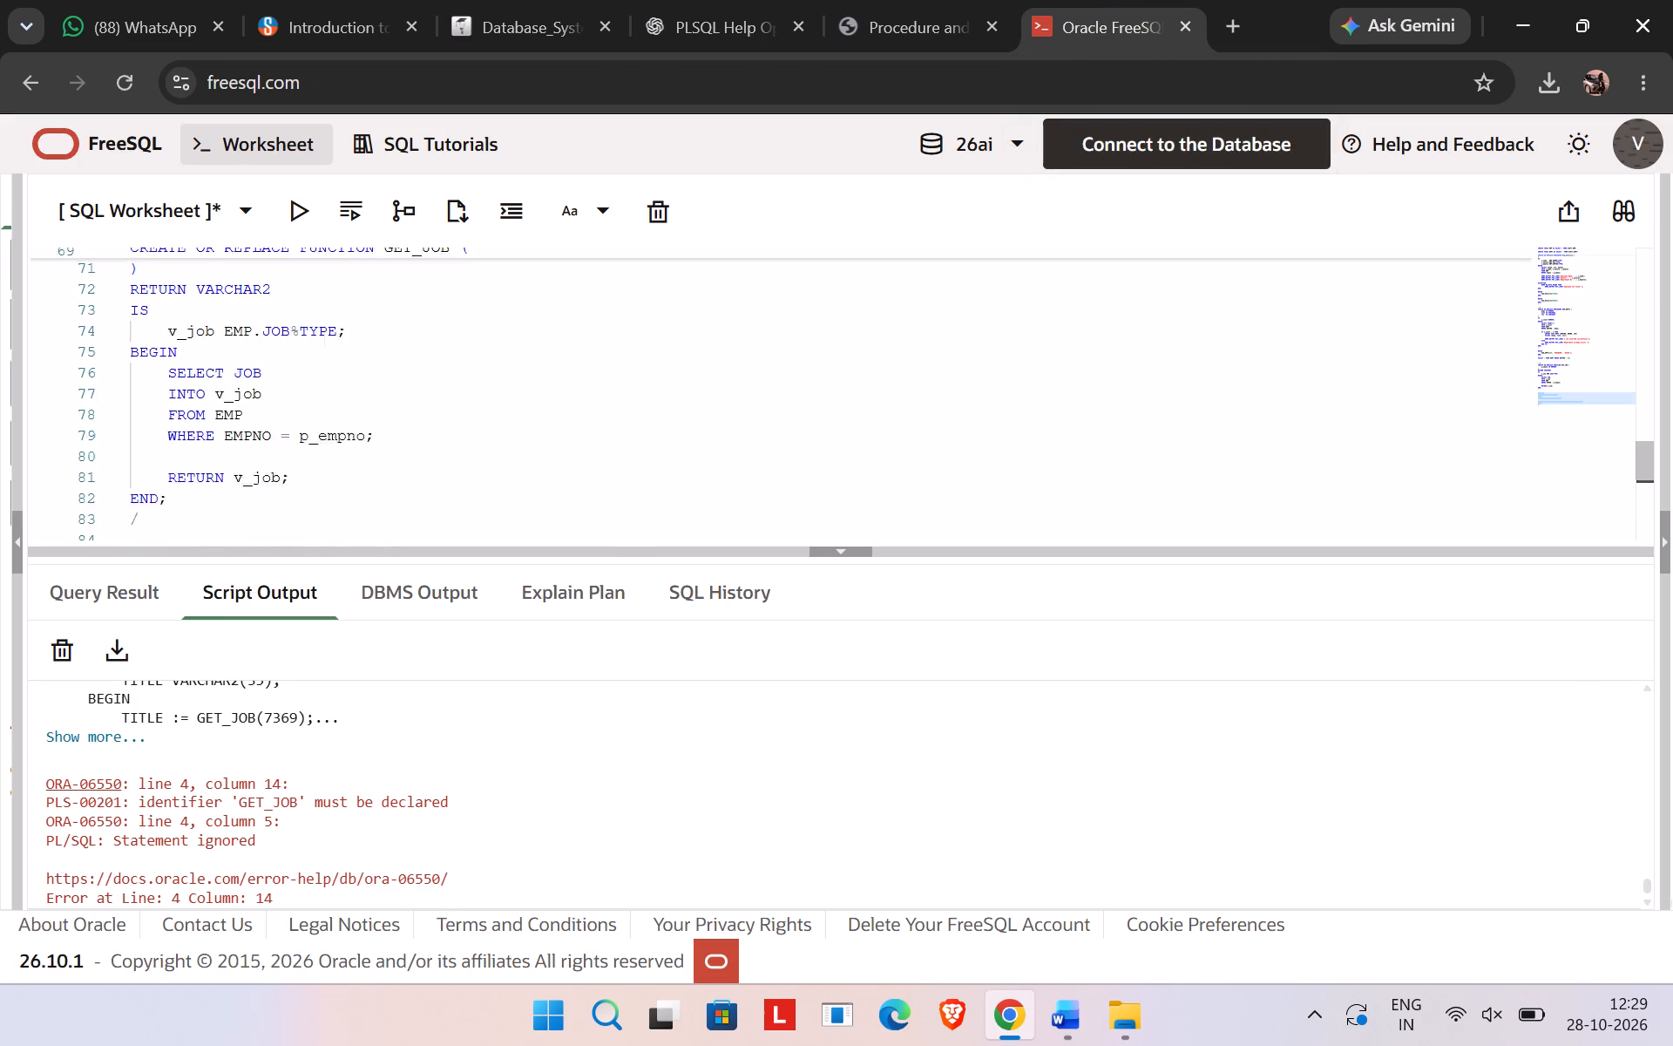
{"action": "scroll", "coordinate": [713, 367], "scroll_direction": "up", "scroll_amount": 1}
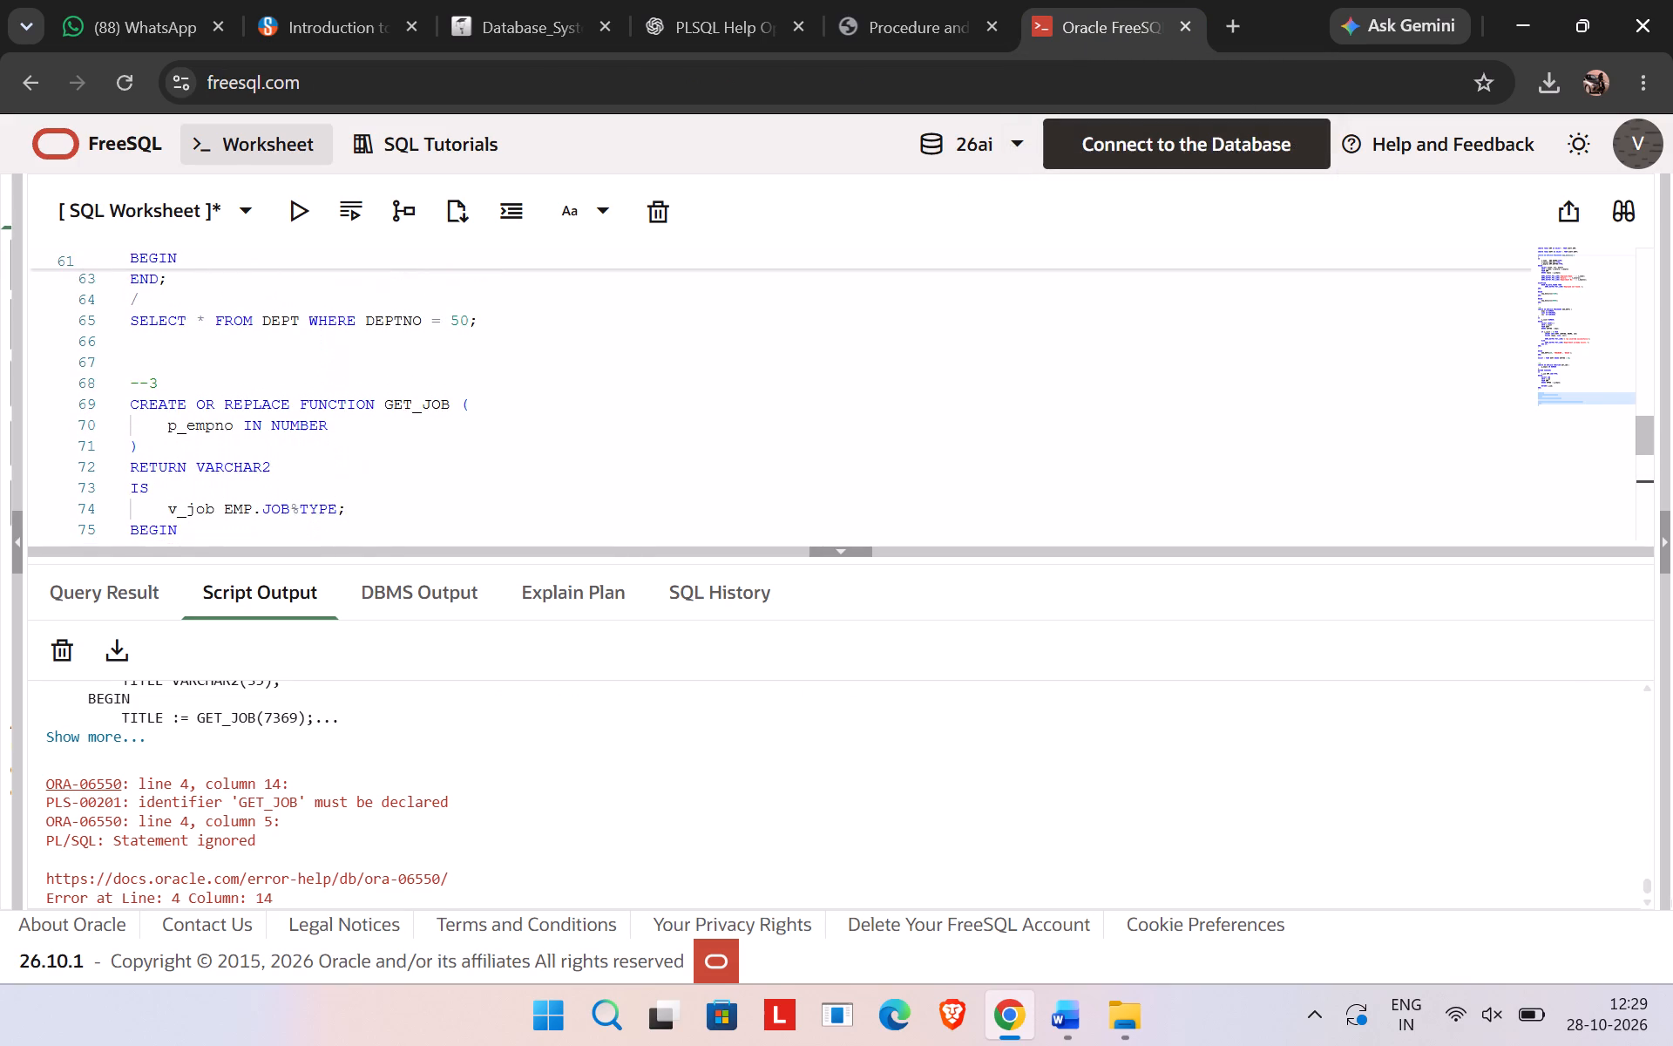
{"action": "scroll", "coordinate": [713, 367], "scroll_direction": "up", "scroll_amount": 1}
{"action": "left_click", "coordinate": [927, 0]}
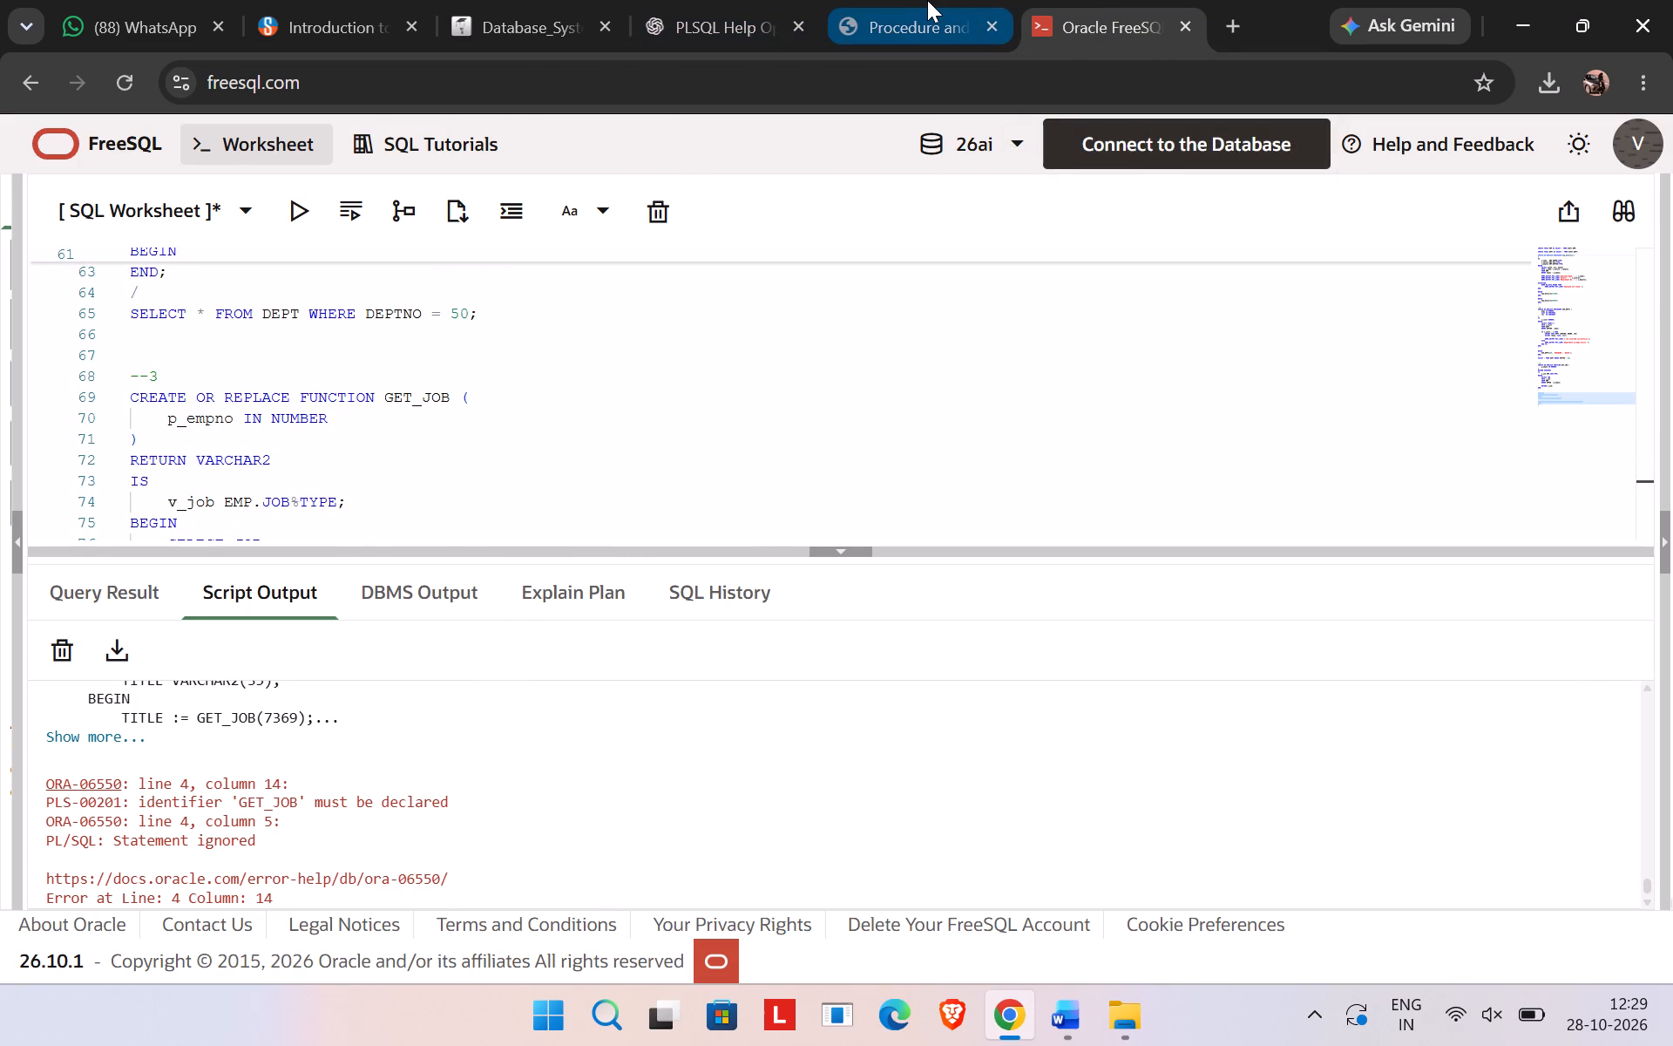
{"action": "left_click", "coordinate": [1119, 0]}
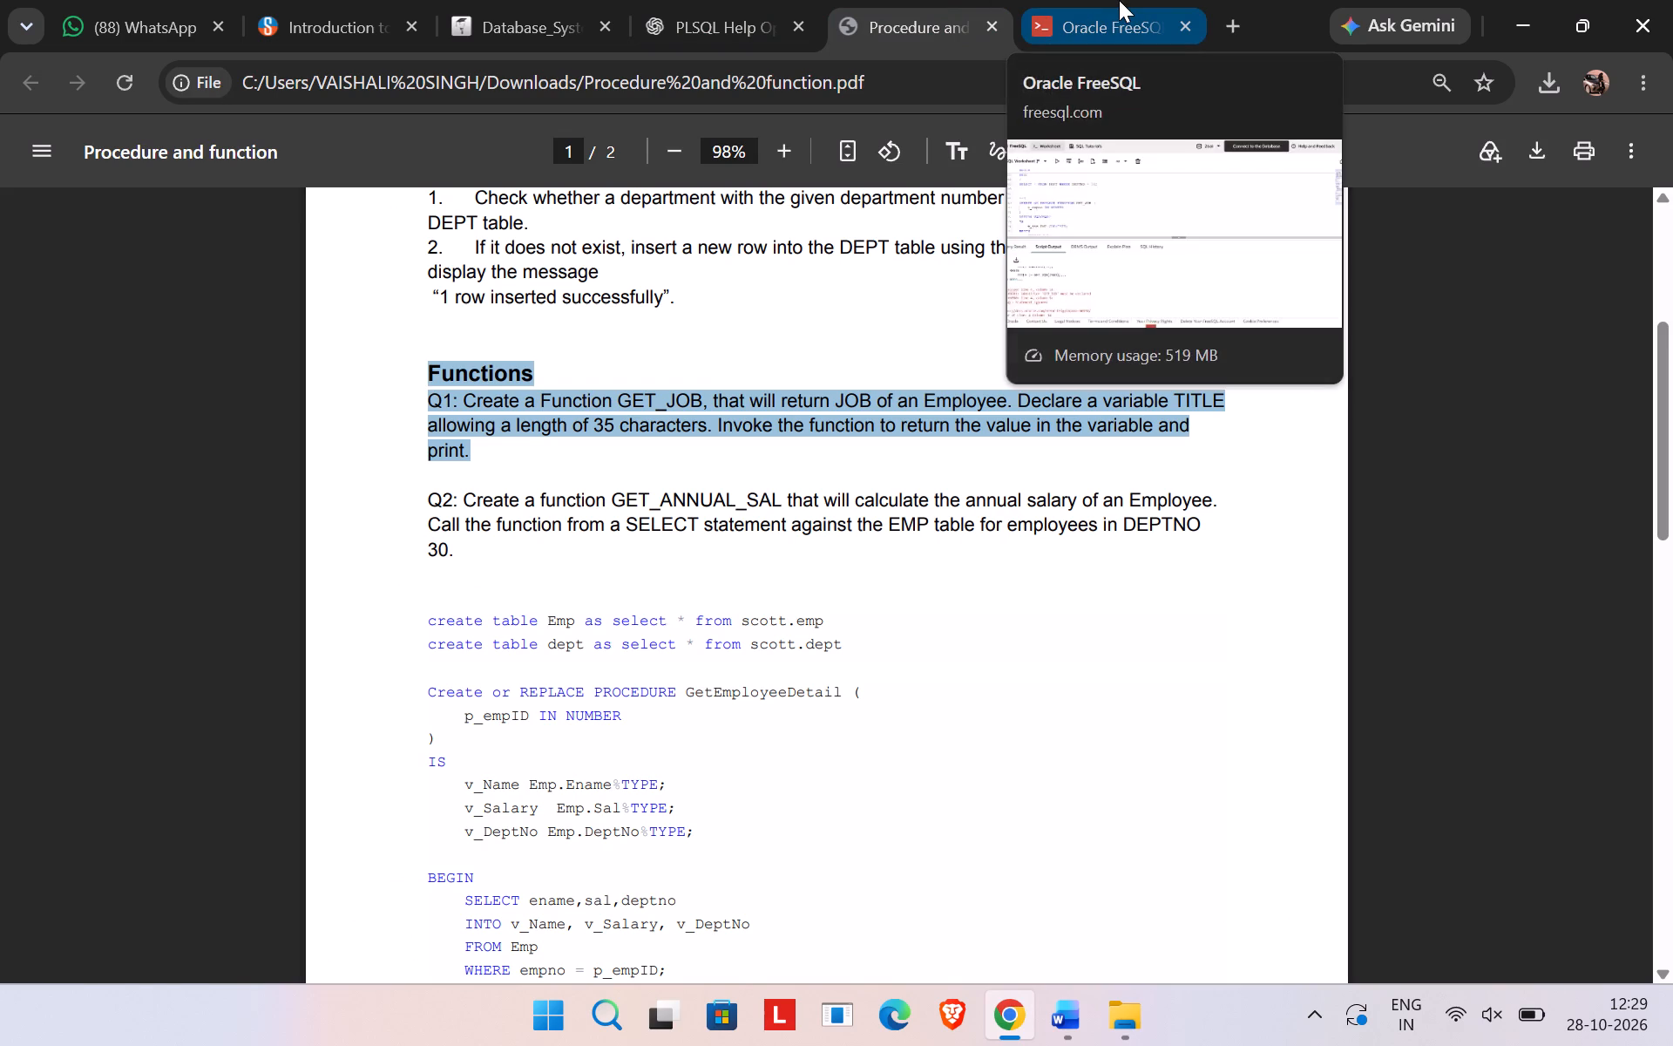
{"action": "scroll", "coordinate": [663, 407], "scroll_direction": "down", "scroll_amount": 1}
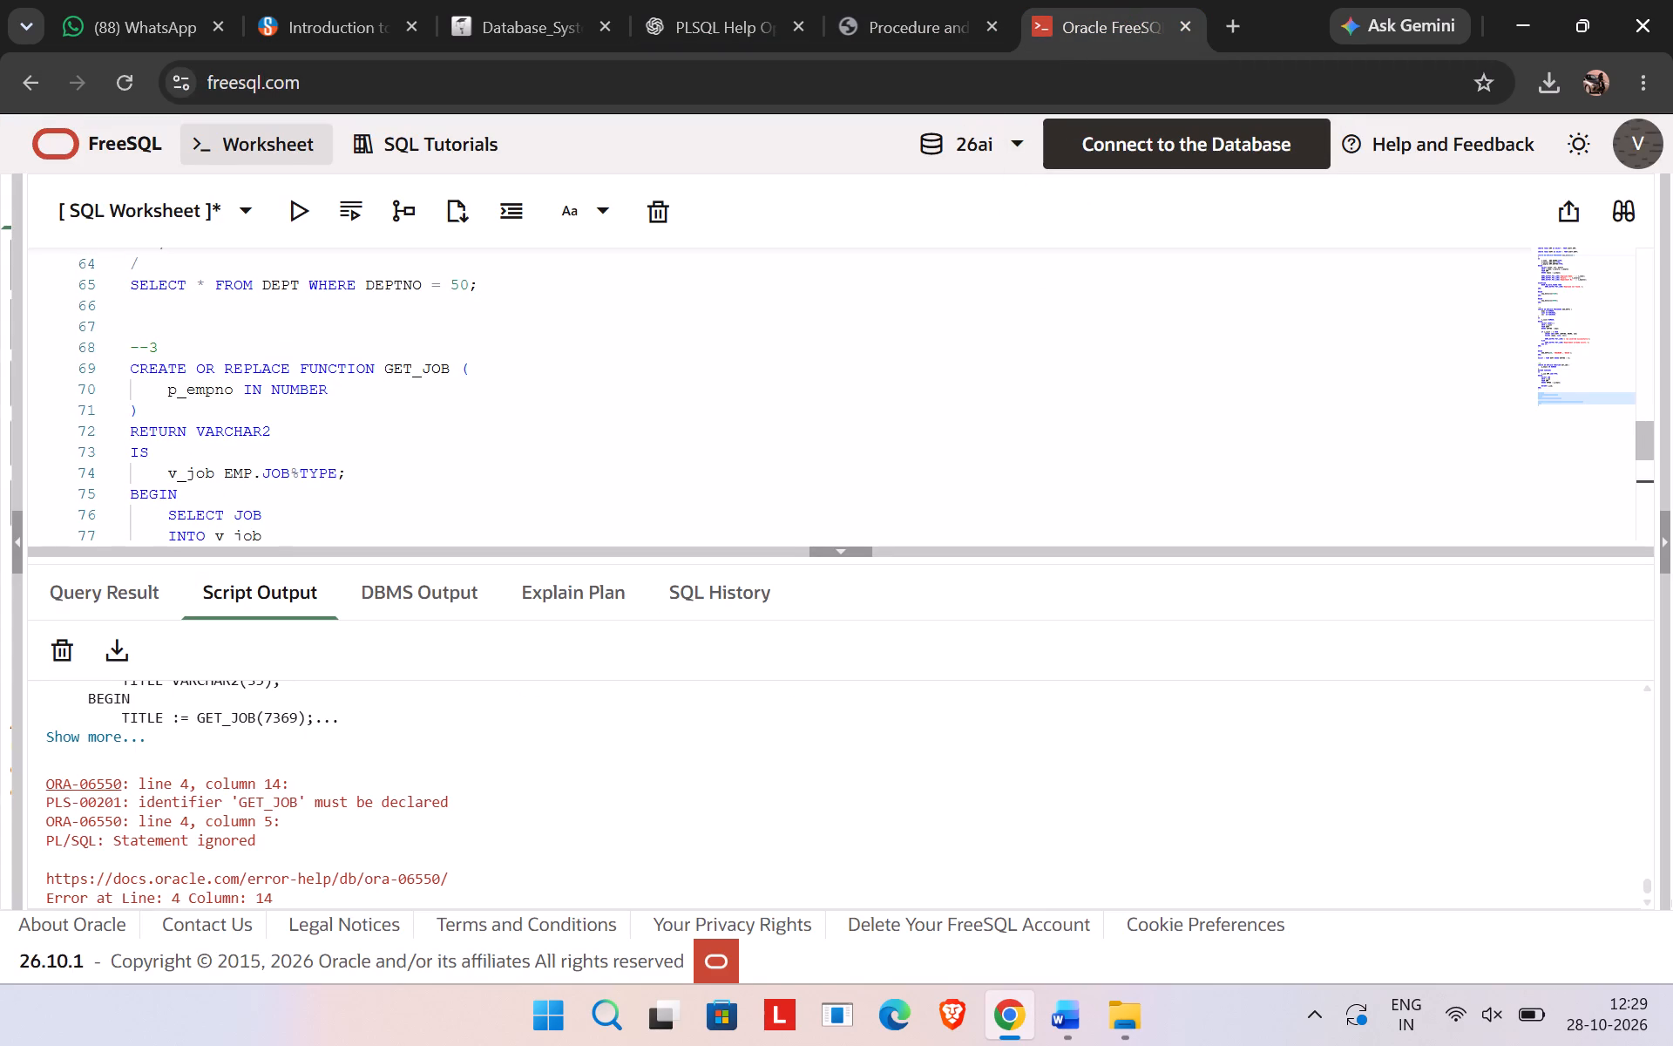
{"action": "scroll", "coordinate": [663, 407], "scroll_direction": "down", "scroll_amount": 2}
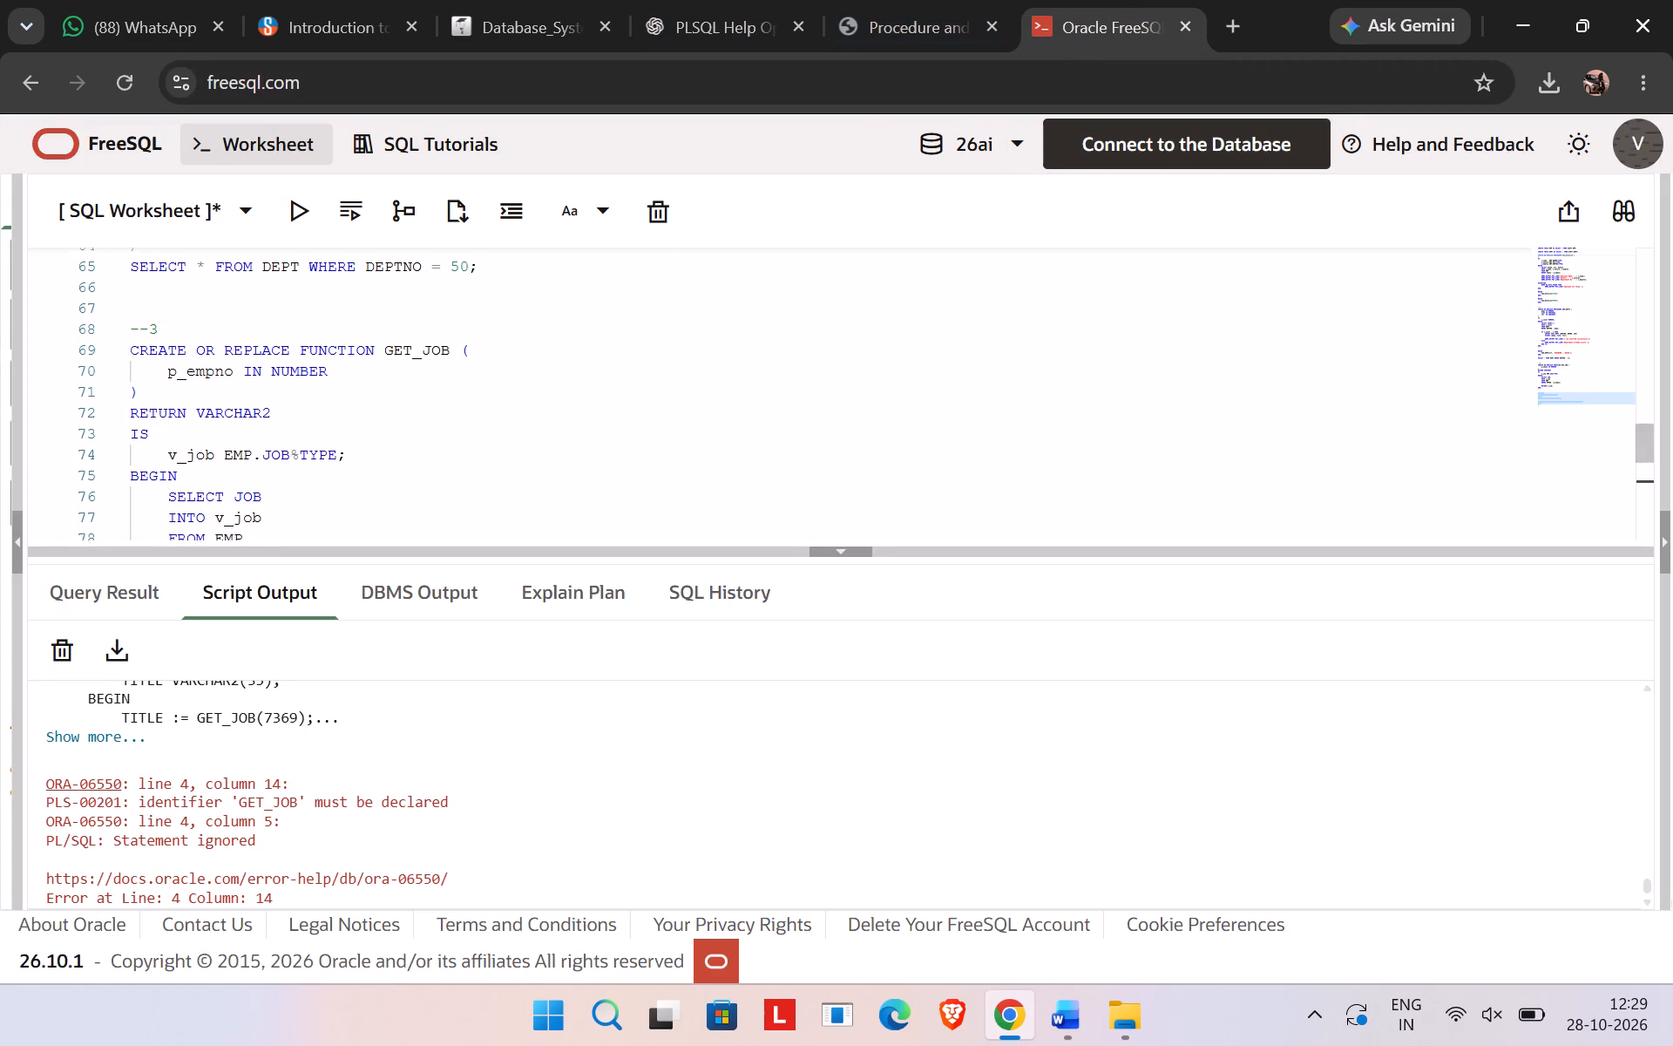
{"action": "scroll", "coordinate": [683, 407], "scroll_direction": "down", "scroll_amount": 4}
{"action": "scroll", "coordinate": [683, 407], "scroll_direction": "up", "scroll_amount": 2}
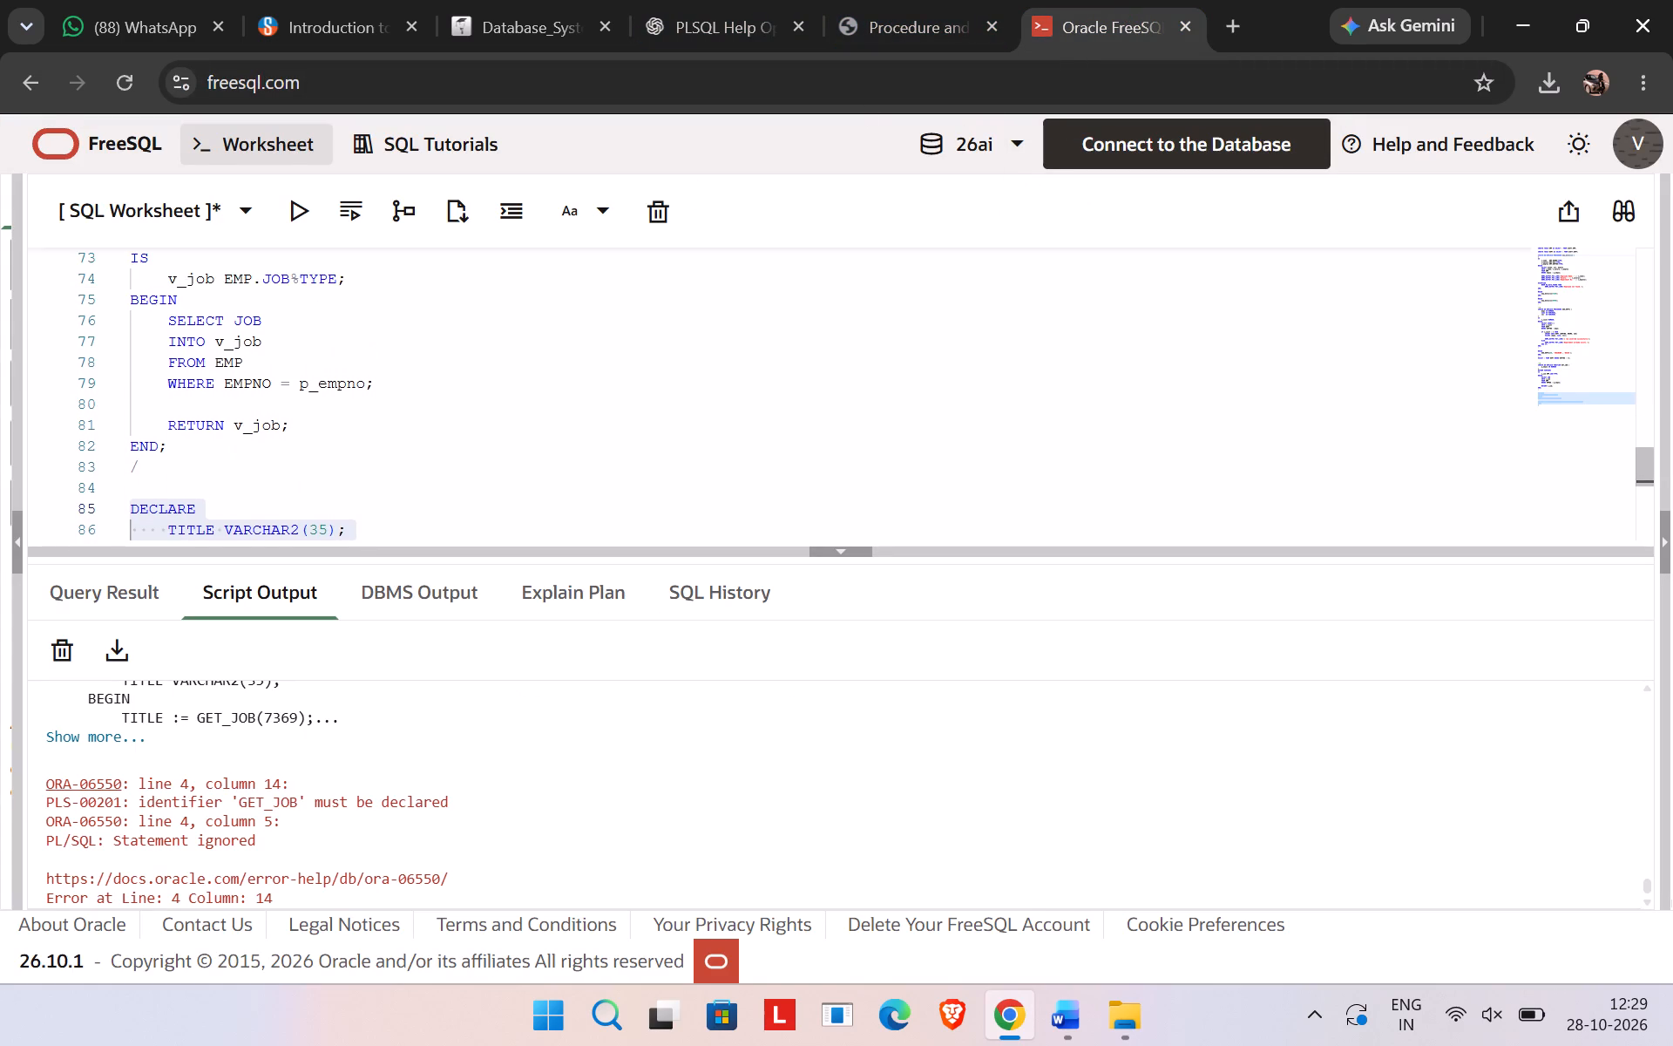
{"action": "scroll", "coordinate": [683, 407], "scroll_direction": "up", "scroll_amount": 1}
{"action": "left_click", "coordinate": [1069, 1011]}
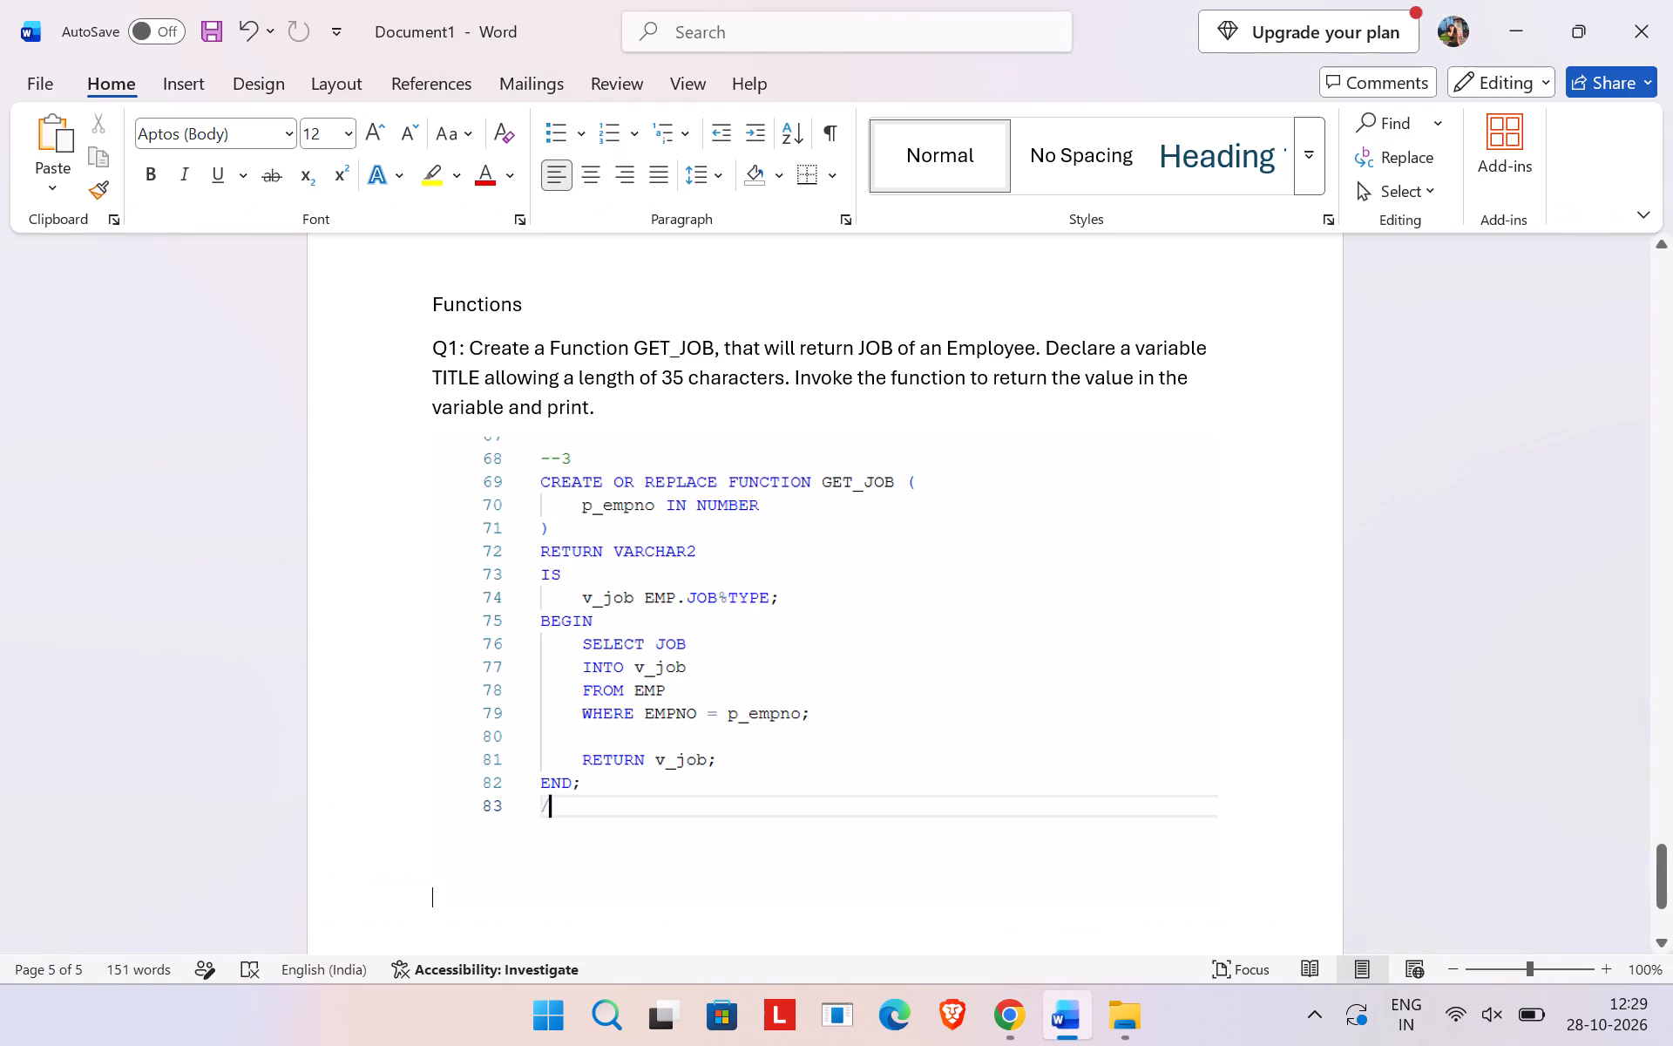
{"action": "scroll", "coordinate": [874, 650], "scroll_direction": "down", "scroll_amount": 1}
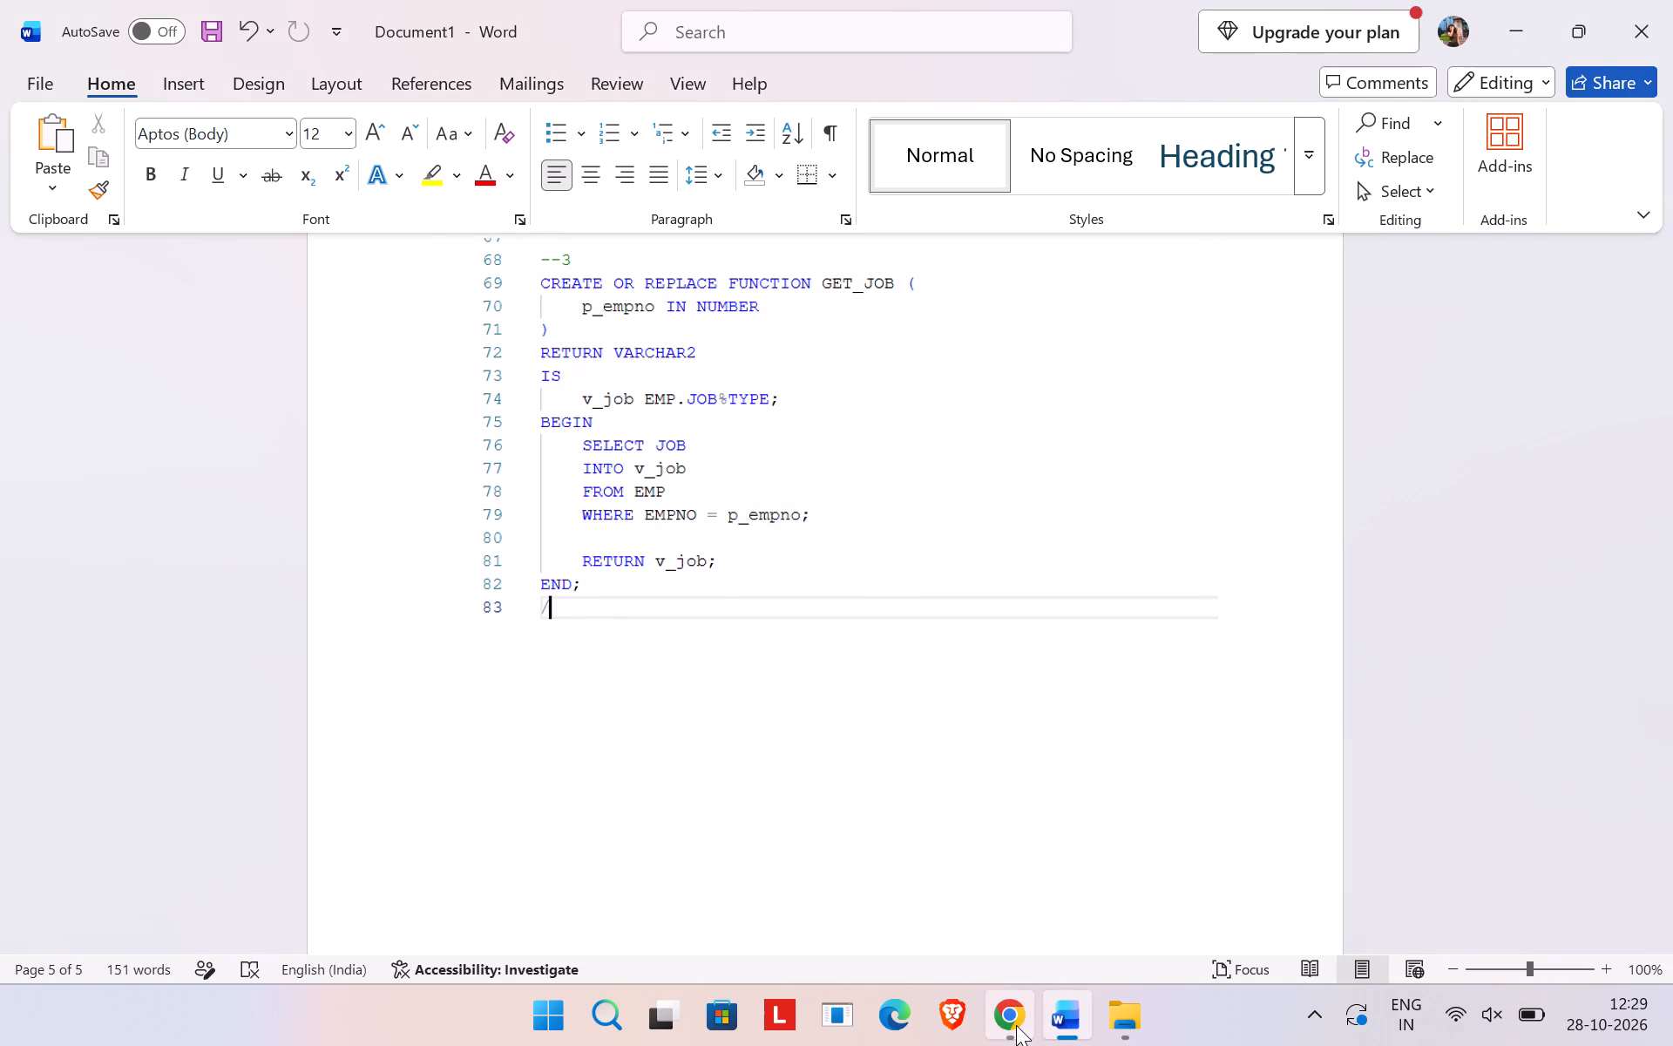
{"action": "left_click", "coordinate": [1016, 1025]}
{"action": "scroll", "coordinate": [601, 432], "scroll_direction": "down", "scroll_amount": 1}
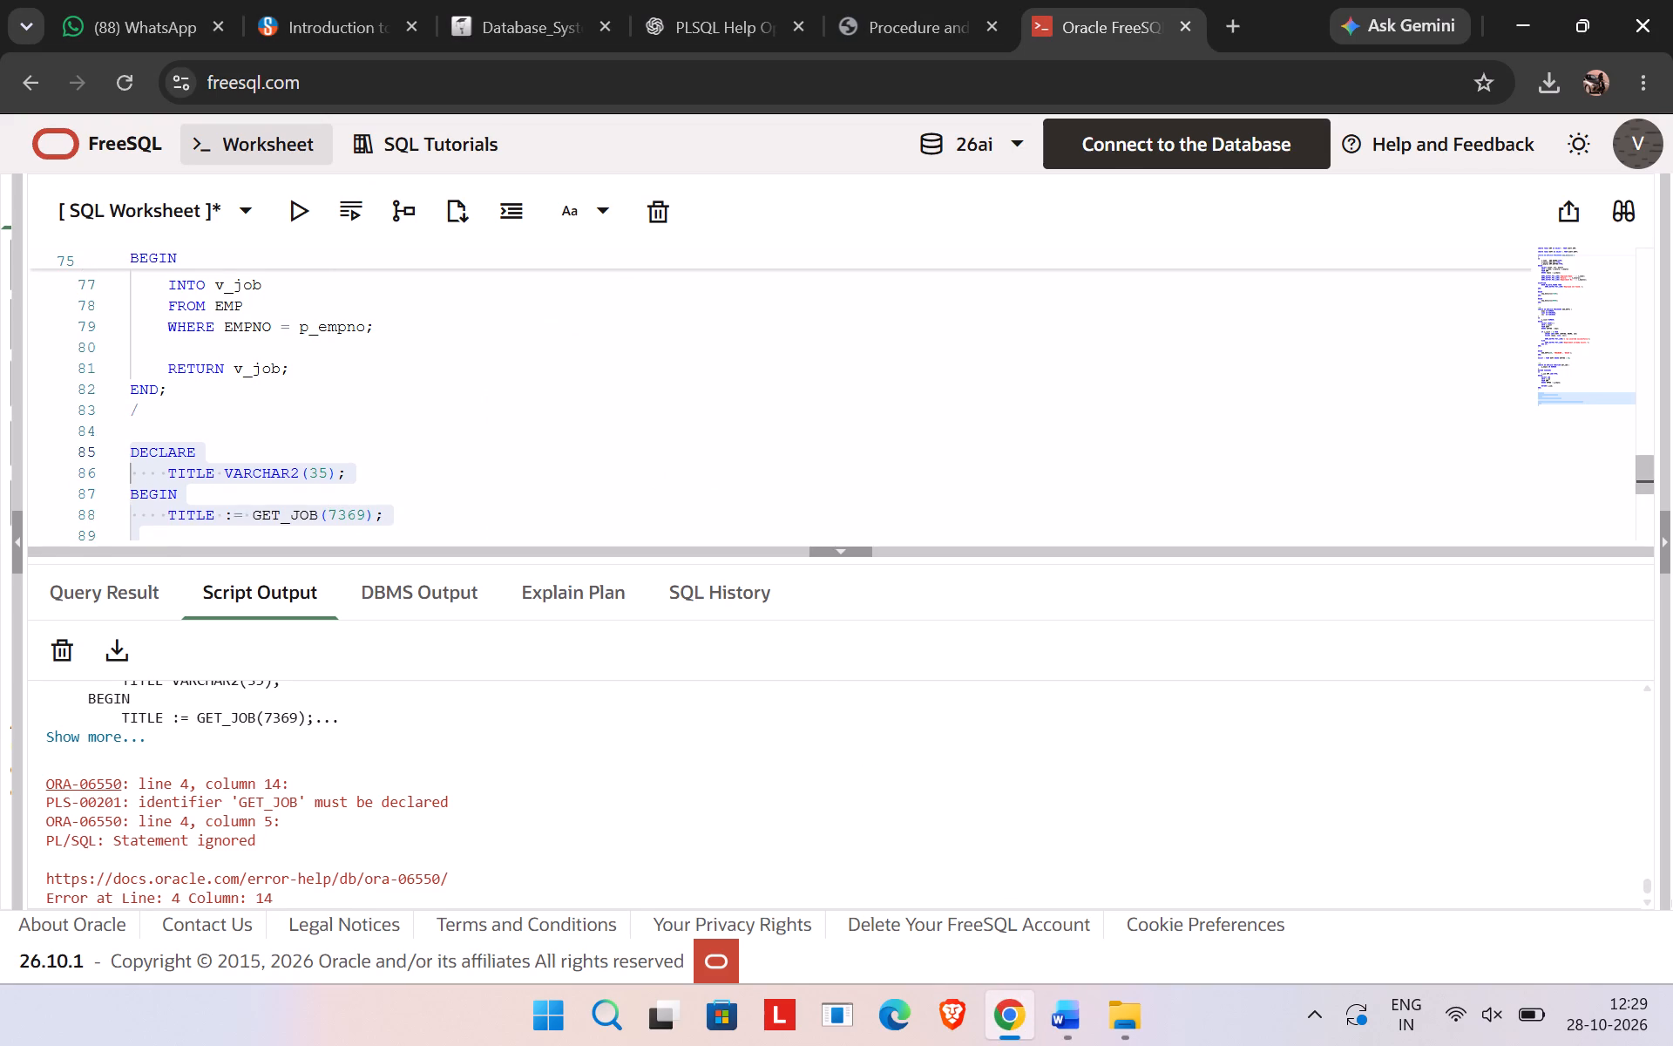
{"action": "scroll", "coordinate": [601, 432], "scroll_direction": "down", "scroll_amount": 5}
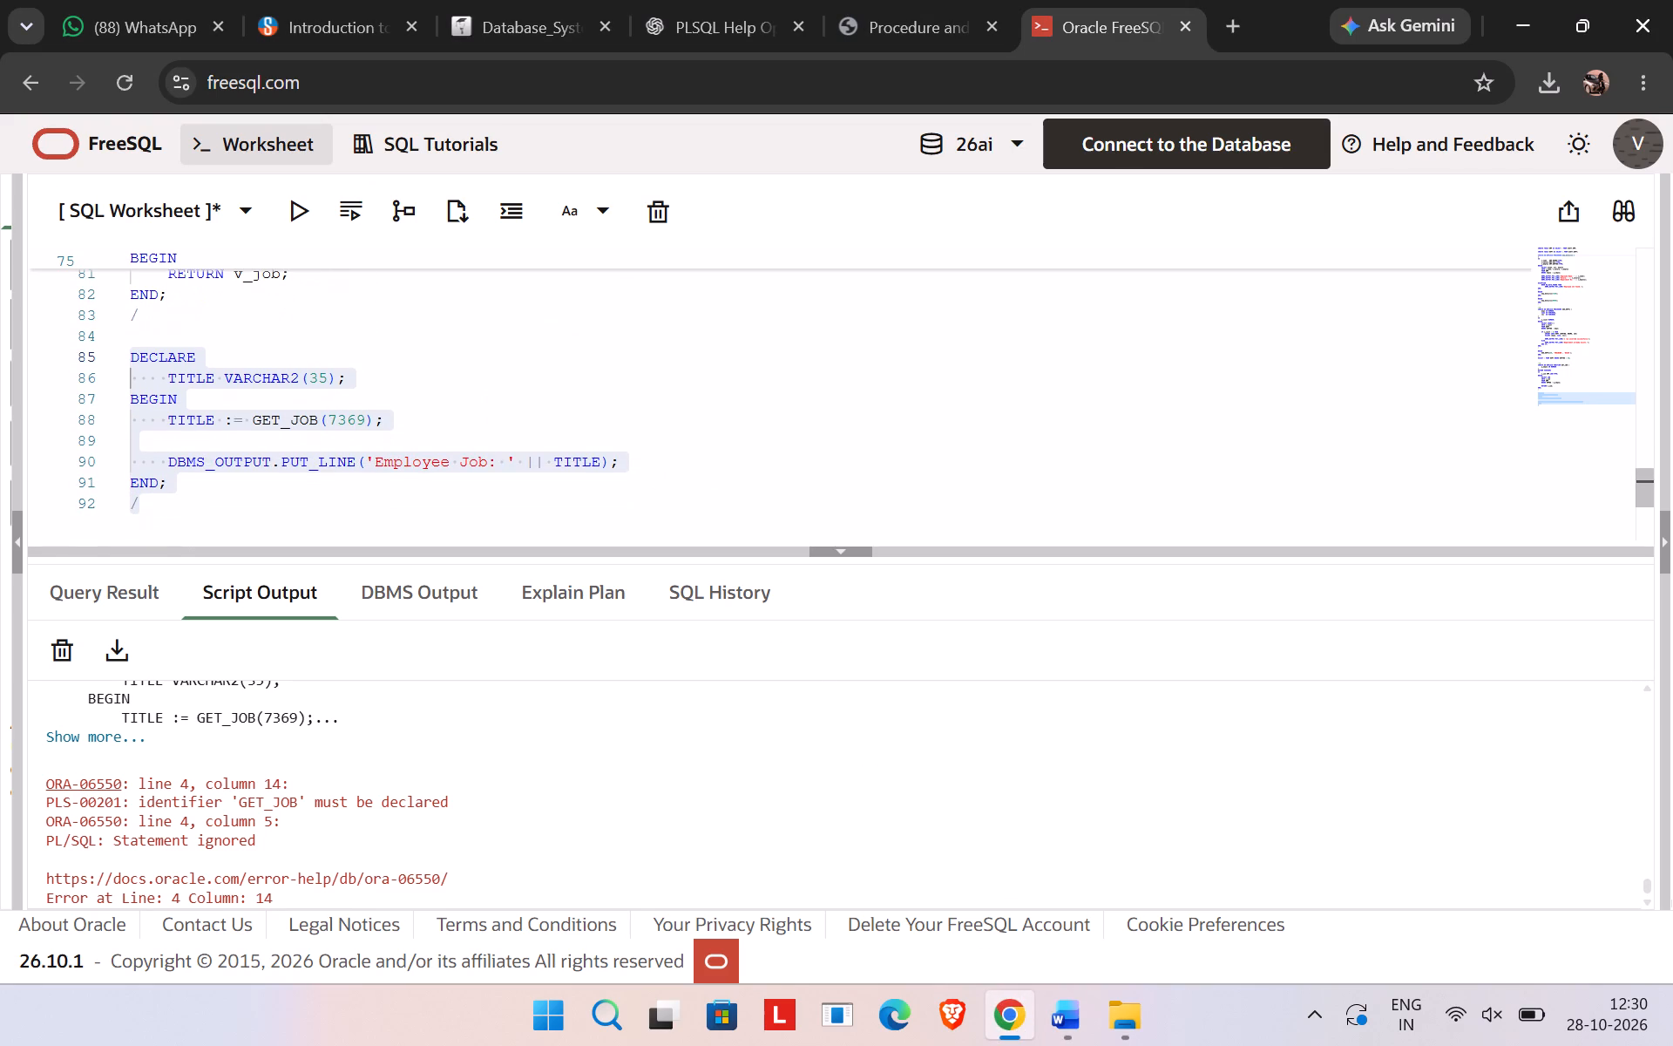
{"action": "left_click", "coordinate": [929, 0]}
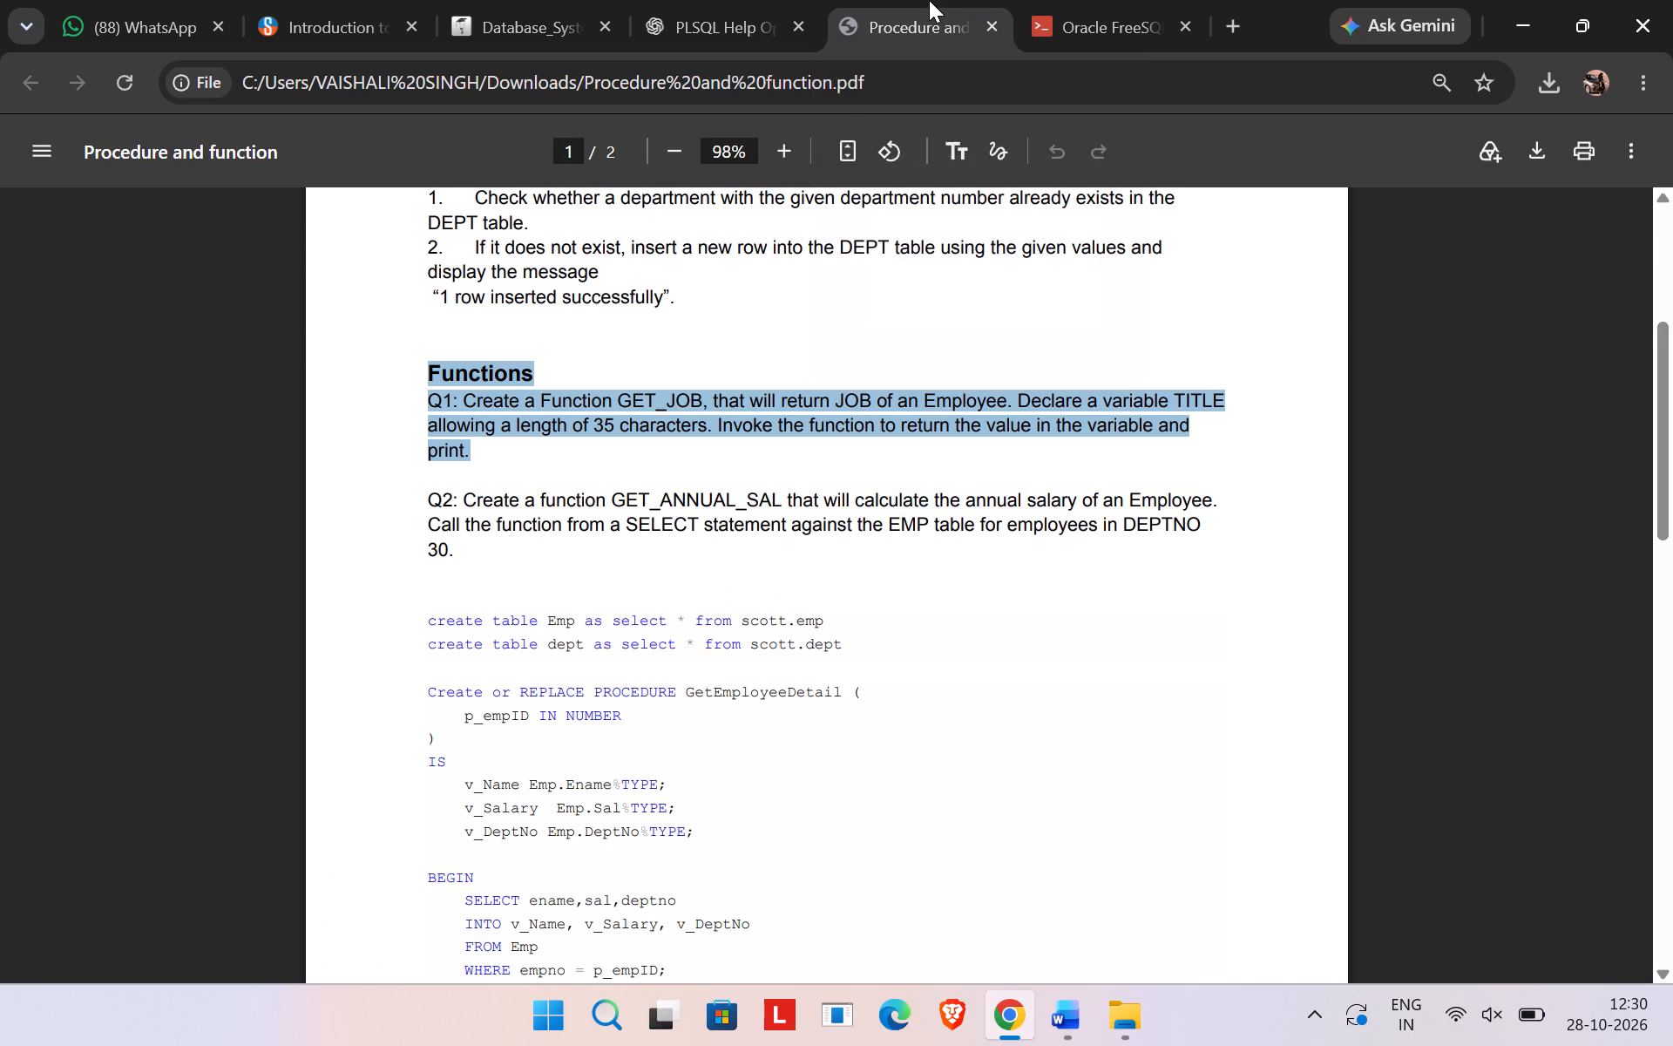
{"action": "left_click", "coordinate": [1050, 5]}
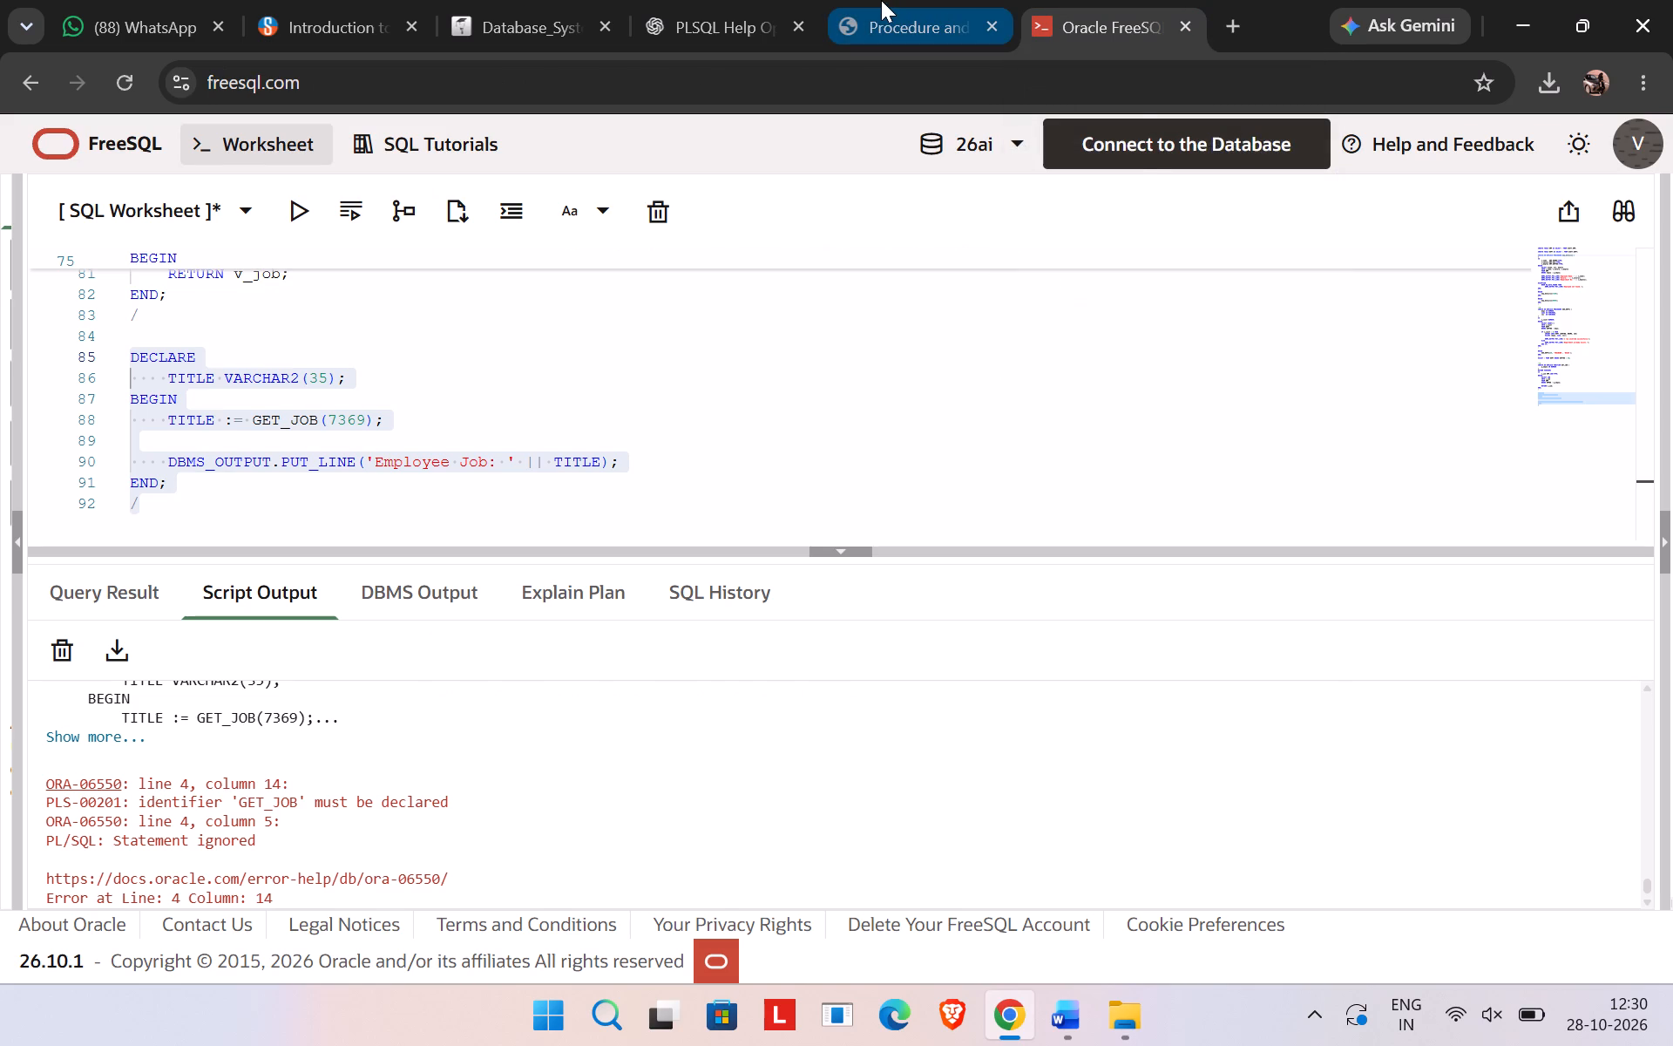
{"action": "left_click", "coordinate": [881, 0]}
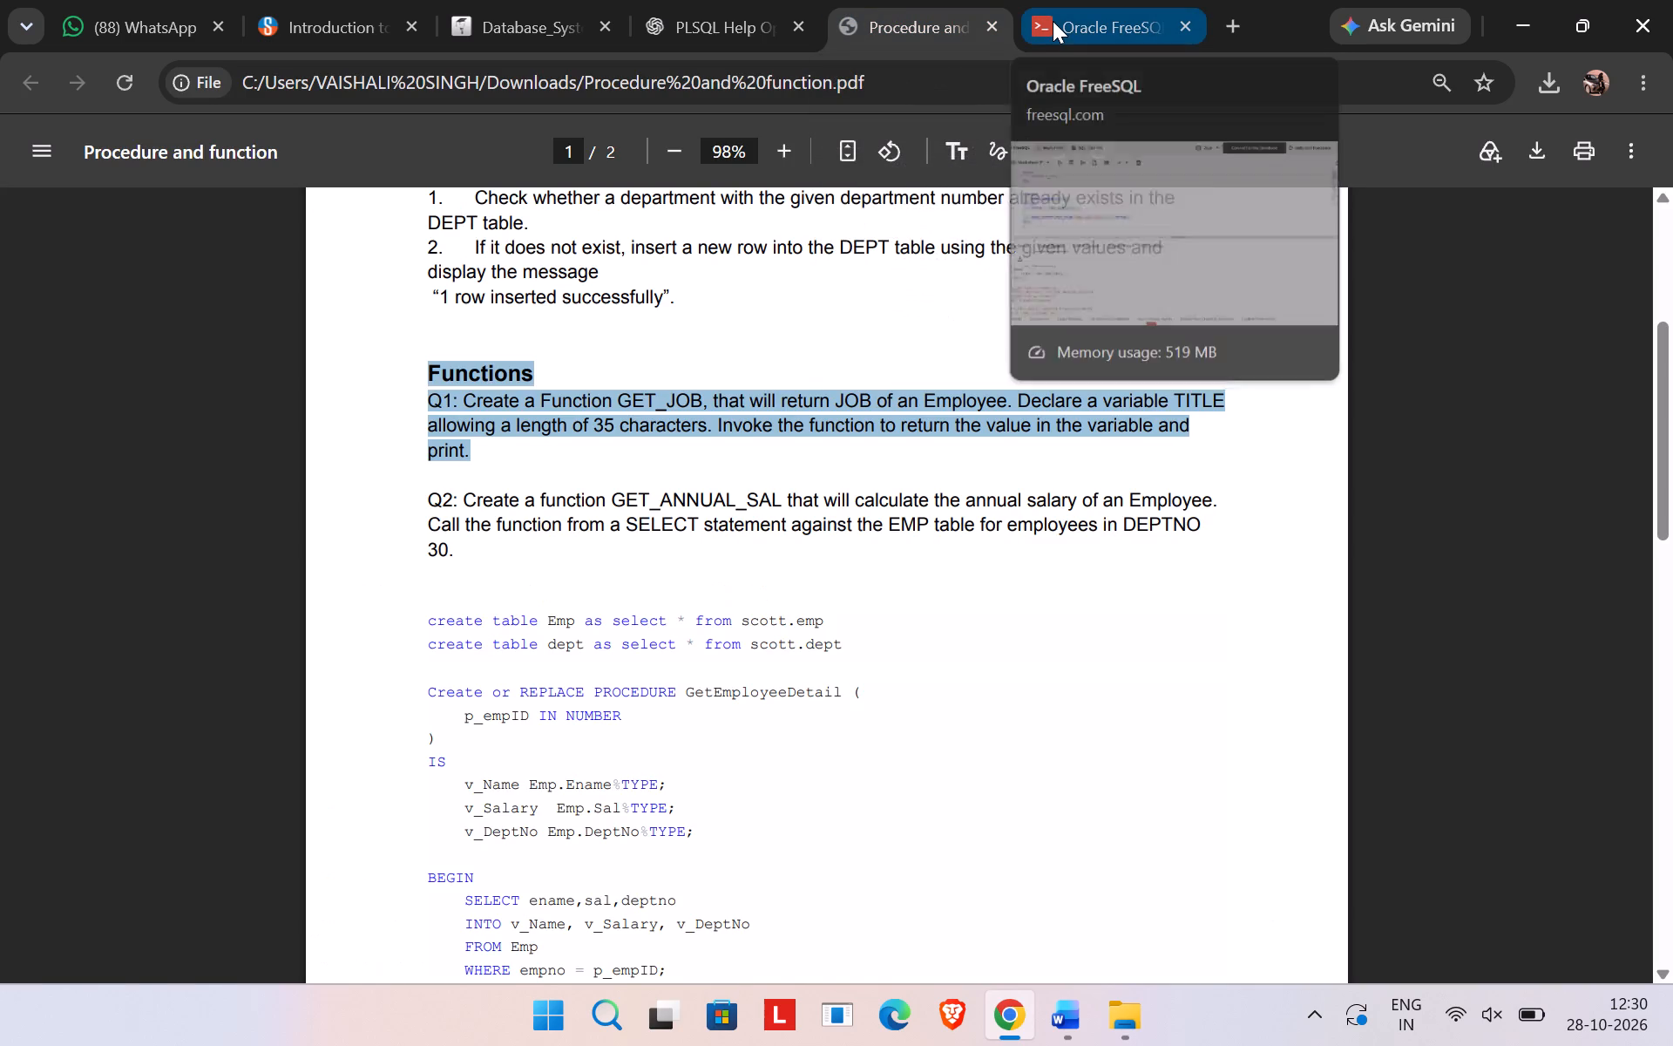
{"action": "left_click", "coordinate": [1053, 21]}
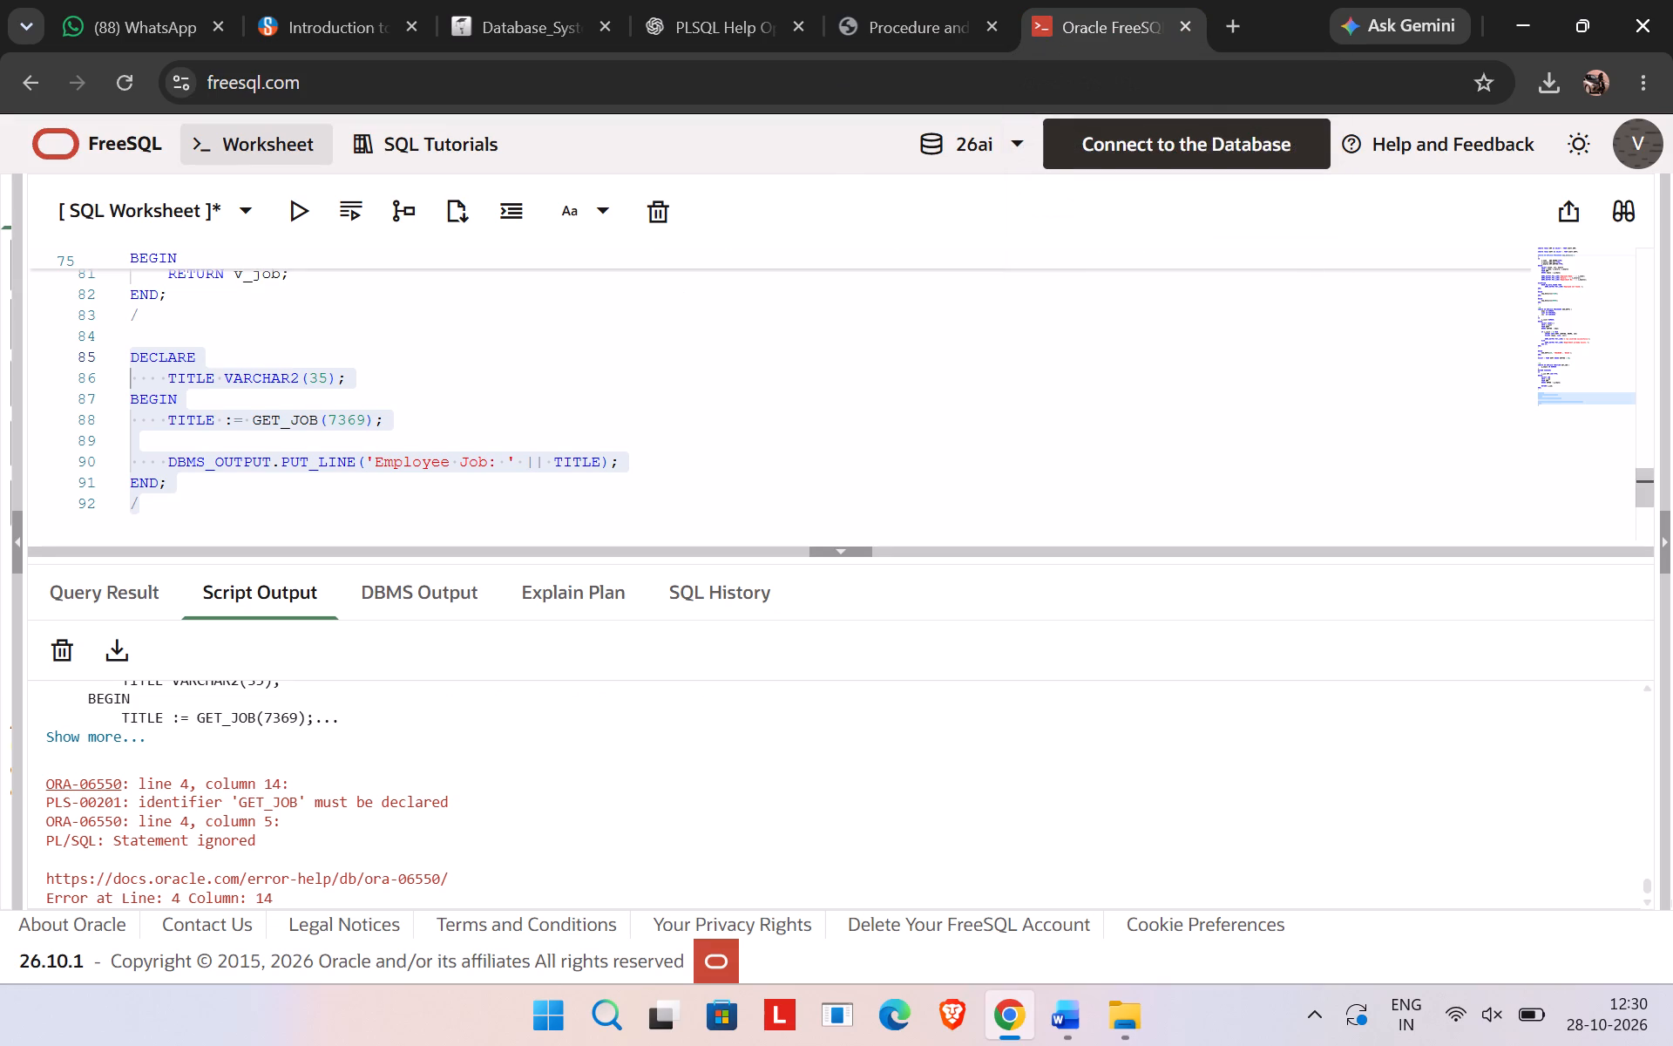
Rerun the selected DECLARE block that calls GET_JOB(7369) and check its script output.
{"action": "left_click", "coordinate": [293, 207]}
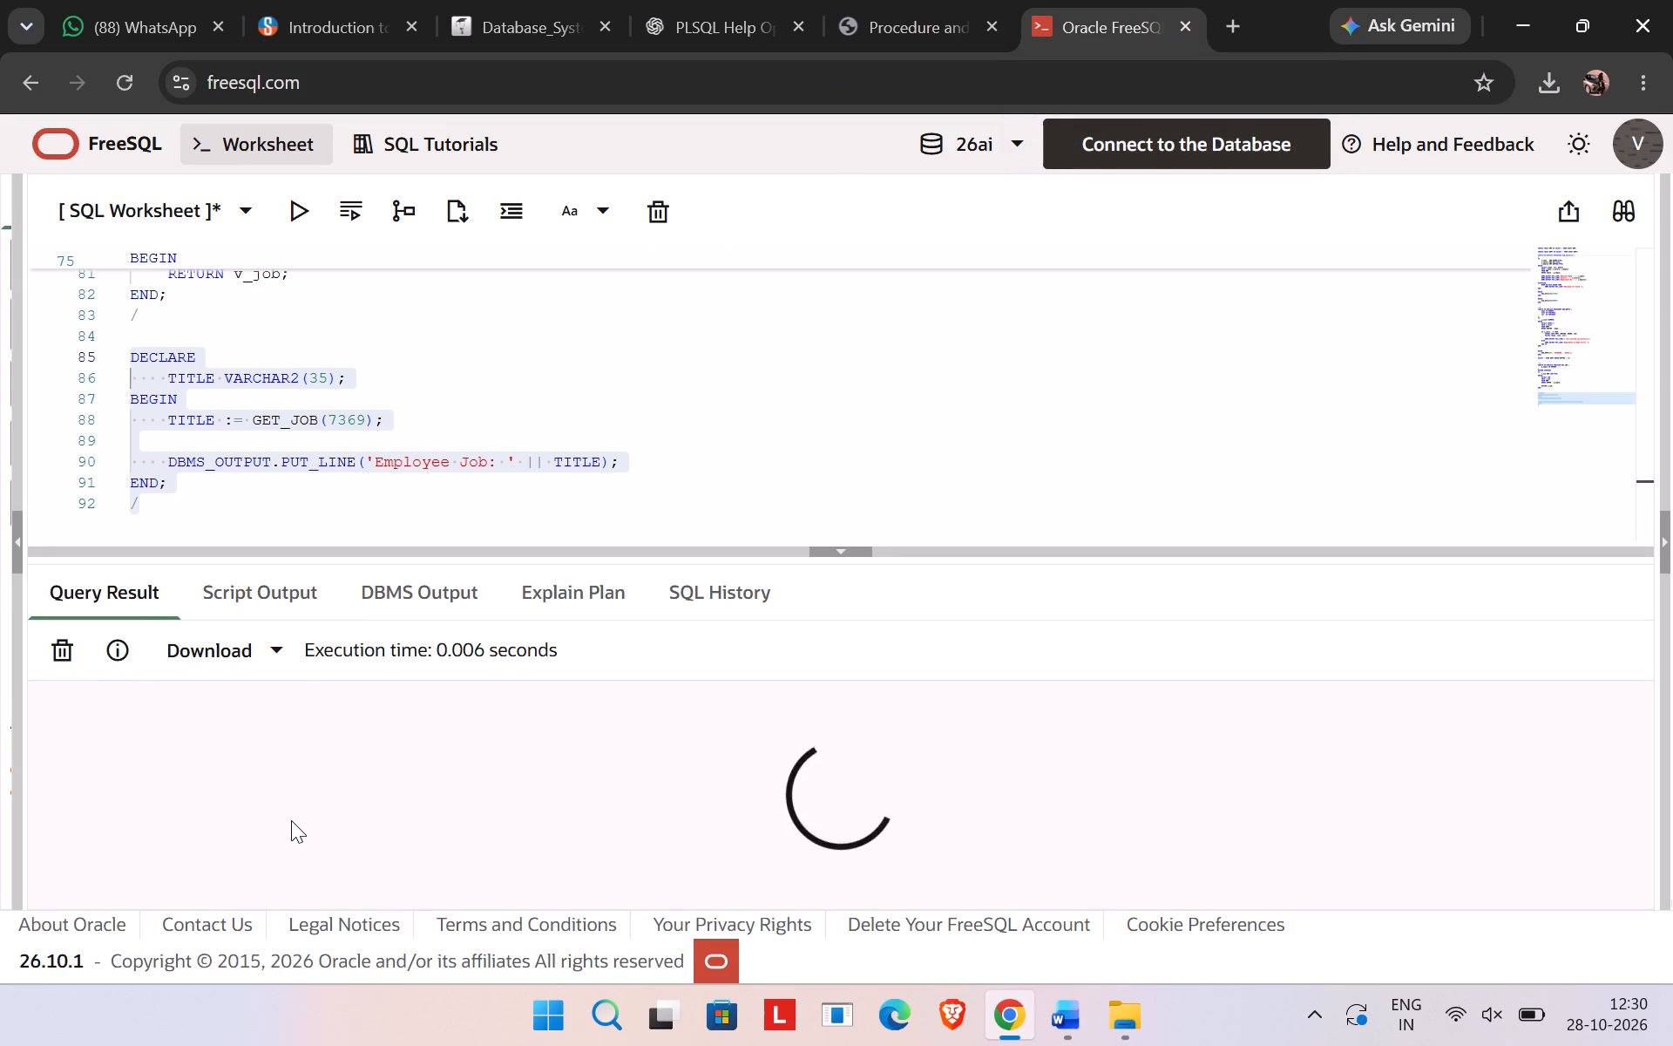
{"action": "scroll", "coordinate": [291, 820], "scroll_direction": "down", "scroll_amount": 1}
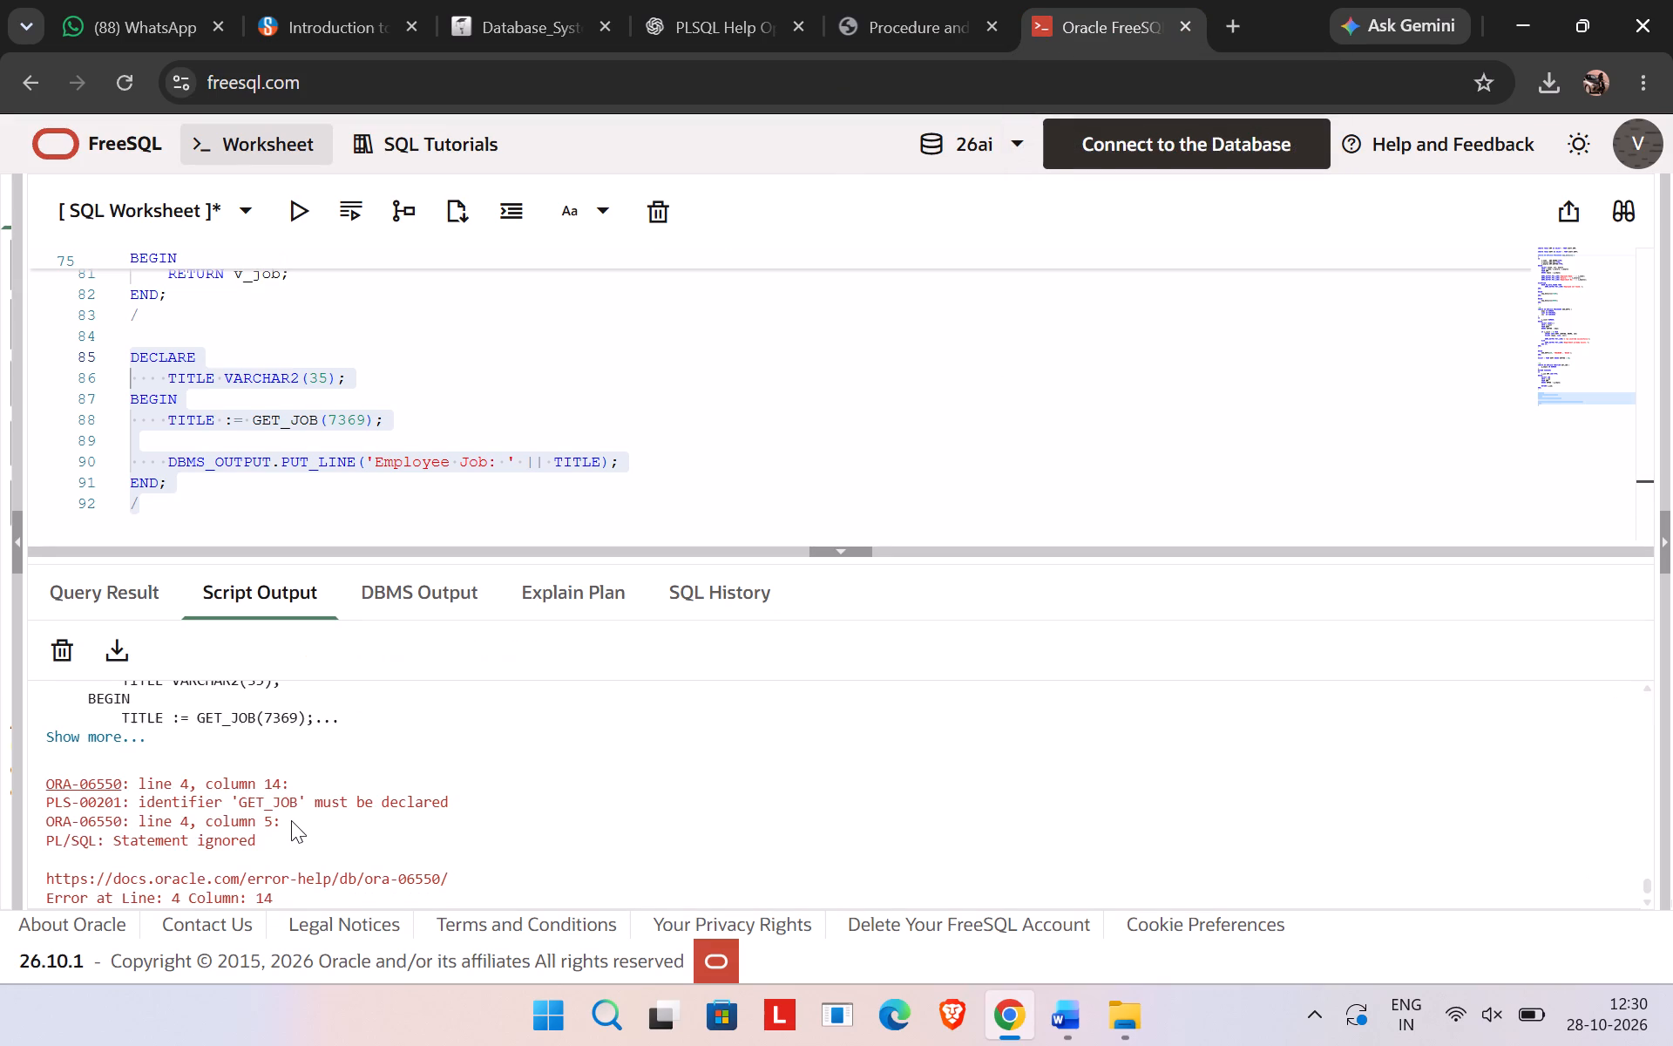
{"action": "scroll", "coordinate": [291, 820], "scroll_direction": "down", "scroll_amount": 1}
Run only the CREATE OR REPLACE FUNCTION GET_JOB block, from its CREATE line through the closing slash, to compile the function.
{"action": "scroll", "coordinate": [430, 462], "scroll_direction": "up", "scroll_amount": 3}
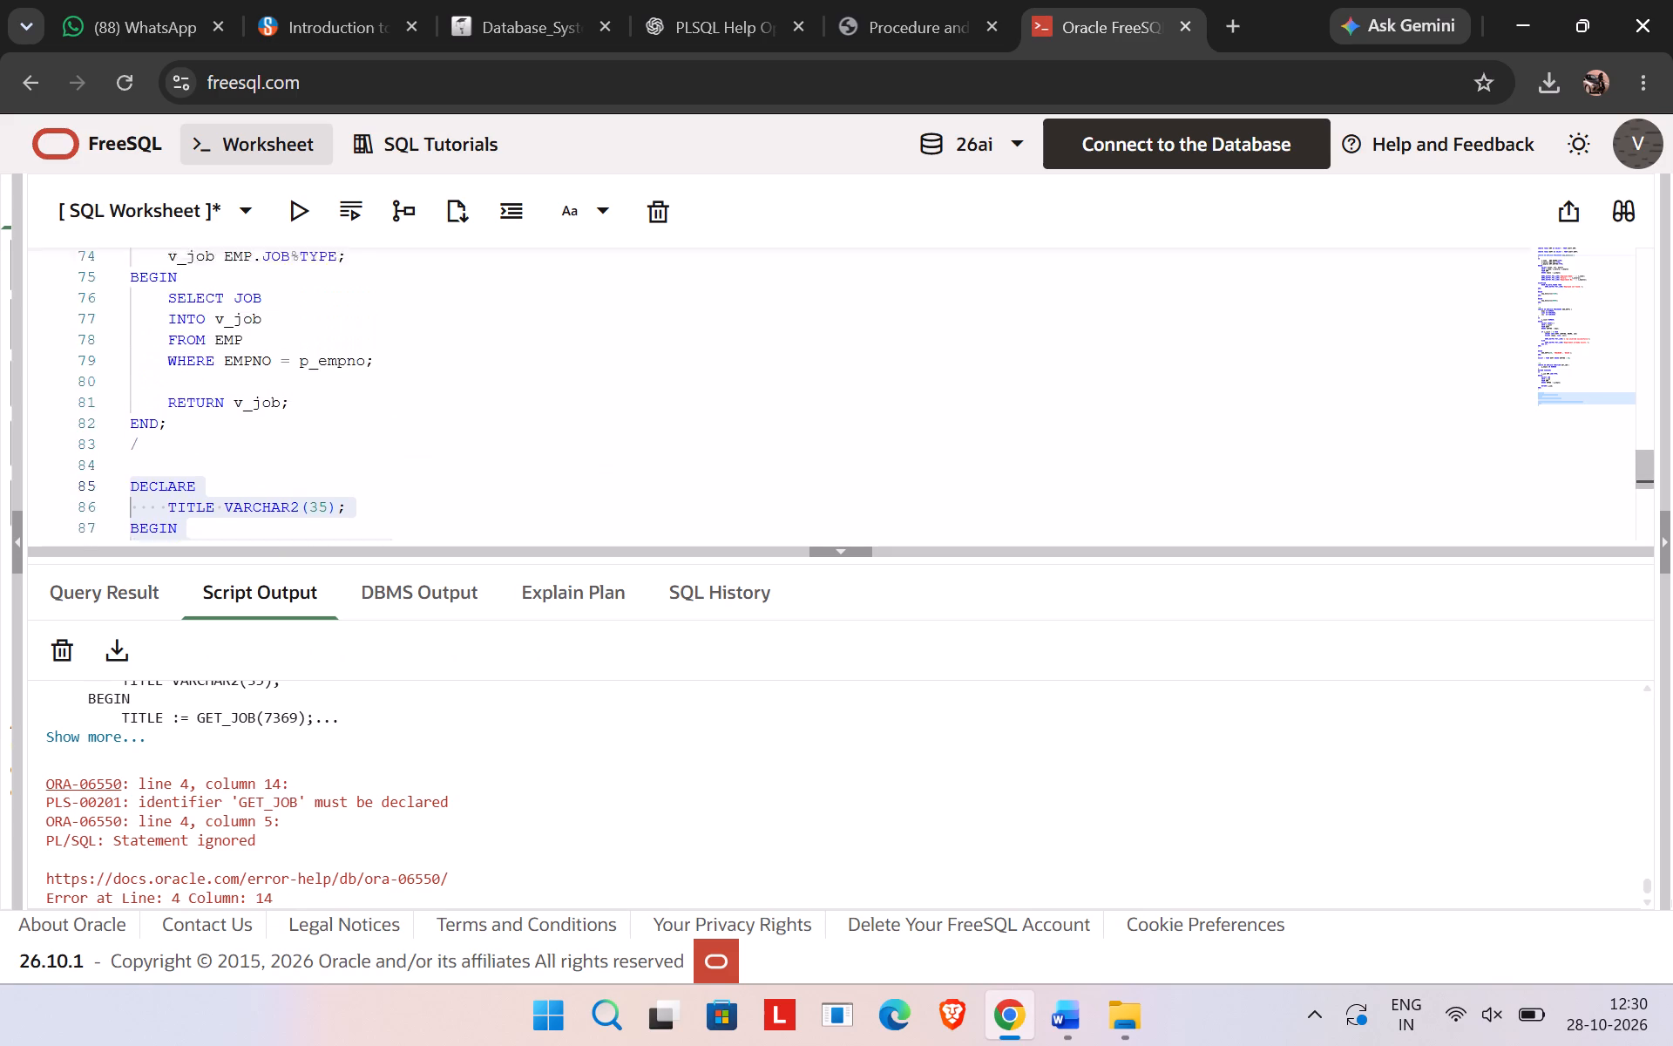
{"action": "scroll", "coordinate": [430, 462], "scroll_direction": "up", "scroll_amount": 6}
{"action": "scroll", "coordinate": [430, 462], "scroll_direction": "down", "scroll_amount": 1}
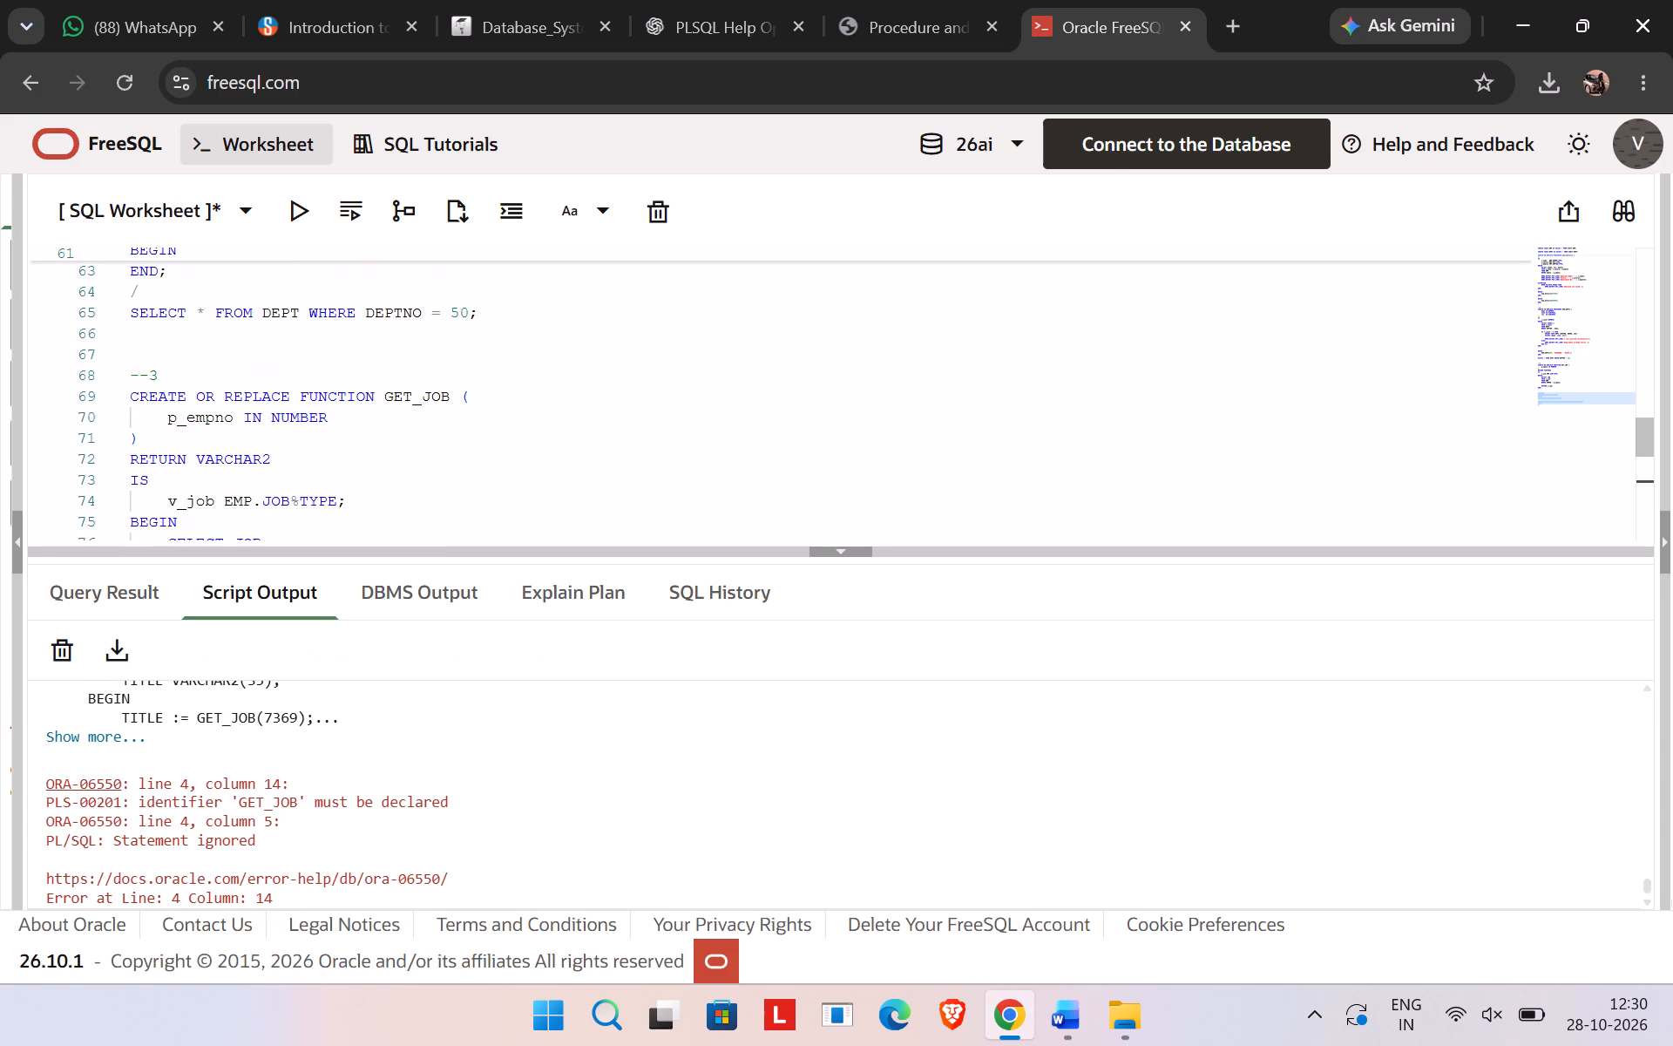
{"action": "left_click", "coordinate": [129, 391]}
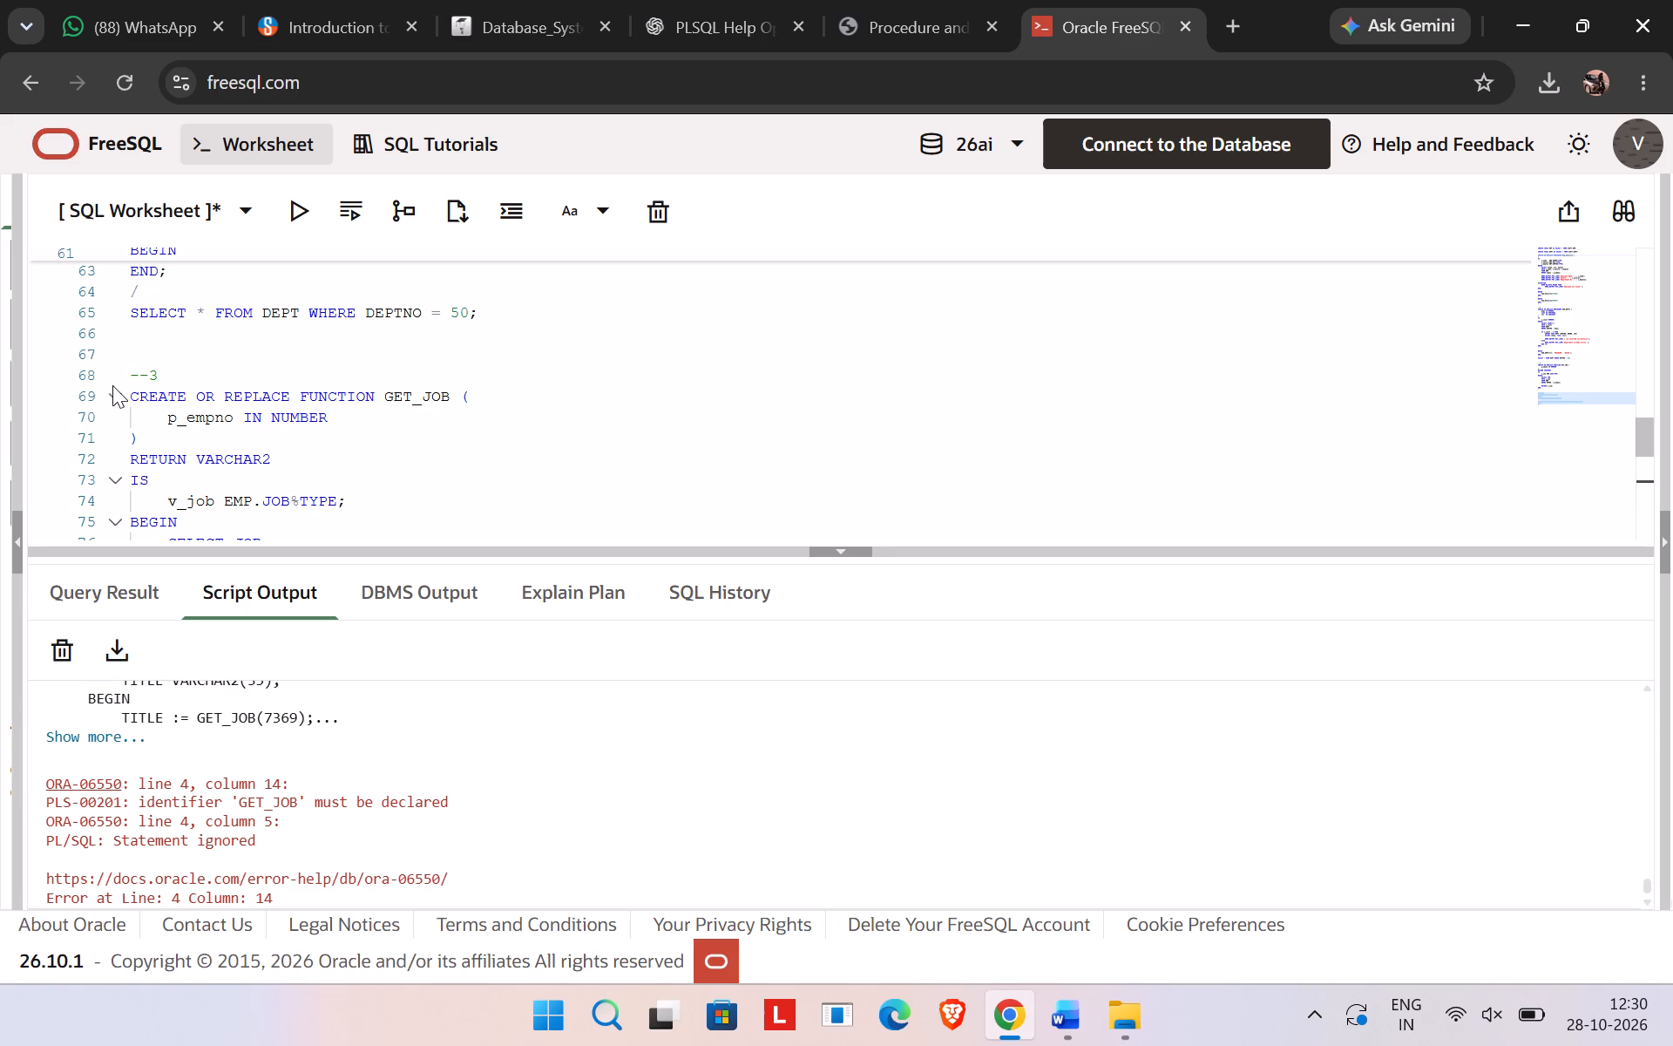
{"action": "left_click", "coordinate": [129, 394]}
{"action": "left_click_drag", "start_coordinate": [127, 395], "coordinate": [186, 415]}
{"action": "left_click_drag", "start_coordinate": [186, 415], "coordinate": [135, 397]}
{"action": "left_click", "coordinate": [135, 397]}
{"action": "left_click", "coordinate": [135, 397]}
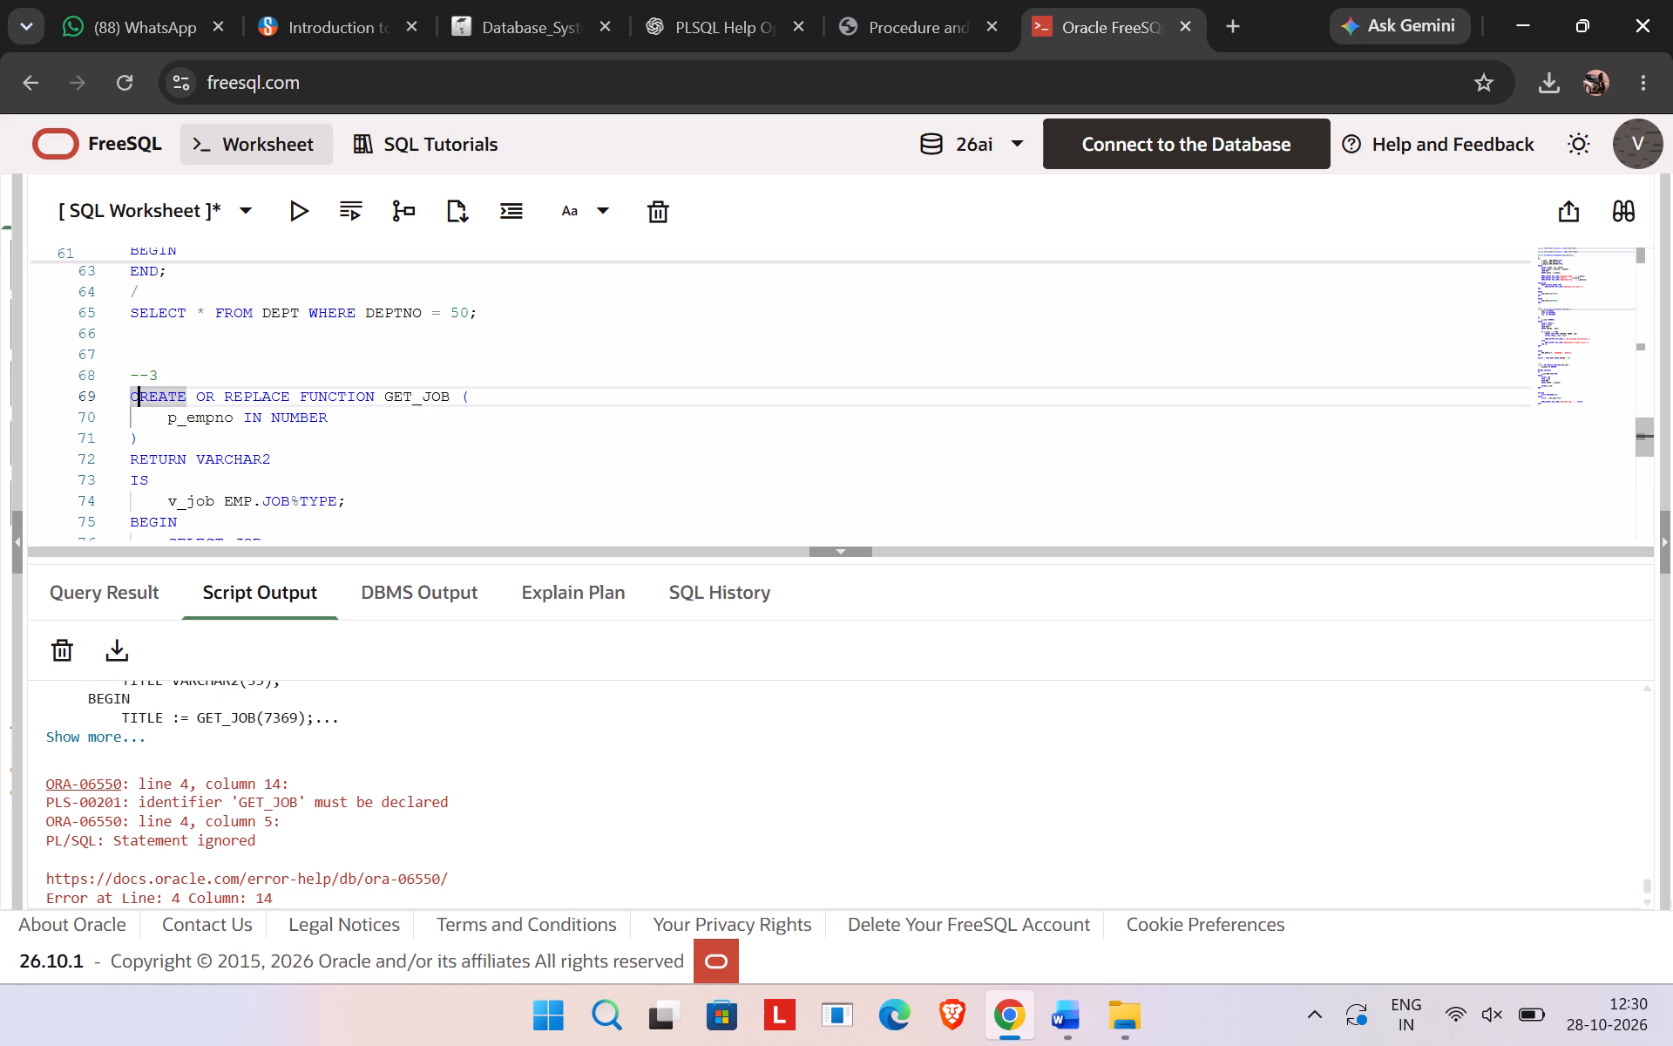
{"action": "key", "text": "Left"}
{"action": "left_click_drag", "start_coordinate": [131, 392], "coordinate": [226, 489]}
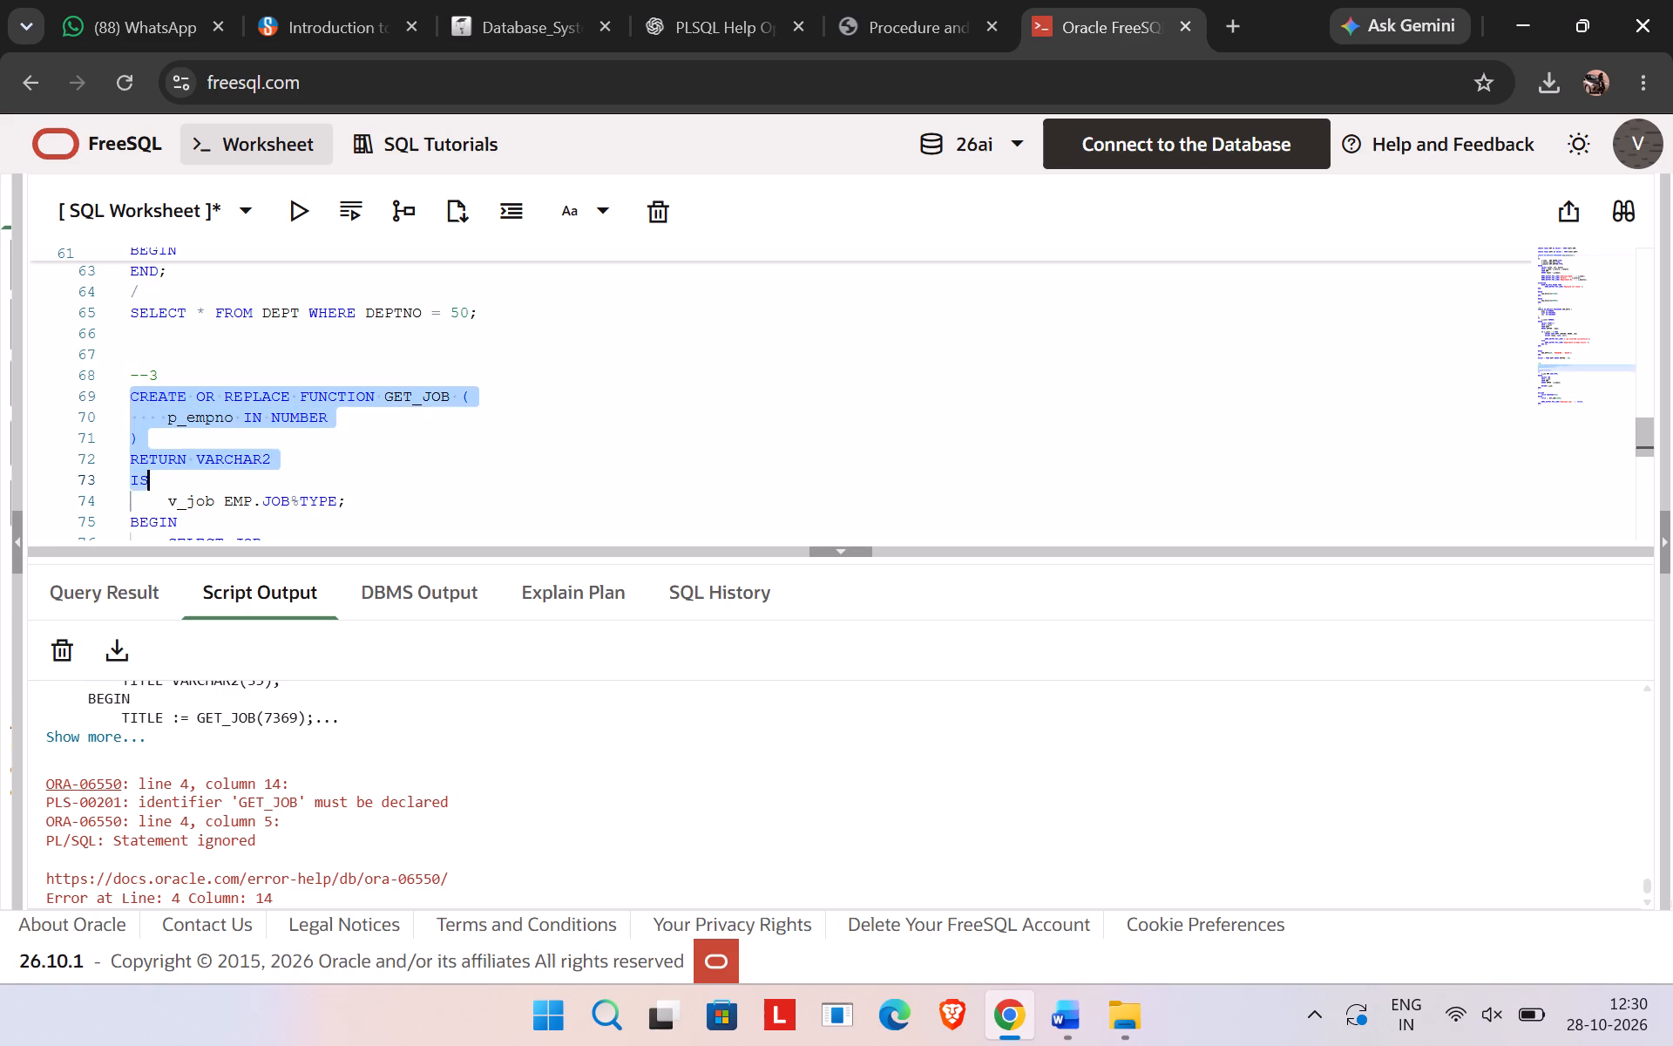
{"action": "left_click_drag", "start_coordinate": [226, 489], "coordinate": [279, 452]}
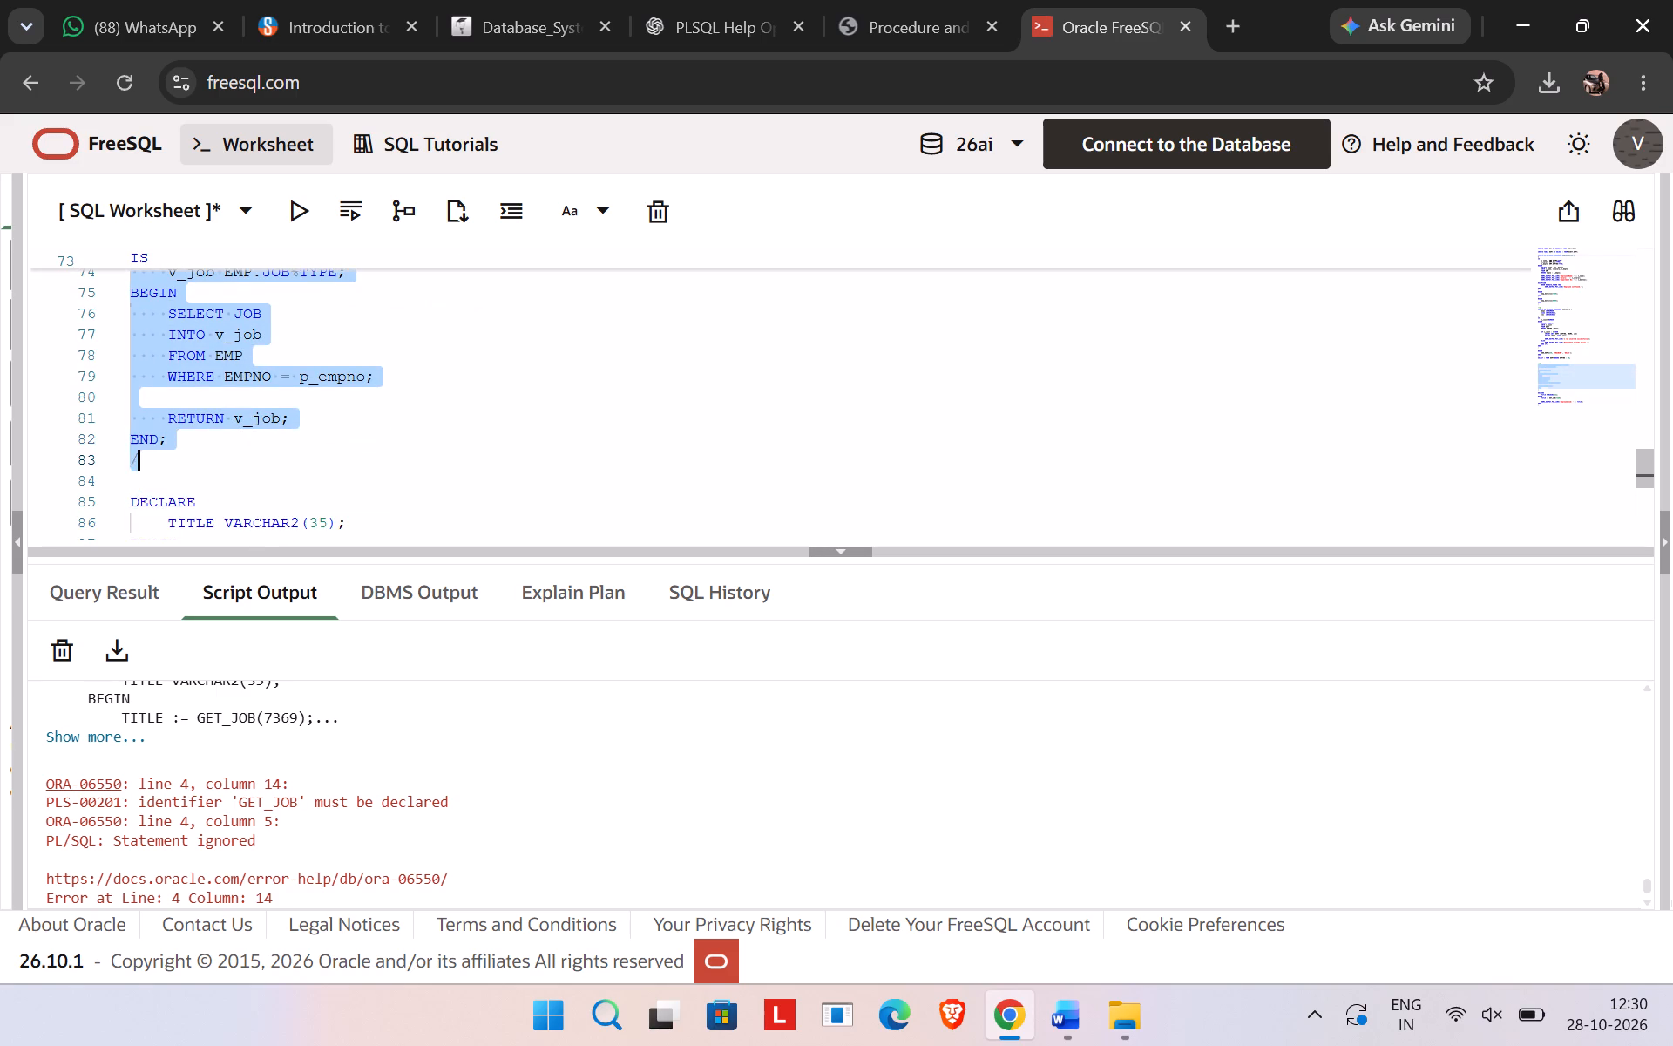
{"action": "left_click_drag", "start_coordinate": [279, 452], "coordinate": [255, 476]}
{"action": "left_click", "coordinate": [301, 209]}
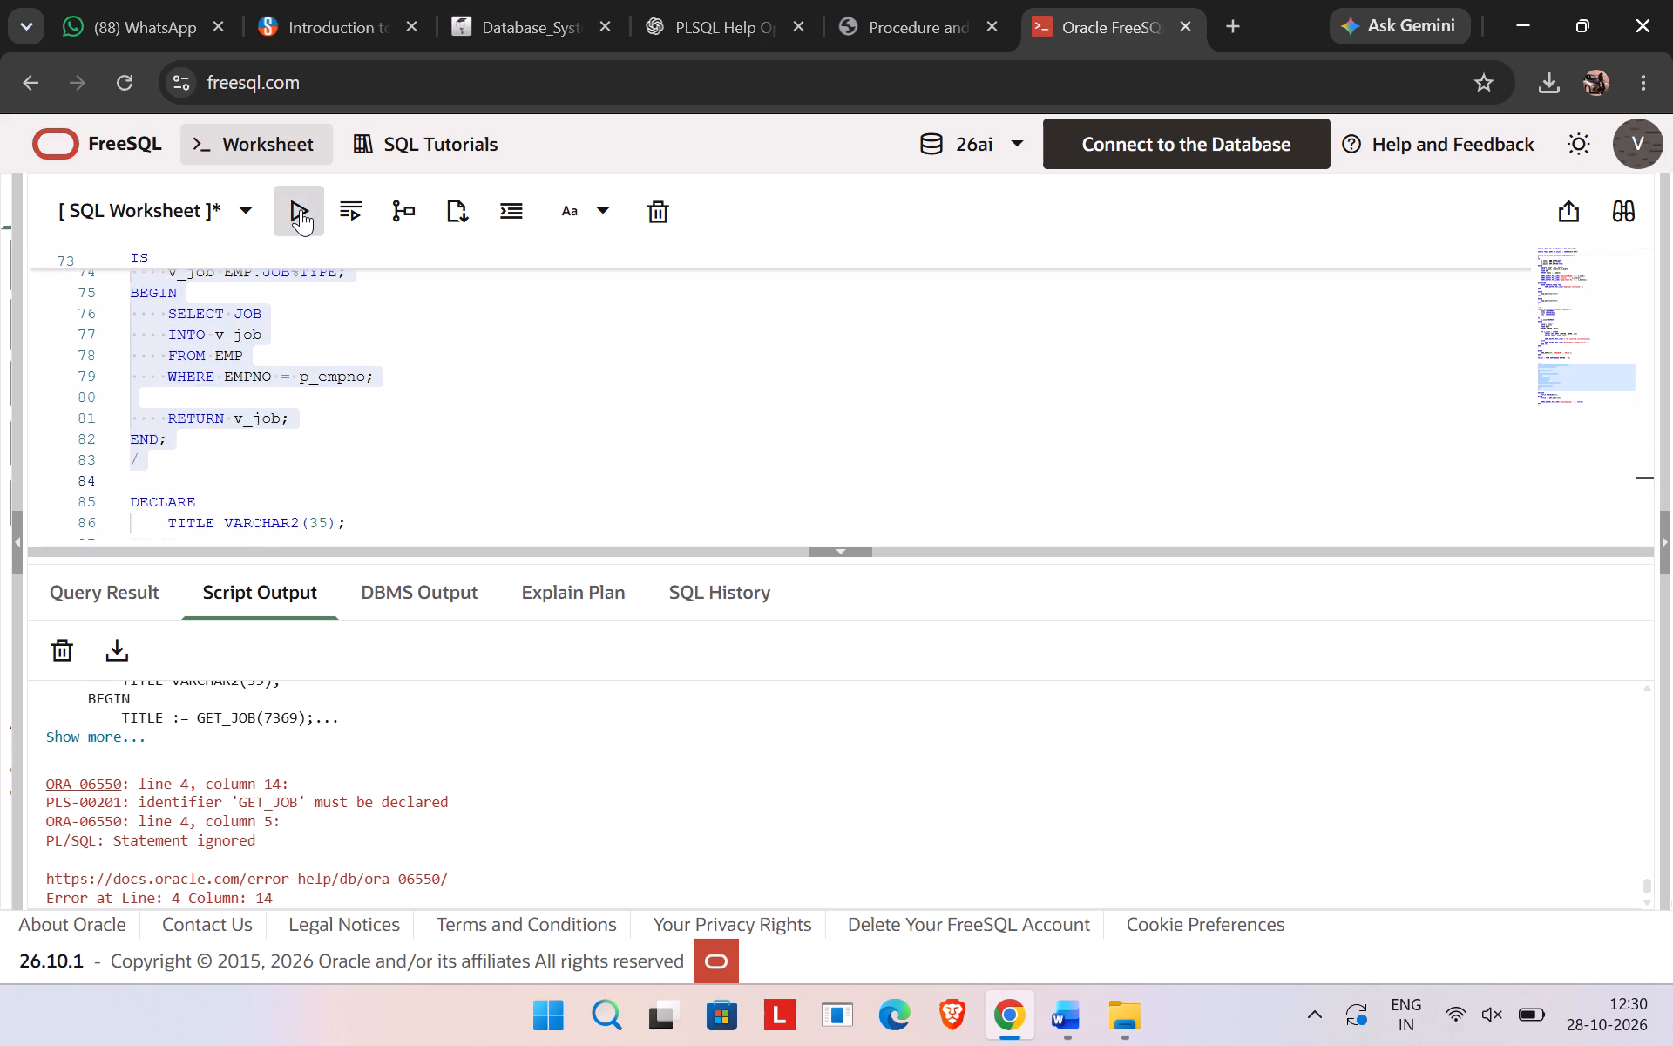
Run only the DECLARE block that calls GET_JOB(7369) and enlarge the output area so its whole script output is in view.
{"action": "scroll", "coordinate": [310, 405], "scroll_direction": "down", "scroll_amount": 1}
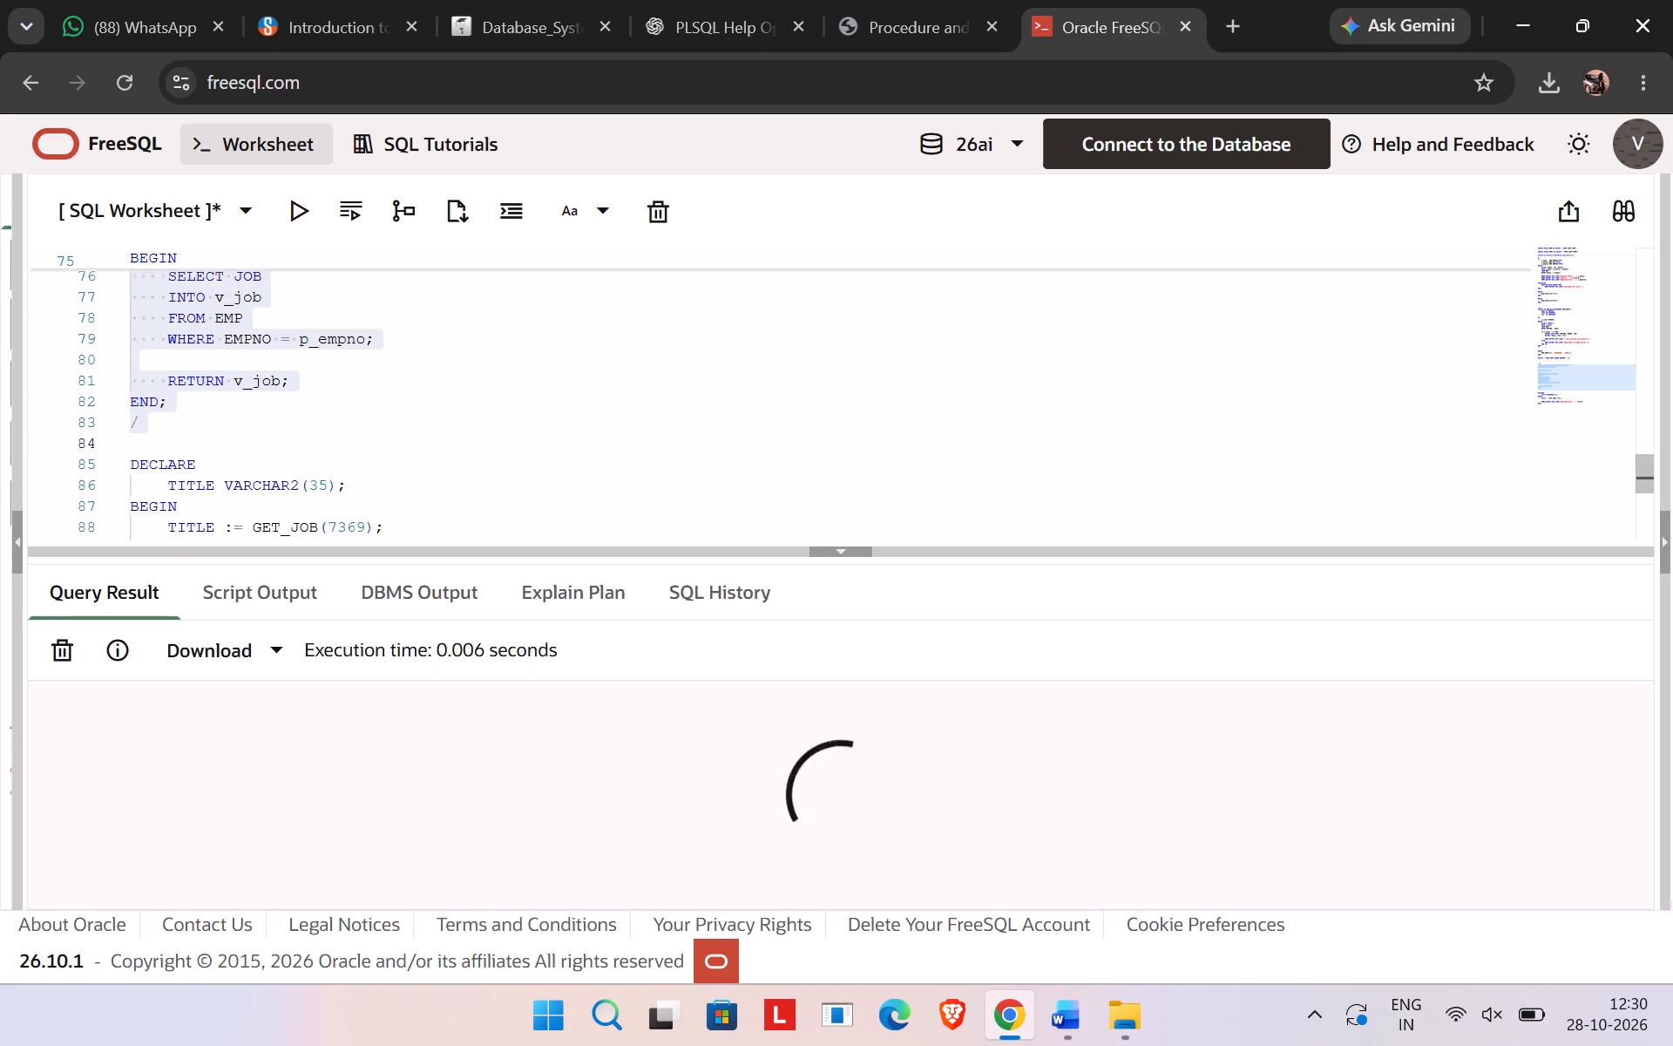
{"action": "scroll", "coordinate": [310, 405], "scroll_direction": "down", "scroll_amount": 1}
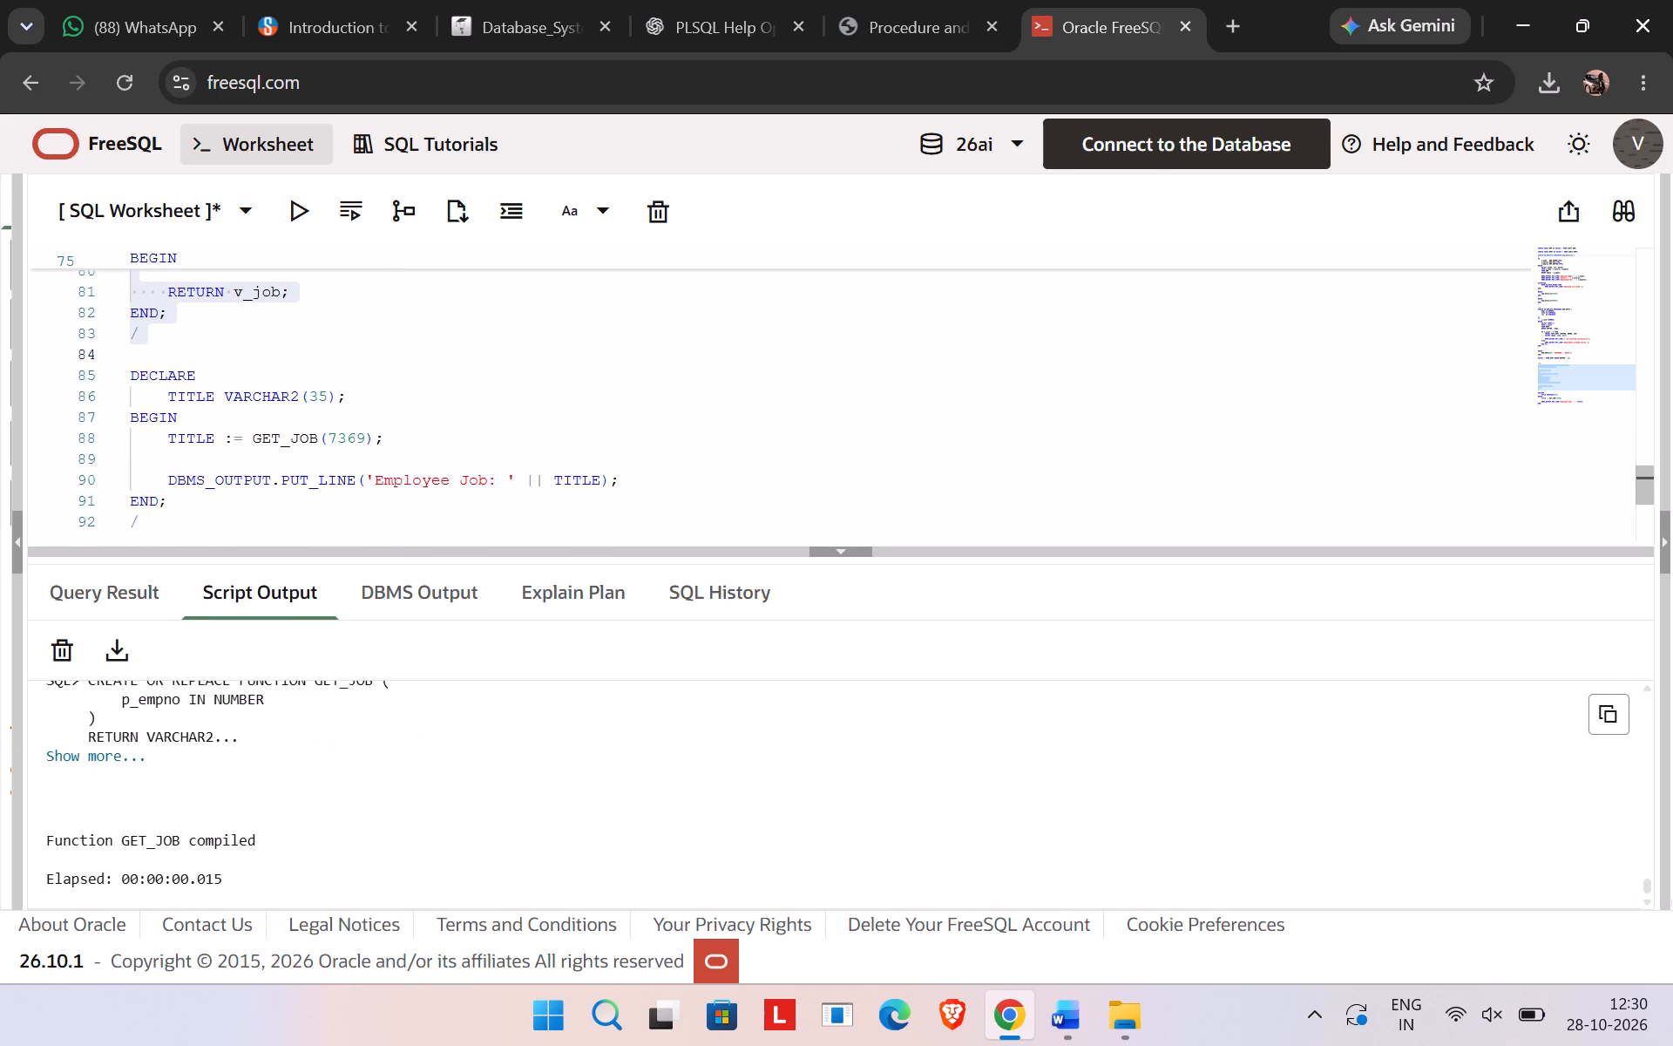
{"action": "scroll", "coordinate": [310, 405], "scroll_direction": "down", "scroll_amount": 1}
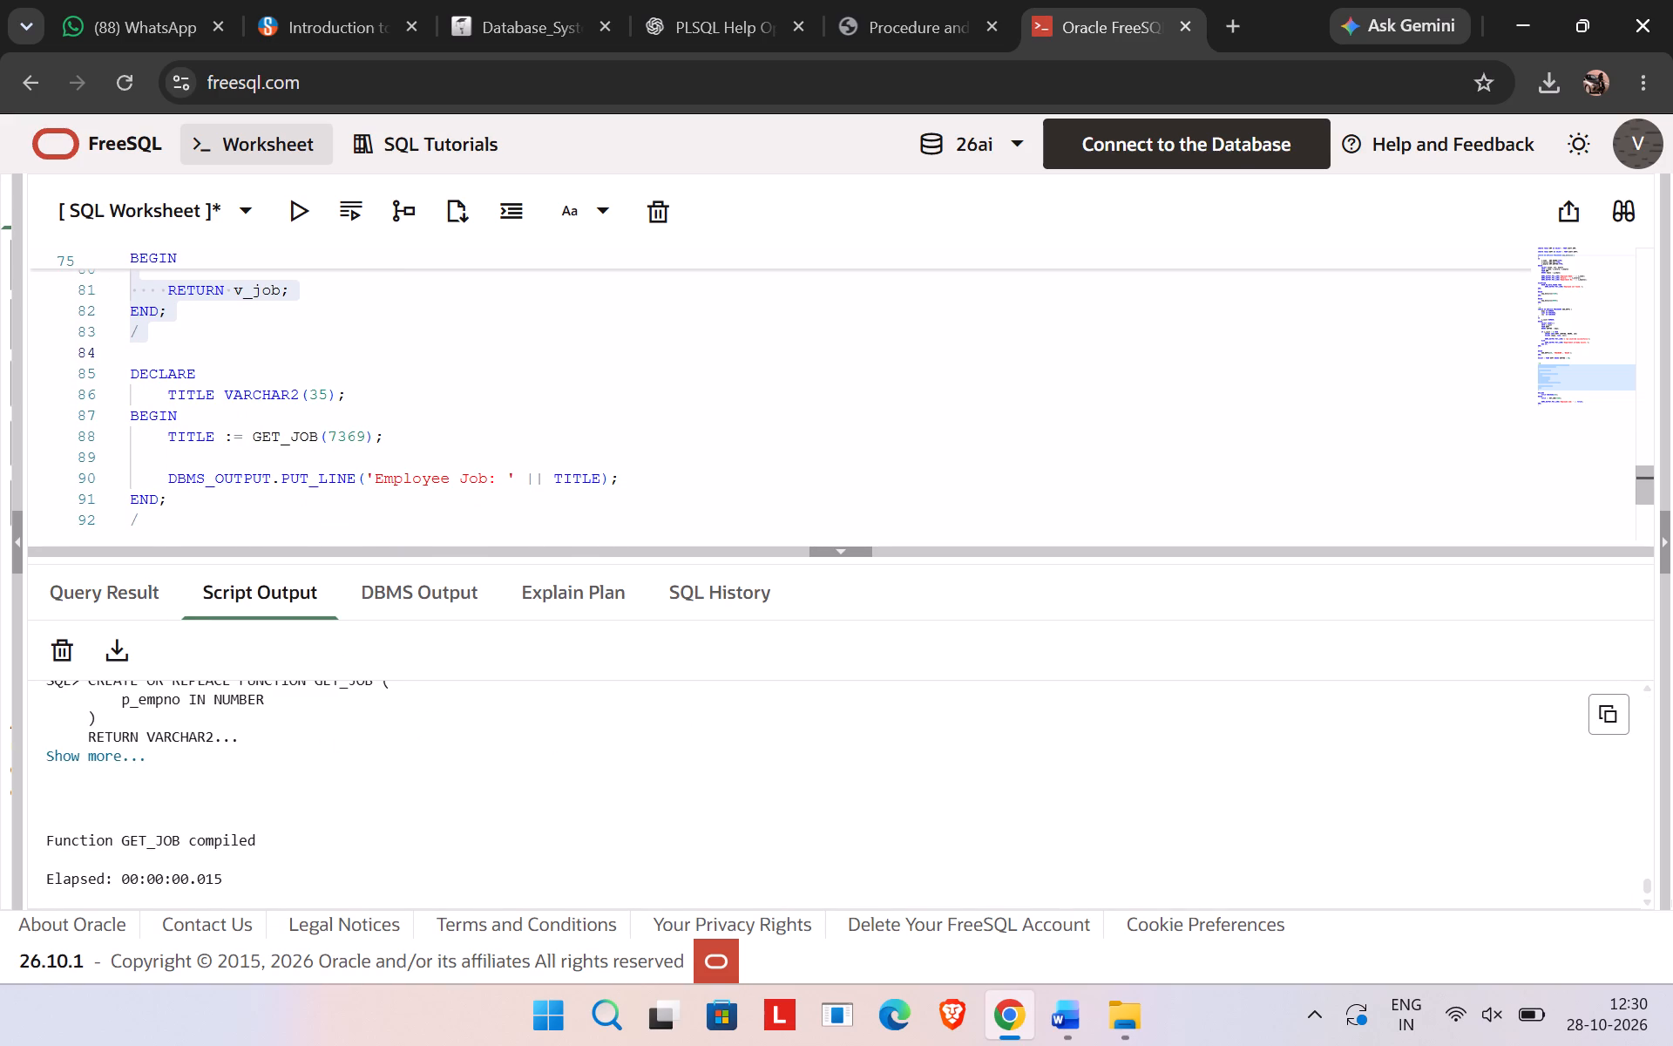
{"action": "left_click", "coordinate": [132, 366]}
{"action": "left_click_drag", "start_coordinate": [132, 366], "coordinate": [200, 551]}
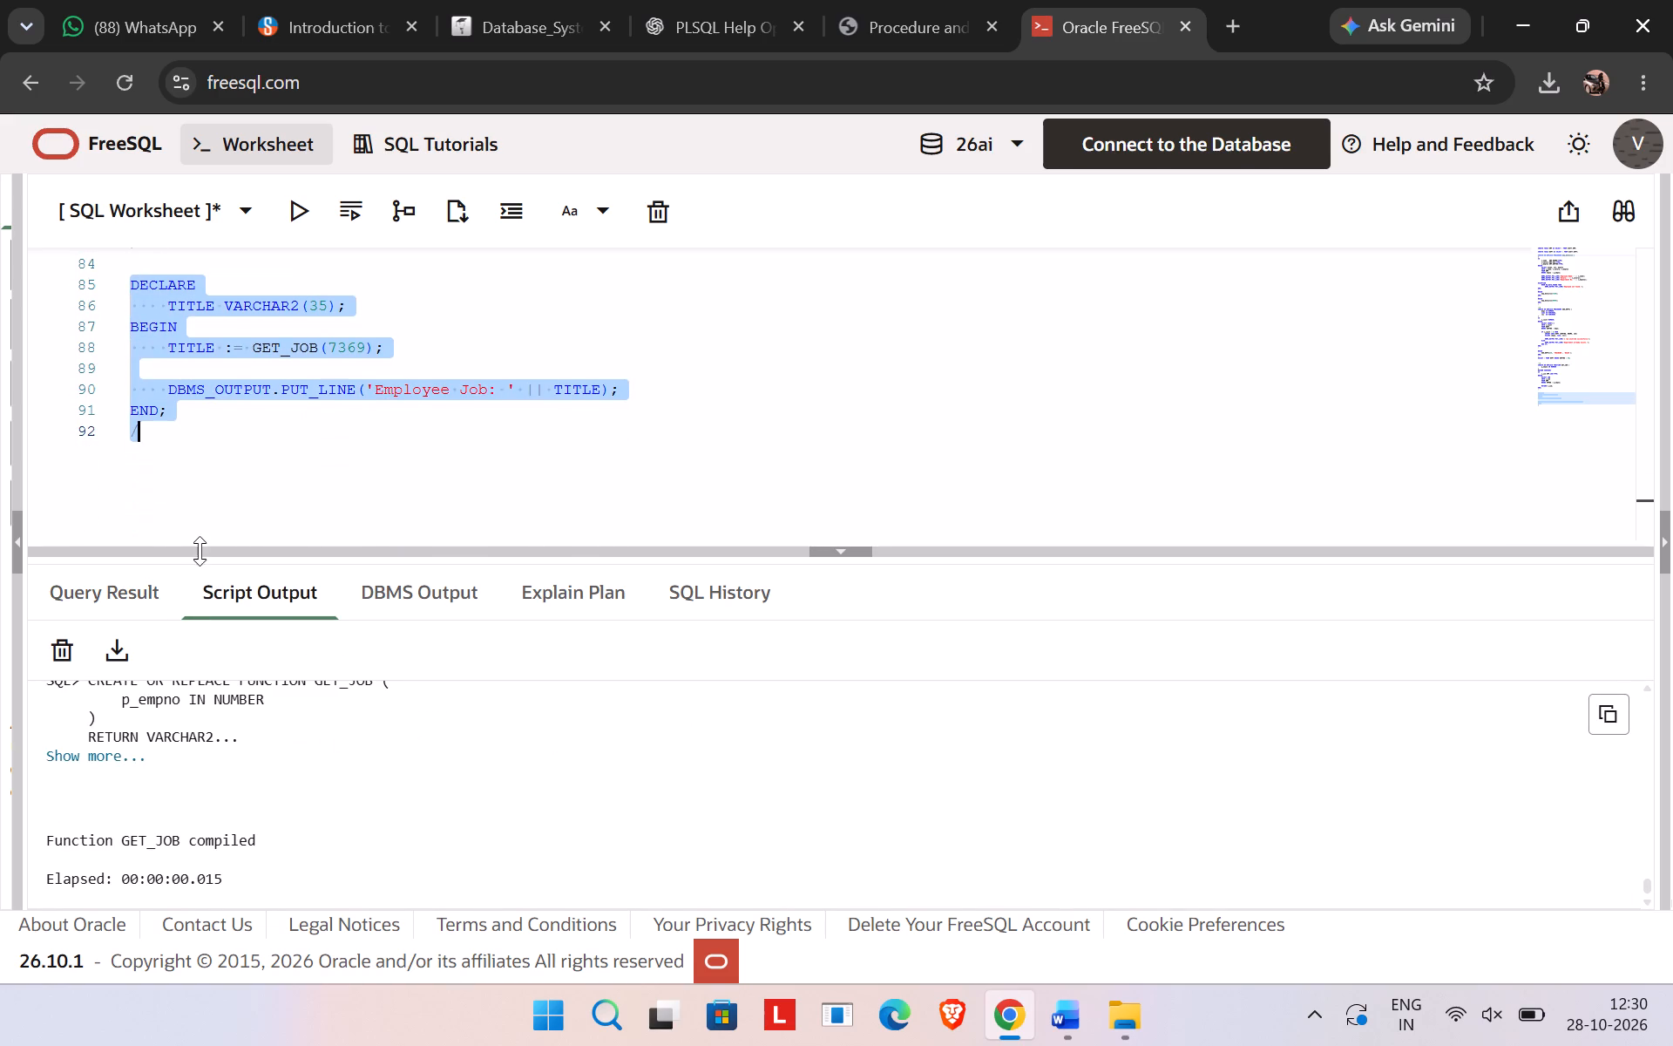
{"action": "left_click", "coordinate": [297, 209]}
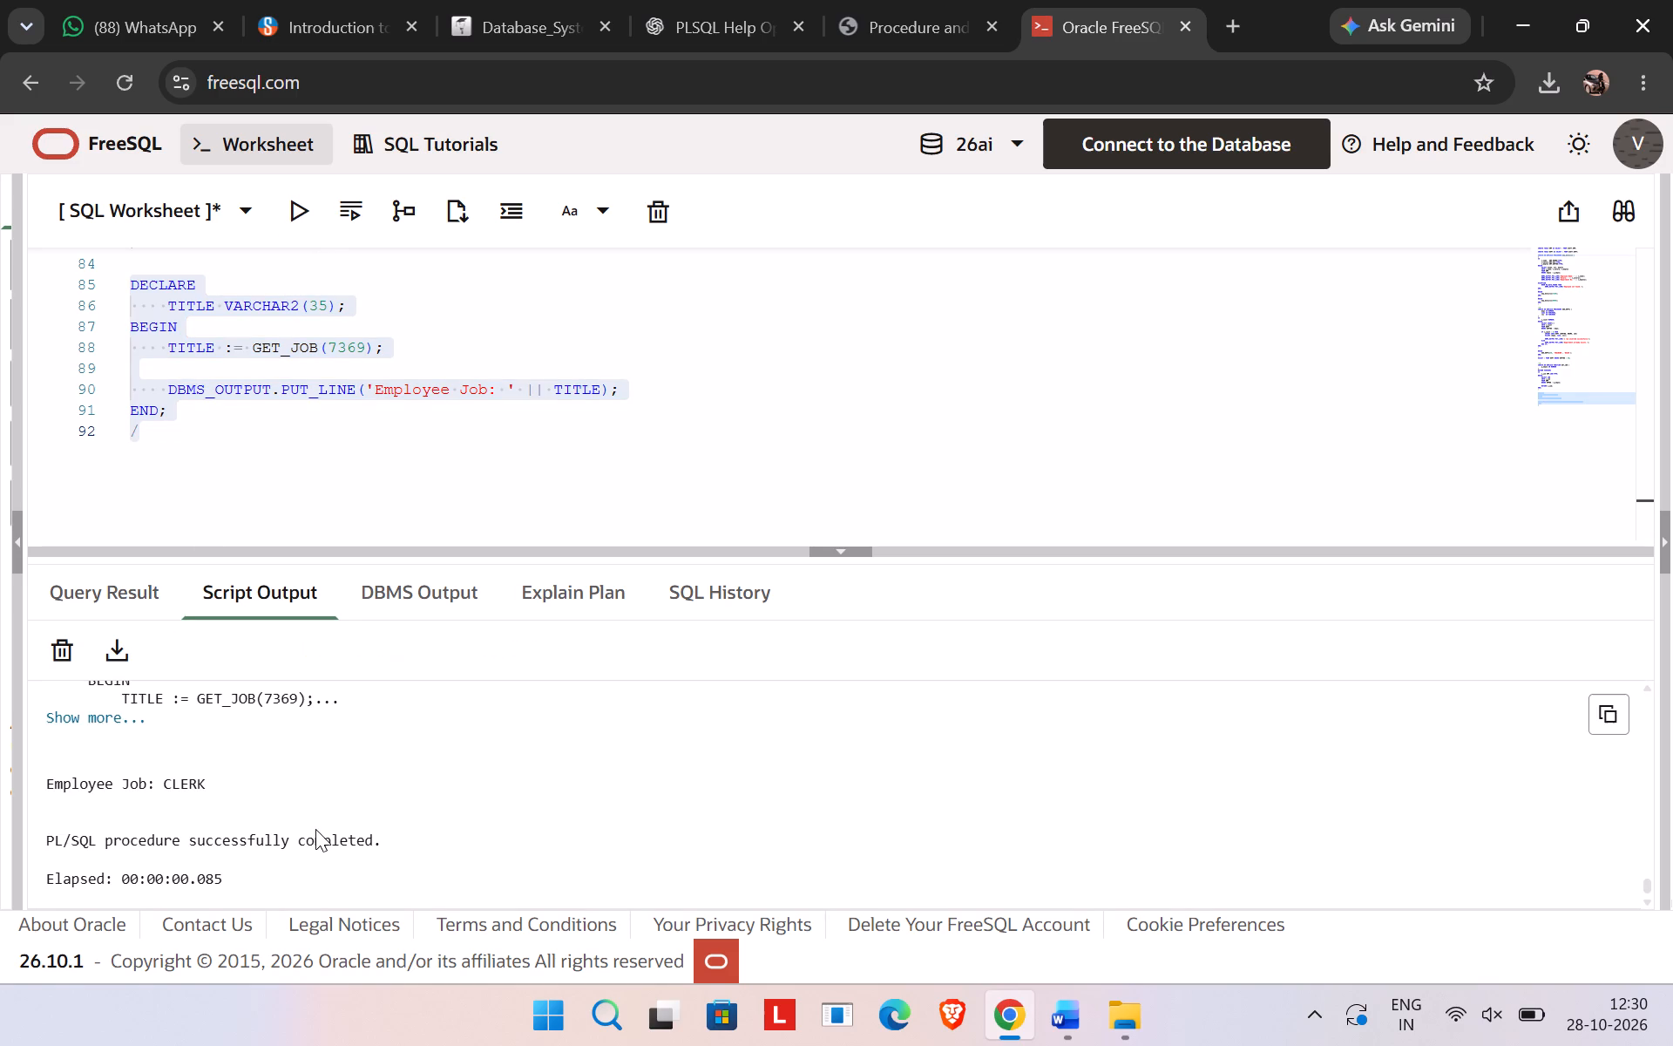
{"action": "scroll", "coordinate": [315, 829], "scroll_direction": "down", "scroll_amount": 1}
{"action": "left_click_drag", "start_coordinate": [462, 570], "coordinate": [465, 600]}
{"action": "scroll", "coordinate": [417, 753], "scroll_direction": "up", "scroll_amount": 1}
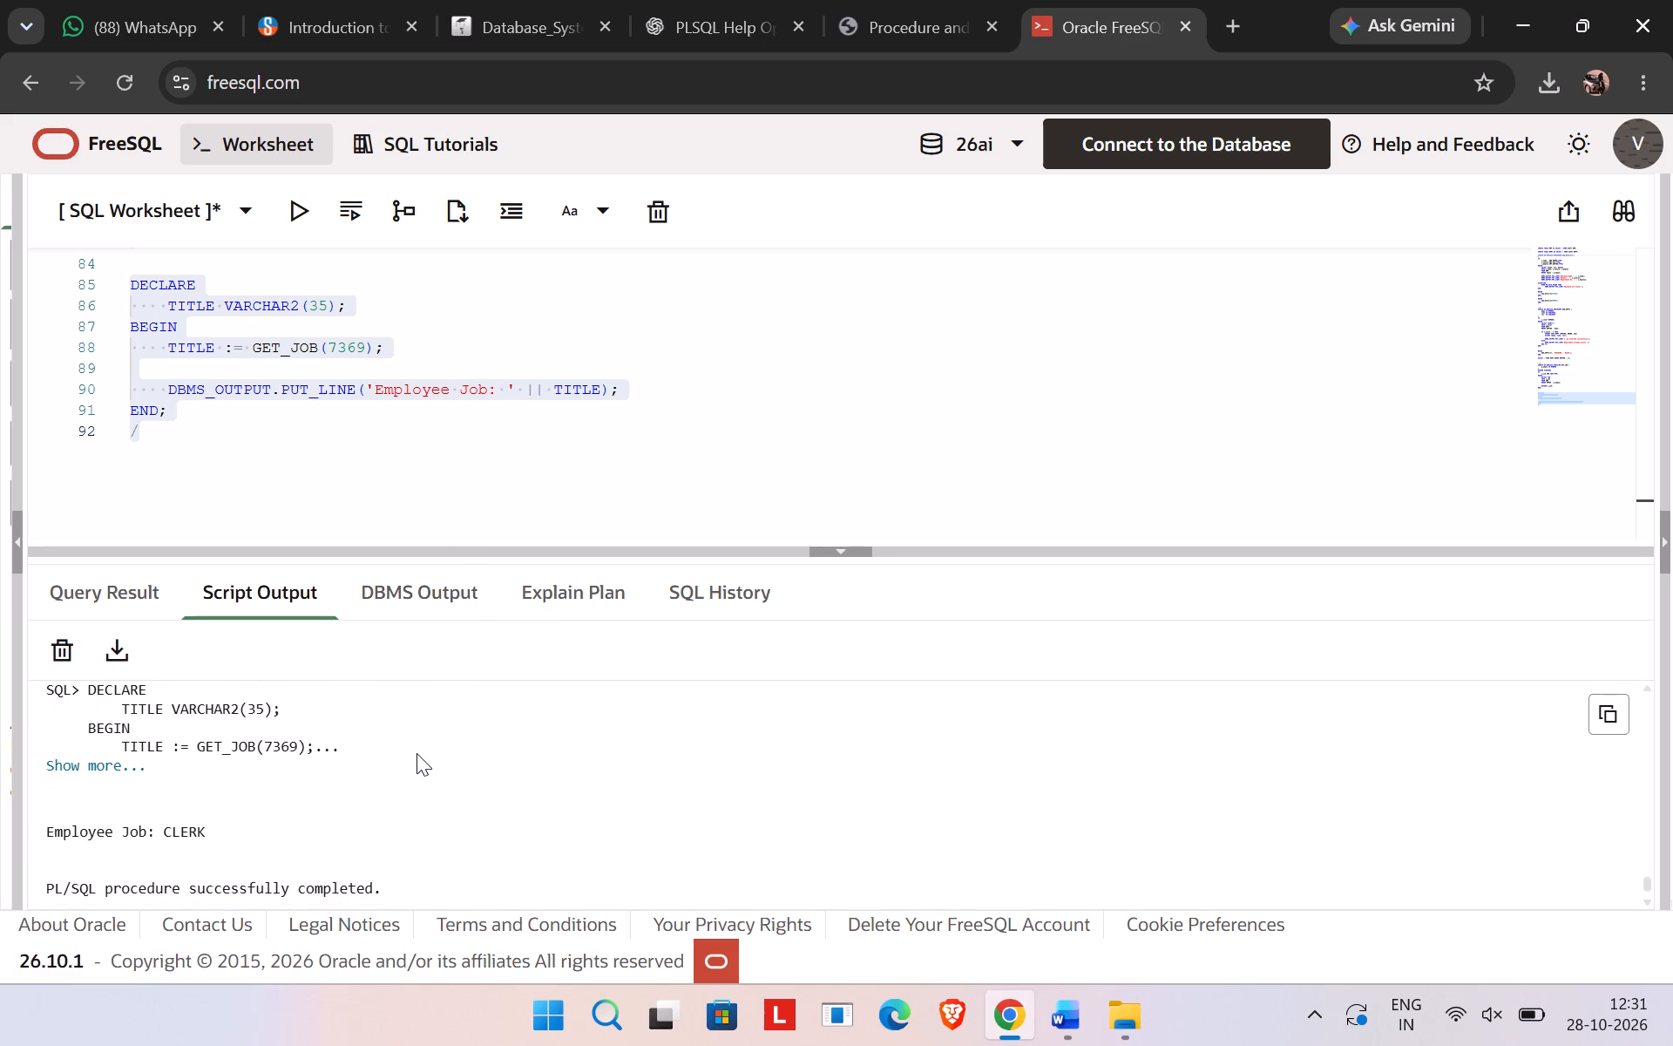
{"action": "left_click_drag", "start_coordinate": [486, 549], "coordinate": [505, 479]}
{"action": "scroll", "coordinate": [451, 740], "scroll_direction": "down", "scroll_amount": 1}
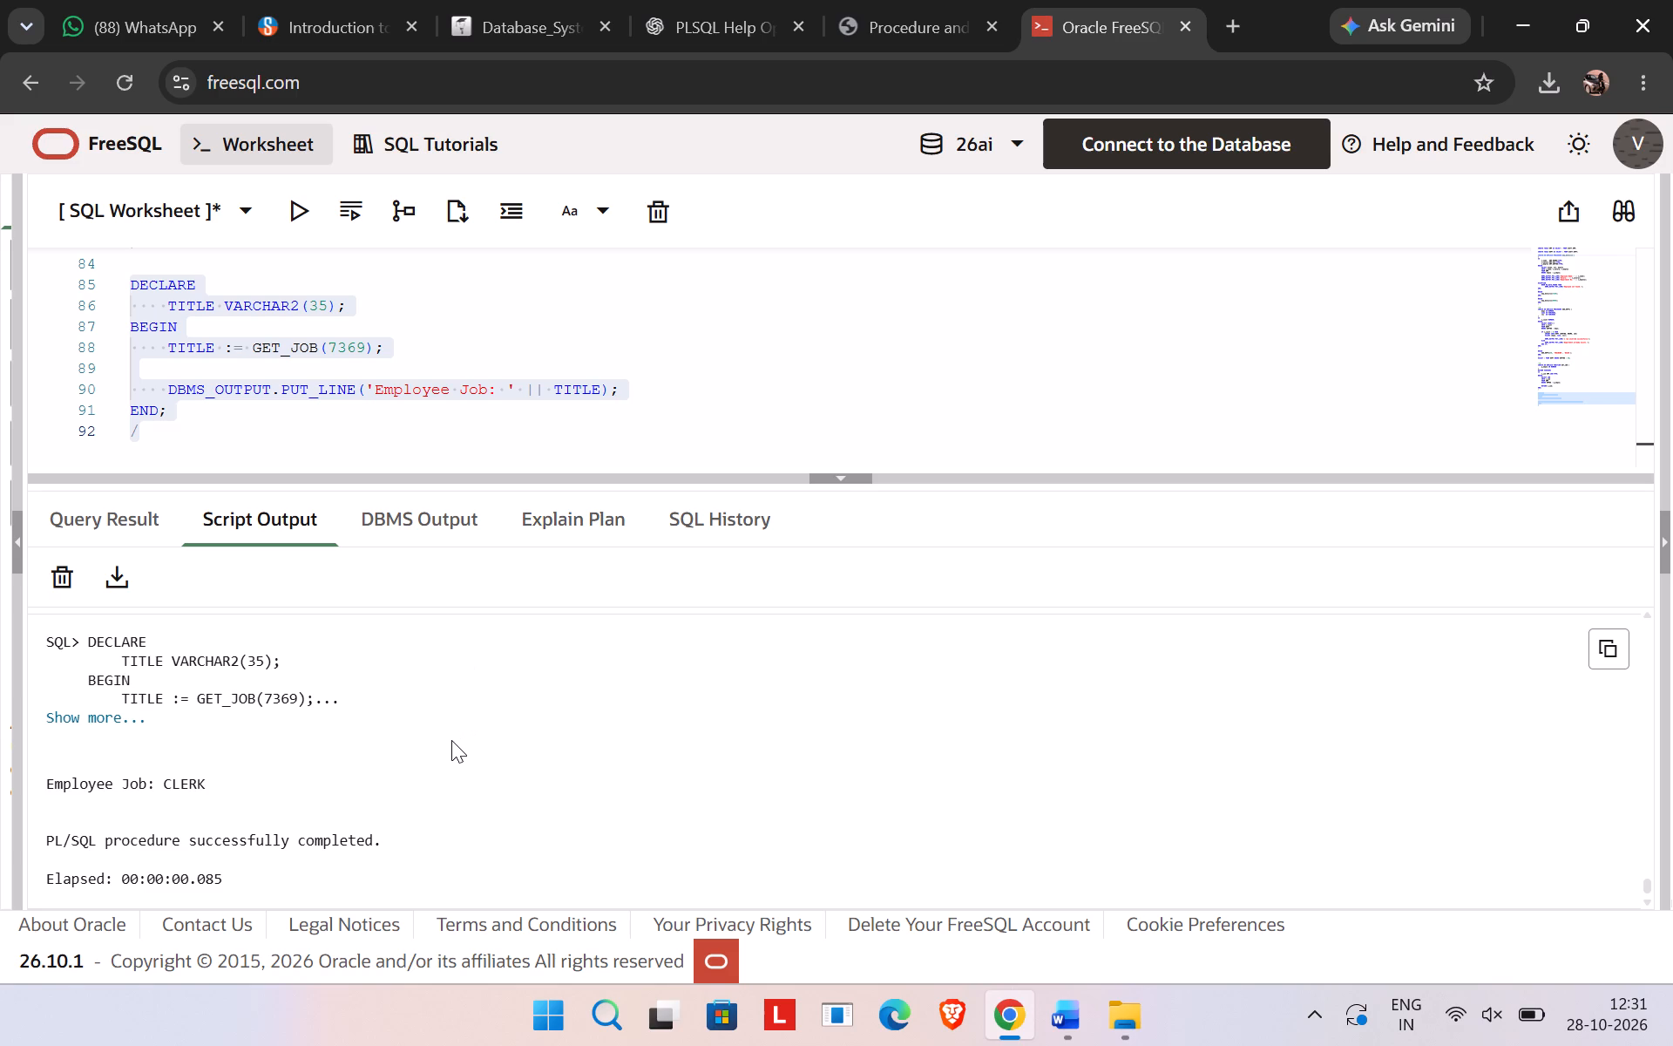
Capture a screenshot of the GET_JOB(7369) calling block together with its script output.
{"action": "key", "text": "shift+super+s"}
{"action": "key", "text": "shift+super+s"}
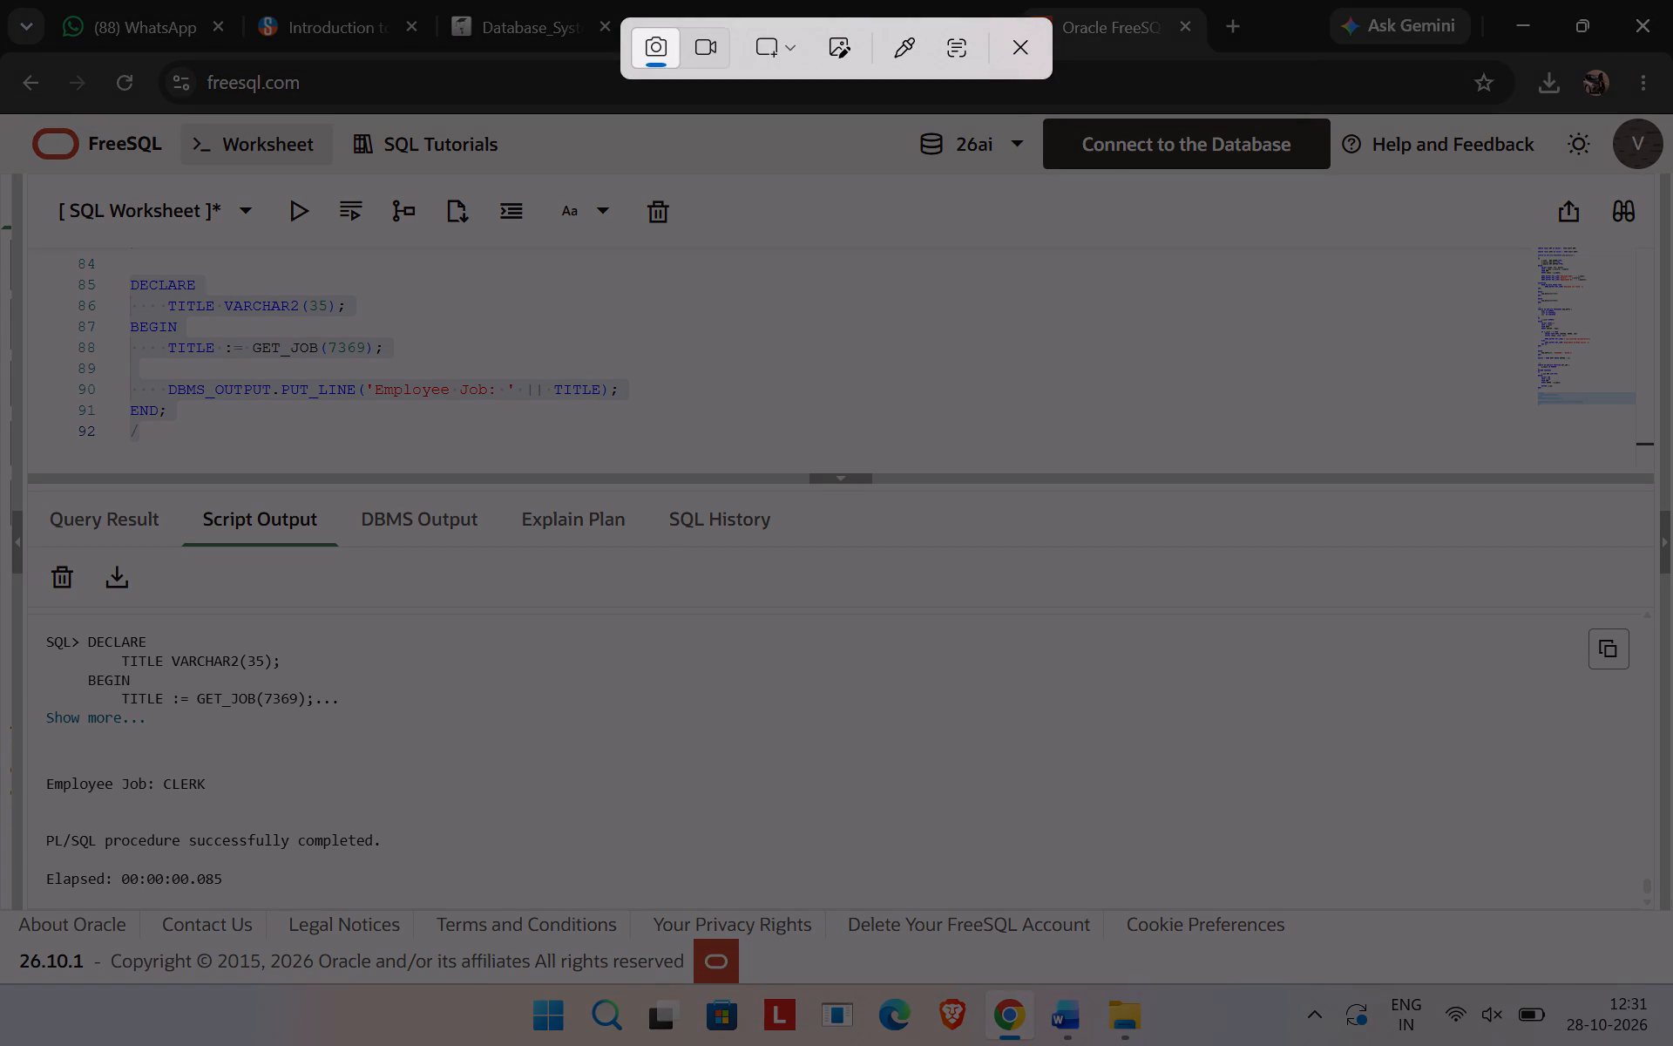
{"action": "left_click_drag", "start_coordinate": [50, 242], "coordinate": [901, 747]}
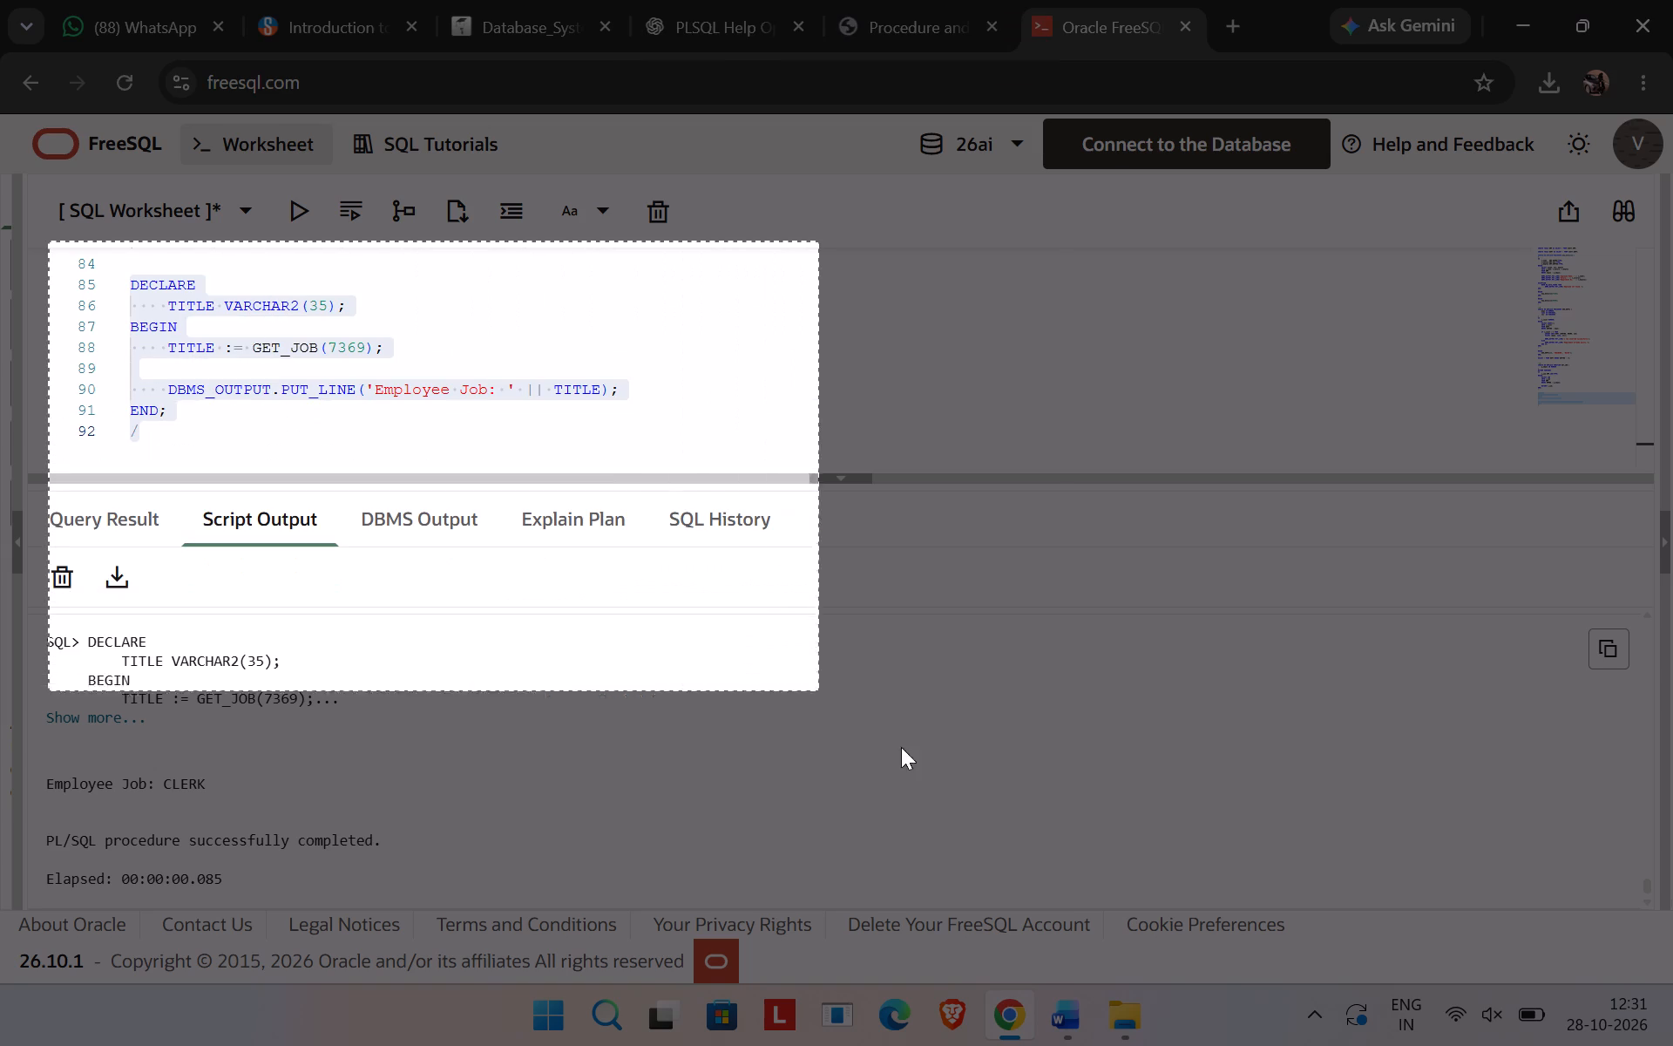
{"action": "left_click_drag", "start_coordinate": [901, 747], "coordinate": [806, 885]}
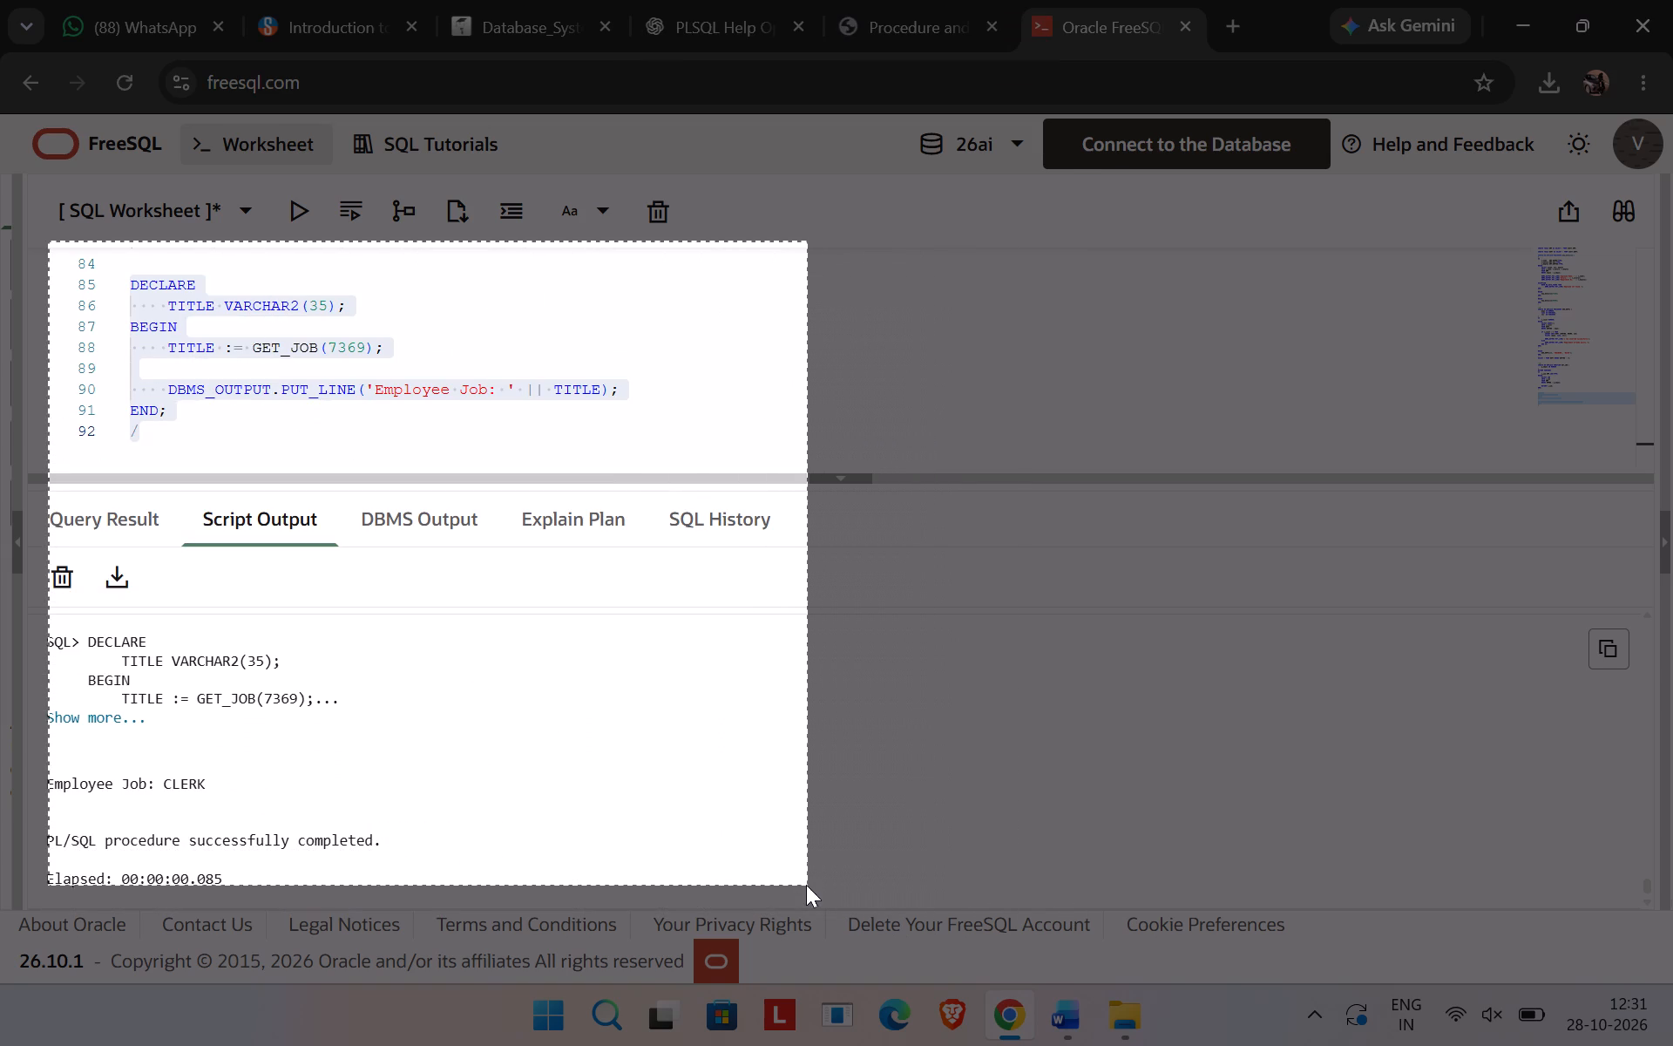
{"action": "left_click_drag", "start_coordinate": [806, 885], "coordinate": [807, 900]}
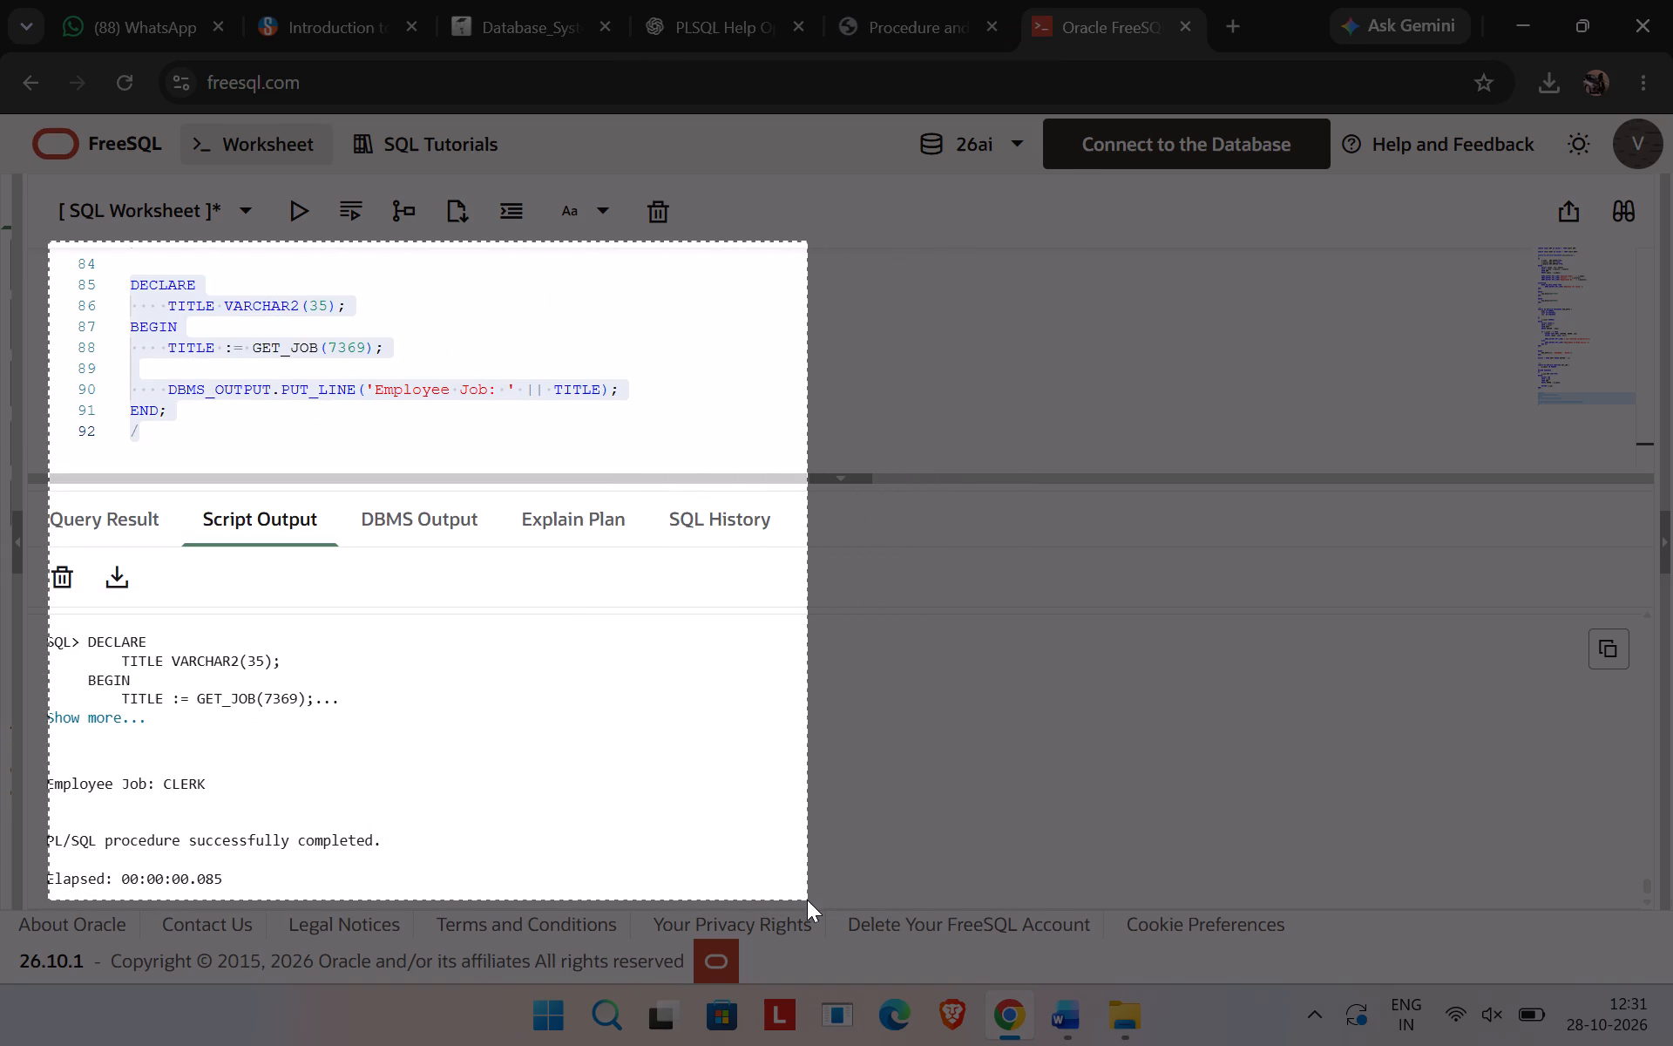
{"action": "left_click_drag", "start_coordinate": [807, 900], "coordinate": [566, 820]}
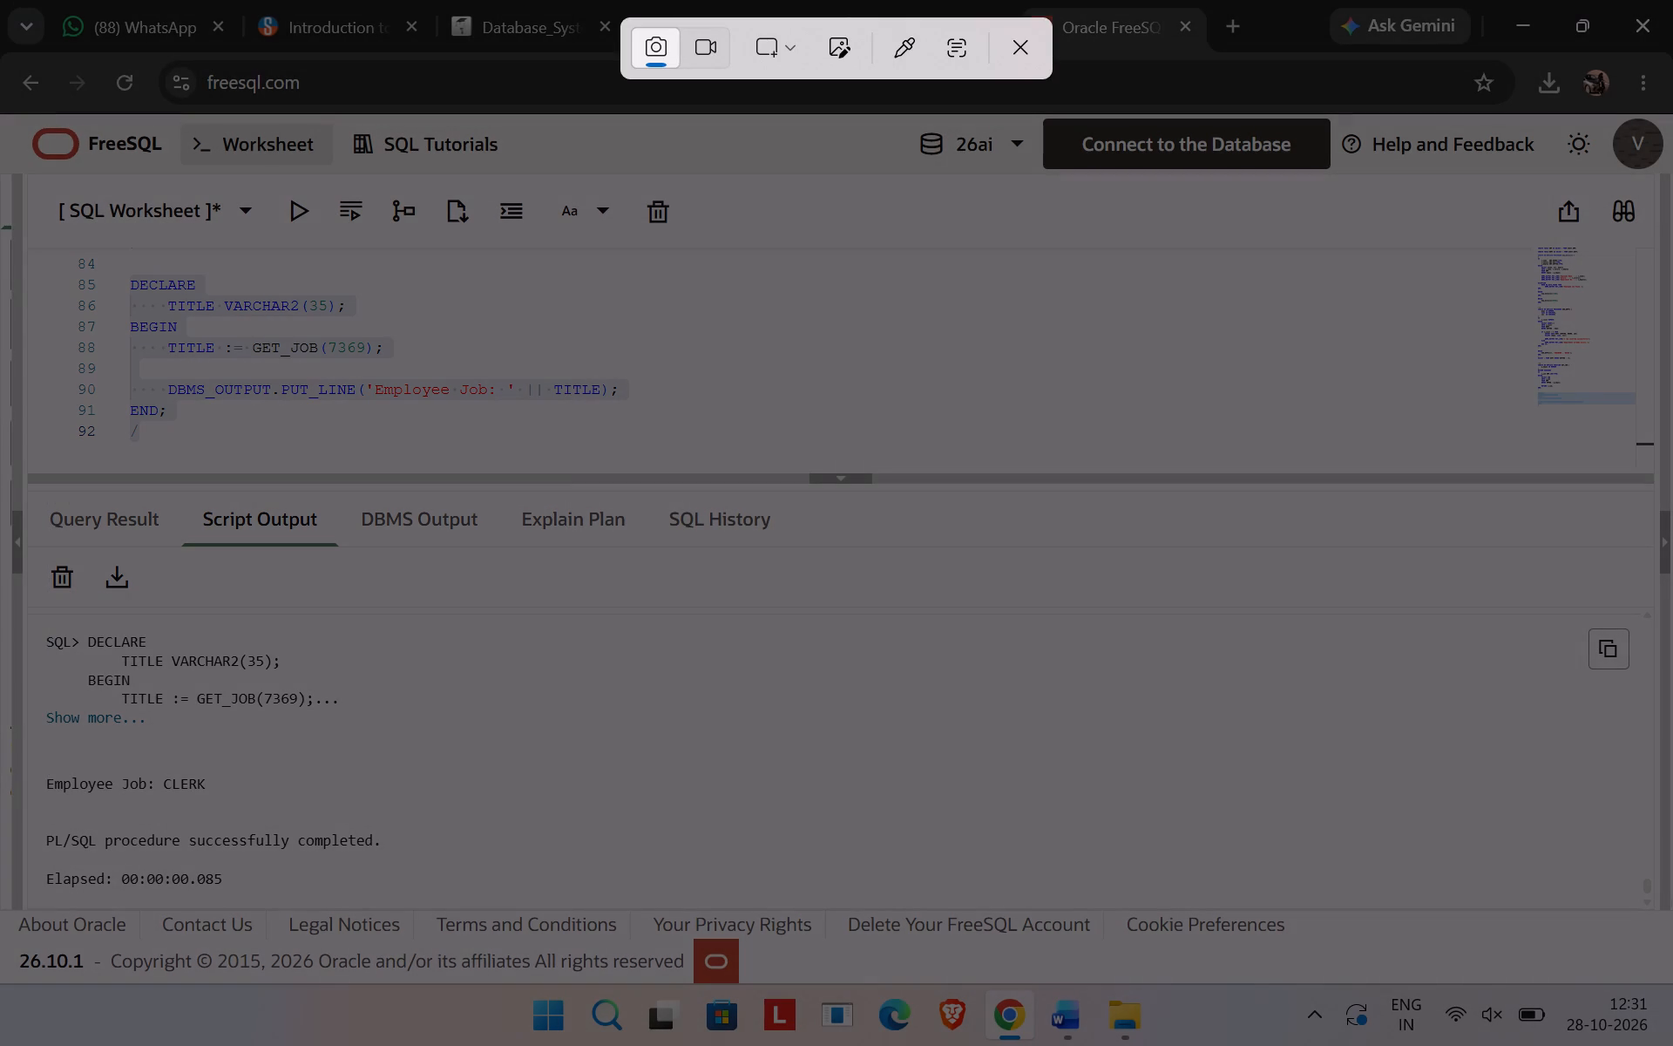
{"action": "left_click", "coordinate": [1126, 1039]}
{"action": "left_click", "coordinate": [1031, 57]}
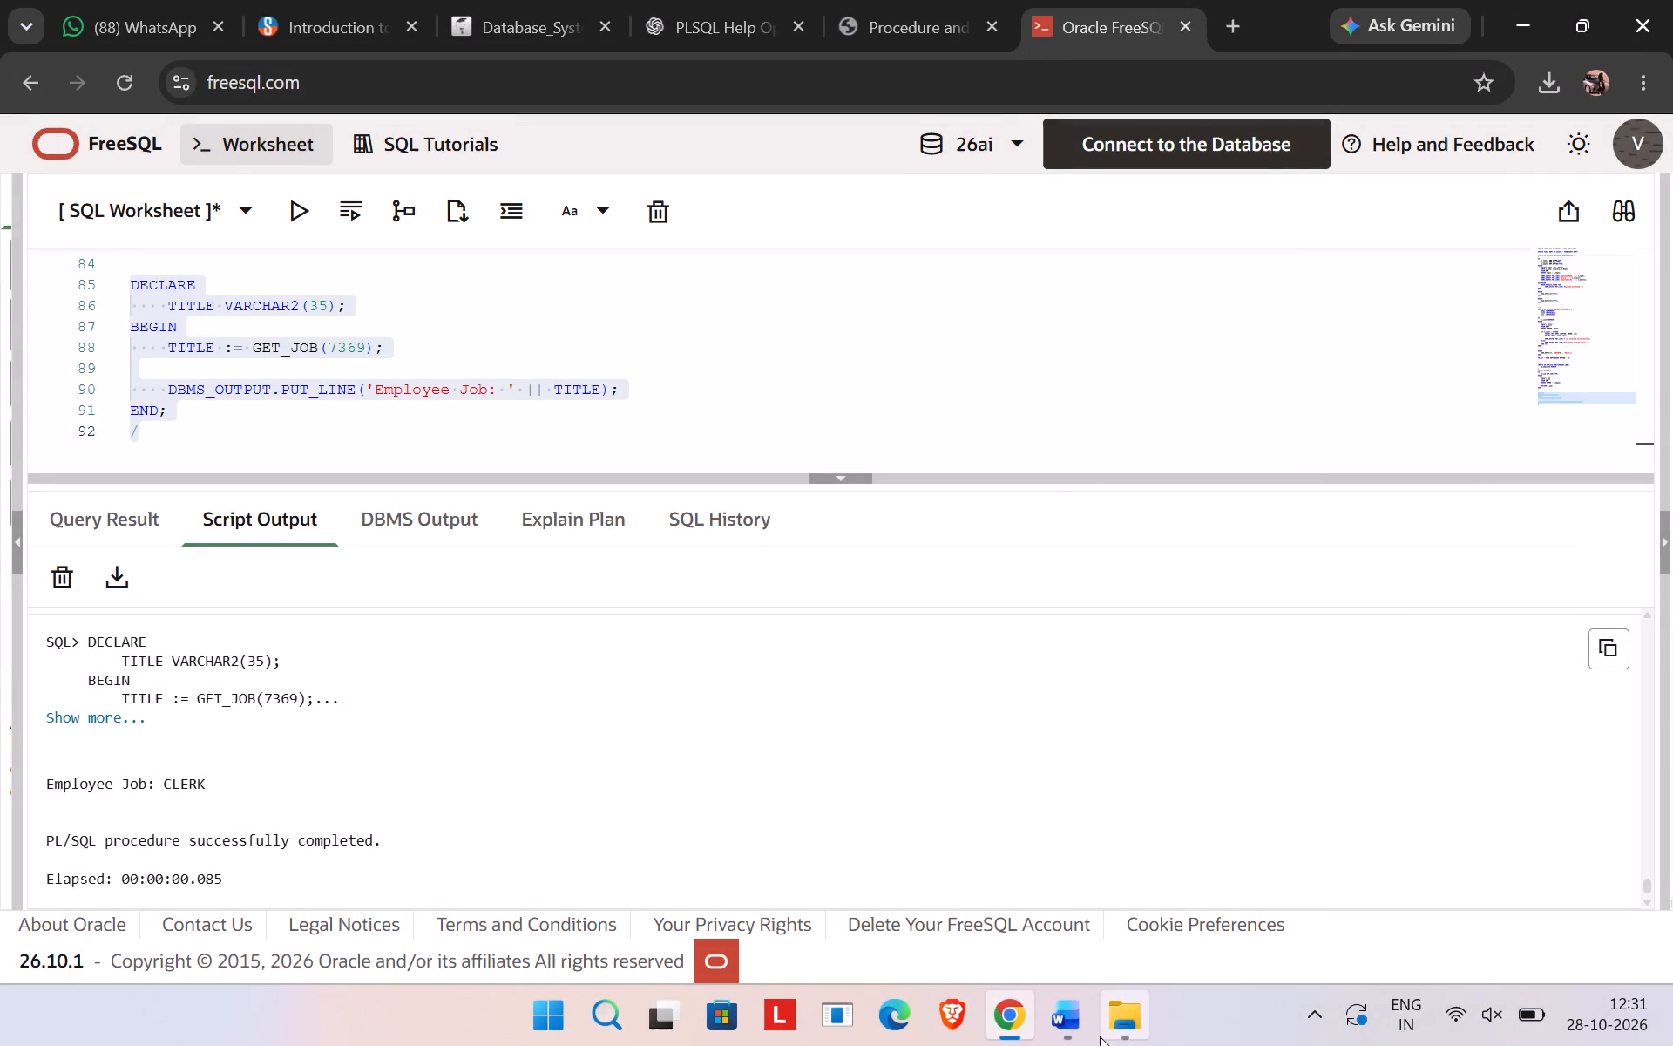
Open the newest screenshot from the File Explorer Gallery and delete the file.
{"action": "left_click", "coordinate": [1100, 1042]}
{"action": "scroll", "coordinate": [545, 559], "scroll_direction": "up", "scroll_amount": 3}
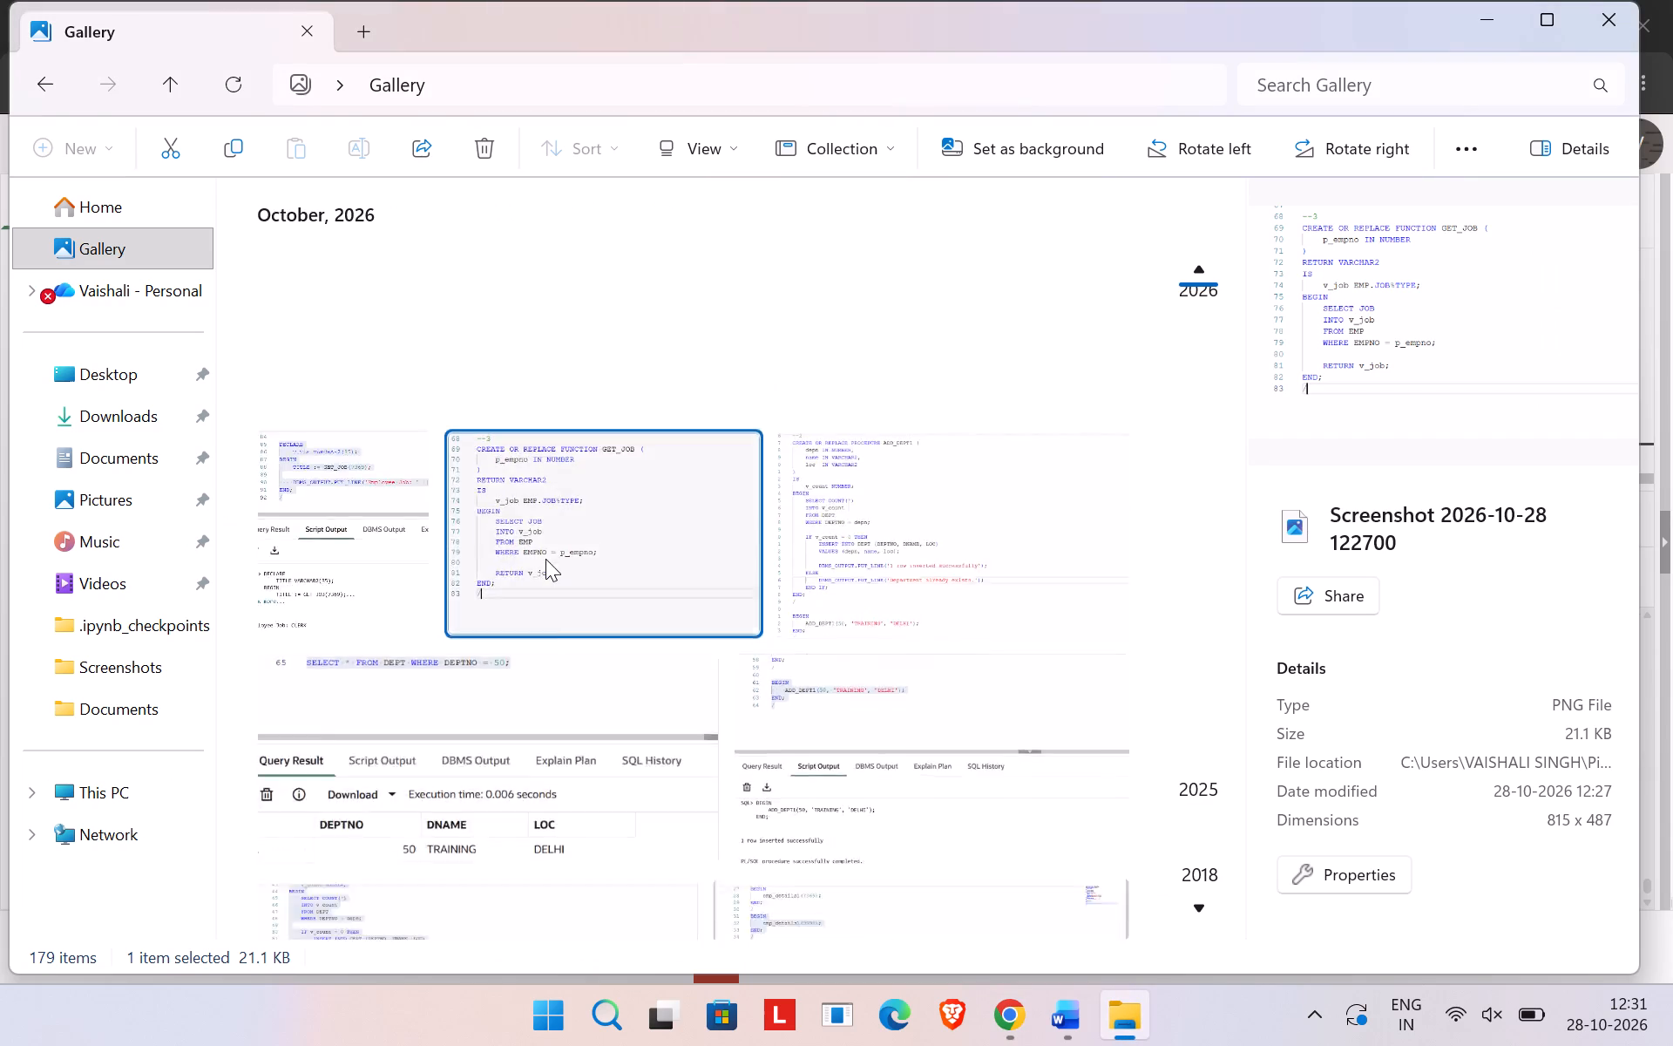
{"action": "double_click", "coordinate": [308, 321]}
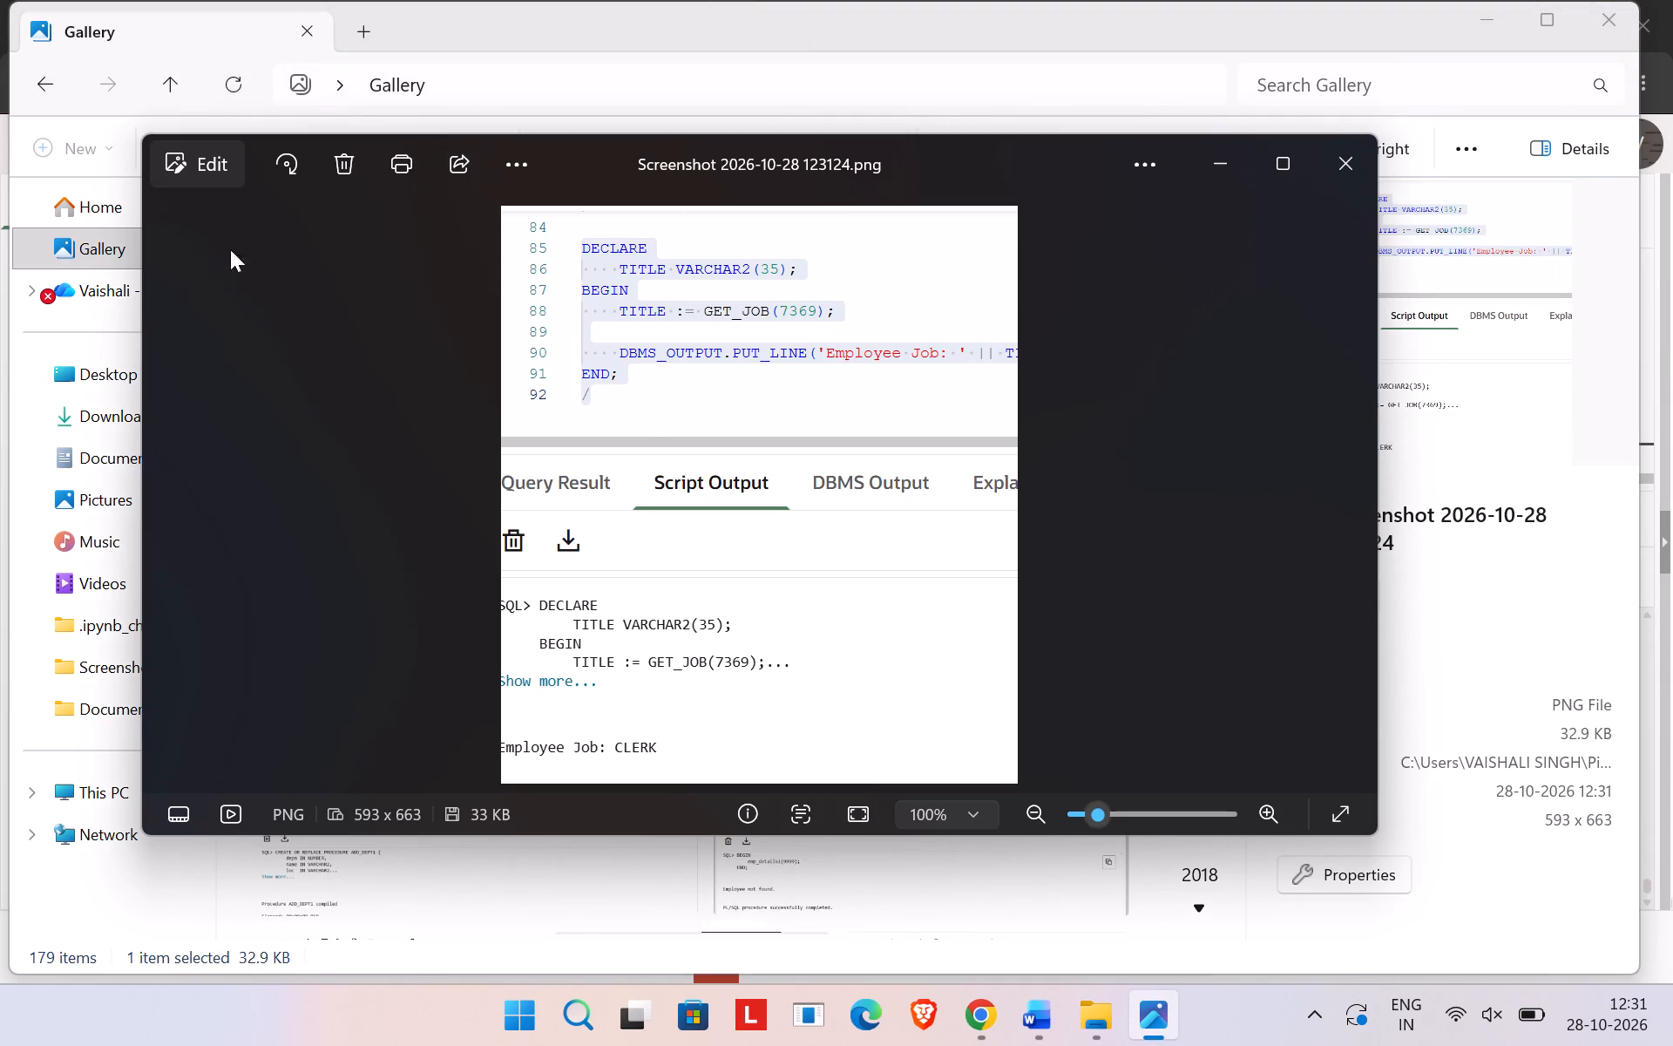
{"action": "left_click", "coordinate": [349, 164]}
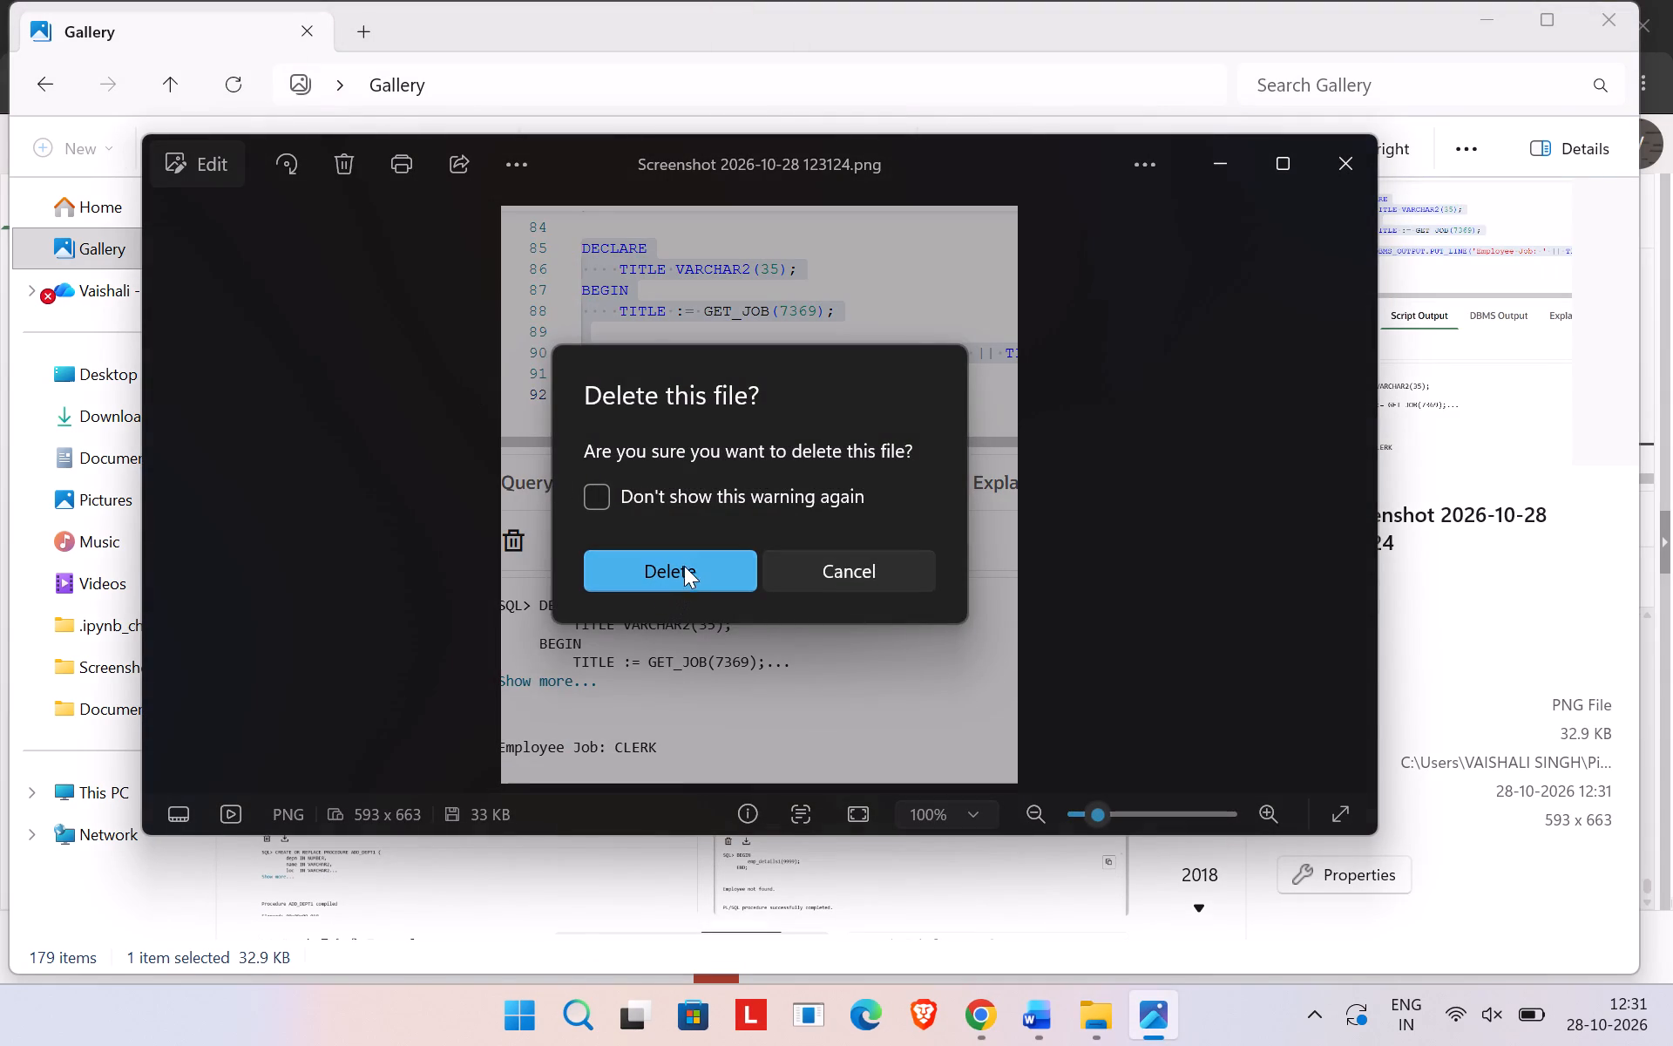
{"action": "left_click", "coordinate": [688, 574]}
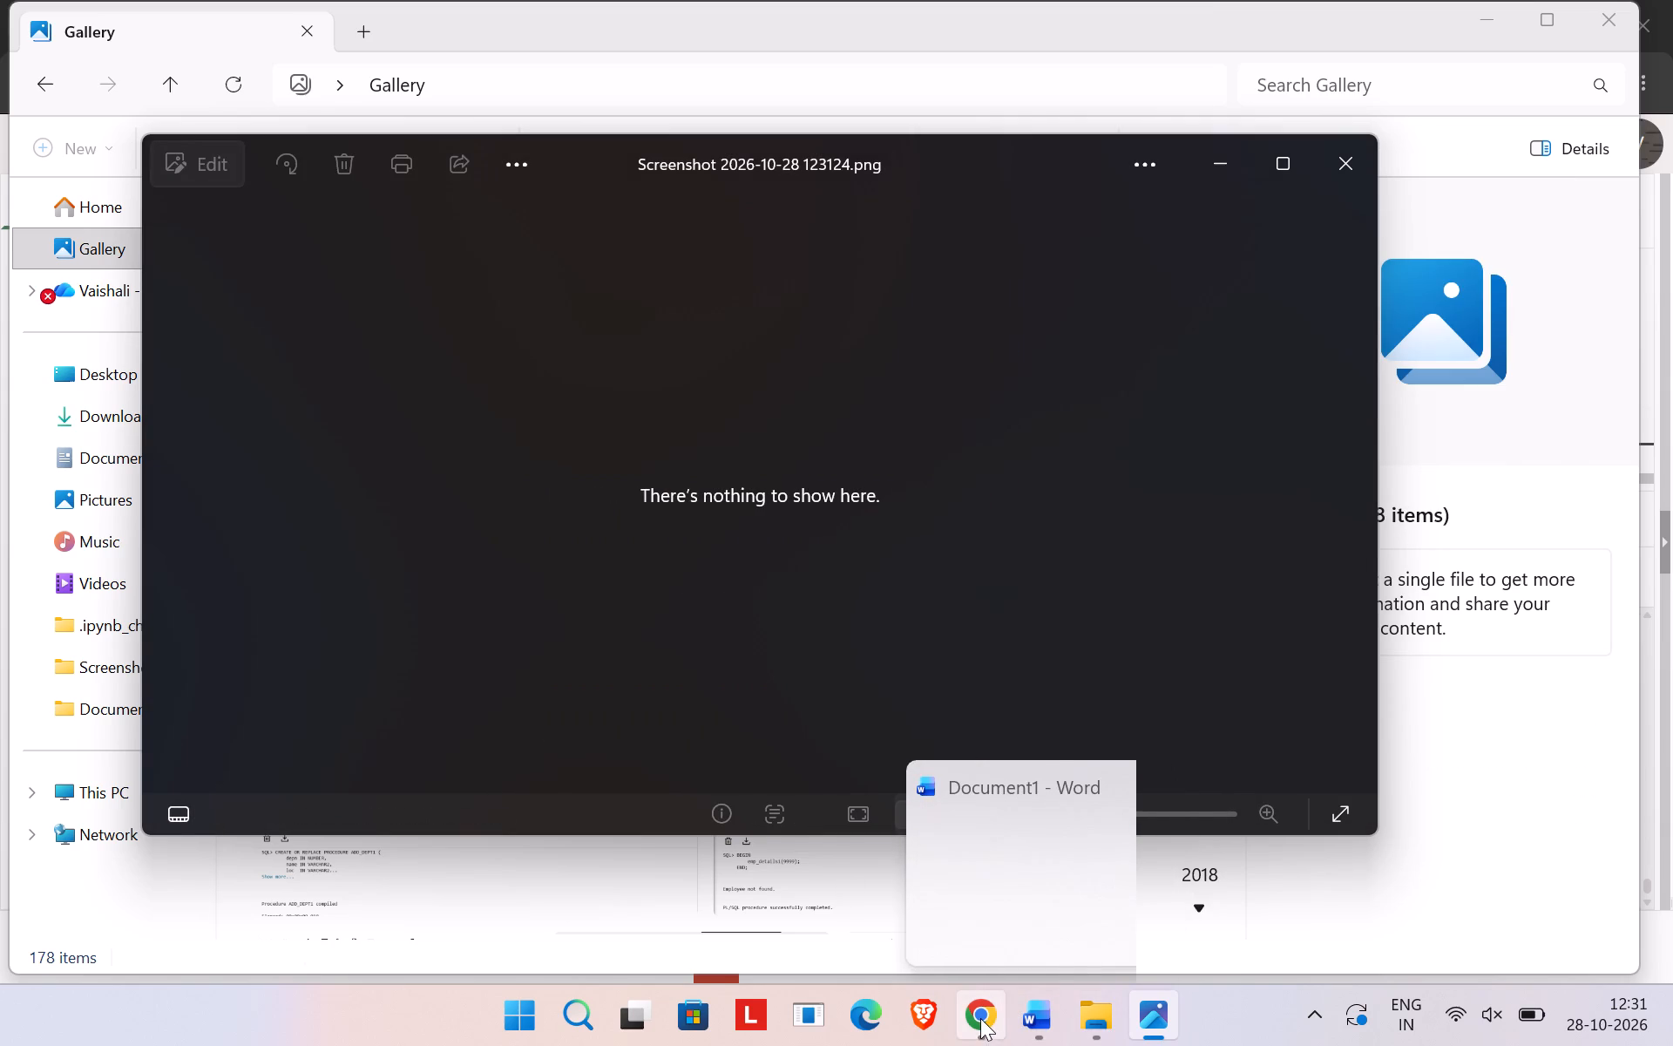
Return to FreeSQL and capture a wider screenshot of the GET_JOB(7369) calling block with its full script output.
{"action": "left_click", "coordinate": [980, 1018]}
{"action": "key", "text": "shift+super+s"}
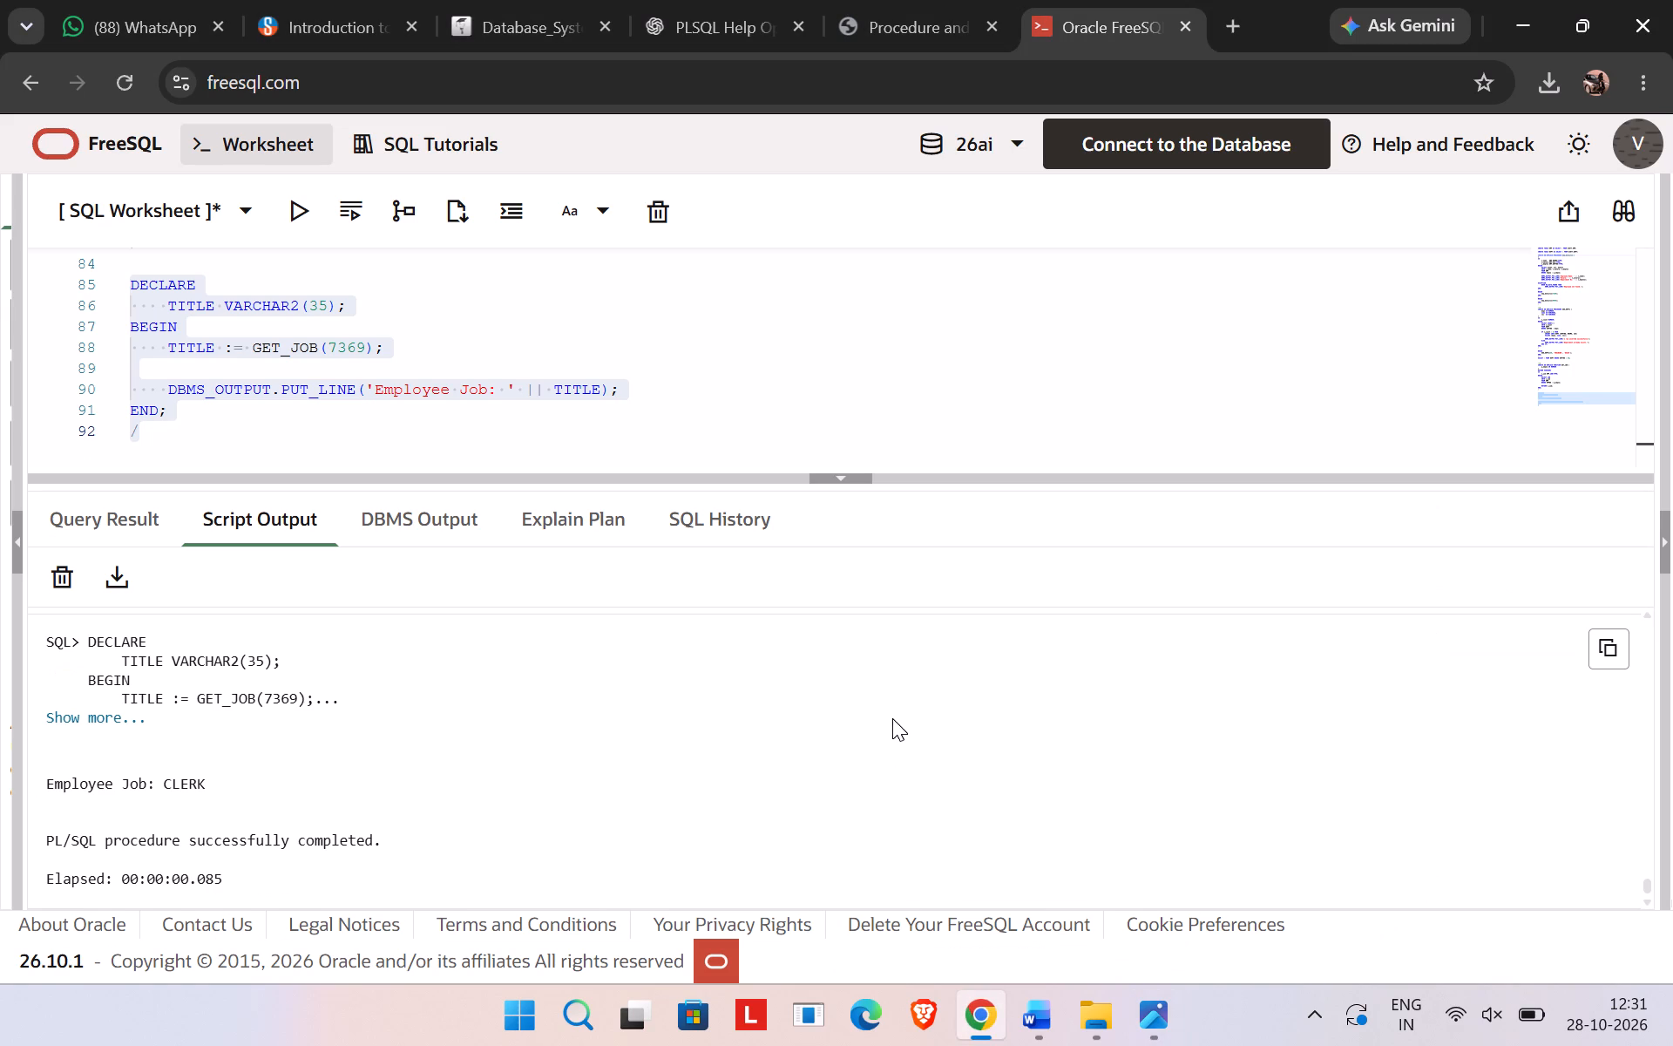
{"action": "left_click_drag", "start_coordinate": [31, 249], "coordinate": [269, 640]}
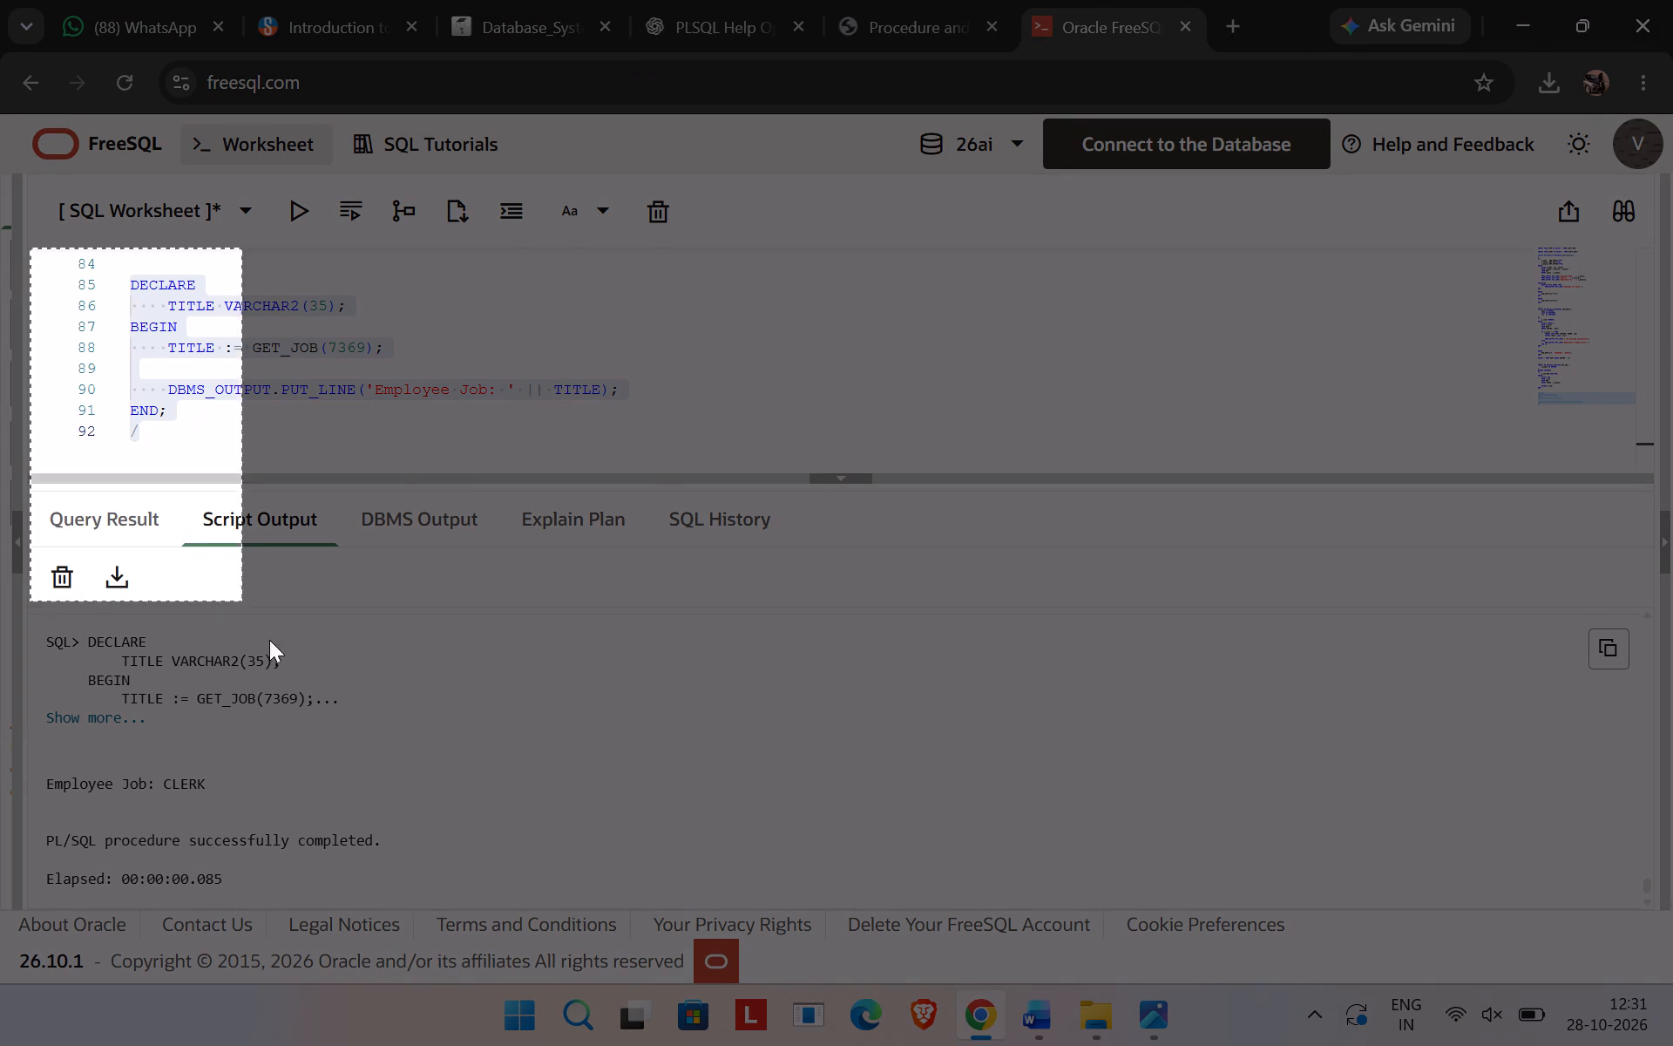
{"action": "left_click_drag", "start_coordinate": [269, 640], "coordinate": [708, 918]}
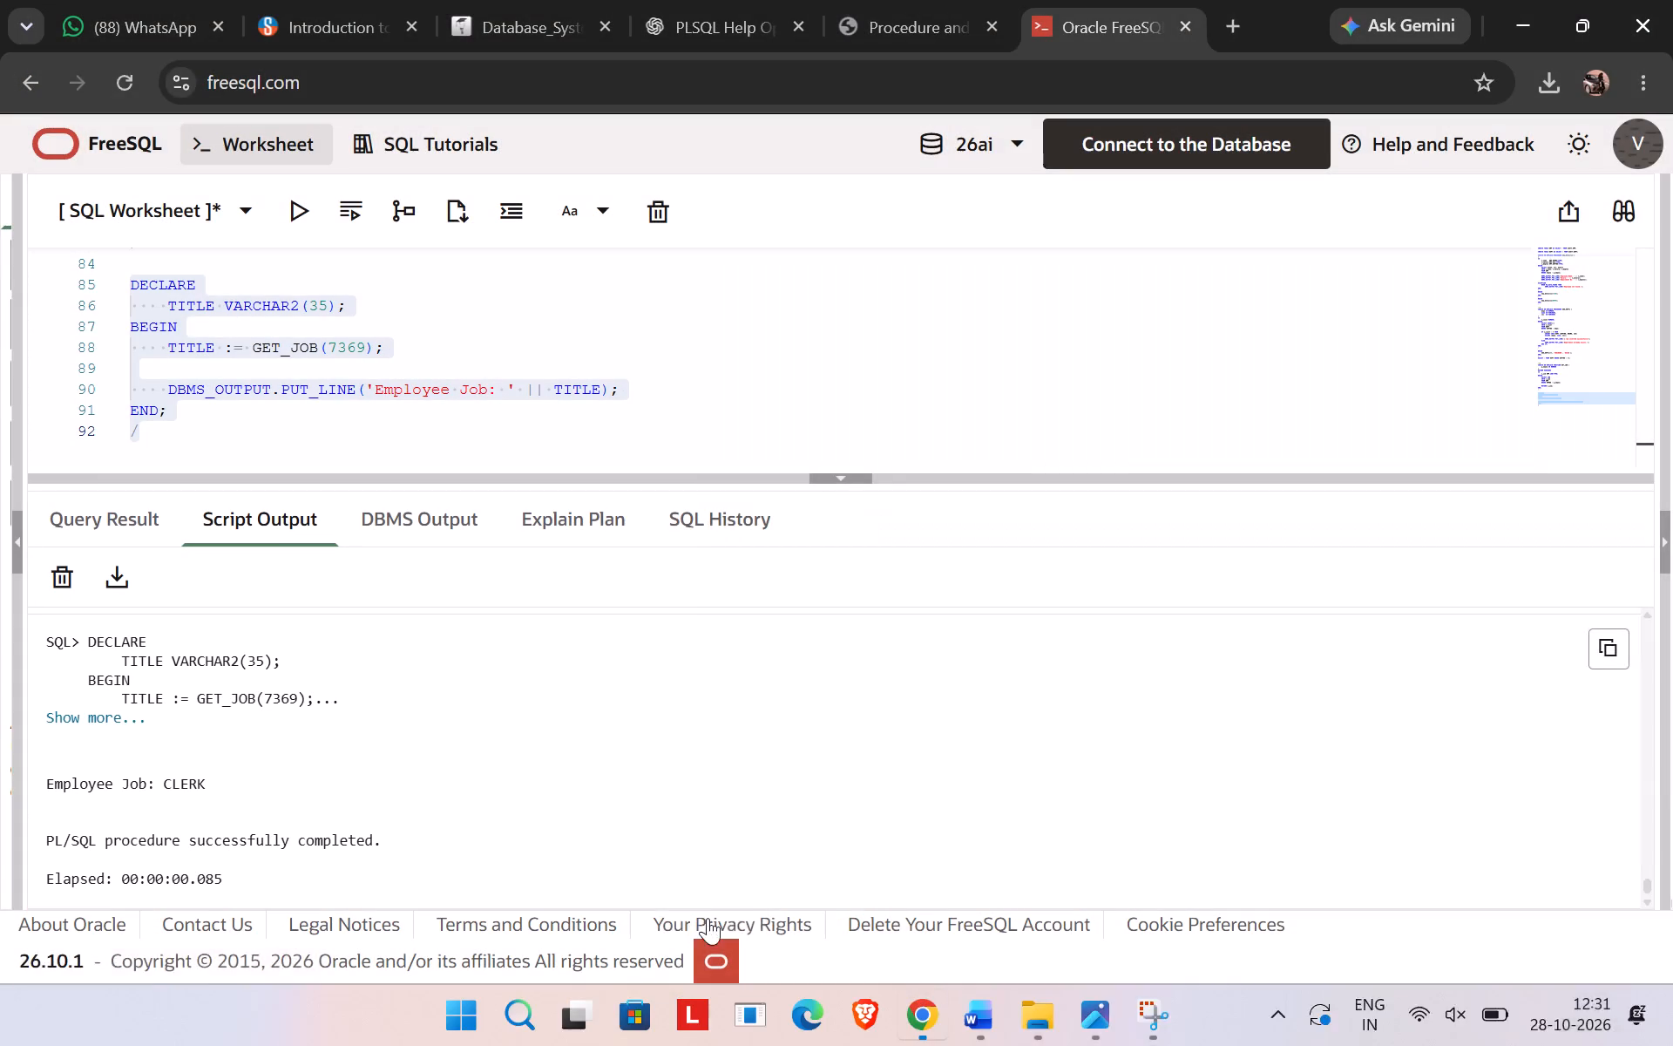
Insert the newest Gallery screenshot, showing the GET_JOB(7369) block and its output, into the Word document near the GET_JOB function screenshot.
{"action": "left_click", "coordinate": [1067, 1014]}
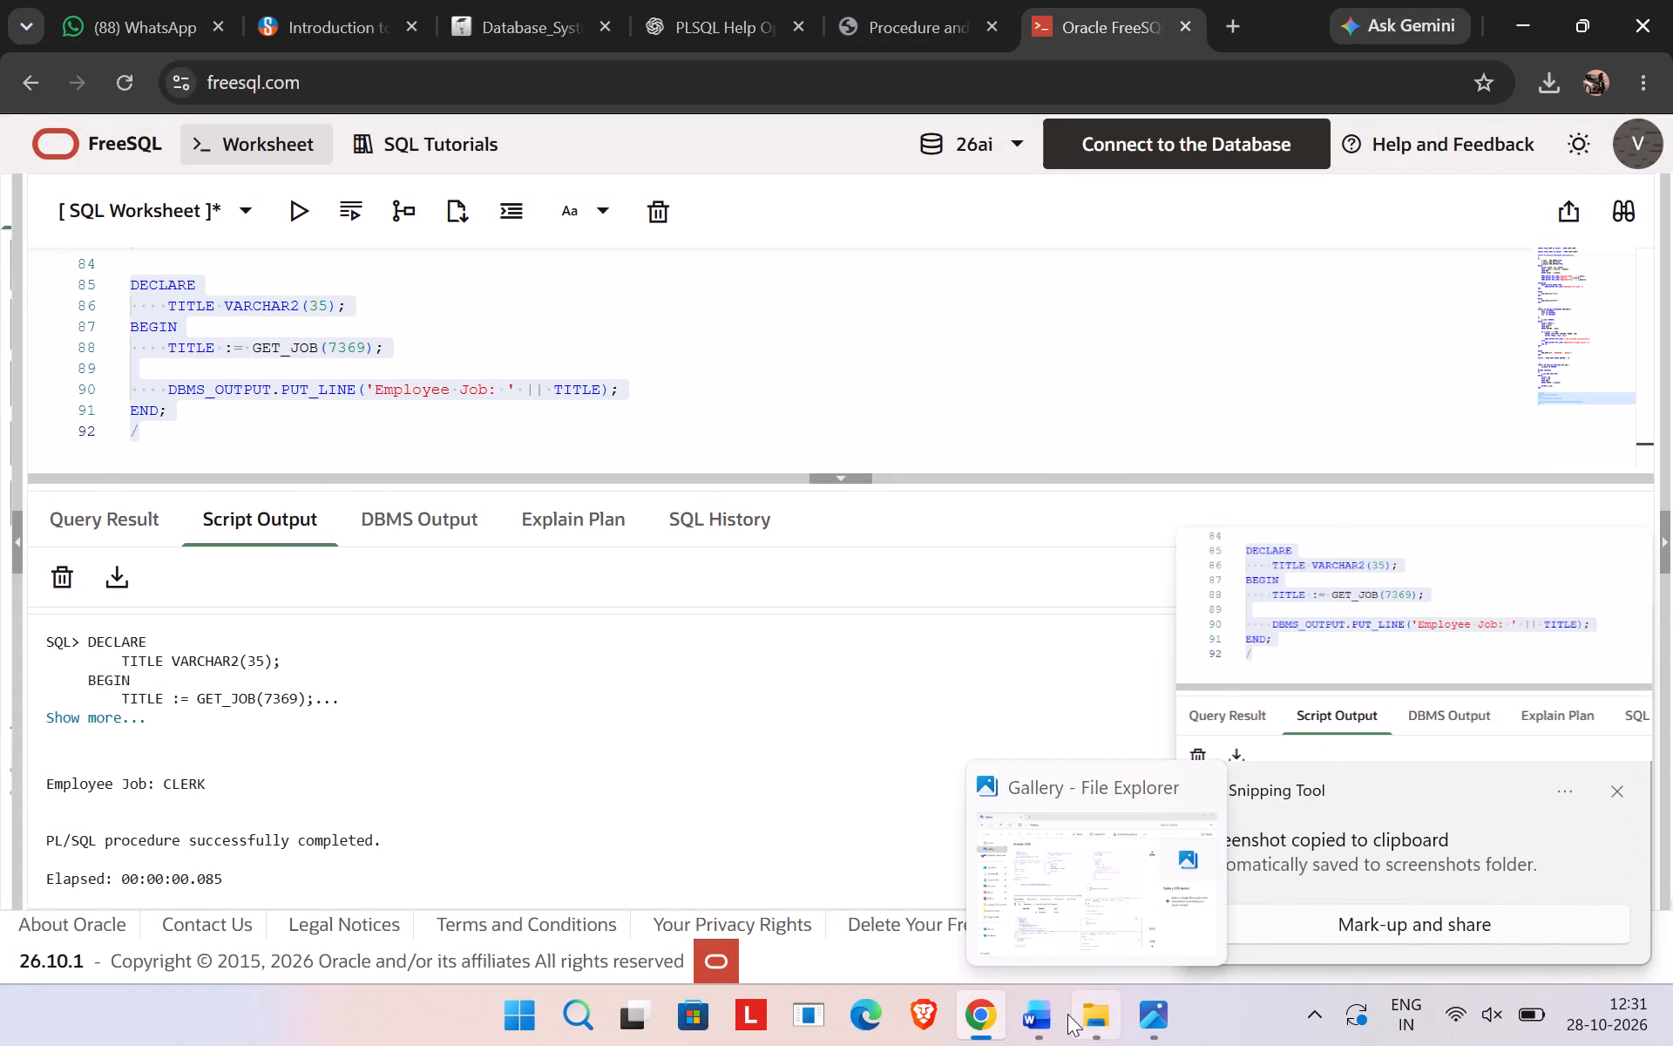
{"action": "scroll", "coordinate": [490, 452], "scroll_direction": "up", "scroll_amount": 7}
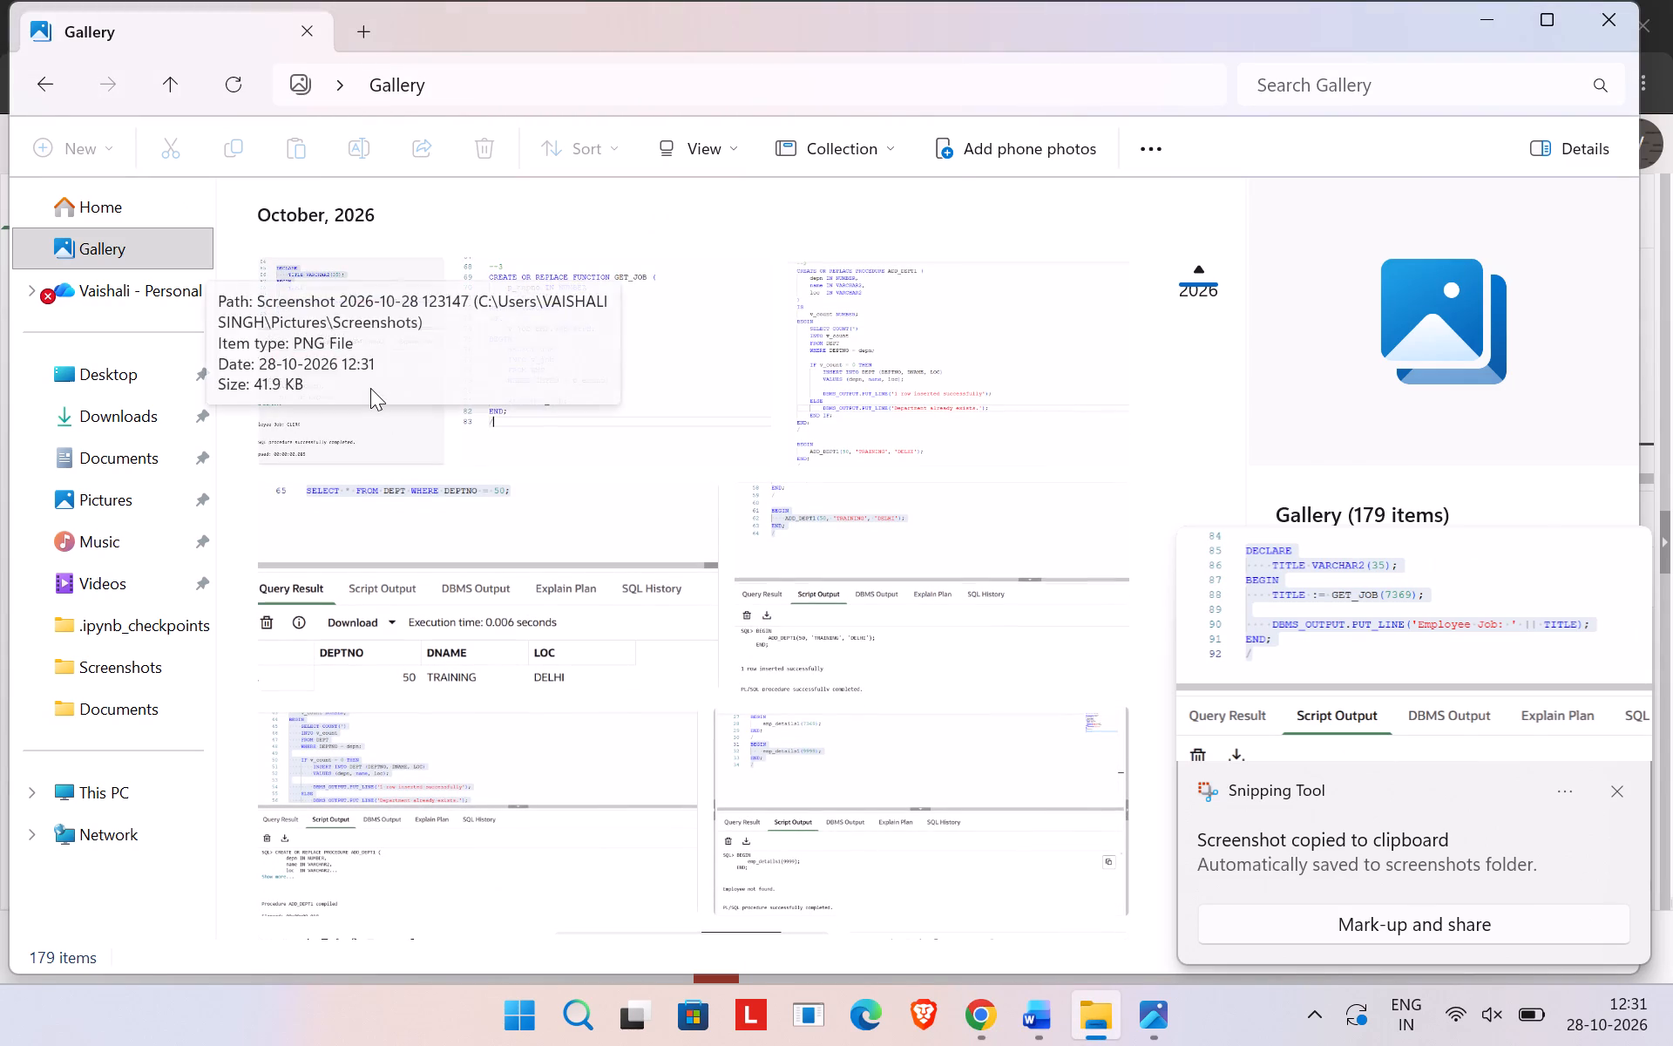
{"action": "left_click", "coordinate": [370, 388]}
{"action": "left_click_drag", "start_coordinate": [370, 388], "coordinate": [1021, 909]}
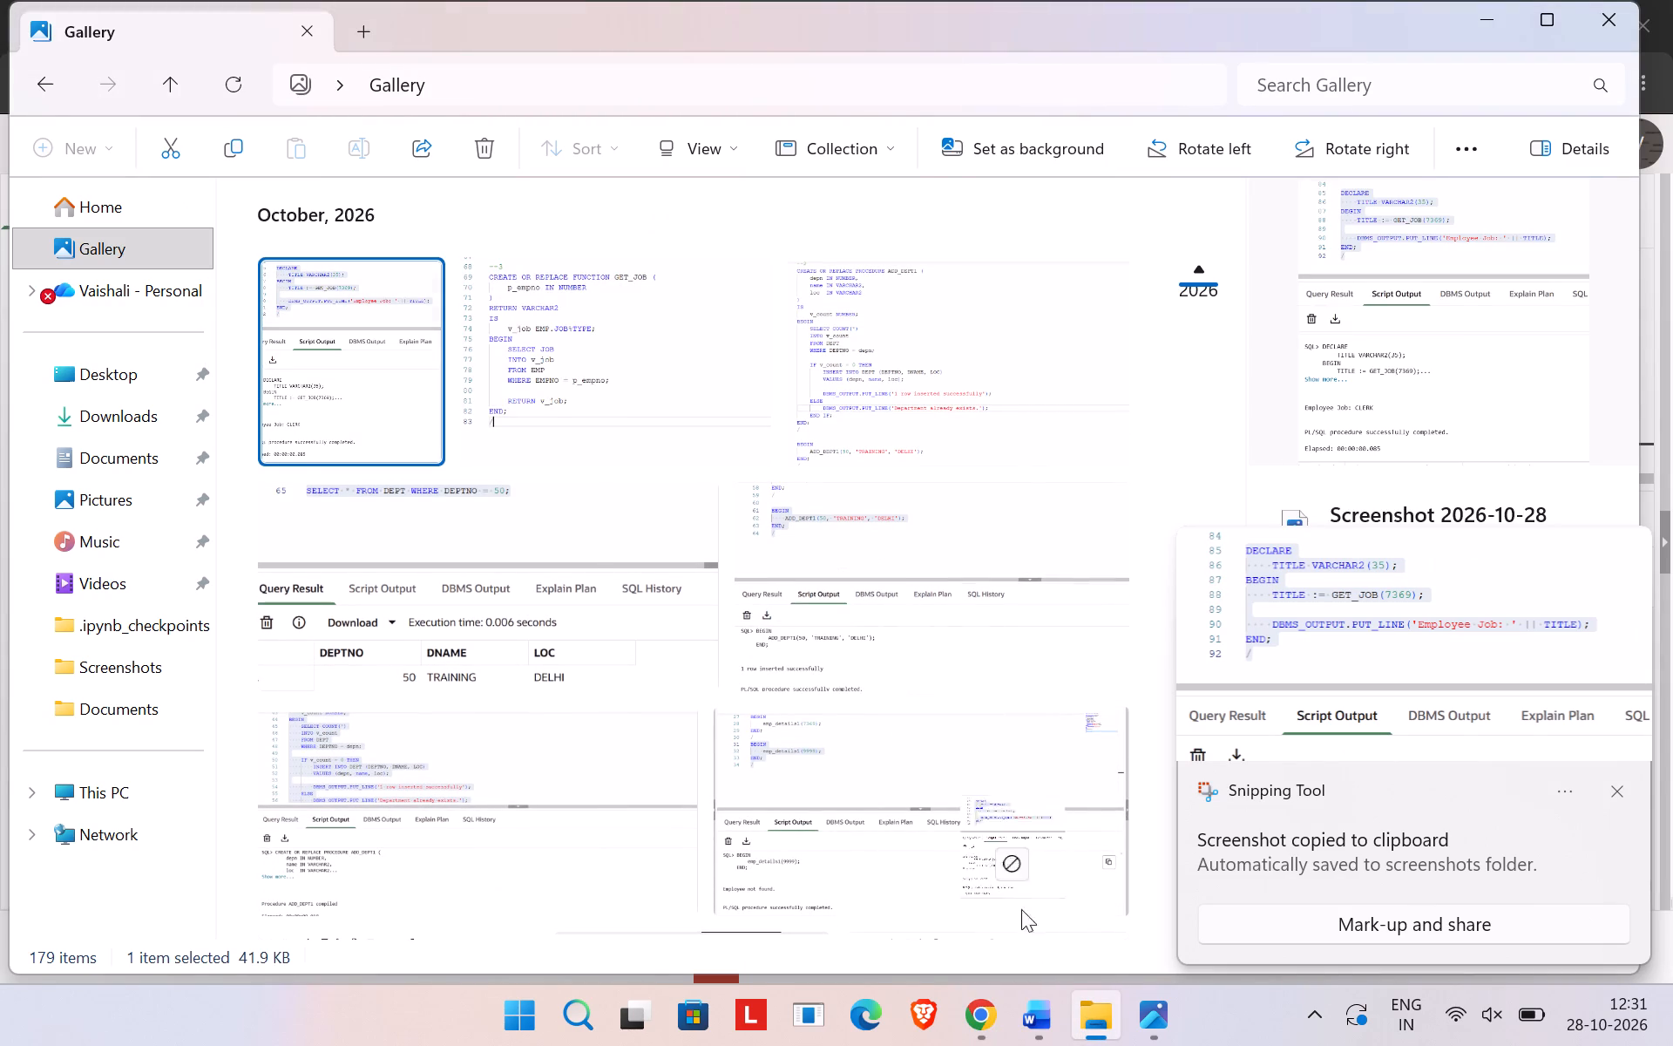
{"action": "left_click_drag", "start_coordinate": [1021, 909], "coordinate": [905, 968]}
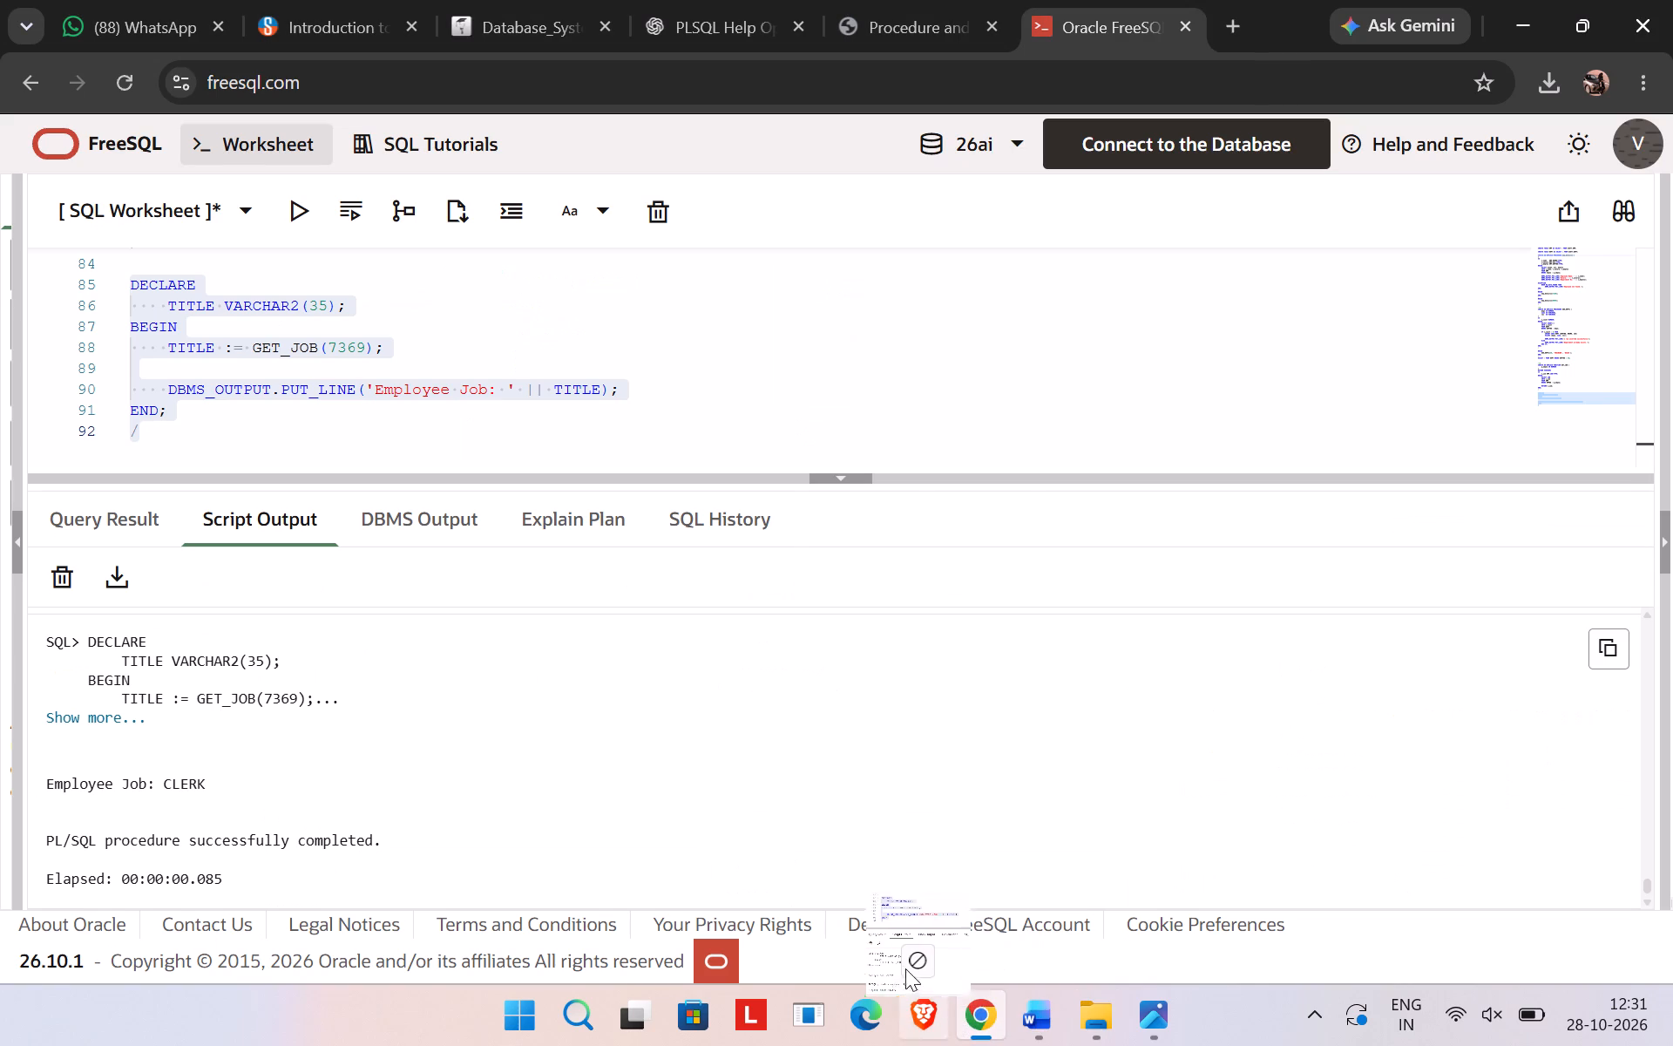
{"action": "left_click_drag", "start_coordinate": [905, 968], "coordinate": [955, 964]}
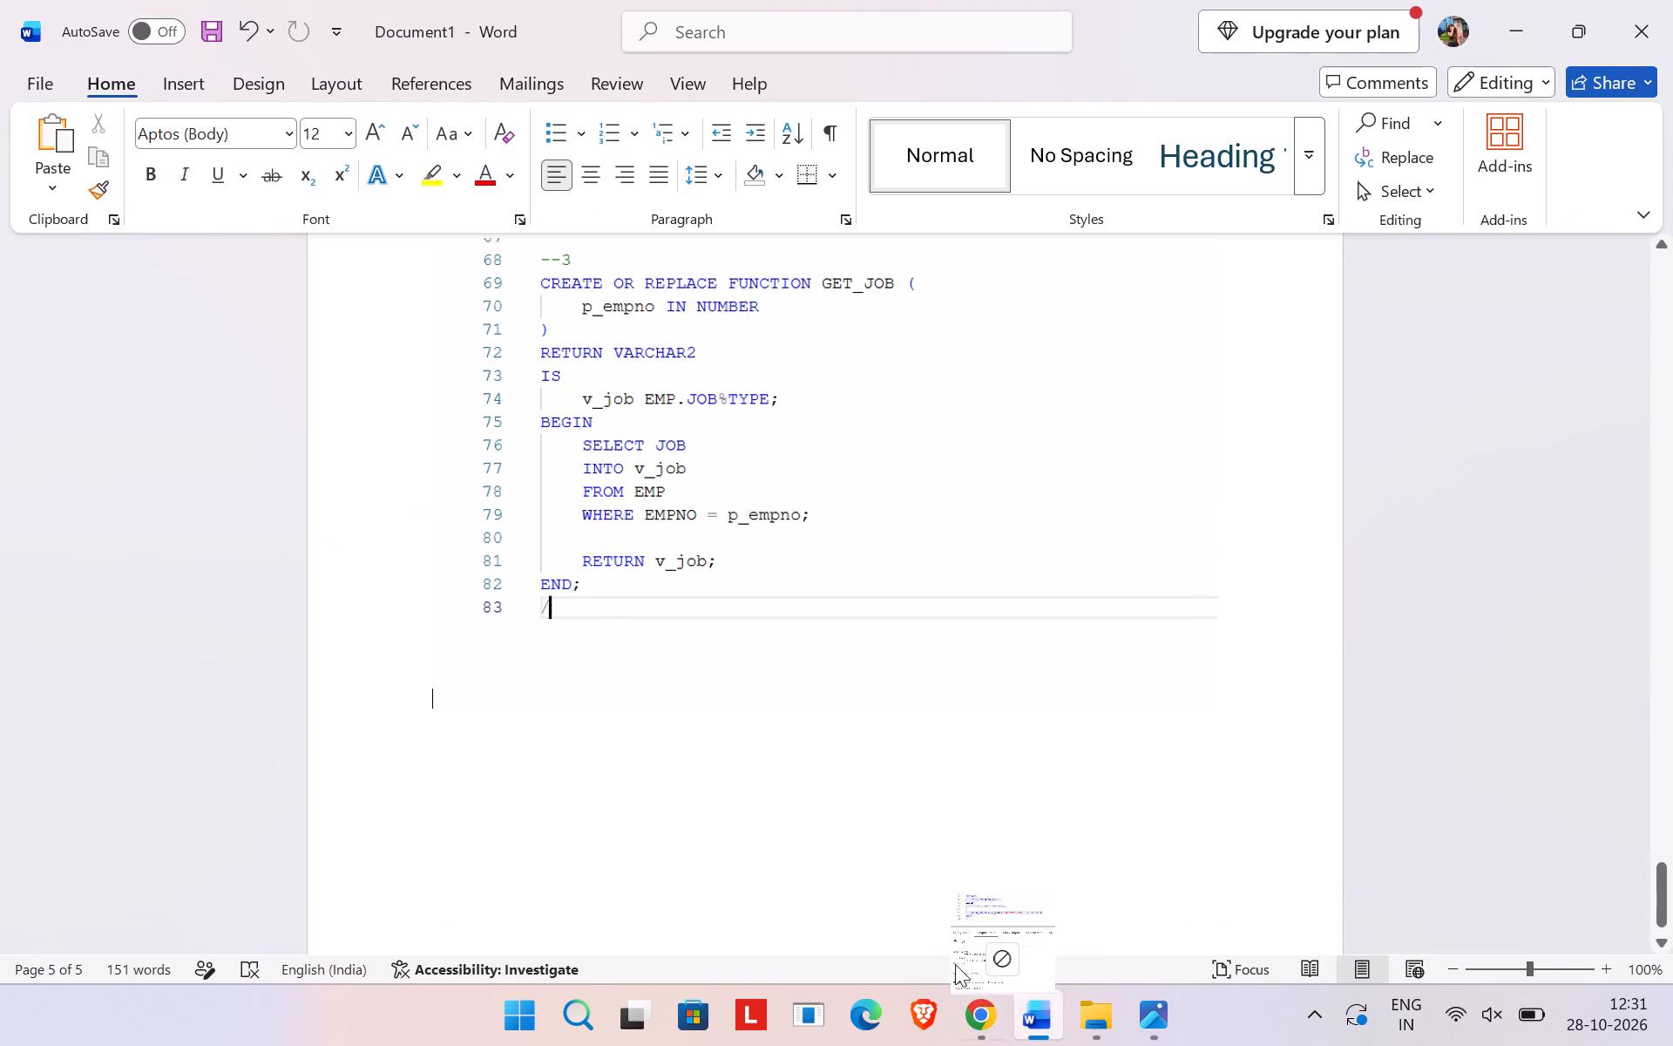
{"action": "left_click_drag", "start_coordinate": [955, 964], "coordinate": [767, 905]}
Check where the inserted GET_JOB(7369) screenshot sits relative to the Functions Q1 text and the function code screenshot.
{"action": "scroll", "coordinate": [767, 905], "scroll_direction": "up", "scroll_amount": 1}
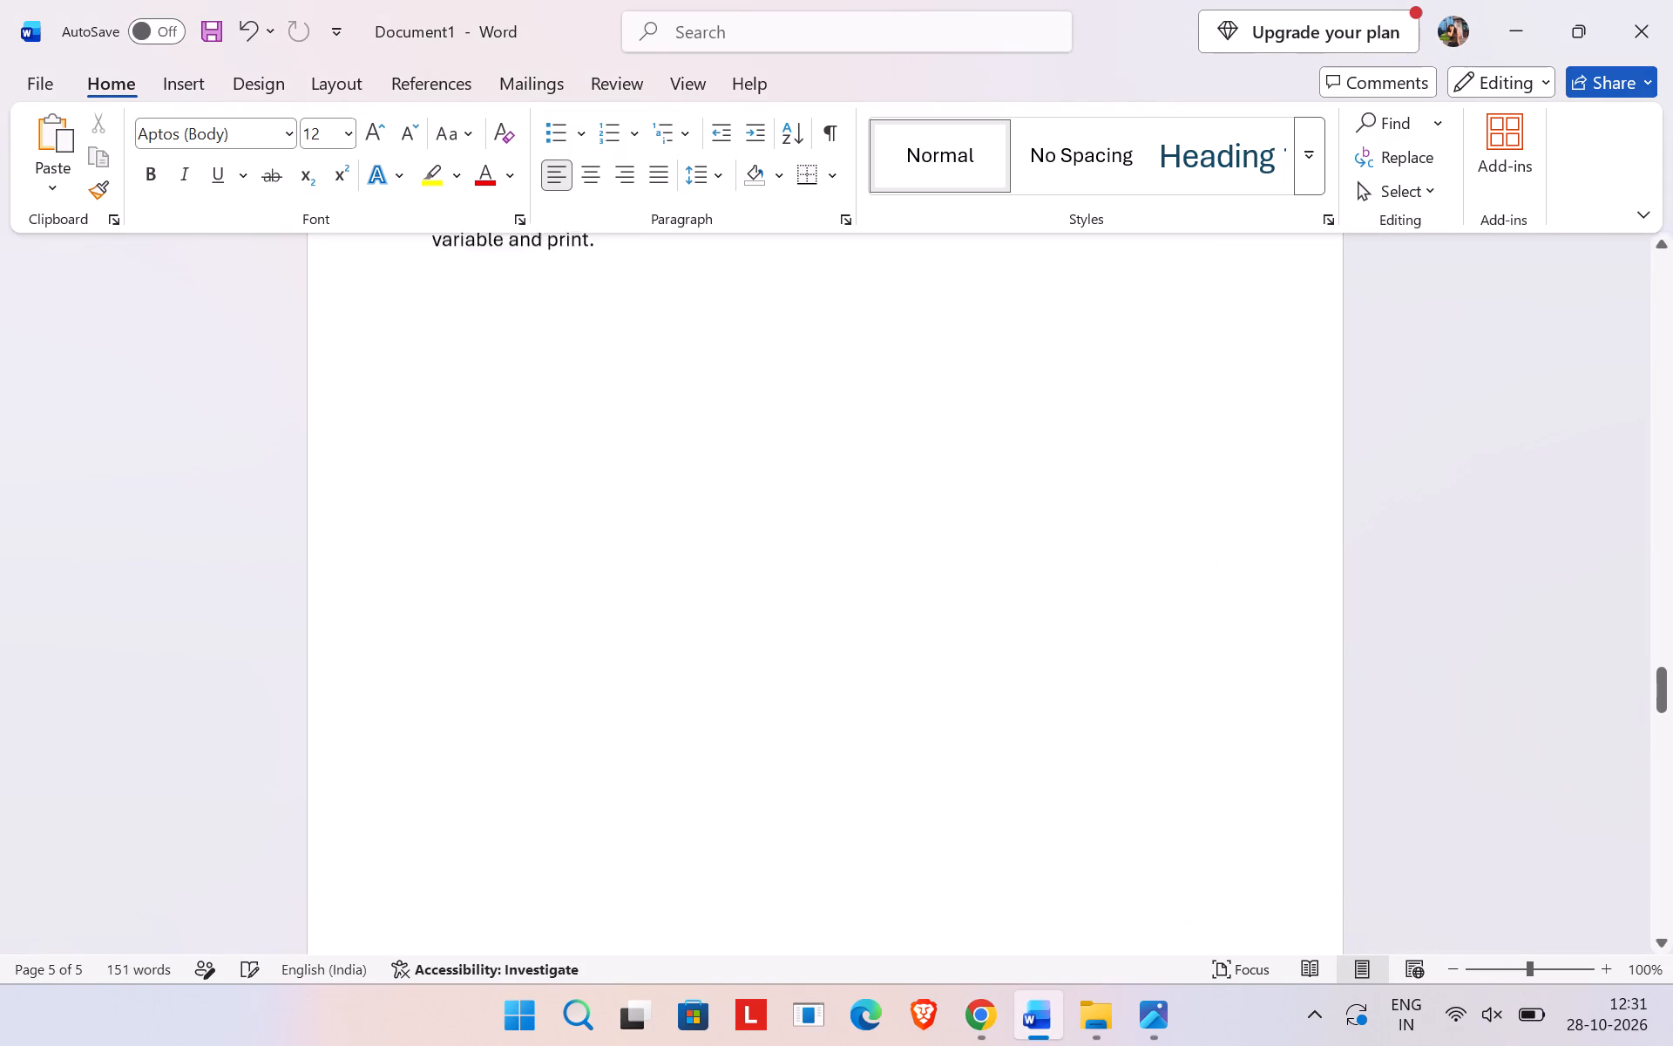
{"action": "scroll", "coordinate": [767, 905], "scroll_direction": "up", "scroll_amount": 2}
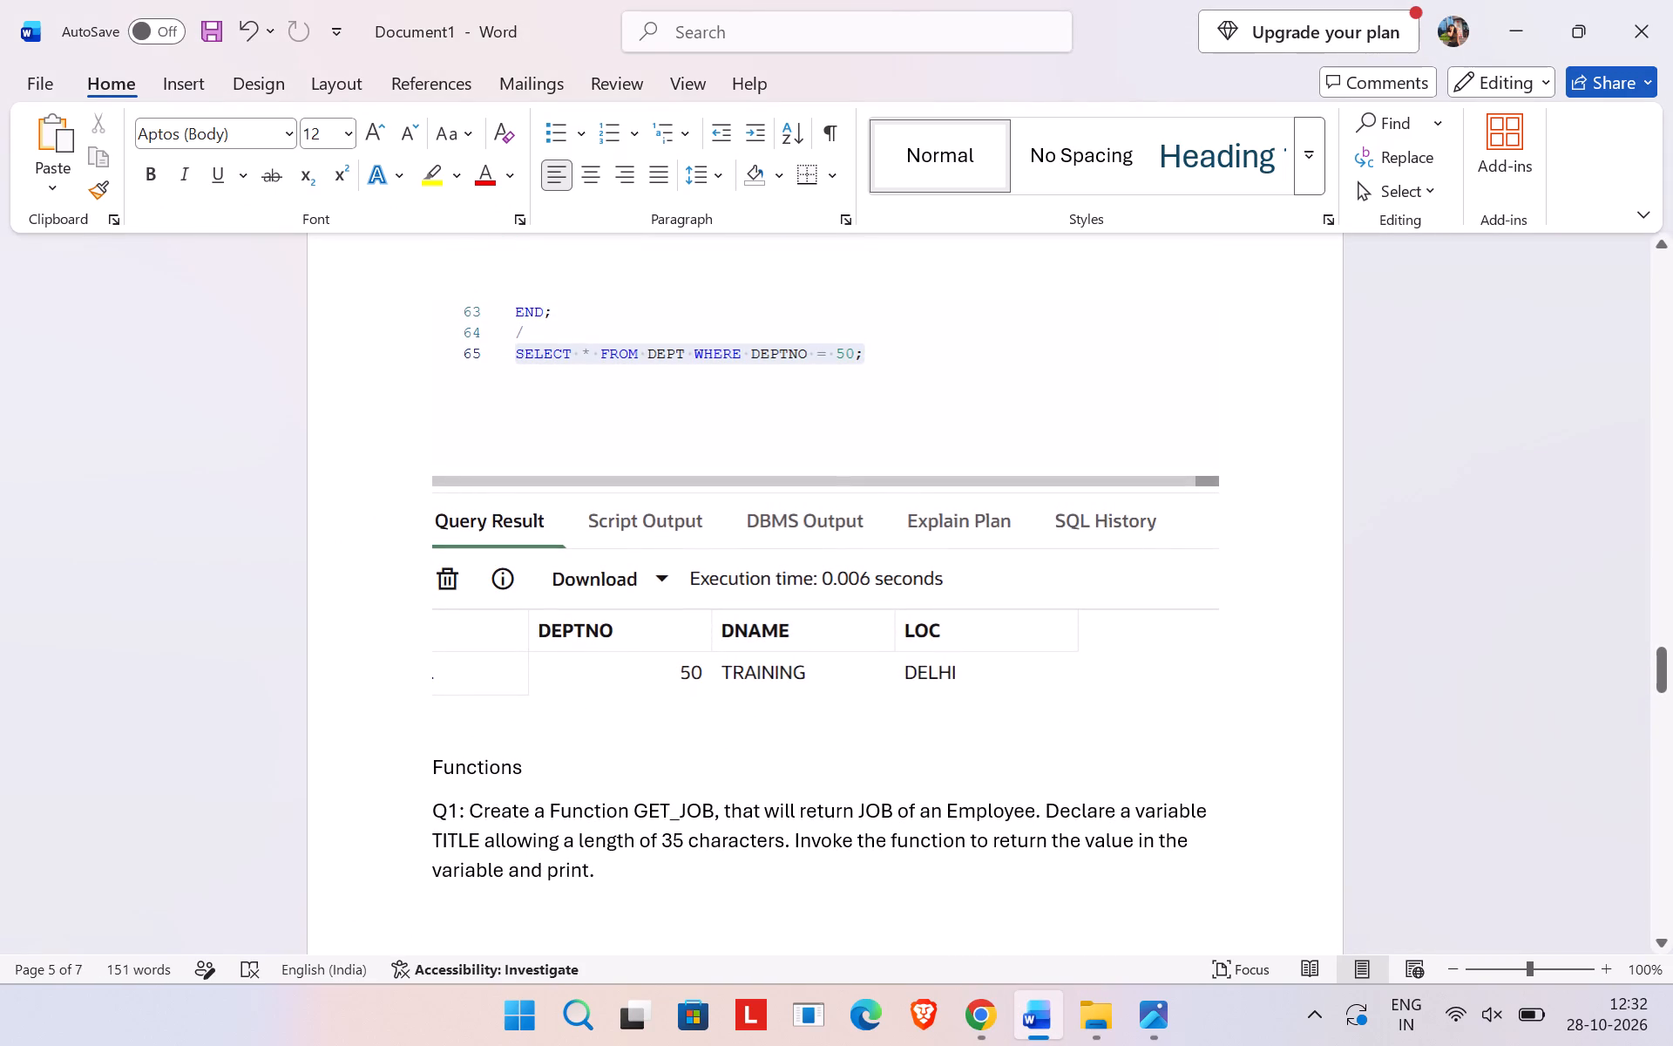
{"action": "scroll", "coordinate": [660, 628], "scroll_direction": "down", "scroll_amount": 2}
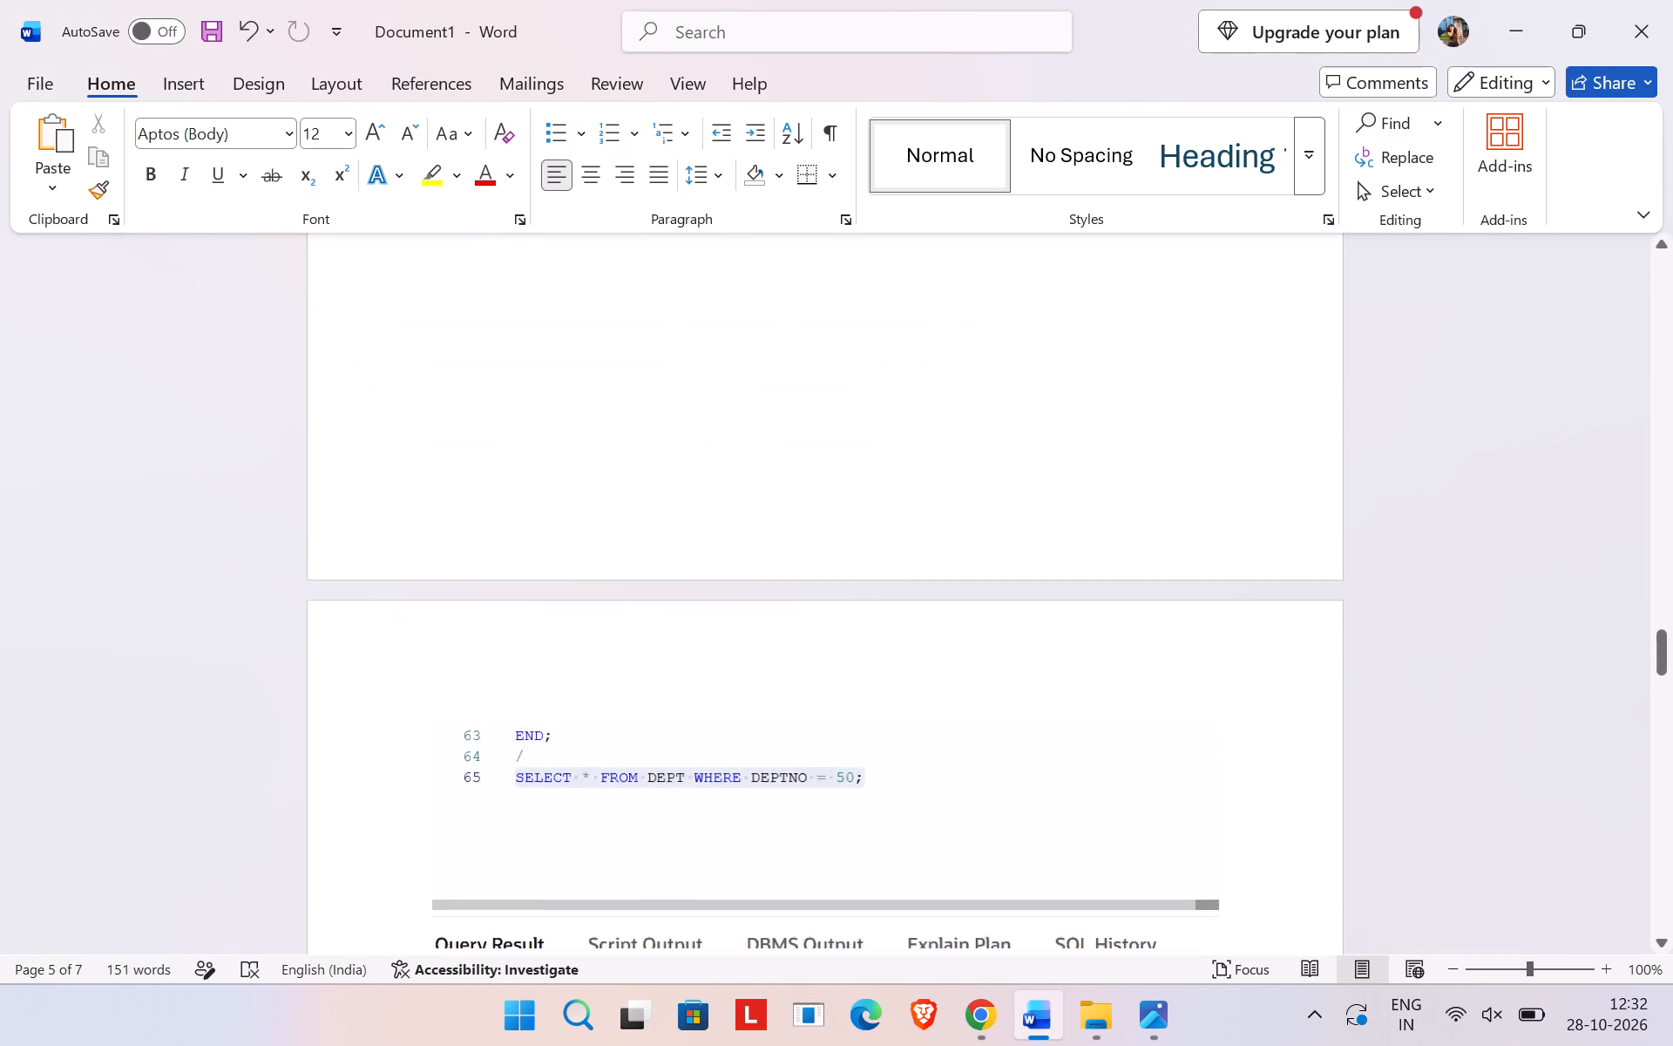
{"action": "scroll", "coordinate": [660, 628], "scroll_direction": "down", "scroll_amount": 6}
{"action": "scroll", "coordinate": [660, 628], "scroll_direction": "up", "scroll_amount": 3}
{"action": "scroll", "coordinate": [660, 628], "scroll_direction": "down", "scroll_amount": 1}
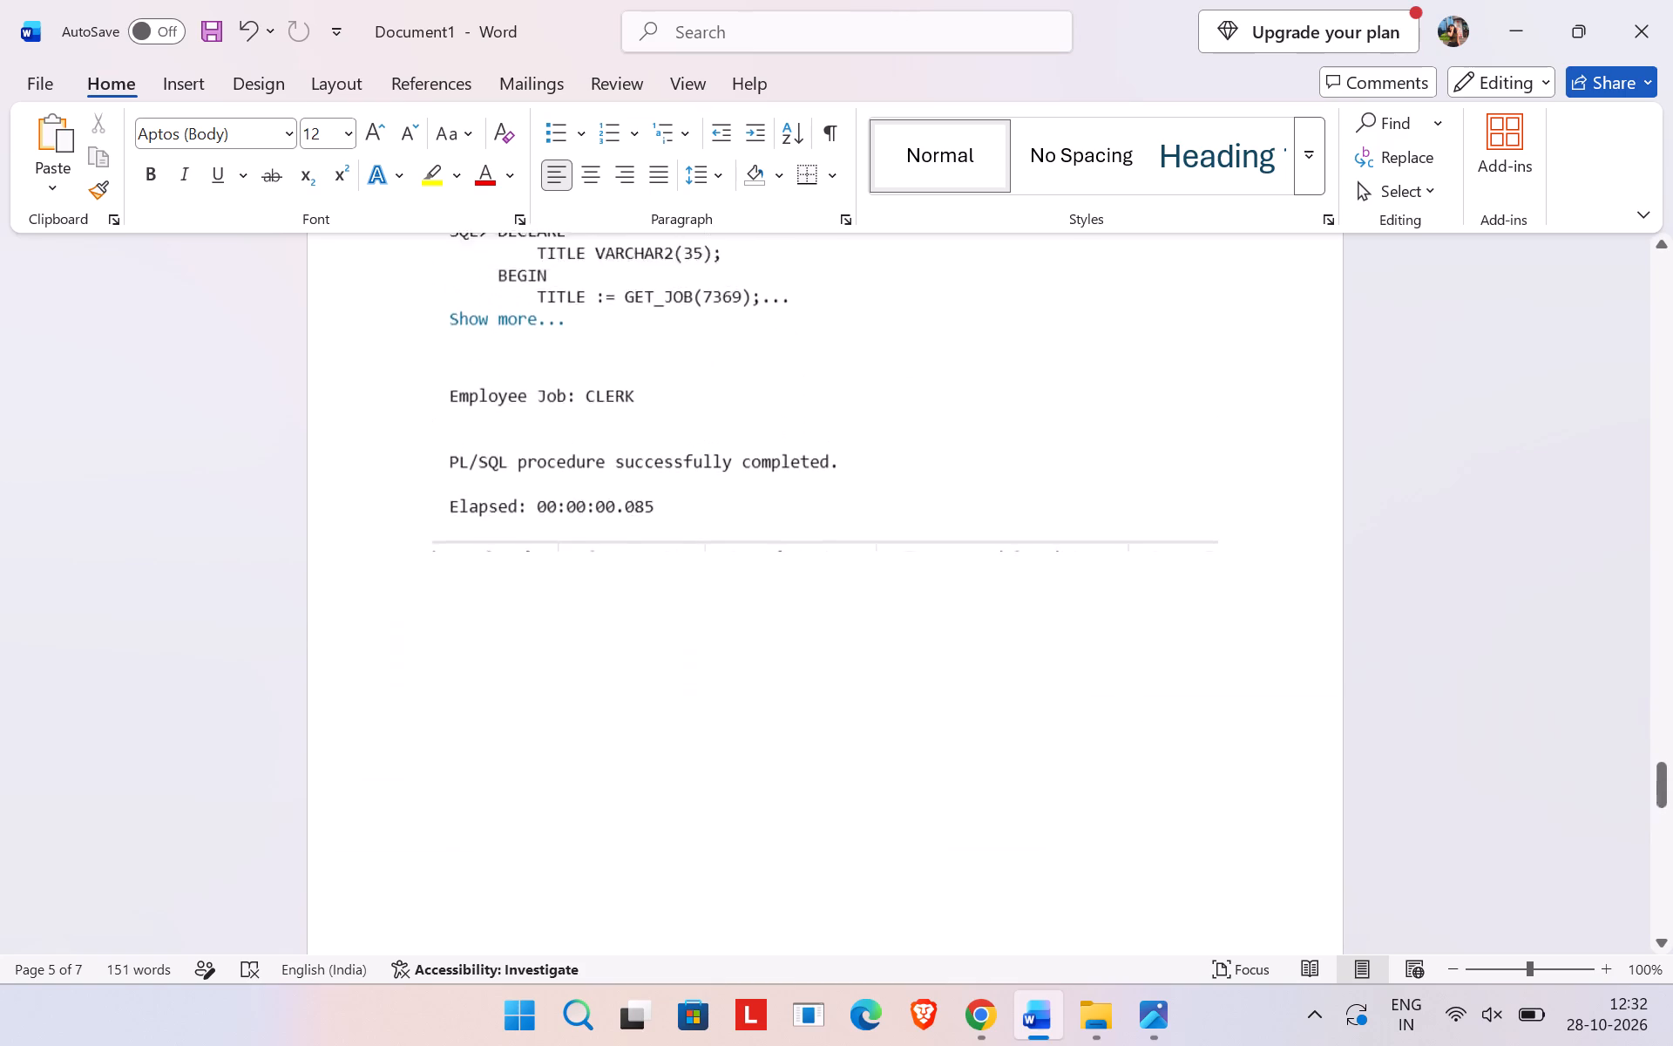
{"action": "scroll", "coordinate": [660, 628], "scroll_direction": "down", "scroll_amount": 1}
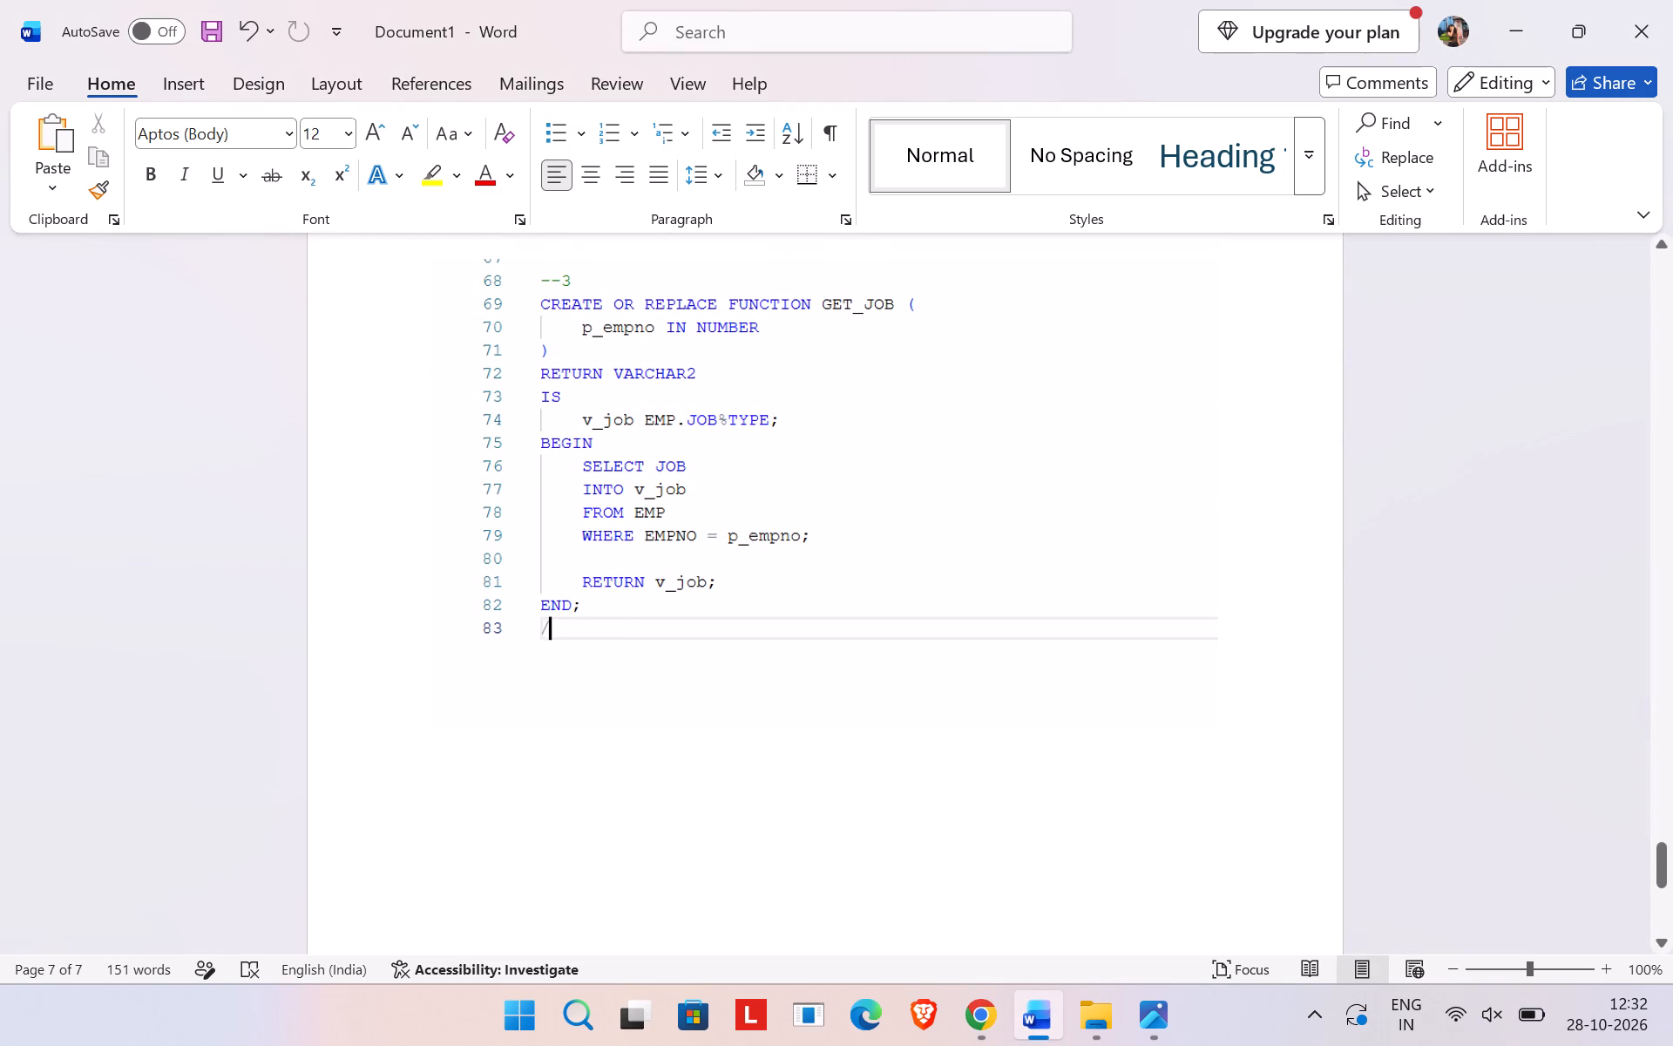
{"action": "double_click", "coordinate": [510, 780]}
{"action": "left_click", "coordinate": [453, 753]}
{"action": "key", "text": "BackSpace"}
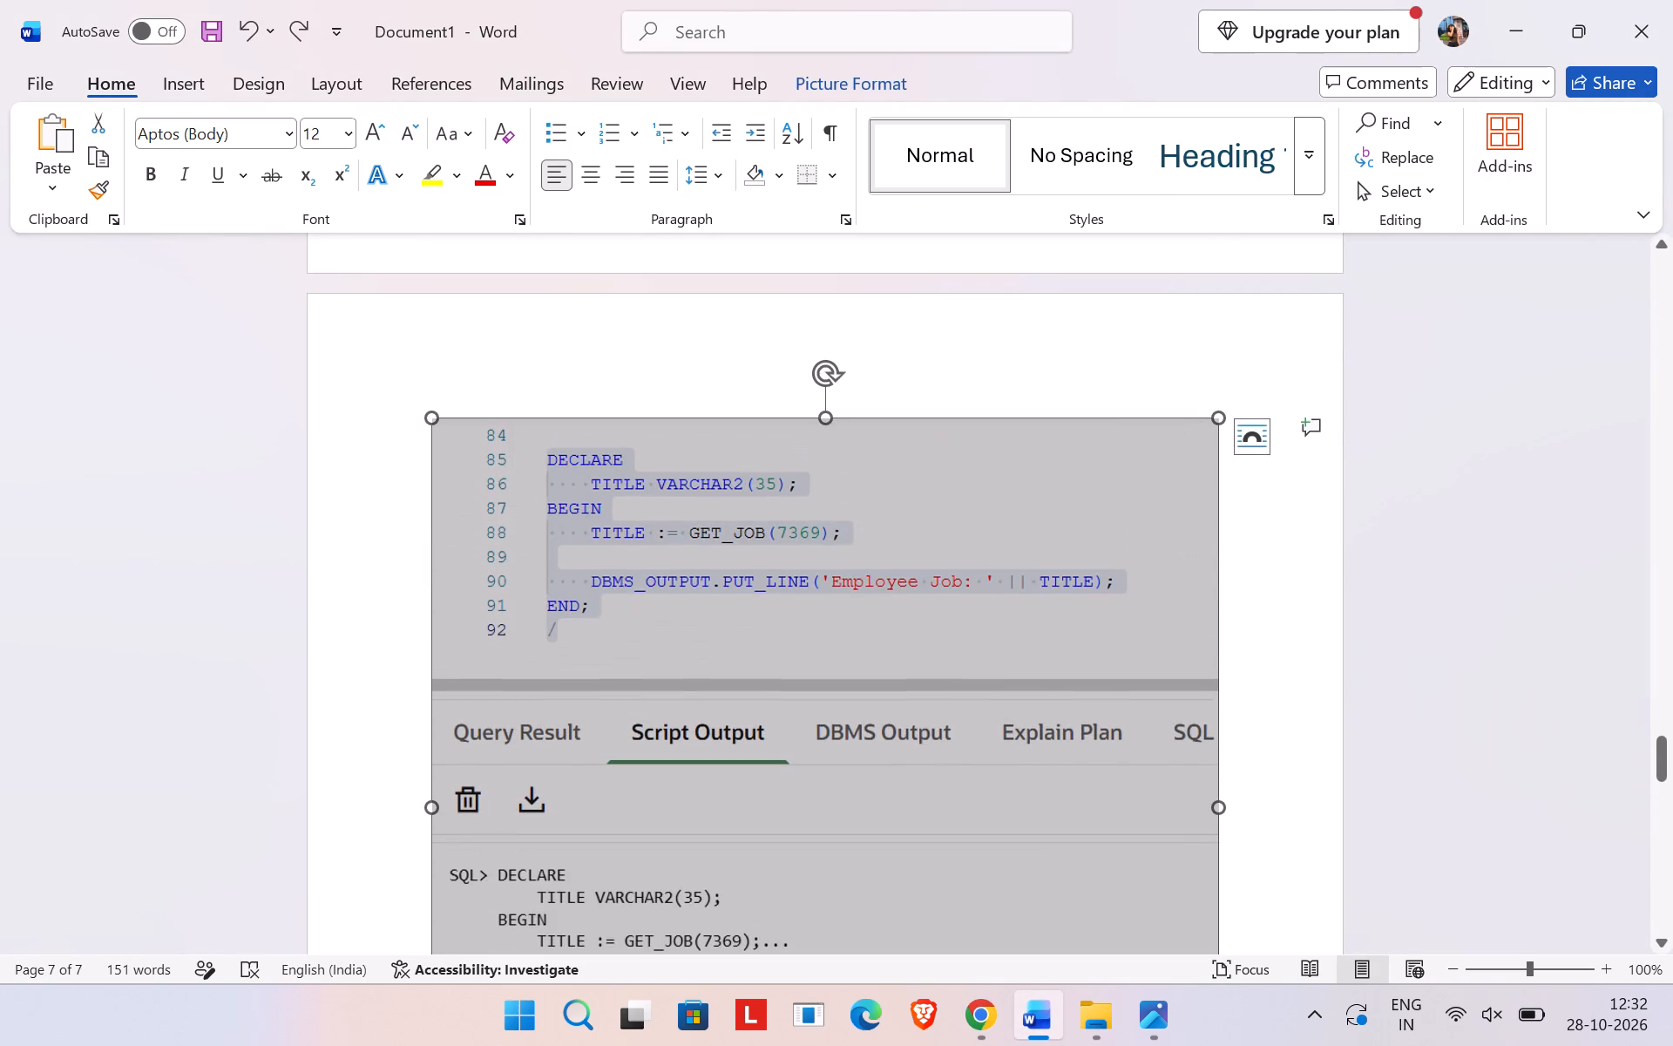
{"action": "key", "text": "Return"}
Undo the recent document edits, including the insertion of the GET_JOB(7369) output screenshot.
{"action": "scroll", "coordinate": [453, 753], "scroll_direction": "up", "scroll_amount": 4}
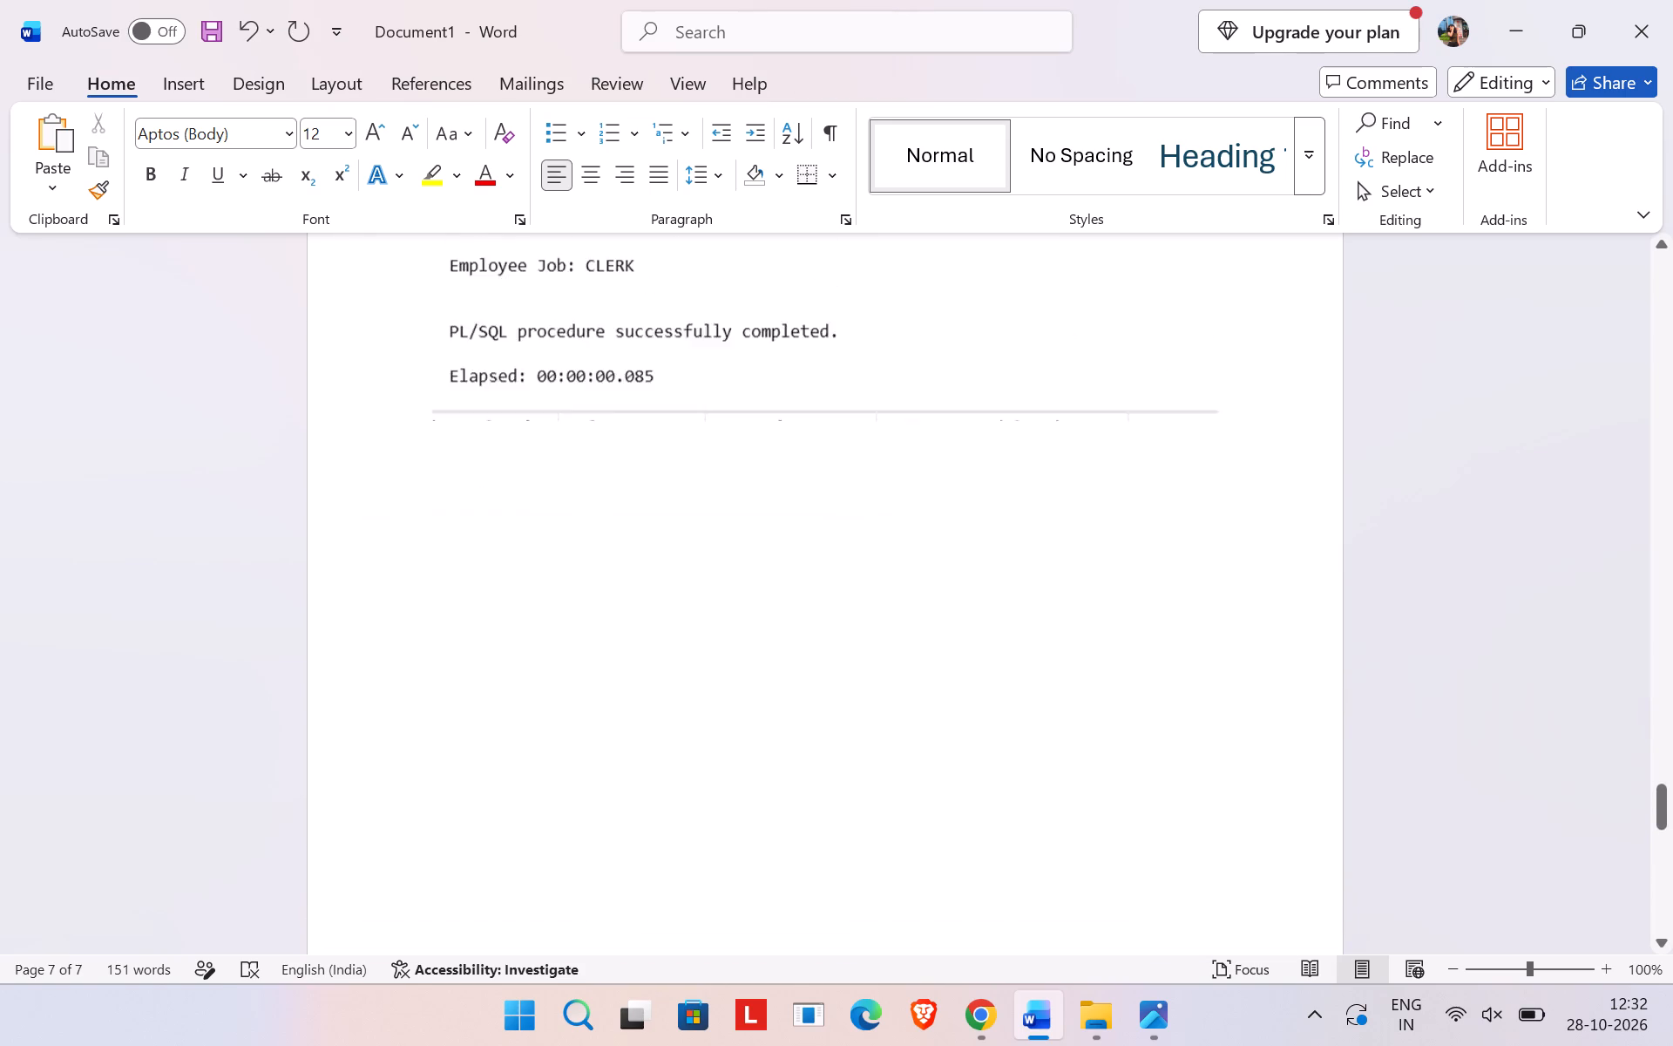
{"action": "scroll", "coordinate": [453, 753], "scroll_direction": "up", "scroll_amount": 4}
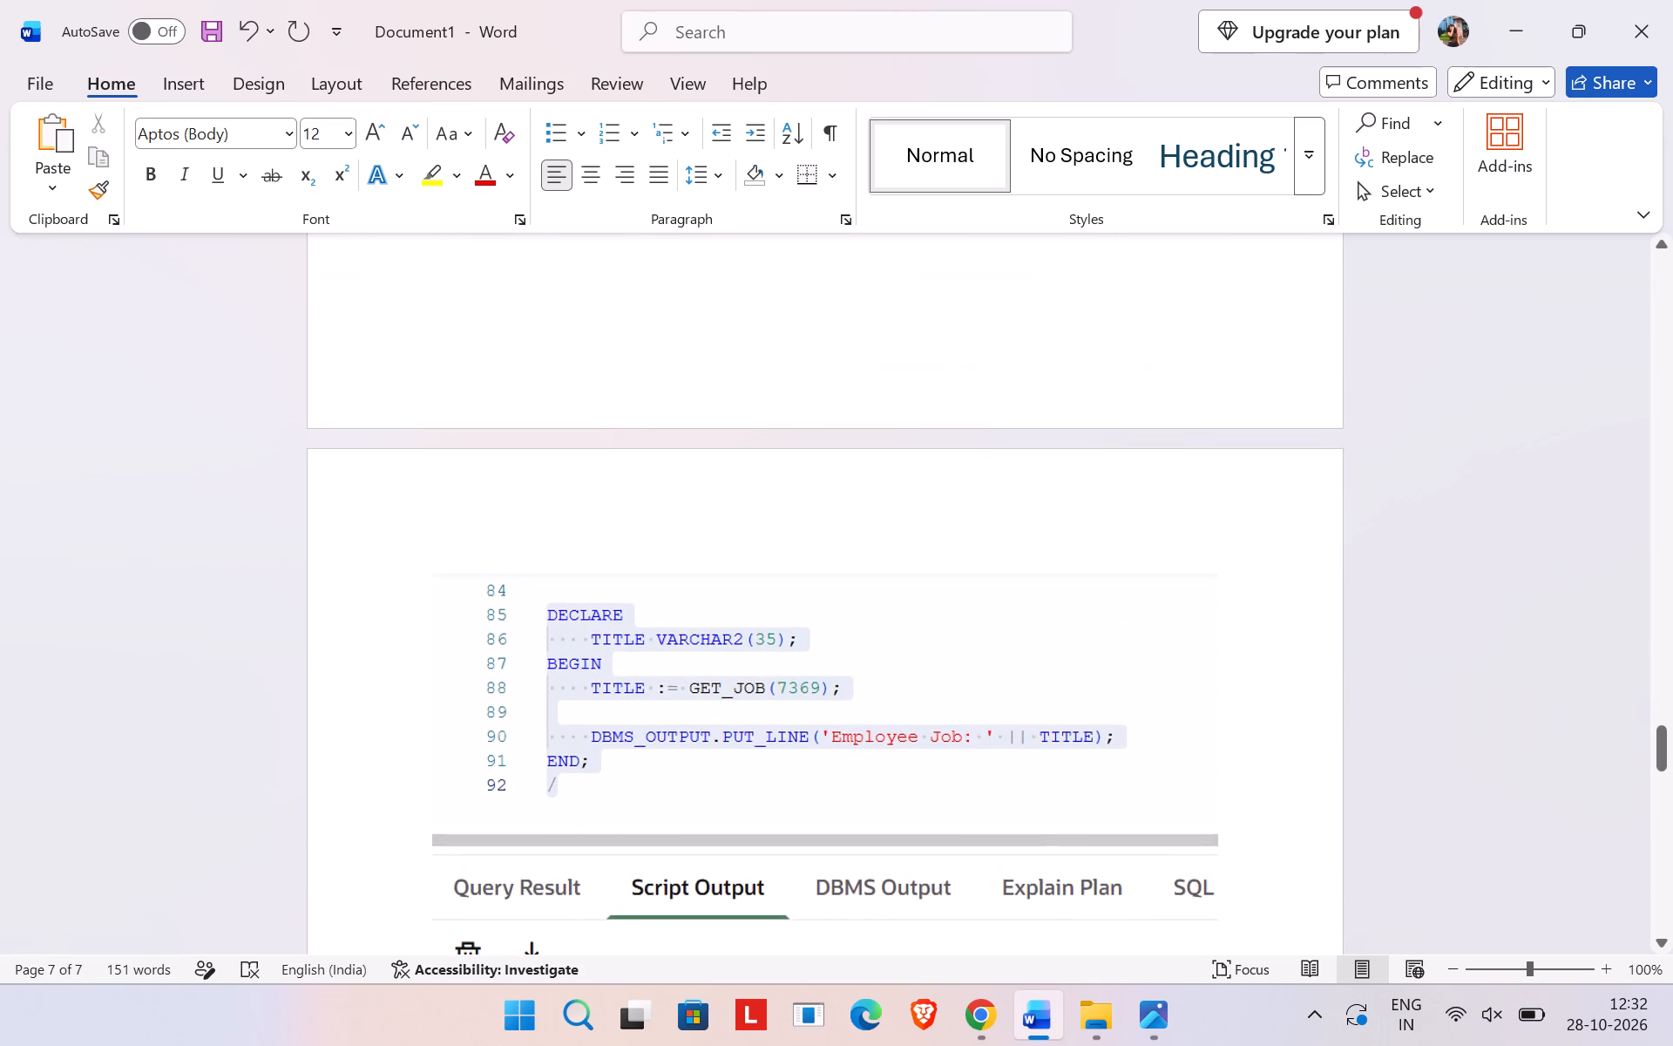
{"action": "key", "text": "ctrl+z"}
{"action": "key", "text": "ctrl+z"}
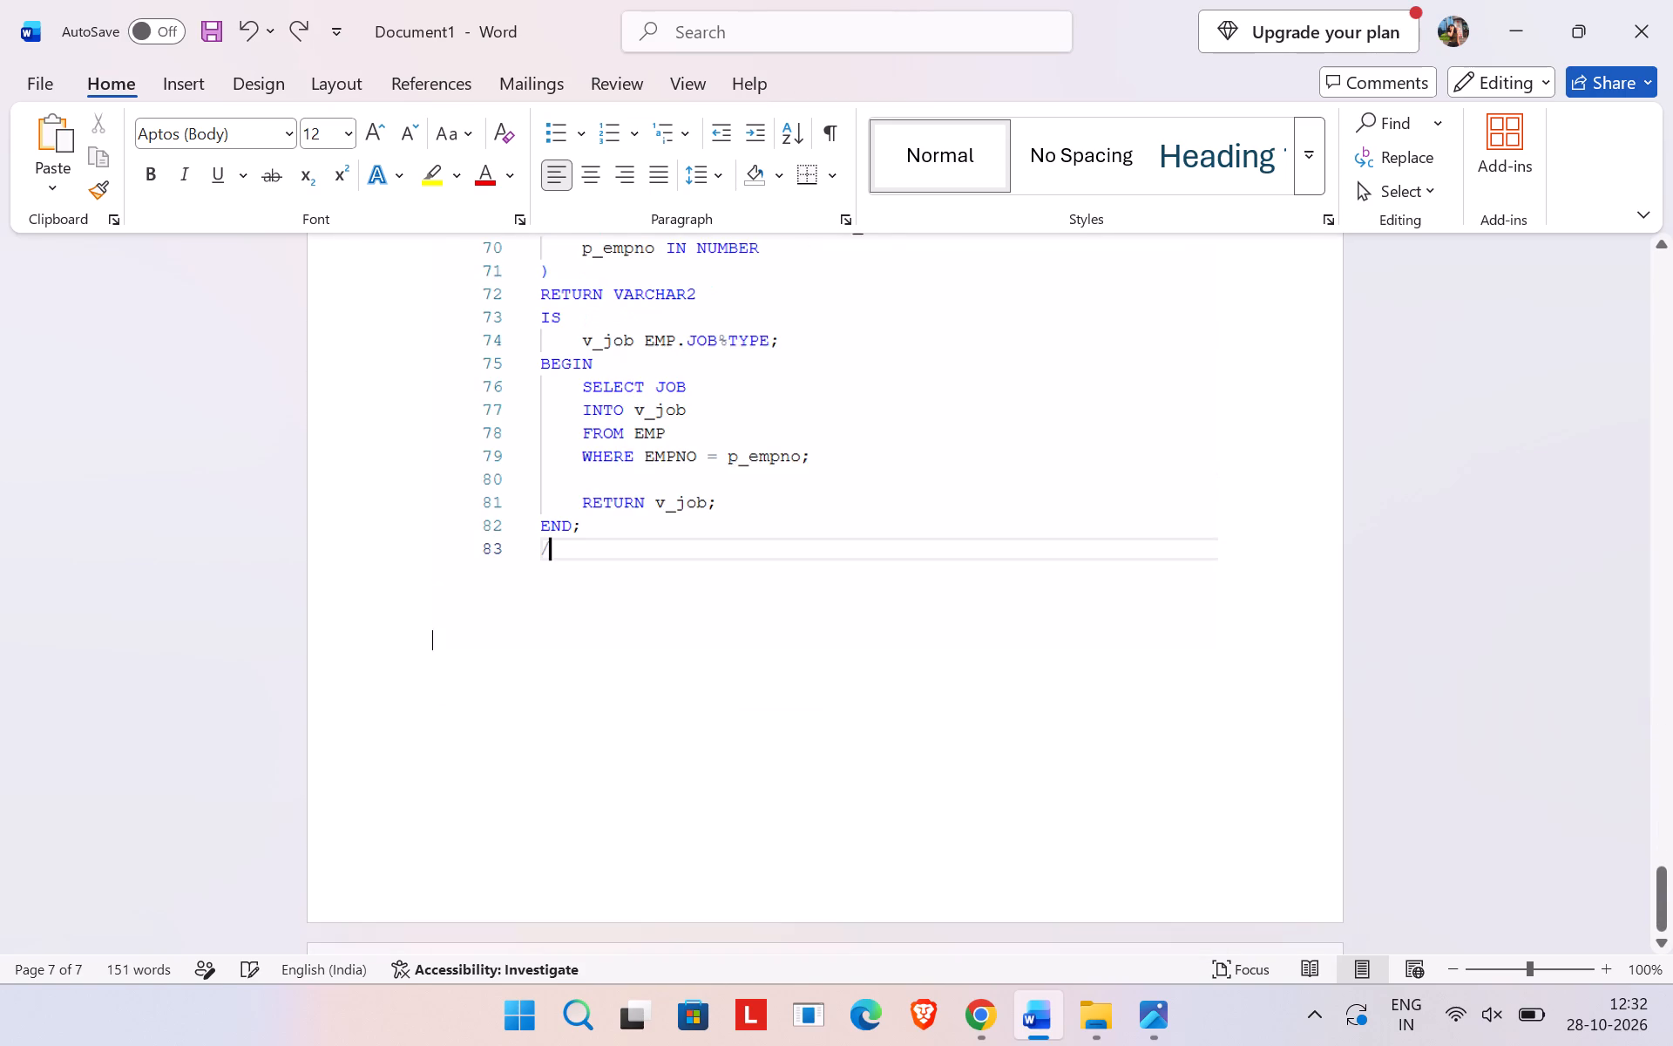
Reinsert the newest Gallery screenshot of the GET_JOB(7369) block and output at the document's end and check its placement.
{"action": "scroll", "coordinate": [453, 753], "scroll_direction": "up", "scroll_amount": 1}
{"action": "right_click", "coordinate": [453, 753]}
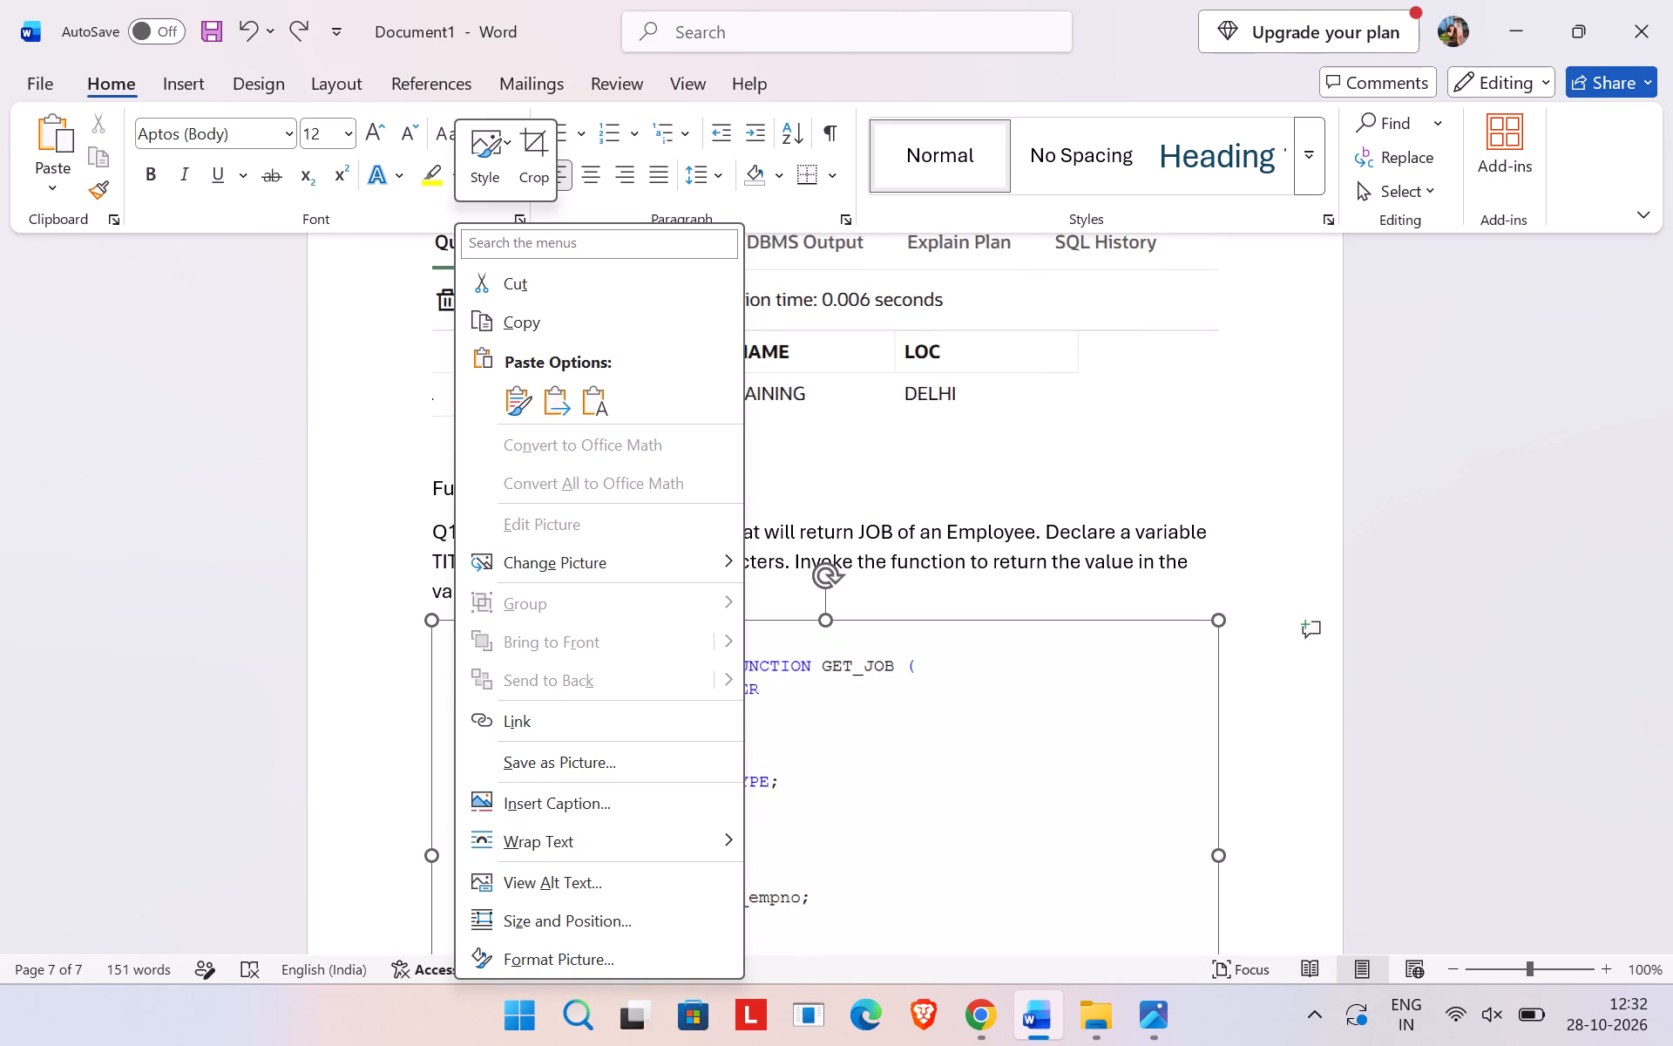
{"action": "left_click", "coordinate": [384, 573]}
{"action": "scroll", "coordinate": [384, 573], "scroll_direction": "right", "scroll_amount": 1}
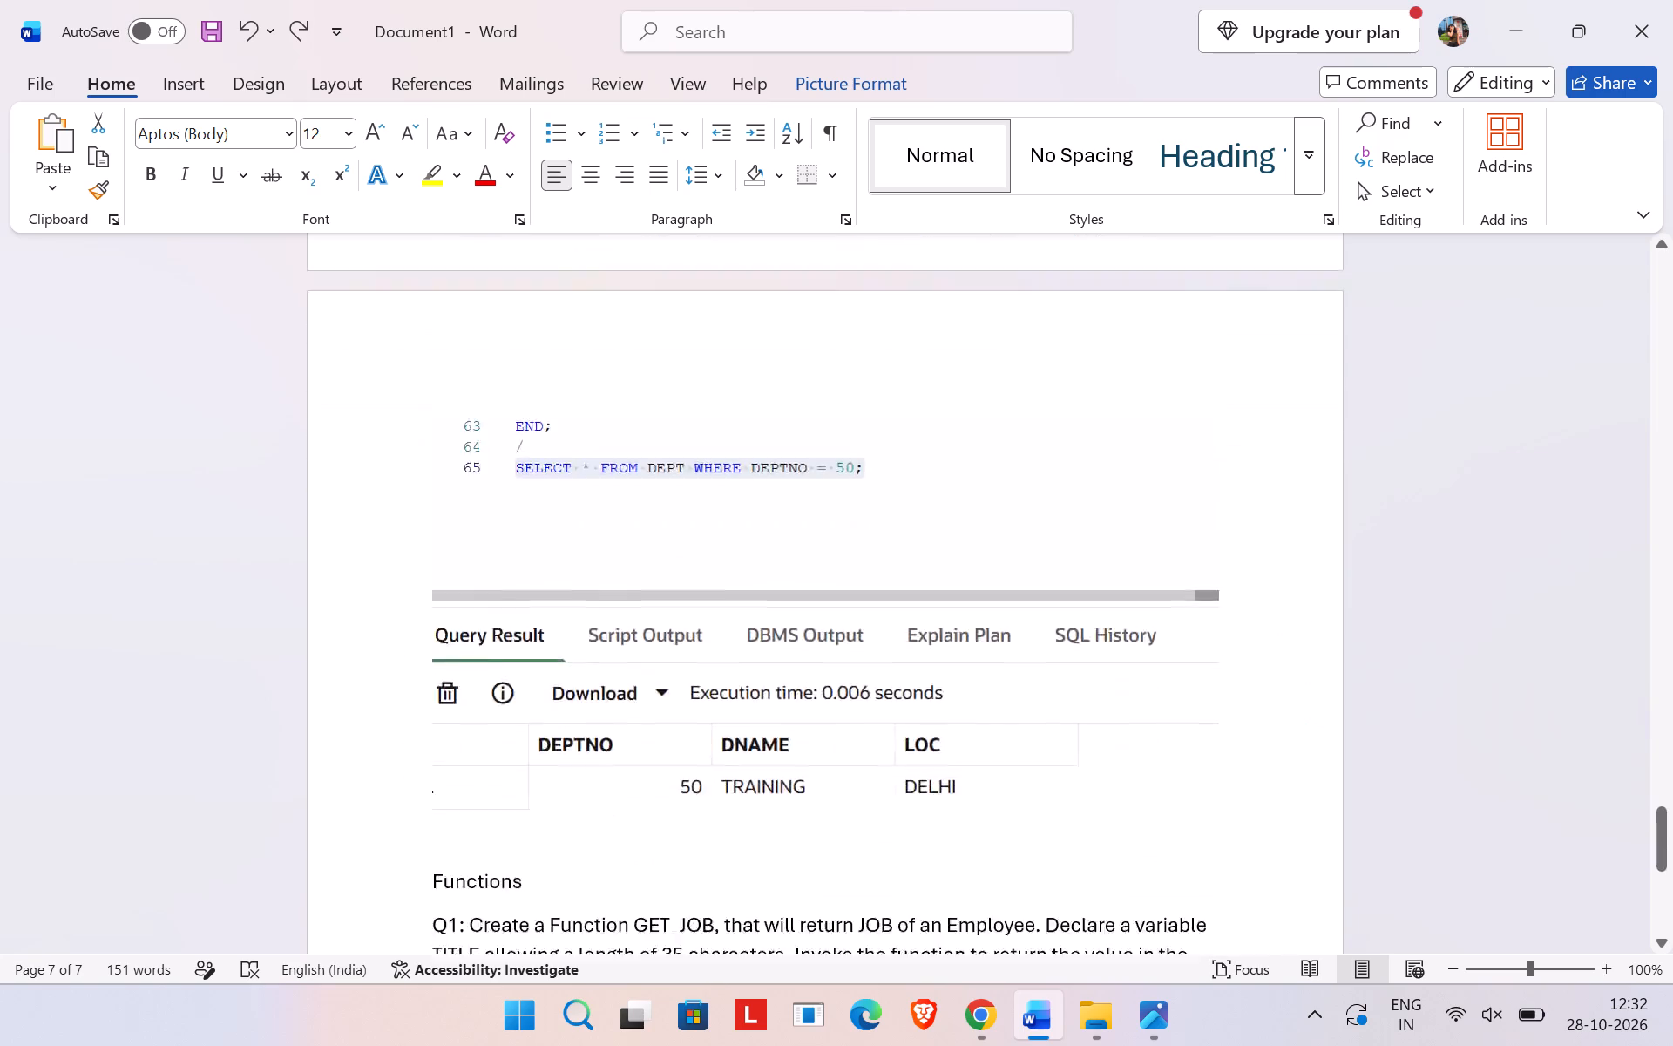
{"action": "scroll", "coordinate": [384, 573], "scroll_direction": "right", "scroll_amount": 1}
{"action": "scroll", "coordinate": [384, 573], "scroll_direction": "down", "scroll_amount": 3}
{"action": "scroll", "coordinate": [384, 573], "scroll_direction": "up", "scroll_amount": 1}
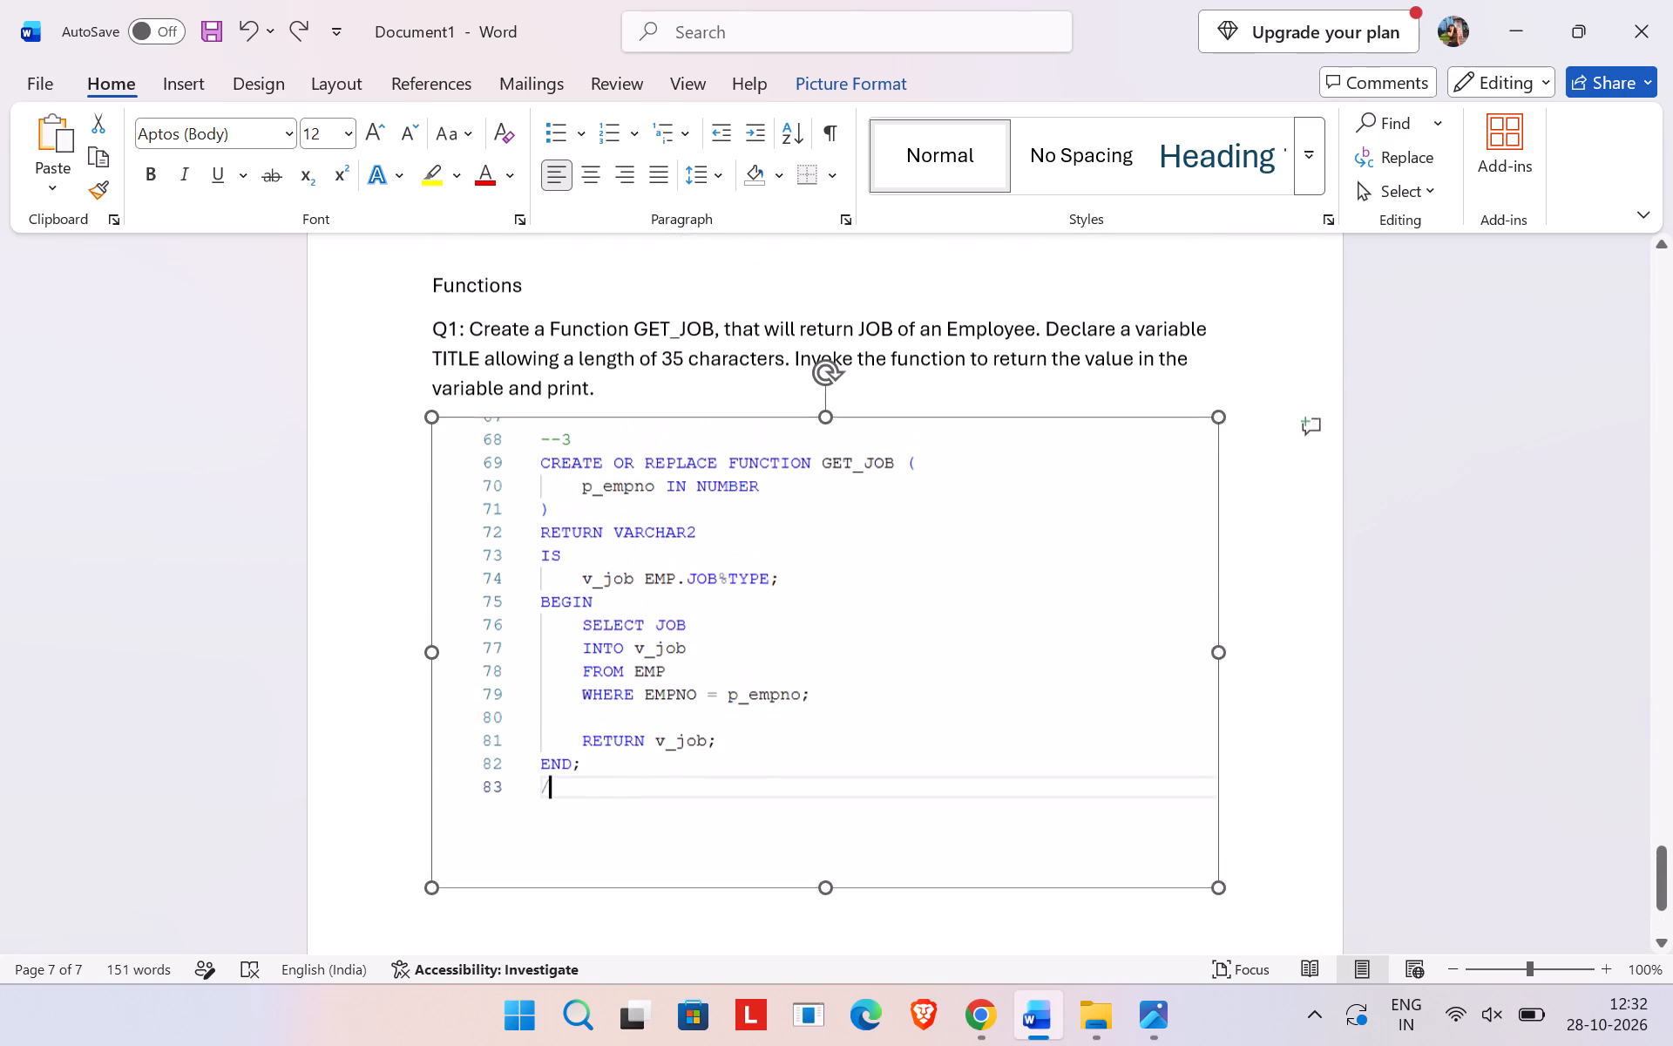
{"action": "scroll", "coordinate": [384, 573], "scroll_direction": "up", "scroll_amount": 1}
{"action": "scroll", "coordinate": [949, 854], "scroll_direction": "down", "scroll_amount": 2}
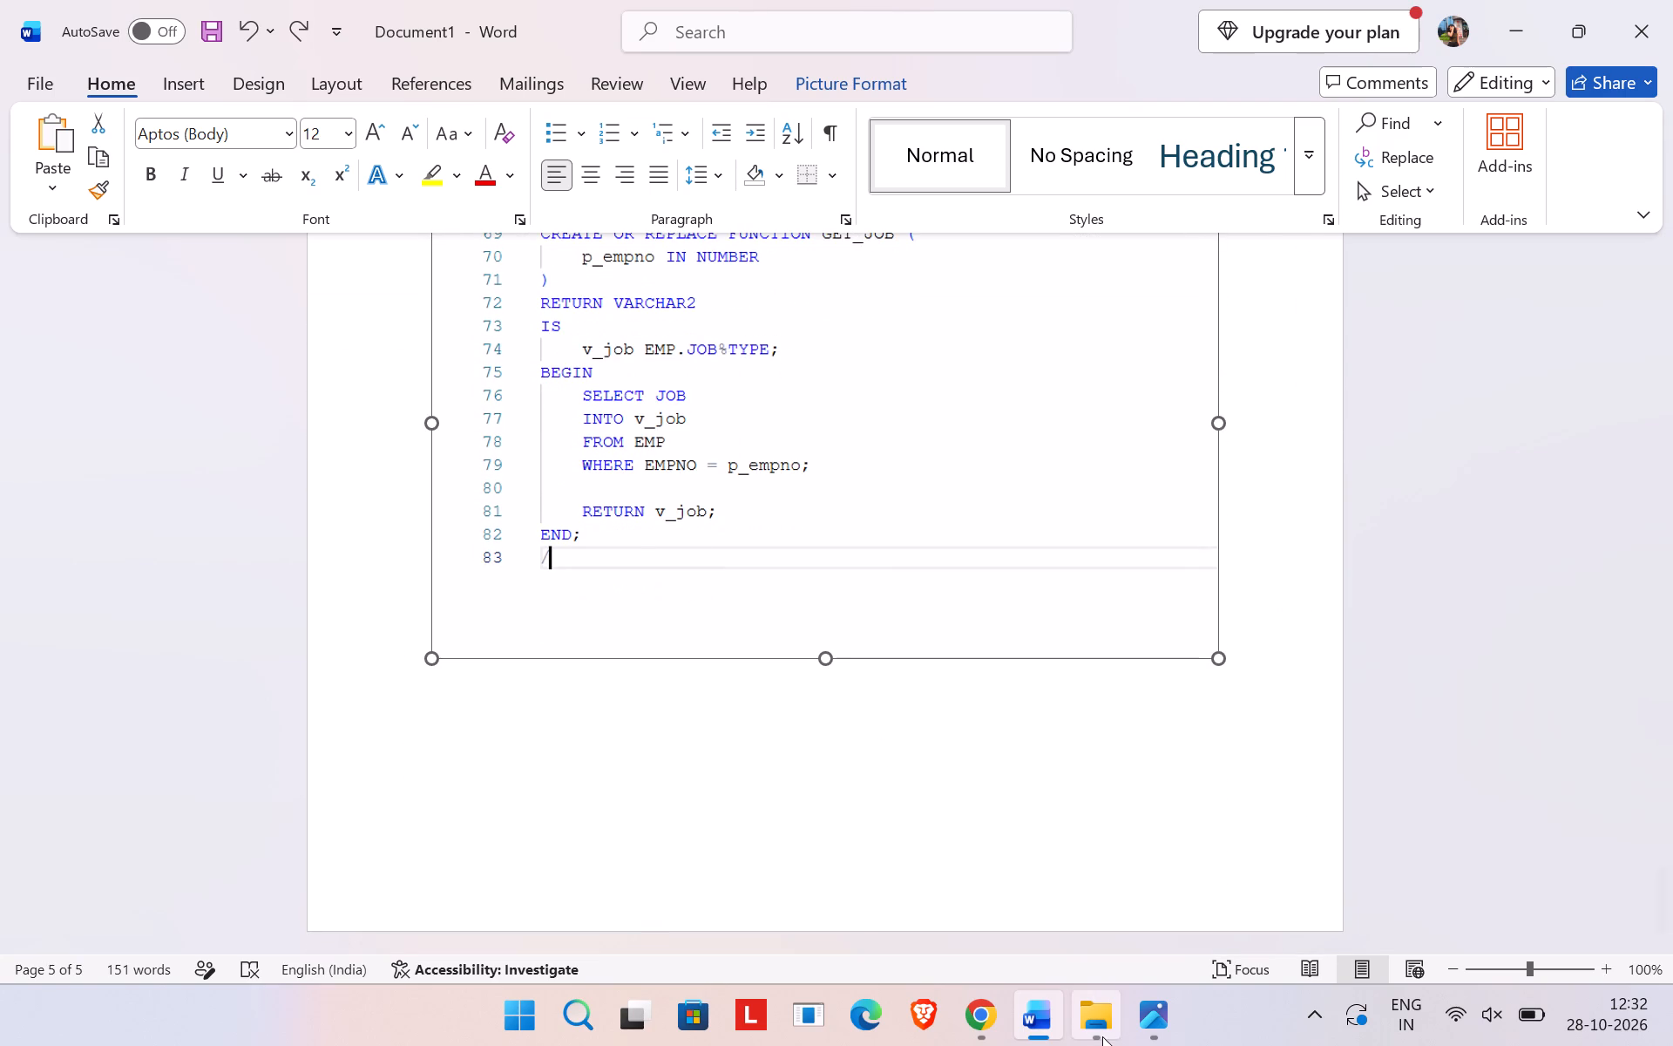
{"action": "left_click", "coordinate": [1102, 1036]}
{"action": "left_click_drag", "start_coordinate": [364, 385], "coordinate": [1038, 1022]}
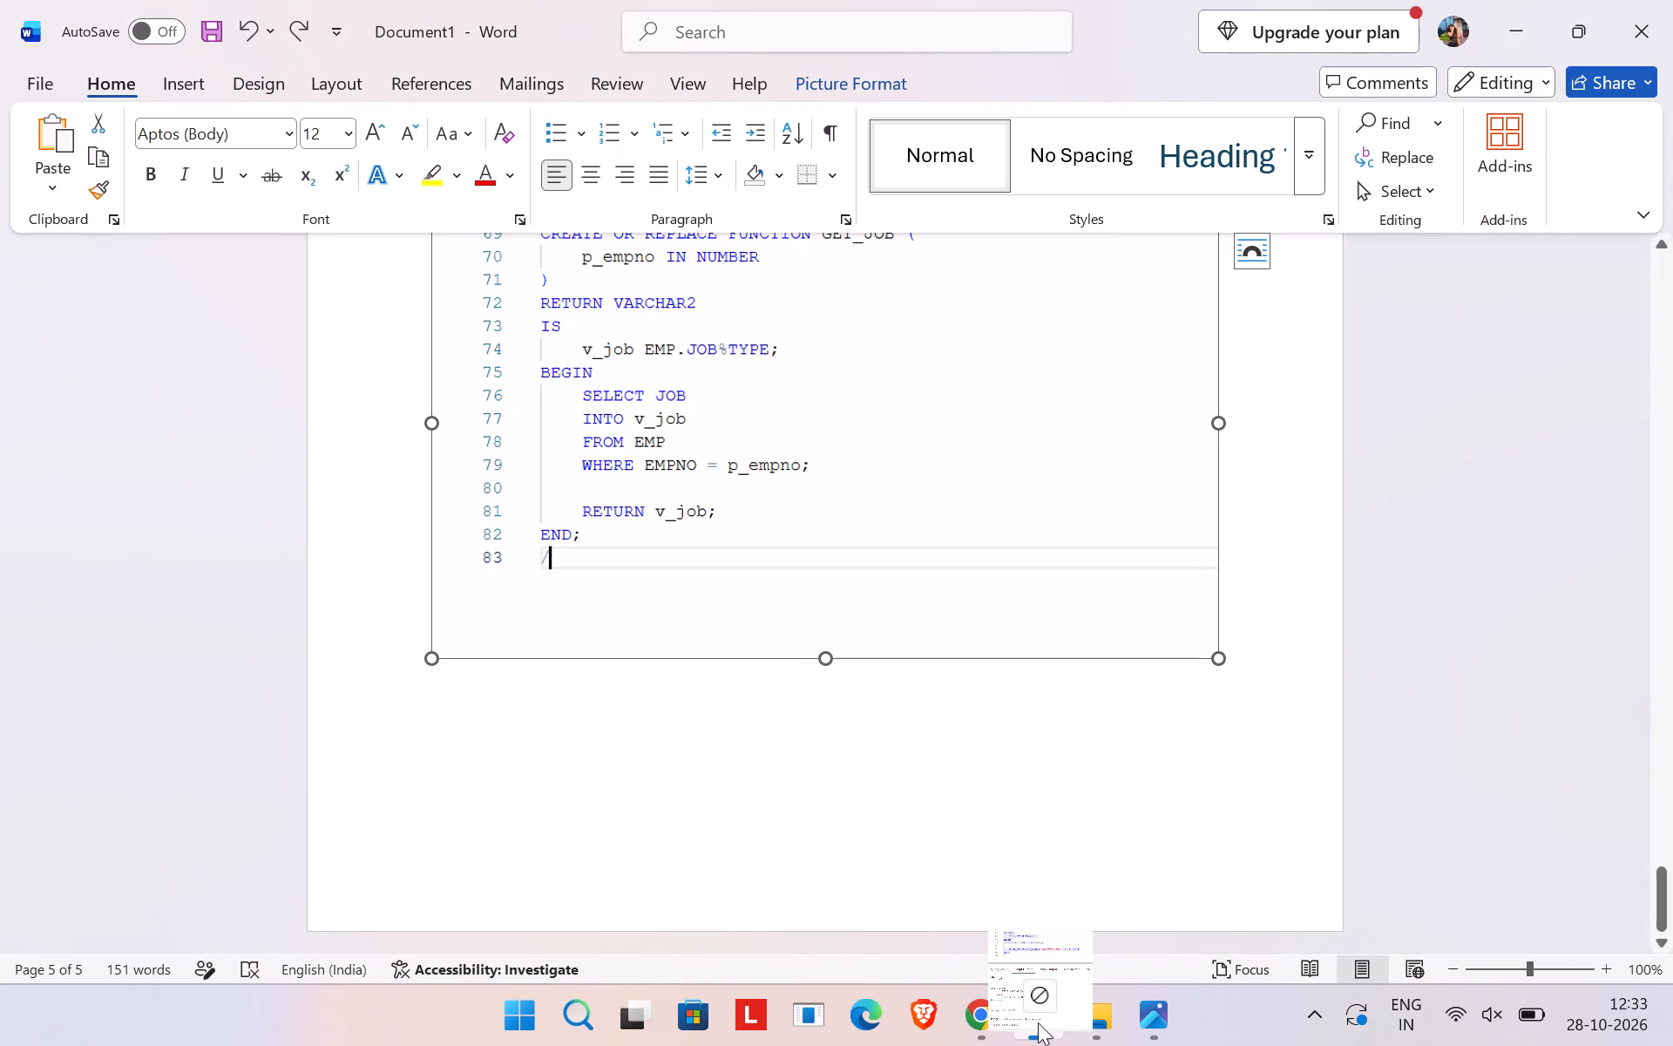
{"action": "left_click_drag", "start_coordinate": [1038, 1022], "coordinate": [829, 907]}
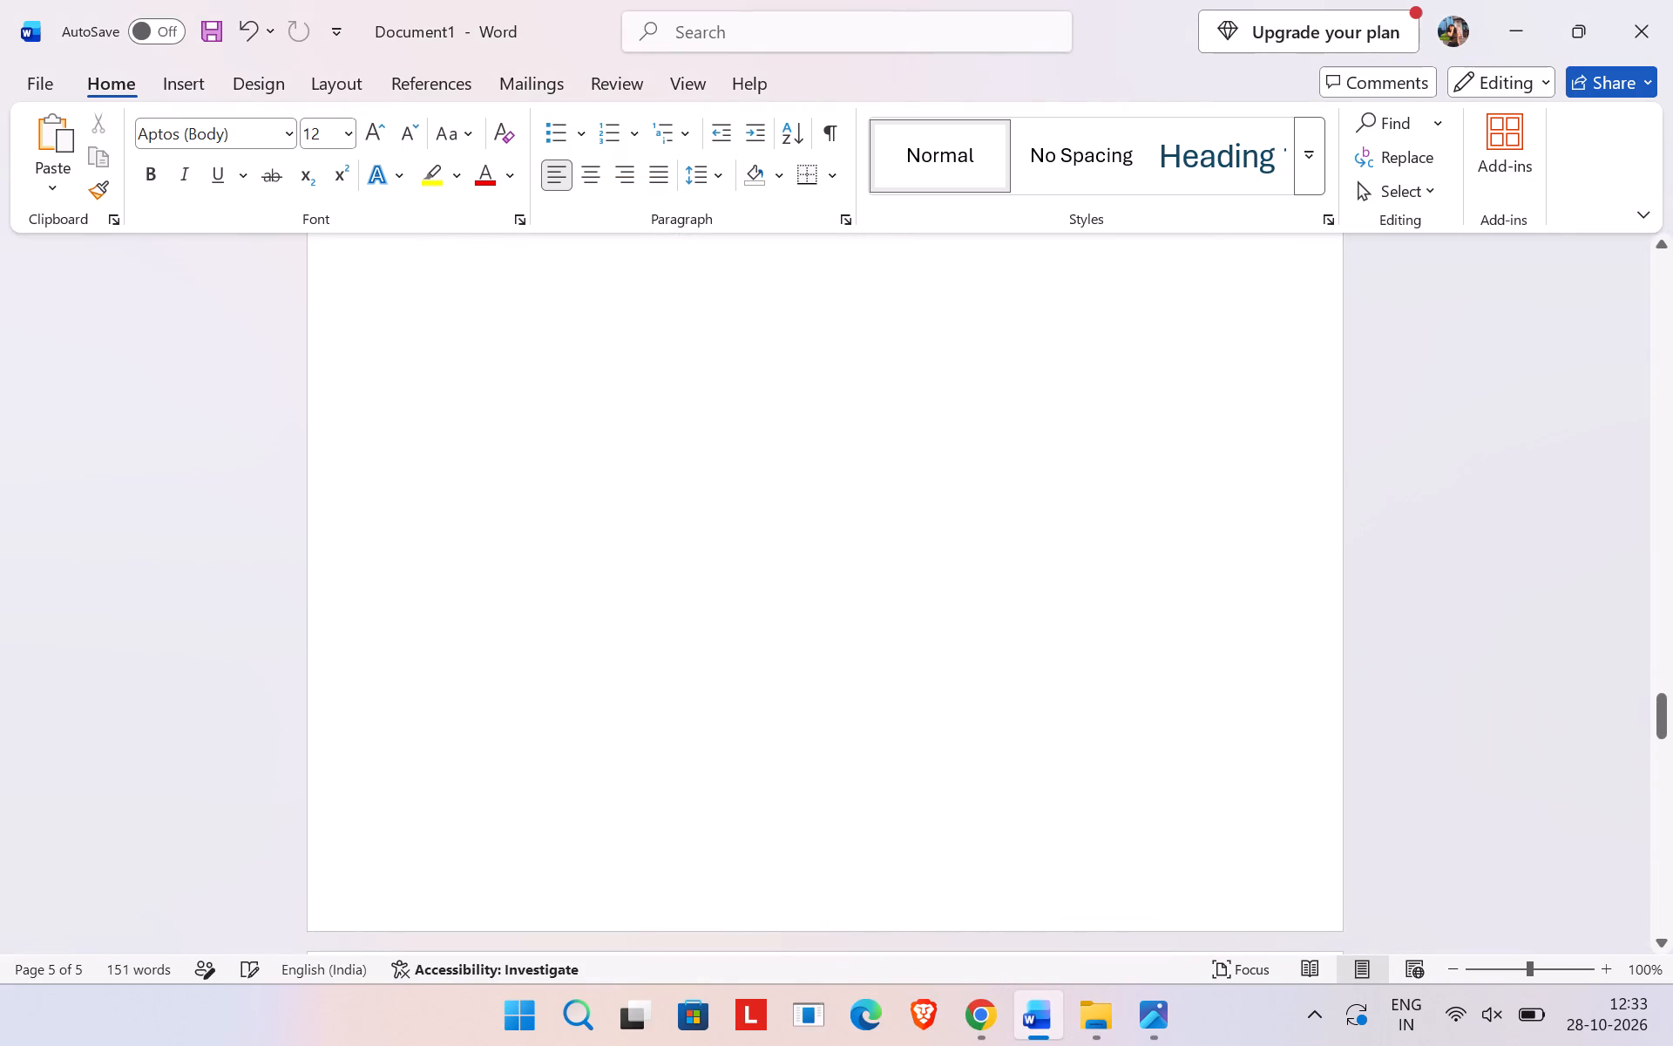
{"action": "scroll", "coordinate": [829, 907], "scroll_direction": "down", "scroll_amount": 2}
{"action": "scroll", "coordinate": [829, 907], "scroll_direction": "up", "scroll_amount": 6}
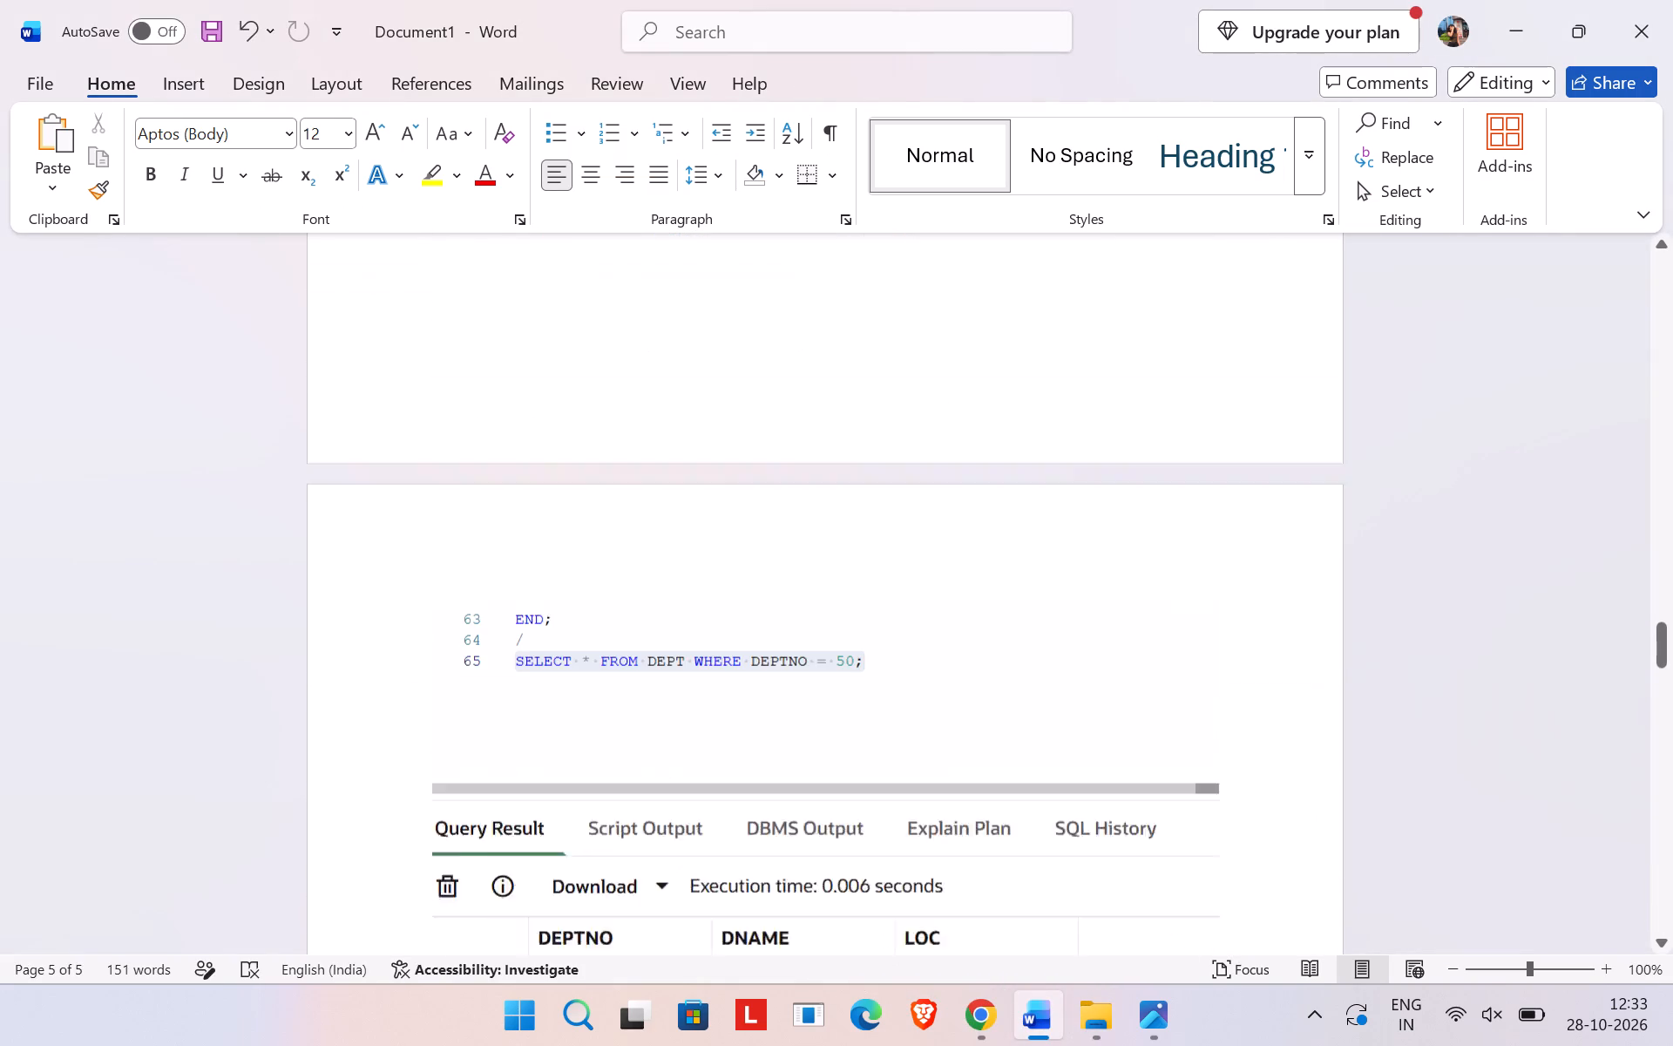
{"action": "scroll", "coordinate": [829, 907], "scroll_direction": "down", "scroll_amount": 1}
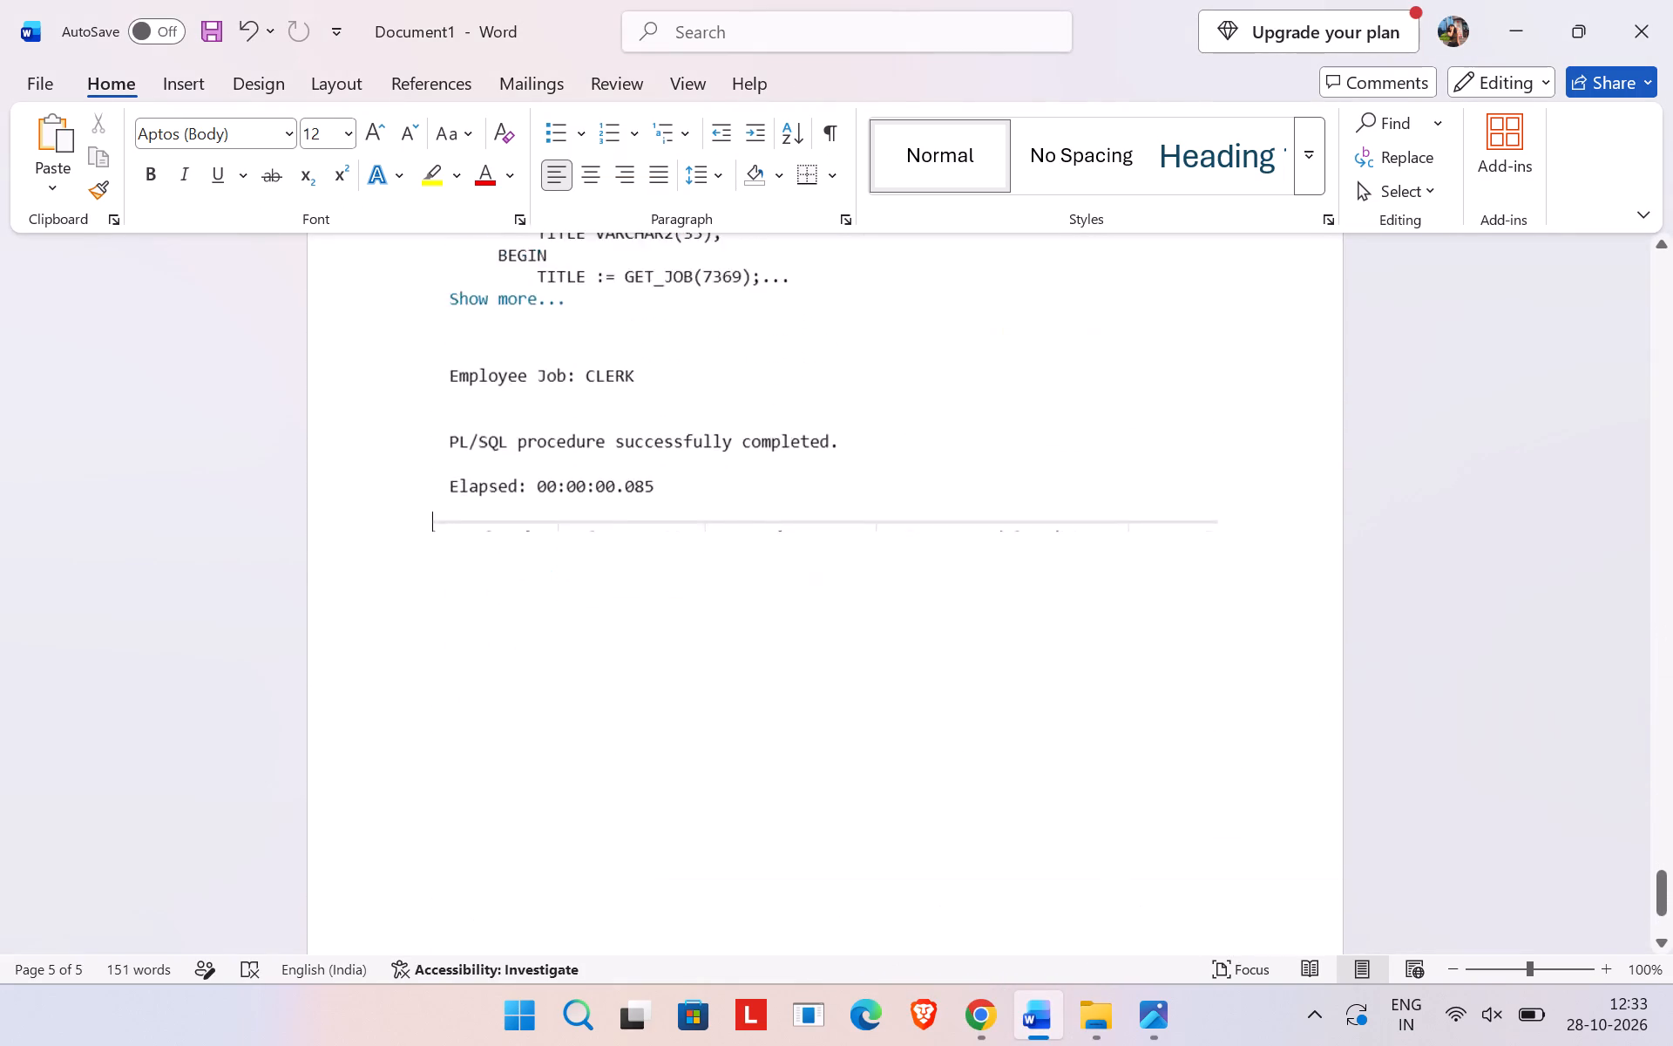
{"action": "scroll", "coordinate": [829, 907], "scroll_direction": "up", "scroll_amount": 4}
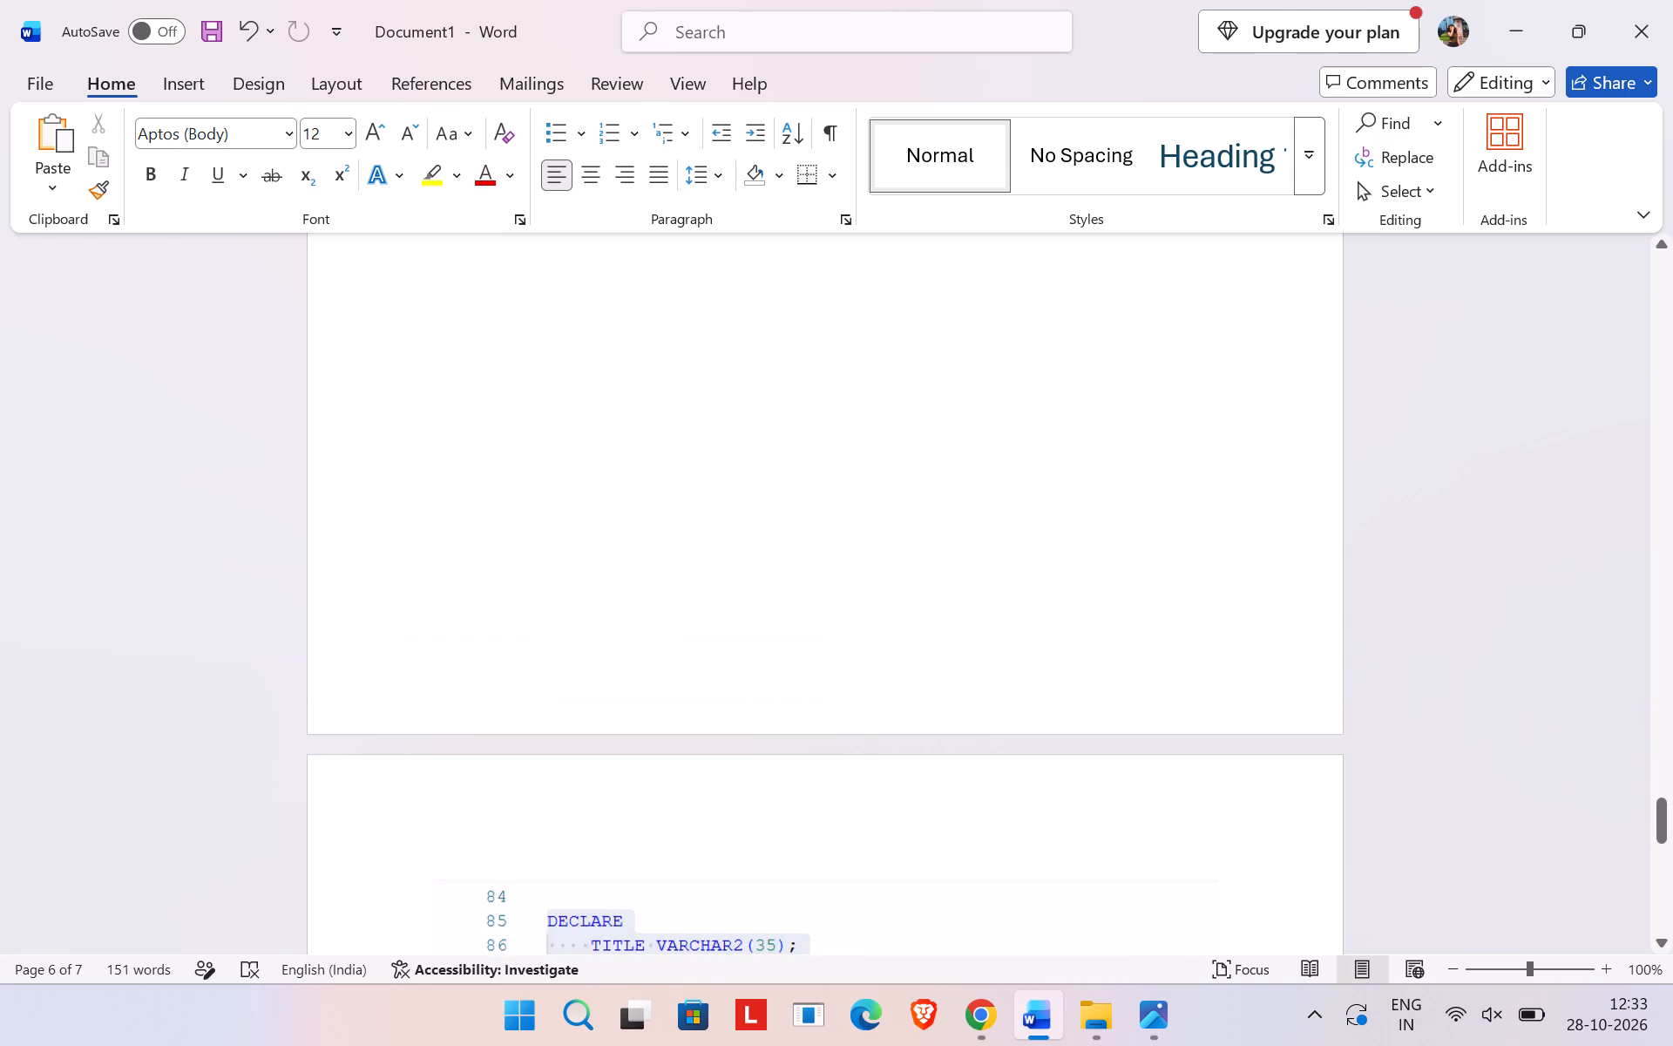
Try to start a new line below the GET_JOB(7369) output screenshot at the document's end.
{"action": "scroll", "coordinate": [829, 907], "scroll_direction": "up", "scroll_amount": 4}
{"action": "scroll", "coordinate": [829, 907], "scroll_direction": "down", "scroll_amount": 2}
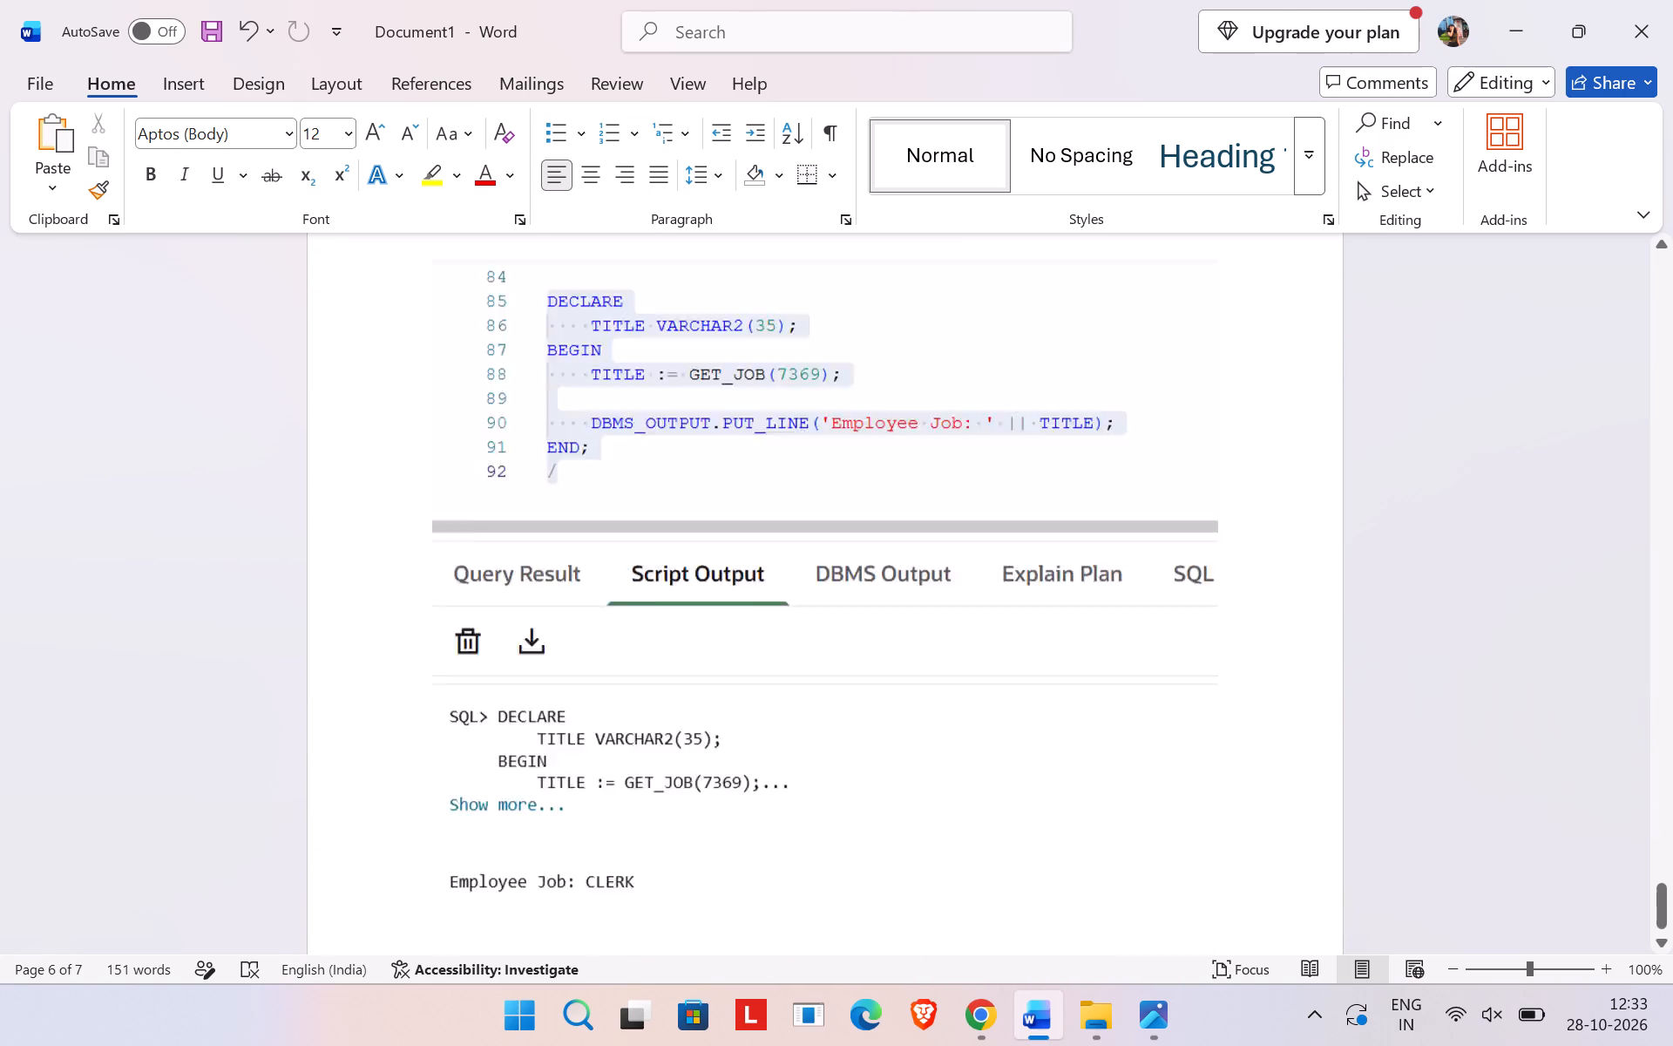
{"action": "left_click", "coordinate": [682, 535]}
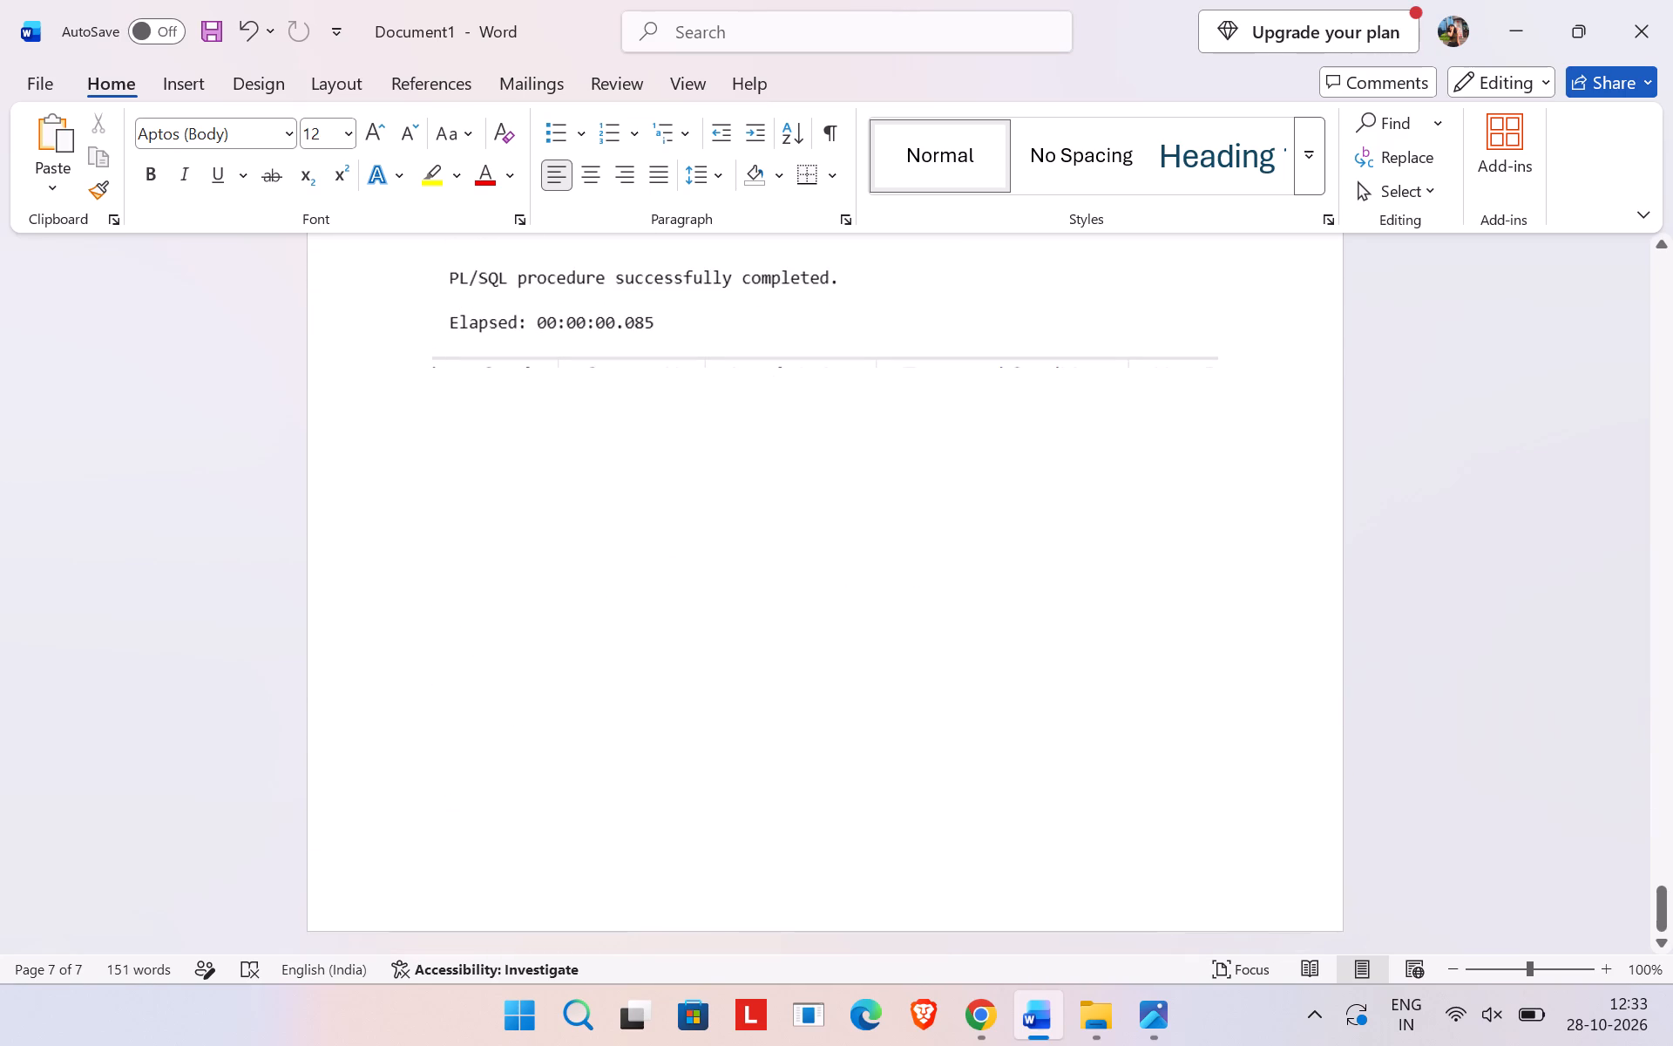
{"action": "key", "text": "Down"}
{"action": "key", "text": "Return"}
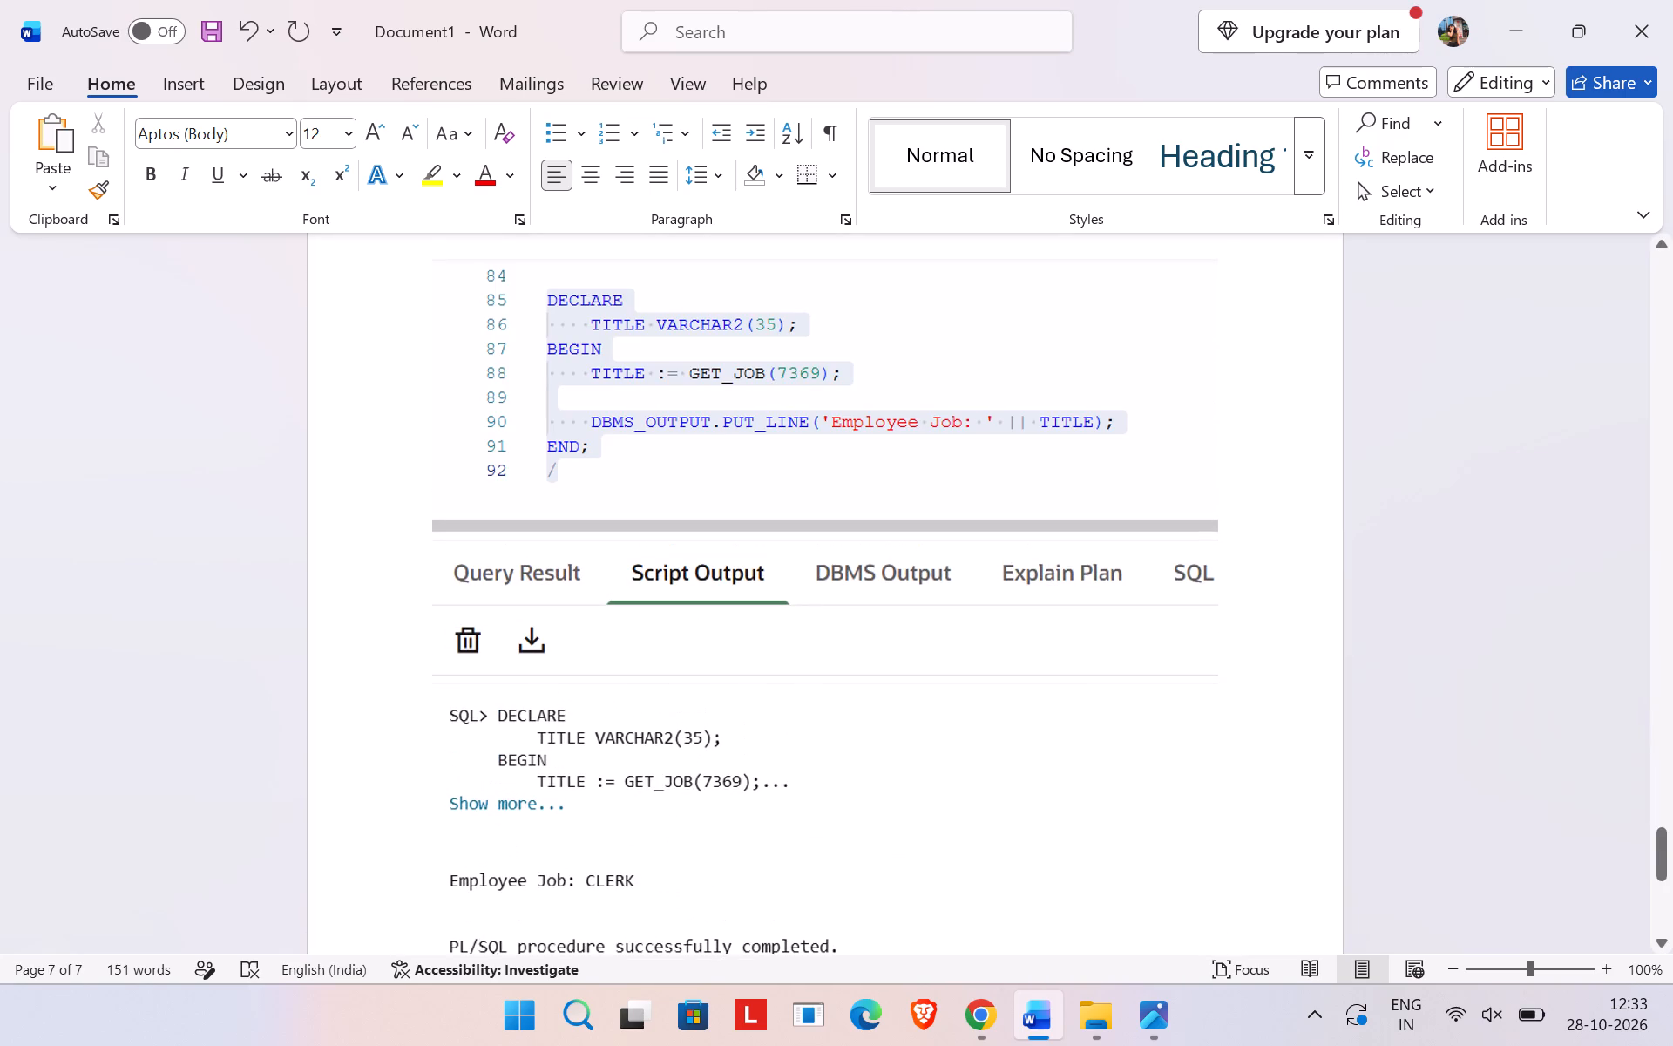
Review the document from the Procedure Q1 question through to the GET_JOB(7369) output screenshot, checking the order of questions and screenshots.
{"action": "scroll", "coordinate": [579, 499], "scroll_direction": "up", "scroll_amount": 16}
{"action": "scroll", "coordinate": [577, 526], "scroll_direction": "up", "scroll_amount": 8}
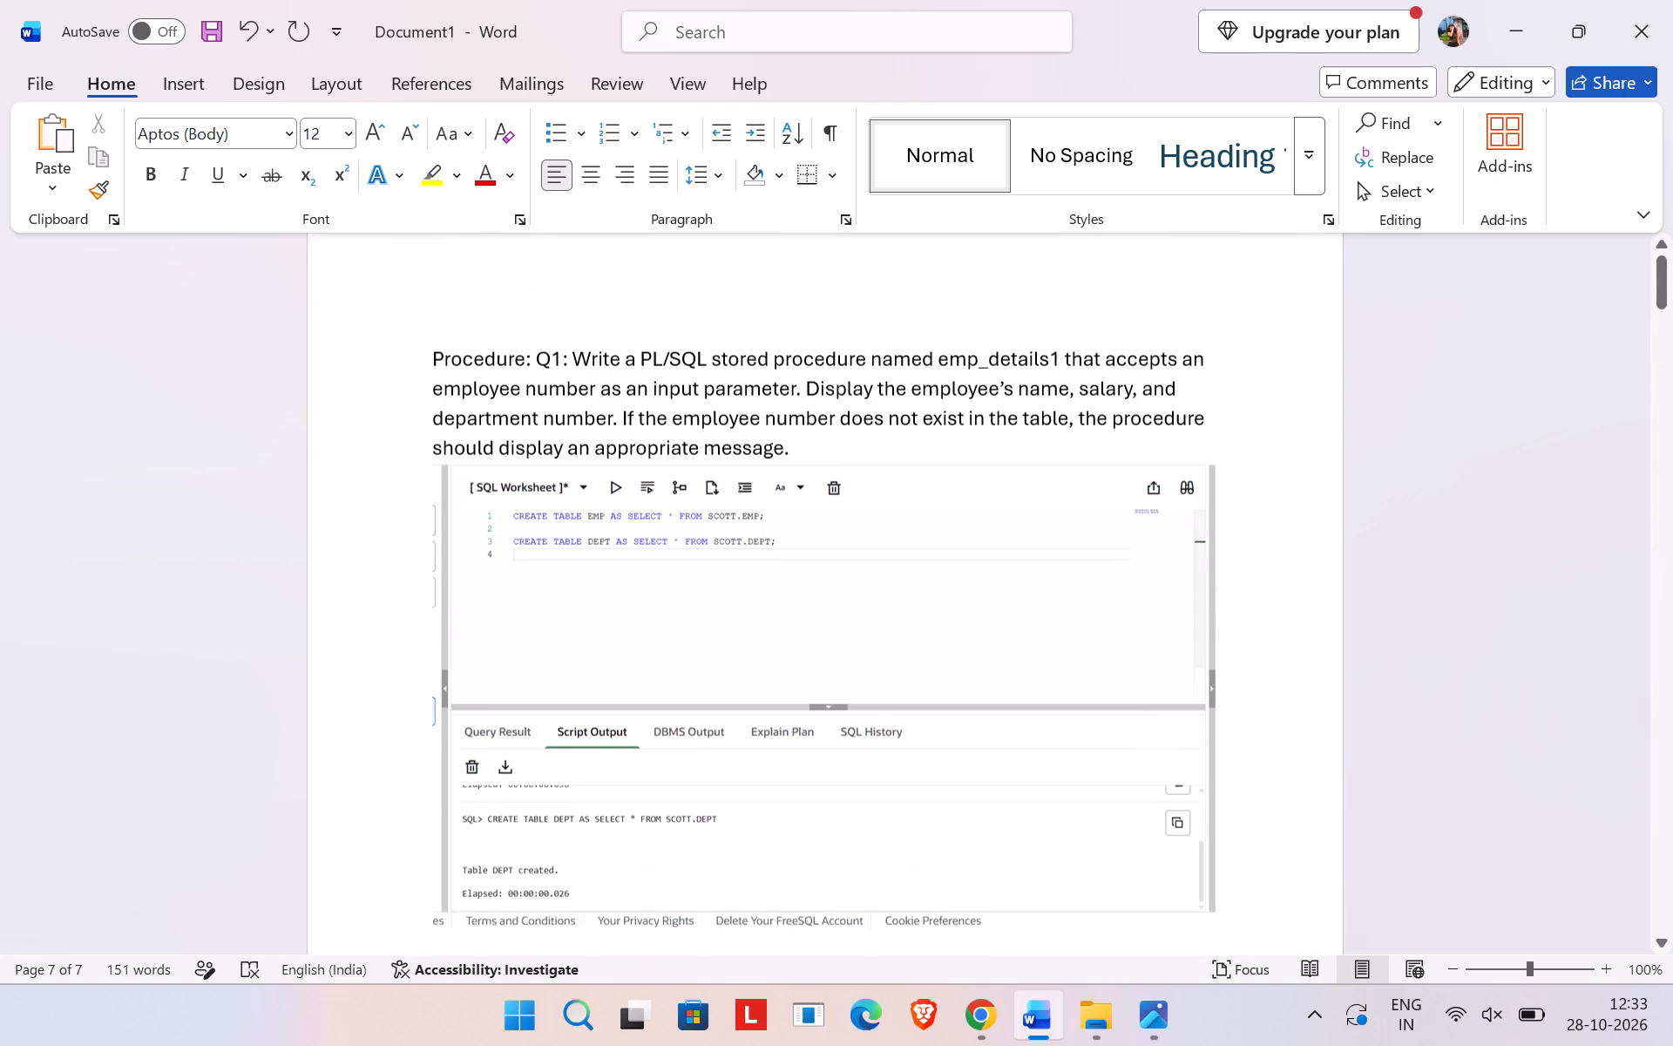
{"action": "scroll", "coordinate": [577, 526], "scroll_direction": "up", "scroll_amount": 3}
{"action": "scroll", "coordinate": [577, 526], "scroll_direction": "down", "scroll_amount": 5}
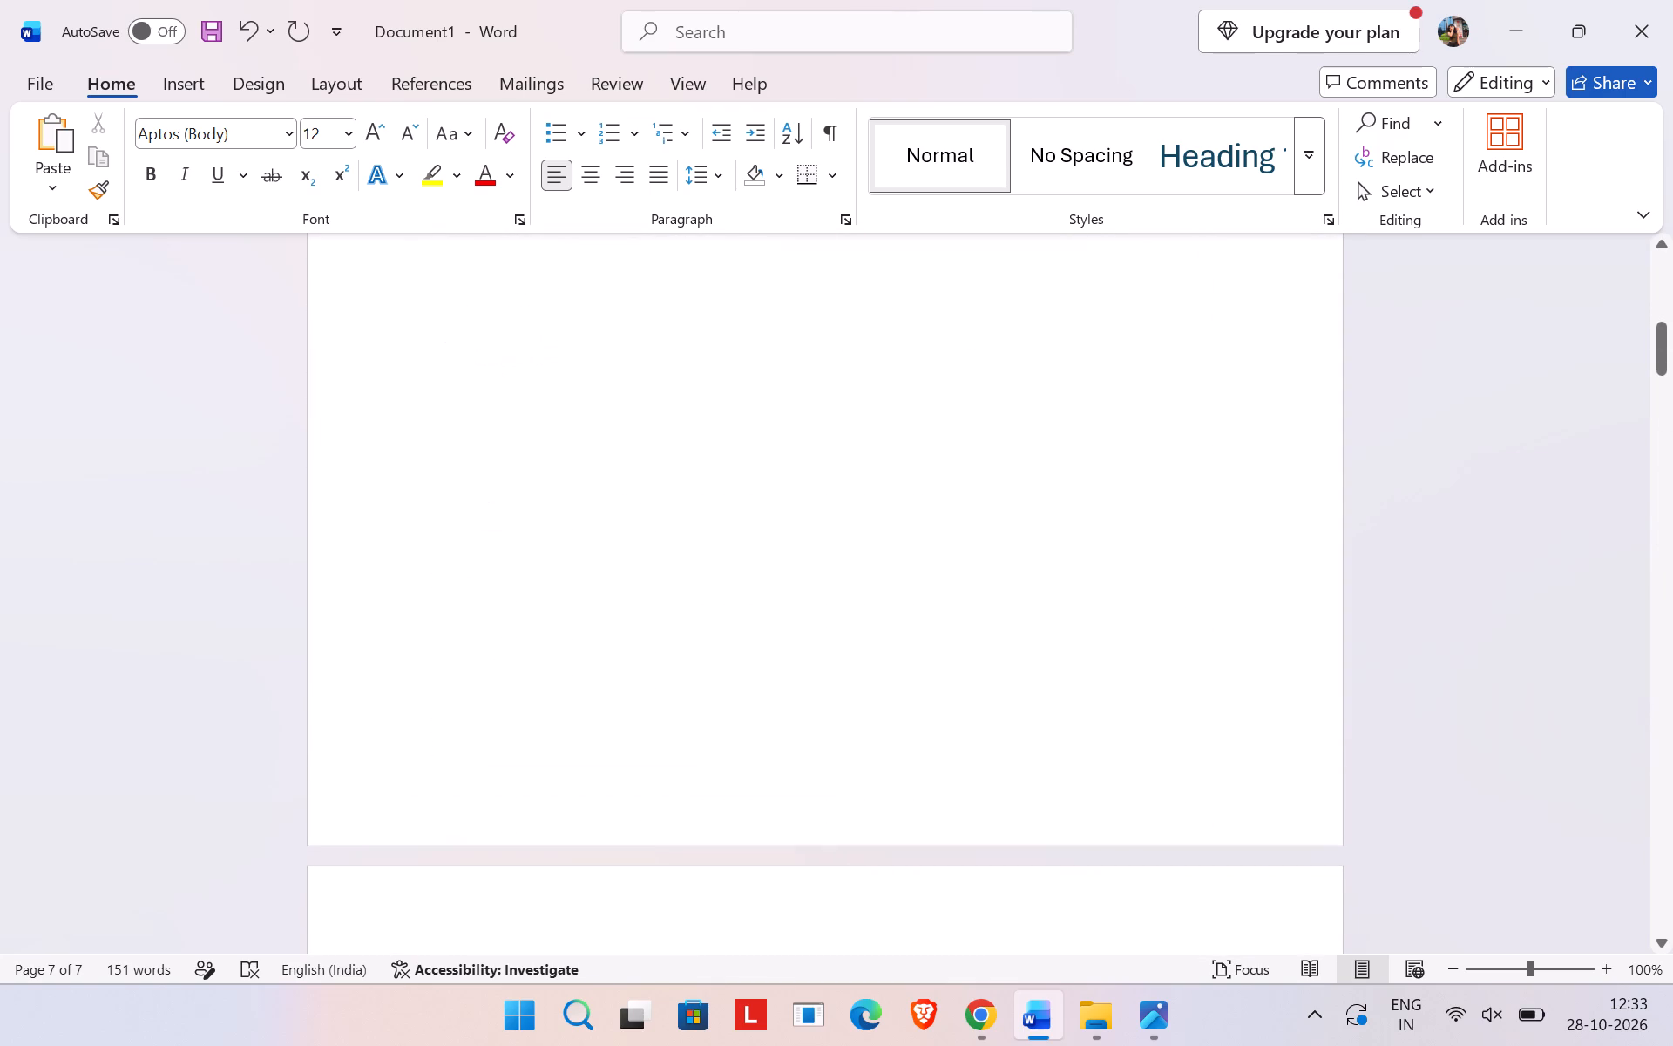
{"action": "scroll", "coordinate": [583, 477], "scroll_direction": "down", "scroll_amount": 6}
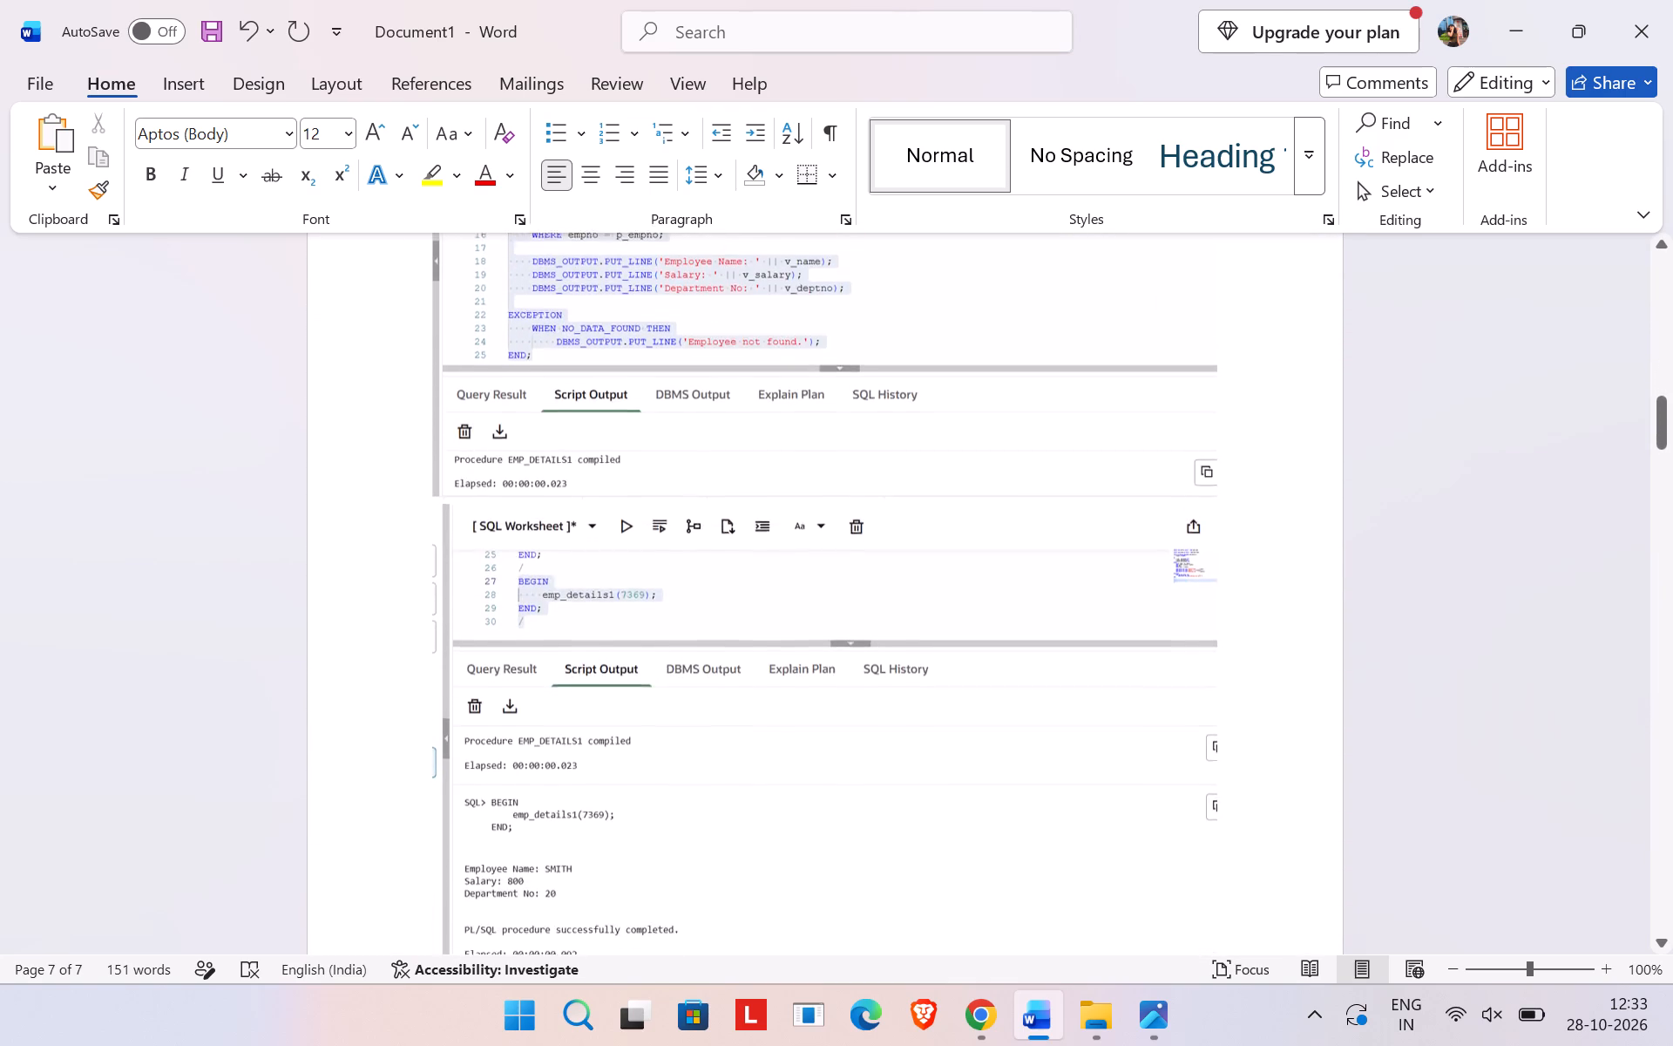
{"action": "scroll", "coordinate": [583, 477], "scroll_direction": "down", "scroll_amount": 7}
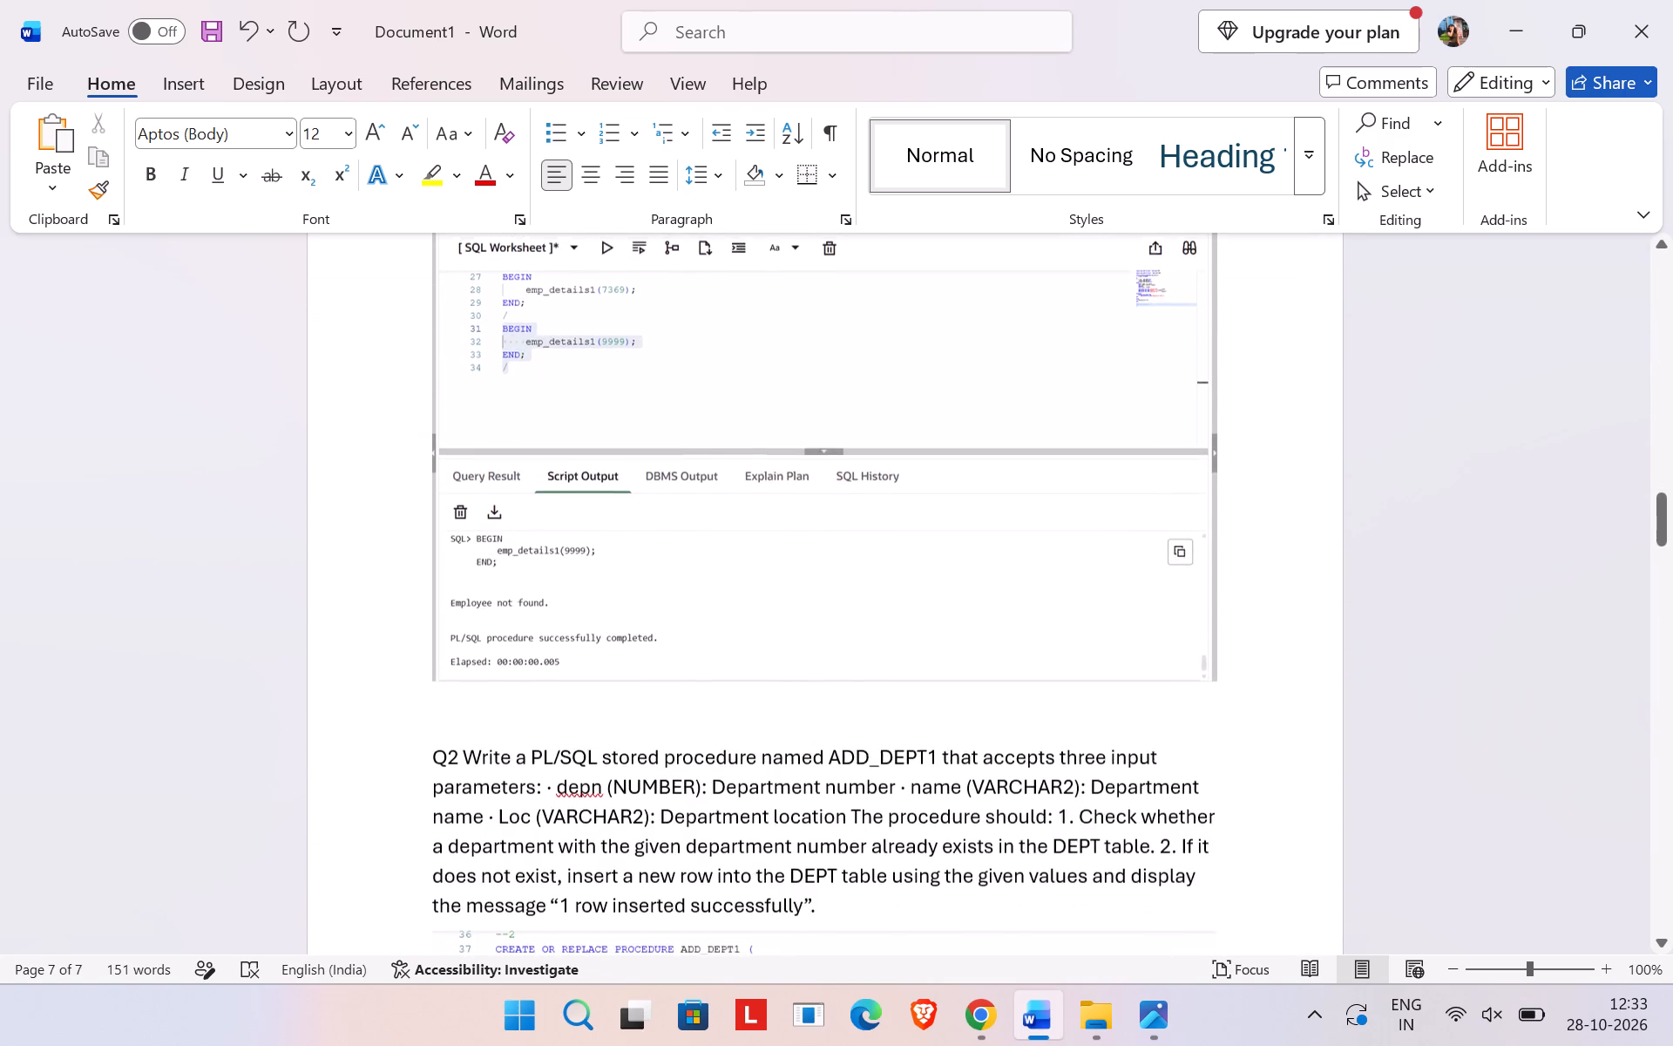
{"action": "scroll", "coordinate": [602, 421], "scroll_direction": "down", "scroll_amount": 4}
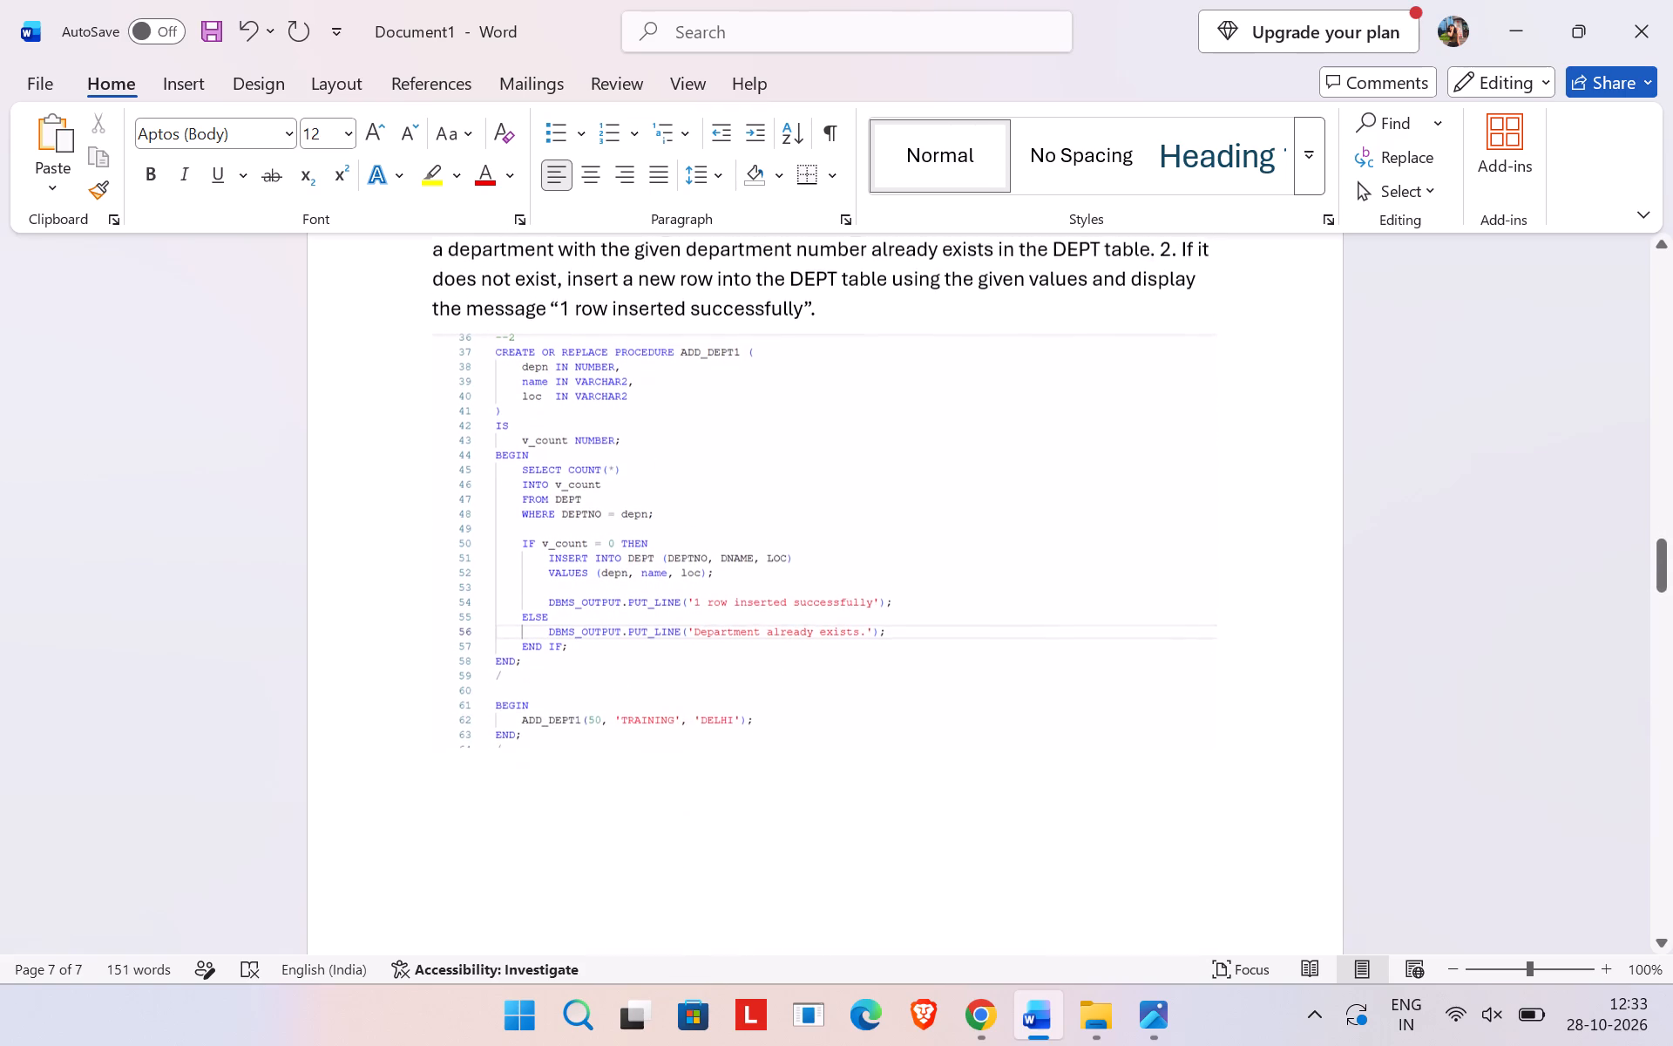
{"action": "scroll", "coordinate": [602, 421], "scroll_direction": "down", "scroll_amount": 7}
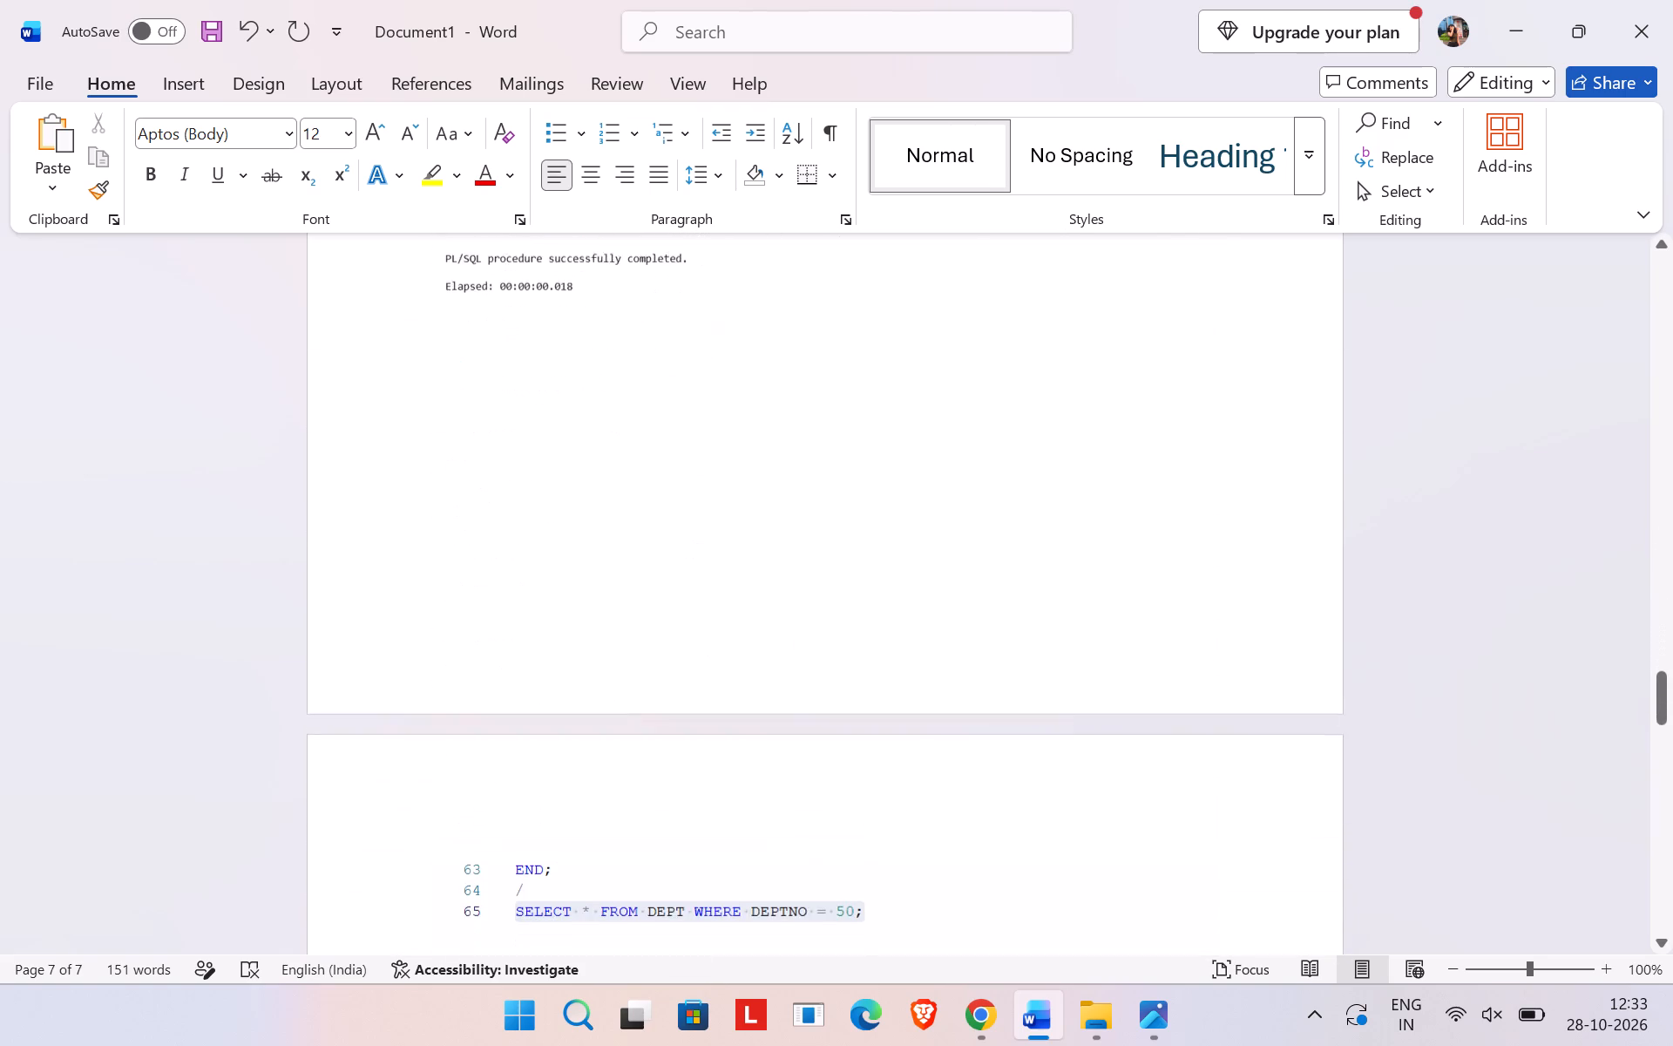
{"action": "scroll", "coordinate": [602, 421], "scroll_direction": "down", "scroll_amount": 7}
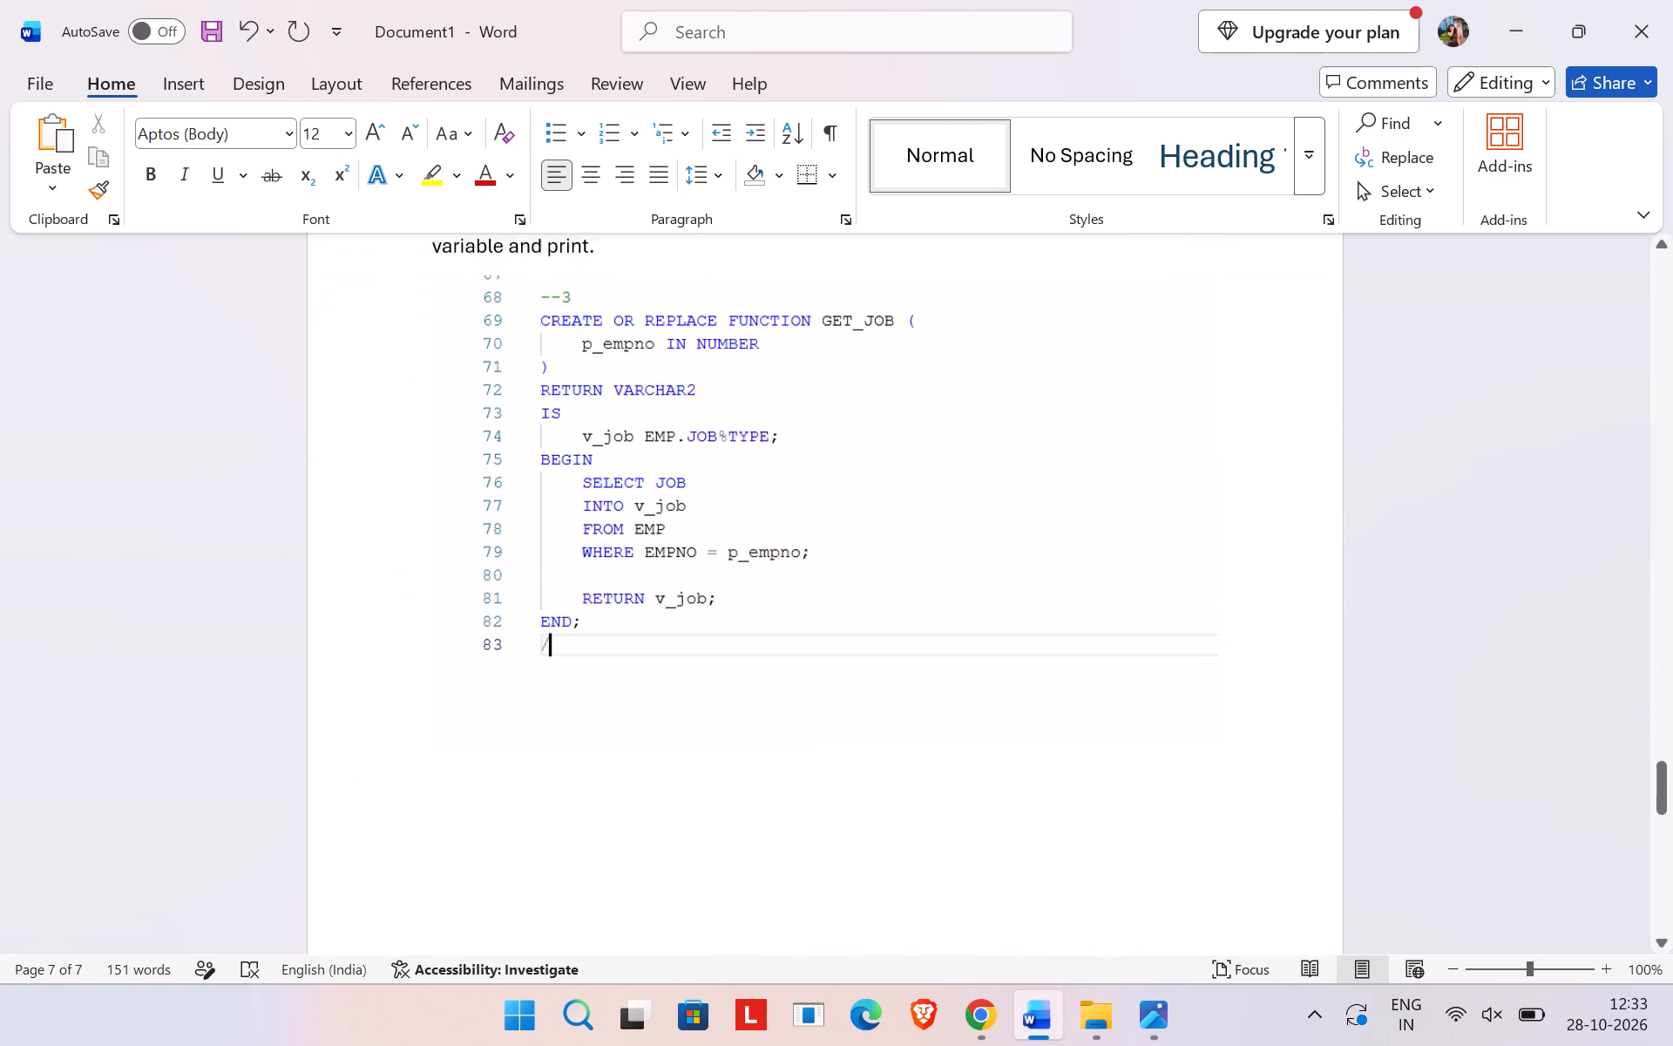
{"action": "scroll", "coordinate": [602, 421], "scroll_direction": "down", "scroll_amount": 1}
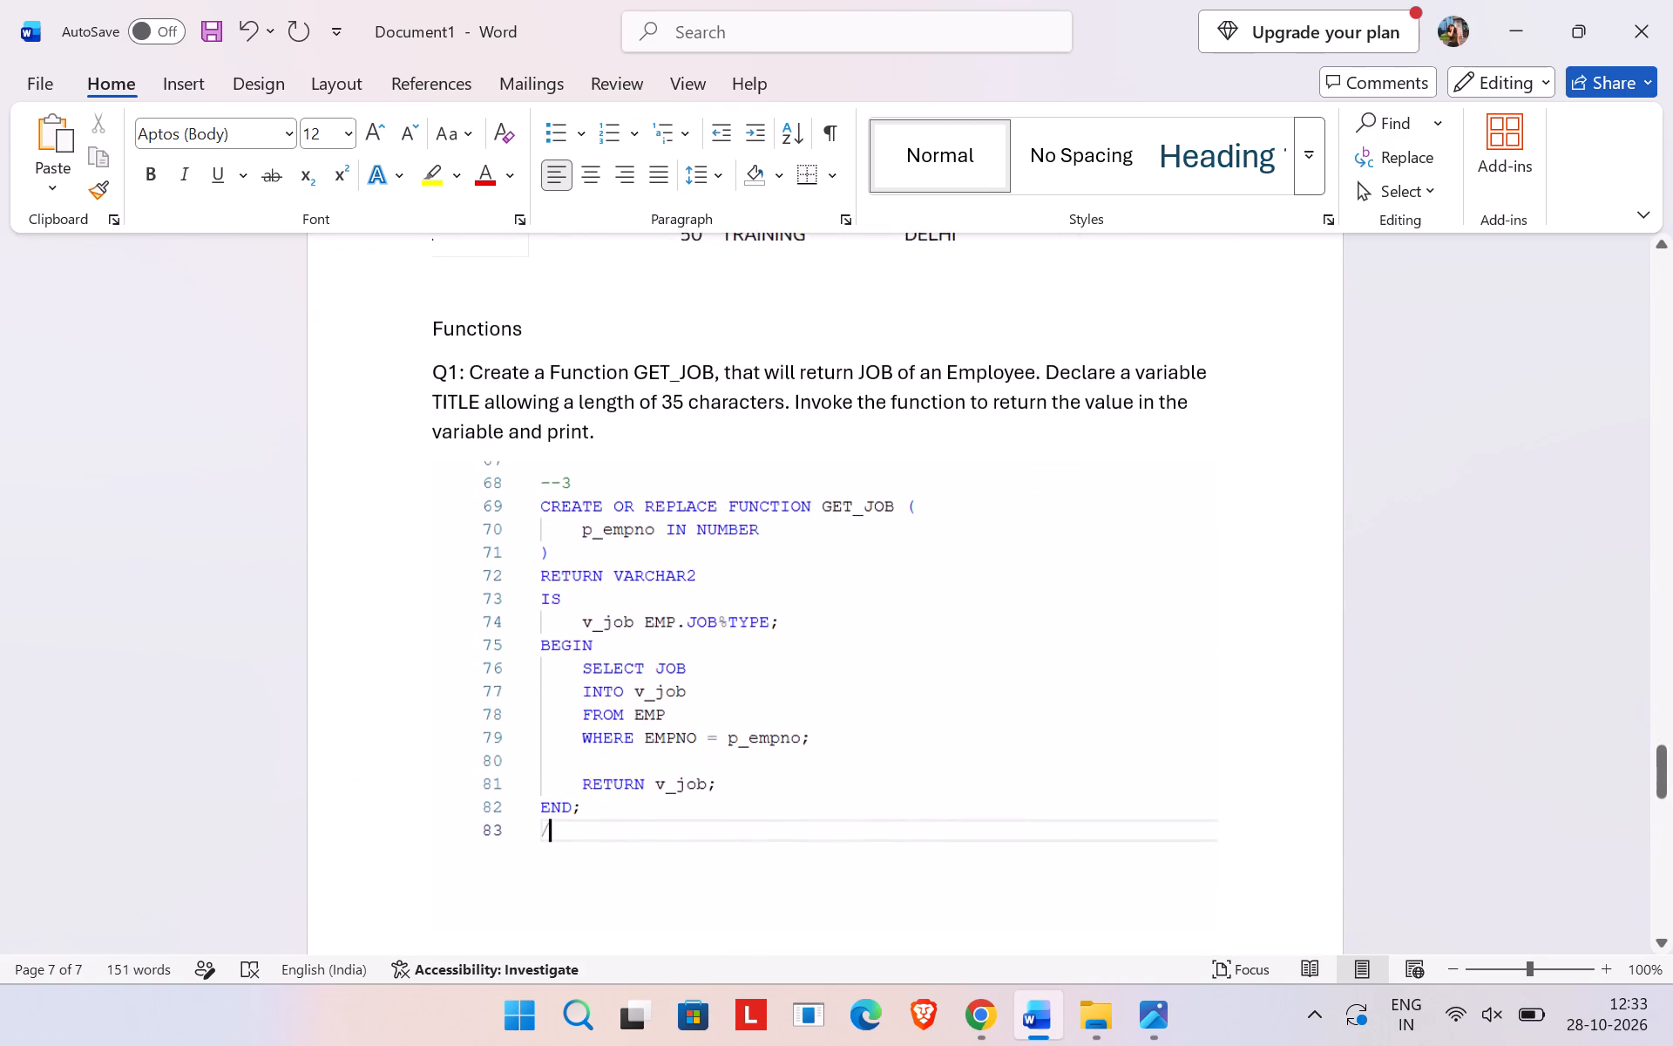
{"action": "scroll", "coordinate": [602, 421], "scroll_direction": "down", "scroll_amount": 5}
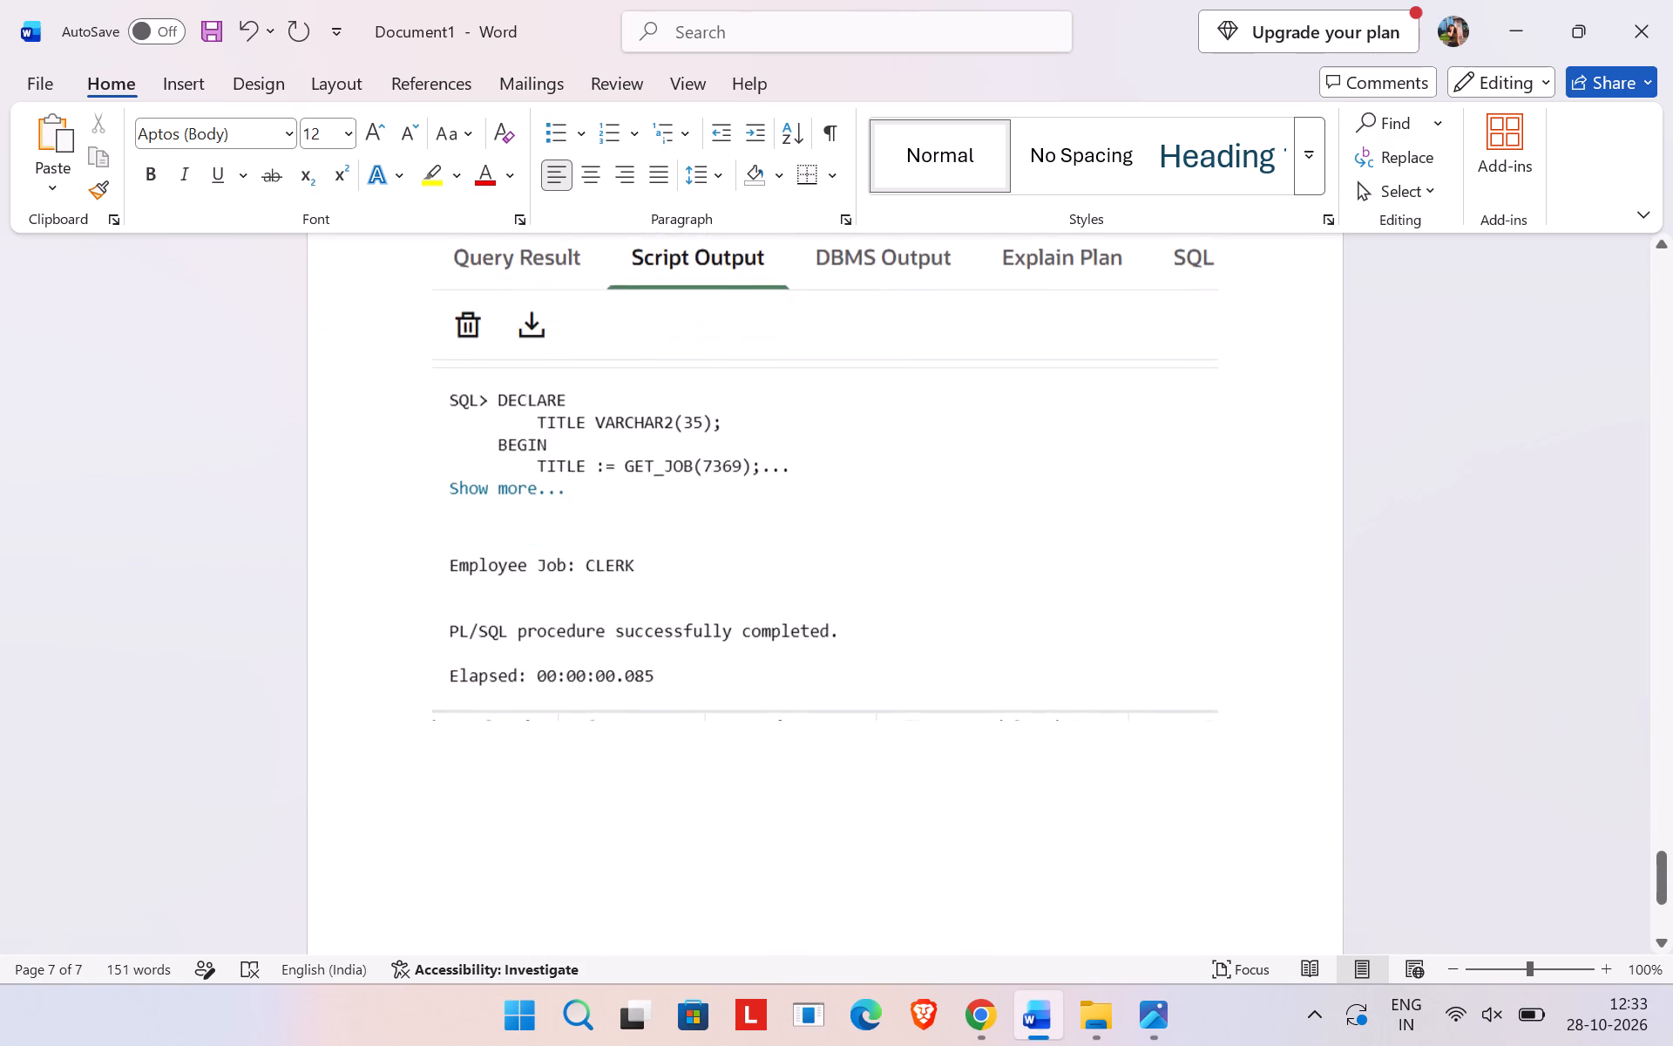
{"action": "scroll", "coordinate": [602, 421], "scroll_direction": "down", "scroll_amount": 7}
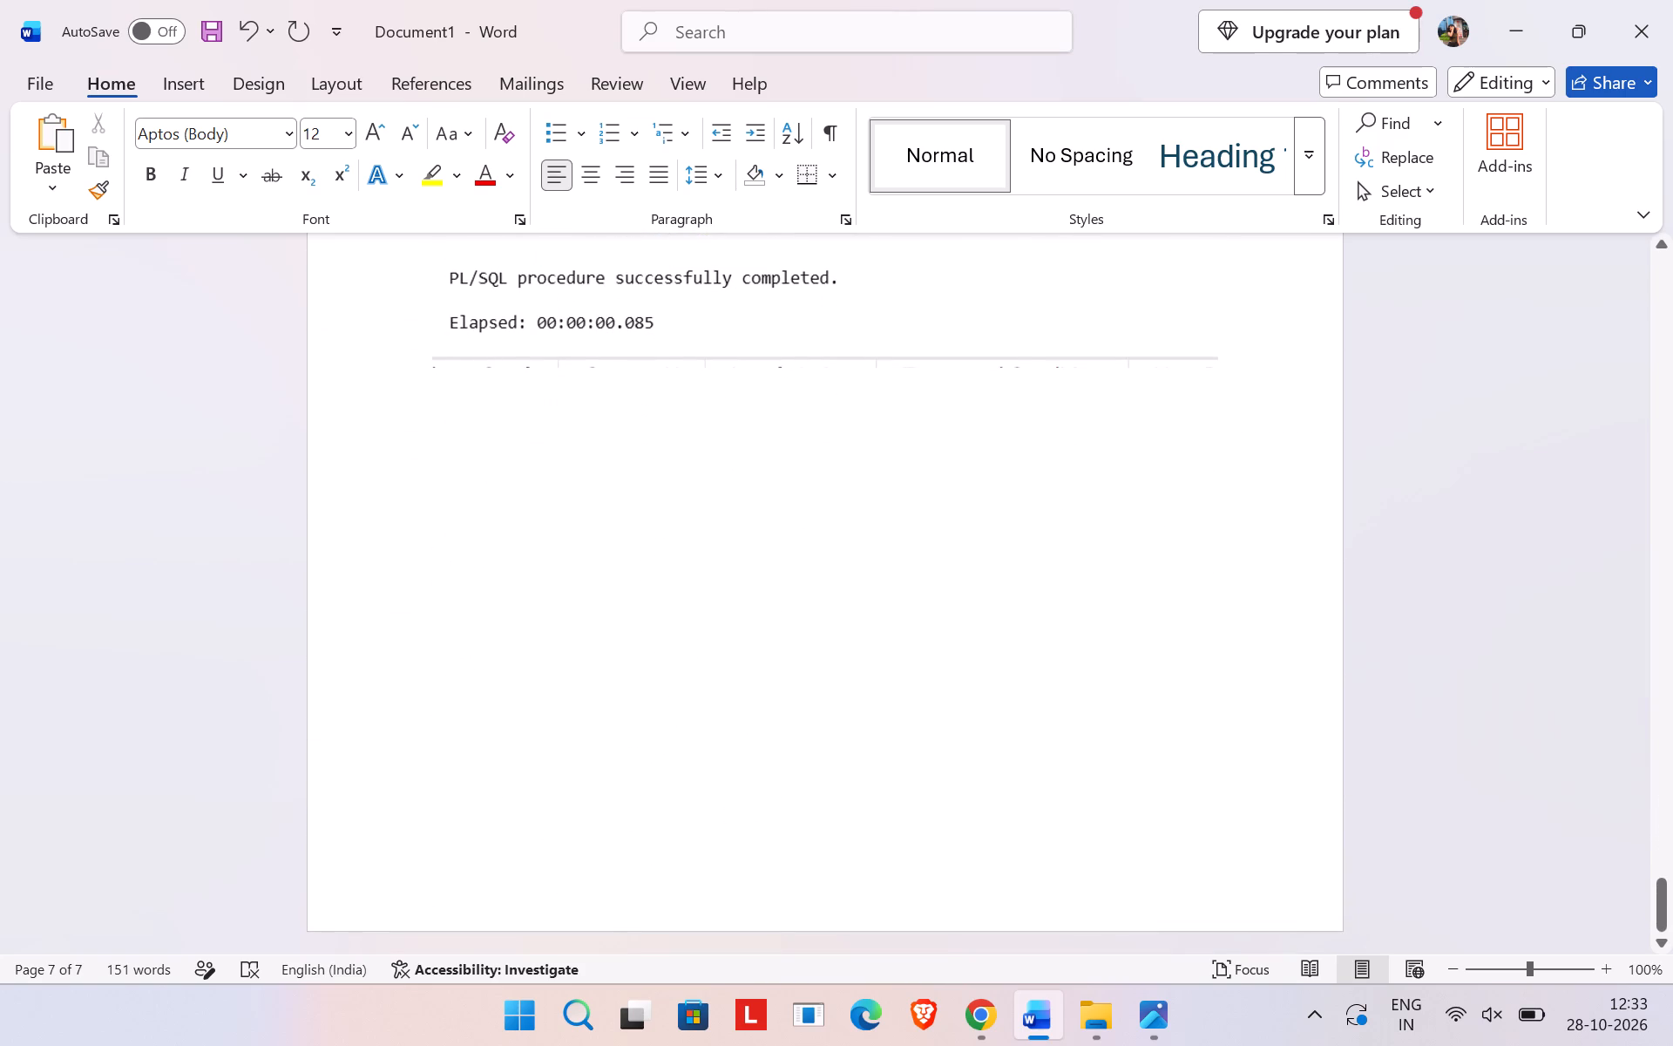
{"action": "scroll", "coordinate": [599, 499], "scroll_direction": "up", "scroll_amount": 6}
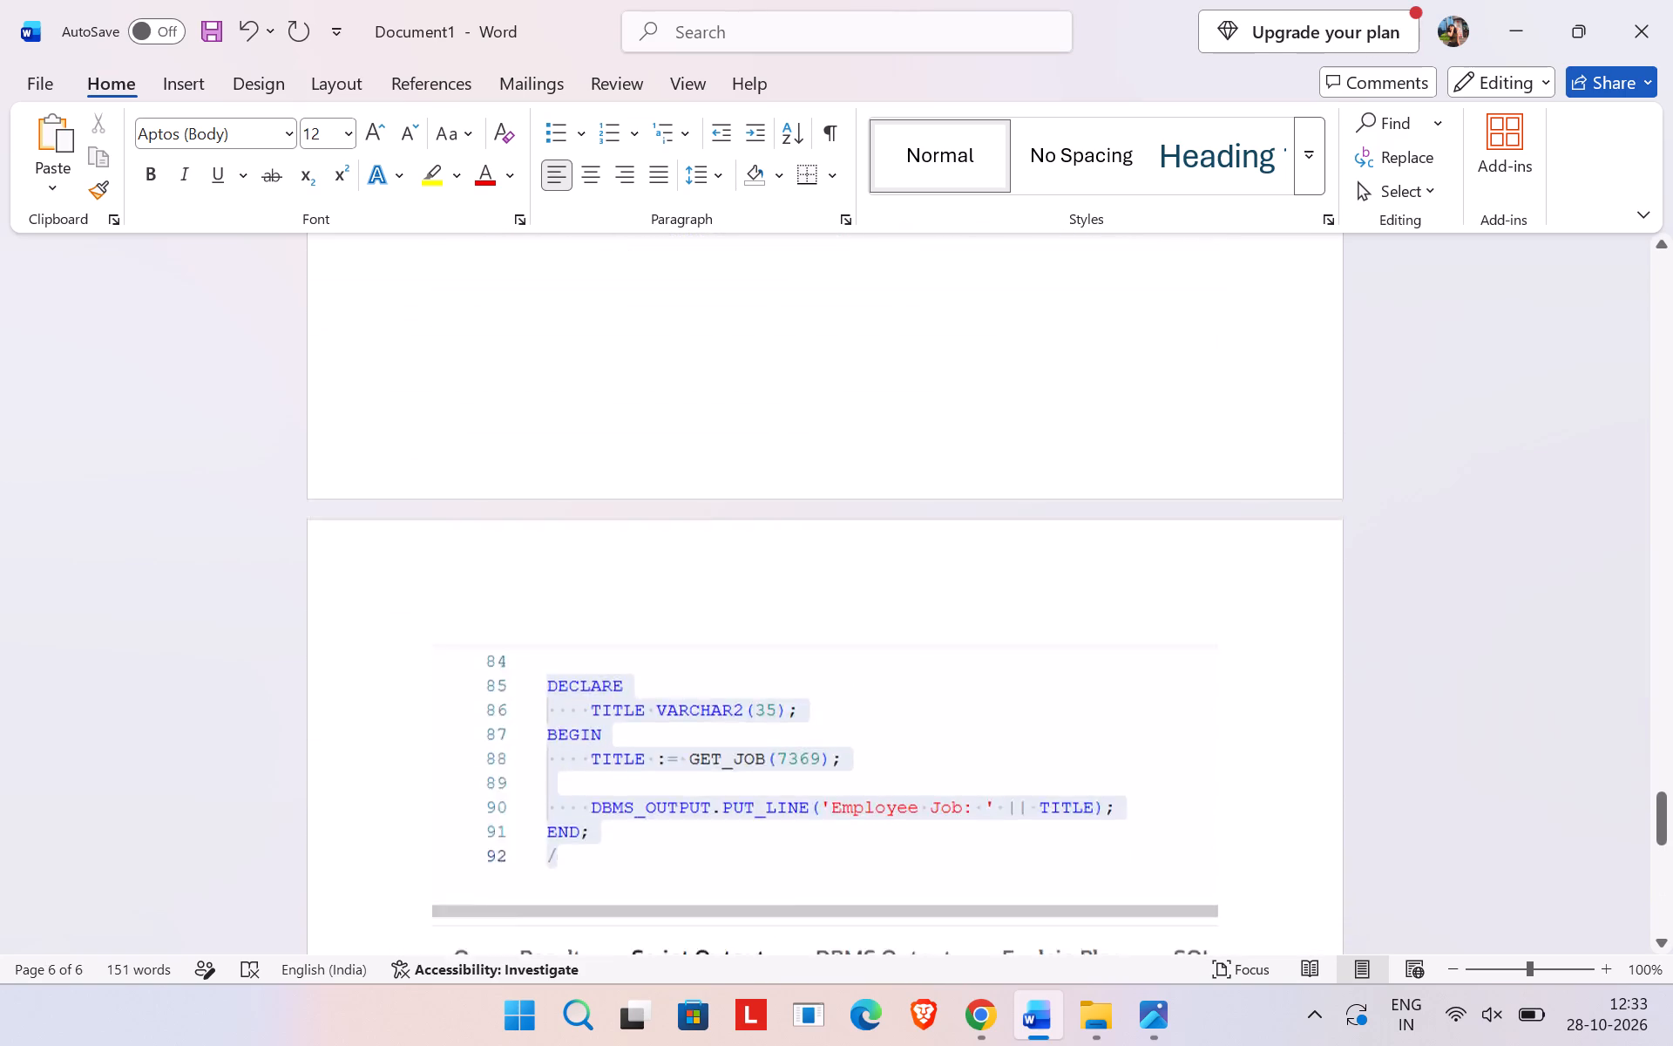
{"action": "scroll", "coordinate": [599, 499], "scroll_direction": "up", "scroll_amount": 4}
{"action": "scroll", "coordinate": [599, 499], "scroll_direction": "down", "scroll_amount": 2}
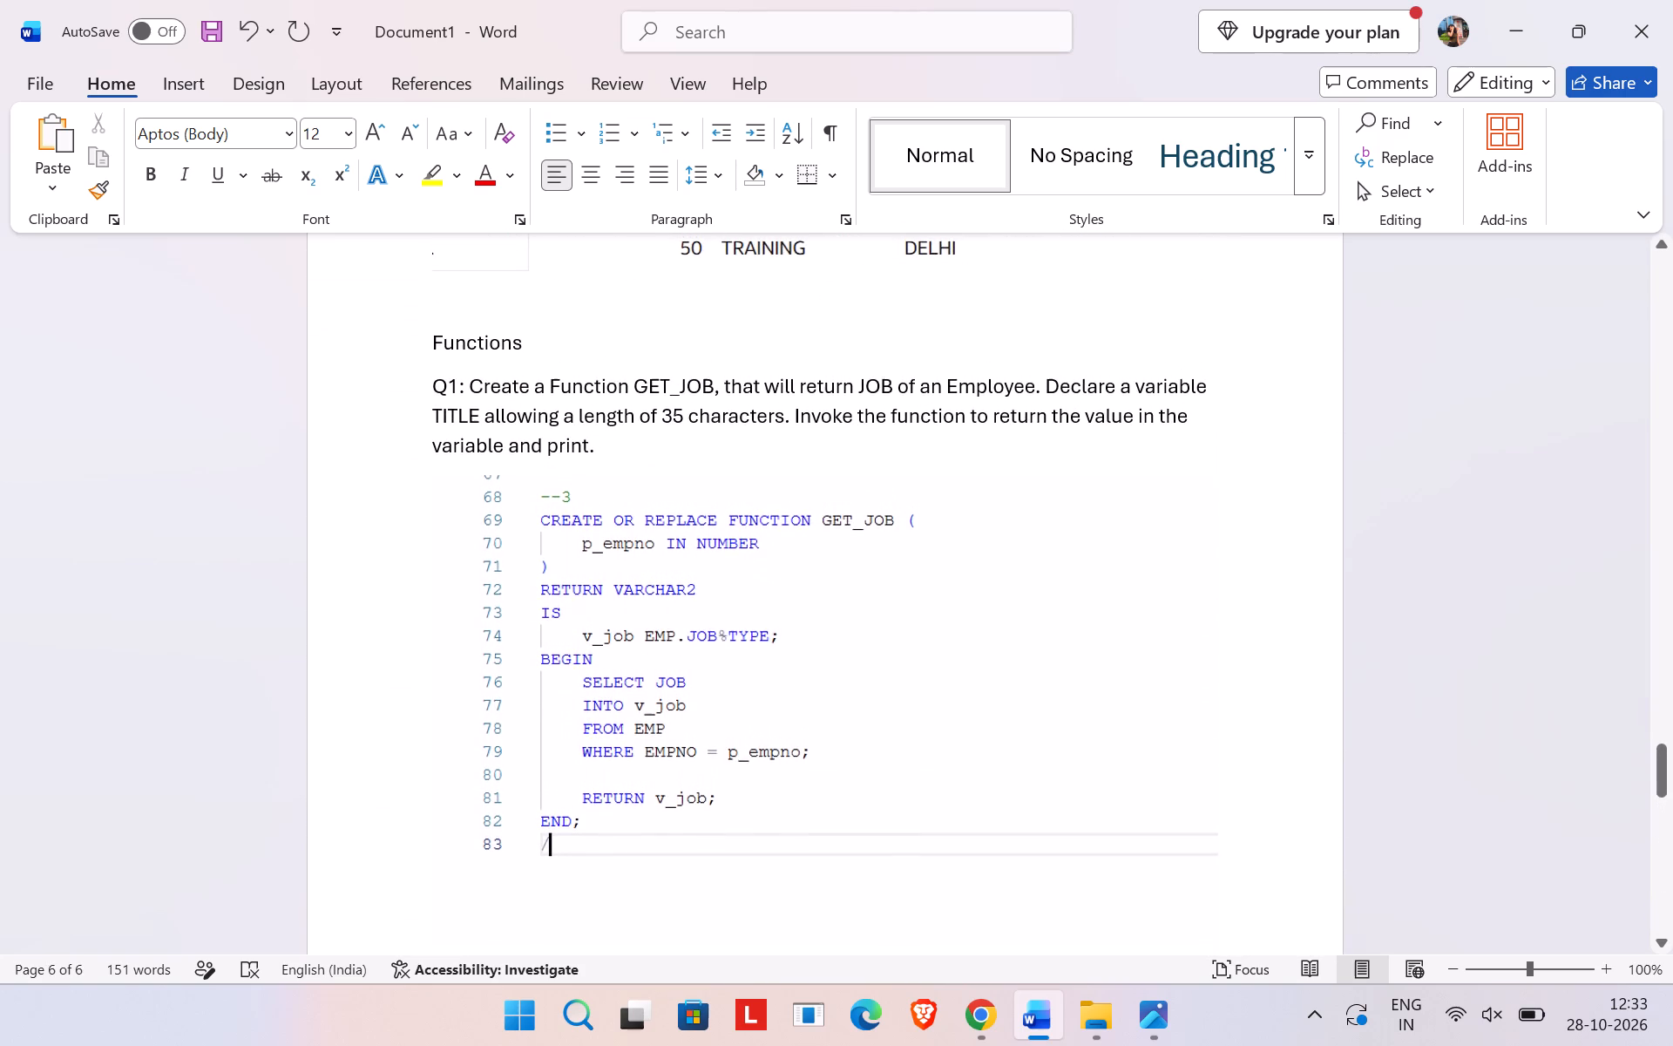
{"action": "scroll", "coordinate": [599, 499], "scroll_direction": "down", "scroll_amount": 9}
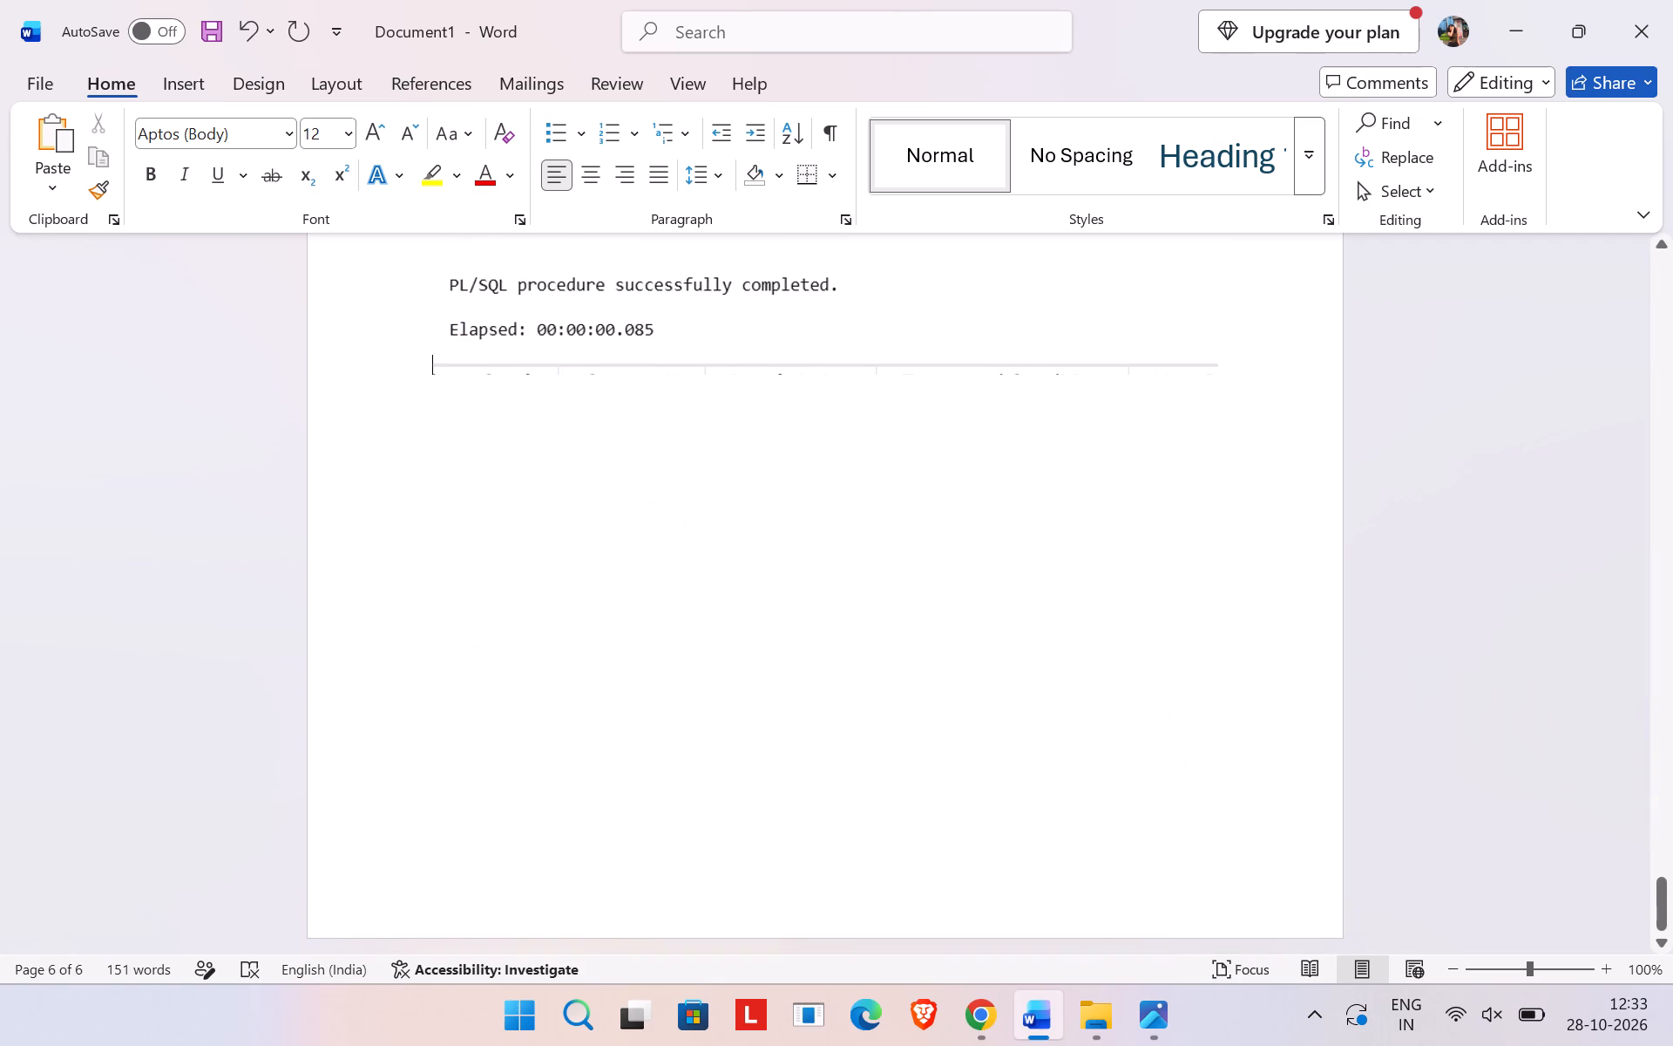
{"action": "scroll", "coordinate": [497, 455], "scroll_direction": "down", "scroll_amount": 1}
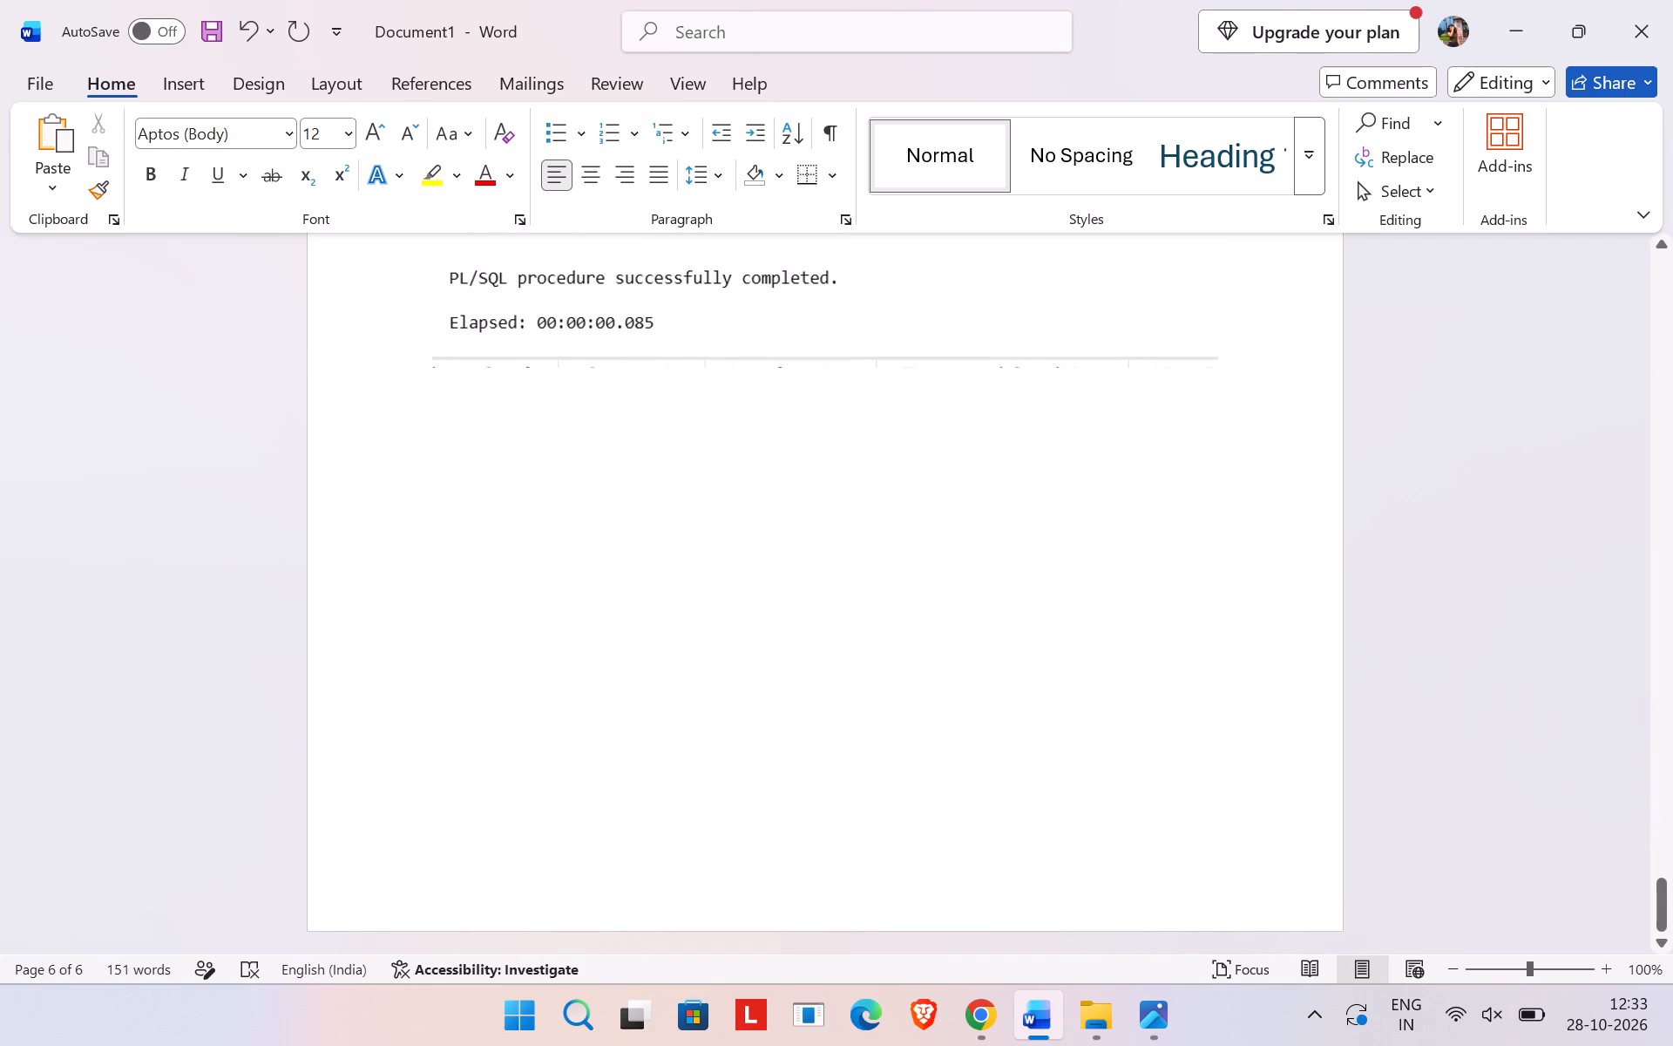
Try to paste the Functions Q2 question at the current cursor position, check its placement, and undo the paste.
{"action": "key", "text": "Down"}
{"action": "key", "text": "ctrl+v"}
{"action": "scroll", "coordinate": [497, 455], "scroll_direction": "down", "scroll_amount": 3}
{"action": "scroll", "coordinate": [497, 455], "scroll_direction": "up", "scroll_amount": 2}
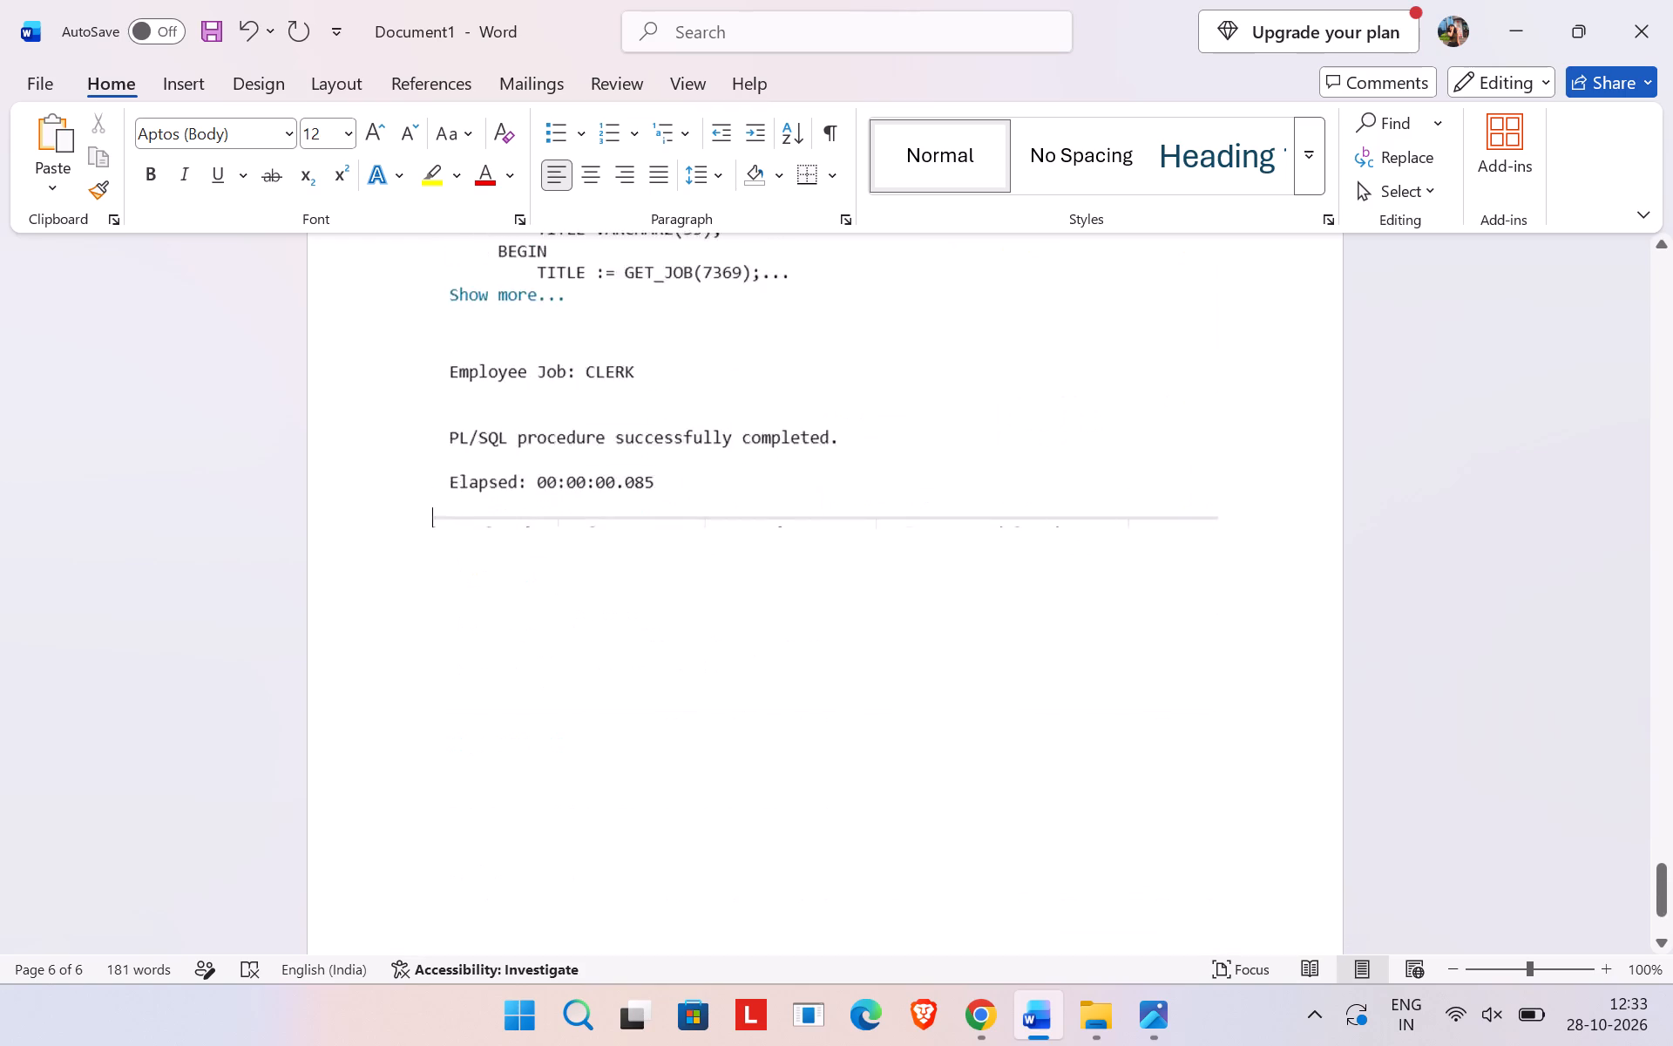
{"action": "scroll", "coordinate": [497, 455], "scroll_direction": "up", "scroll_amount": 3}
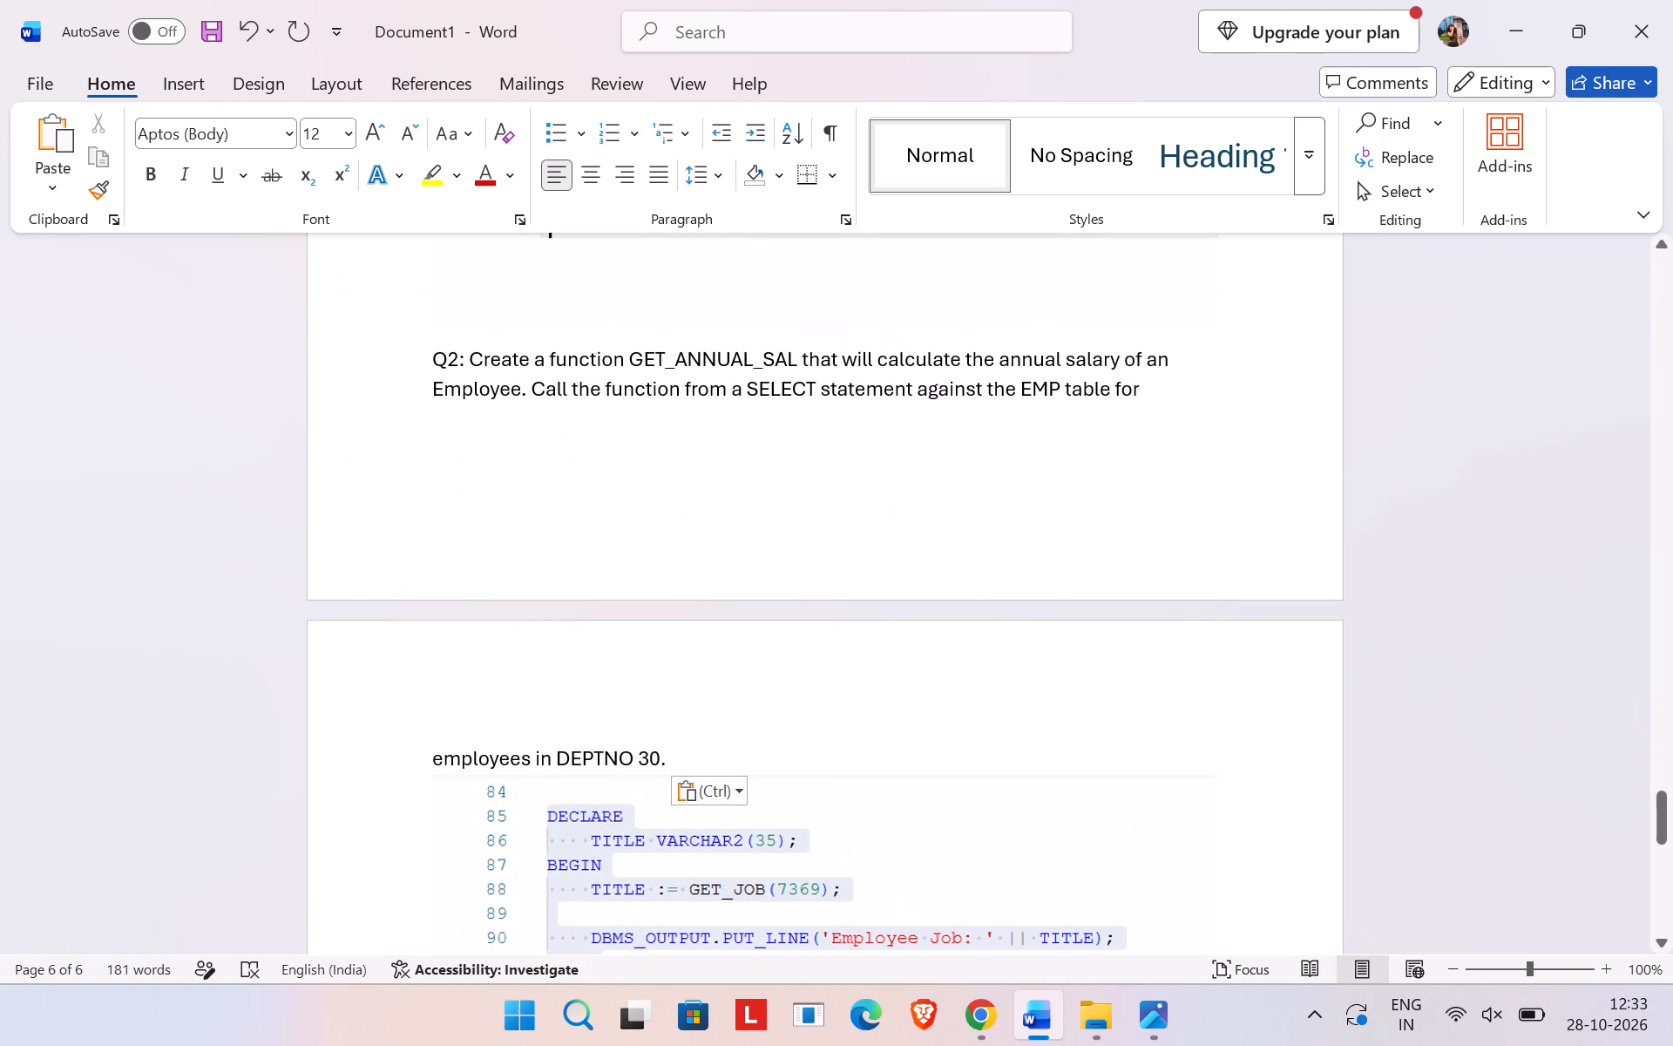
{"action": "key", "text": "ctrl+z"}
Paste the Functions Q2 question about GET_ANNUAL_SAL in the blank space below the GET_JOB(7369) output screenshot and start a new line after it.
{"action": "scroll", "coordinate": [580, 873], "scroll_direction": "down", "scroll_amount": 5}
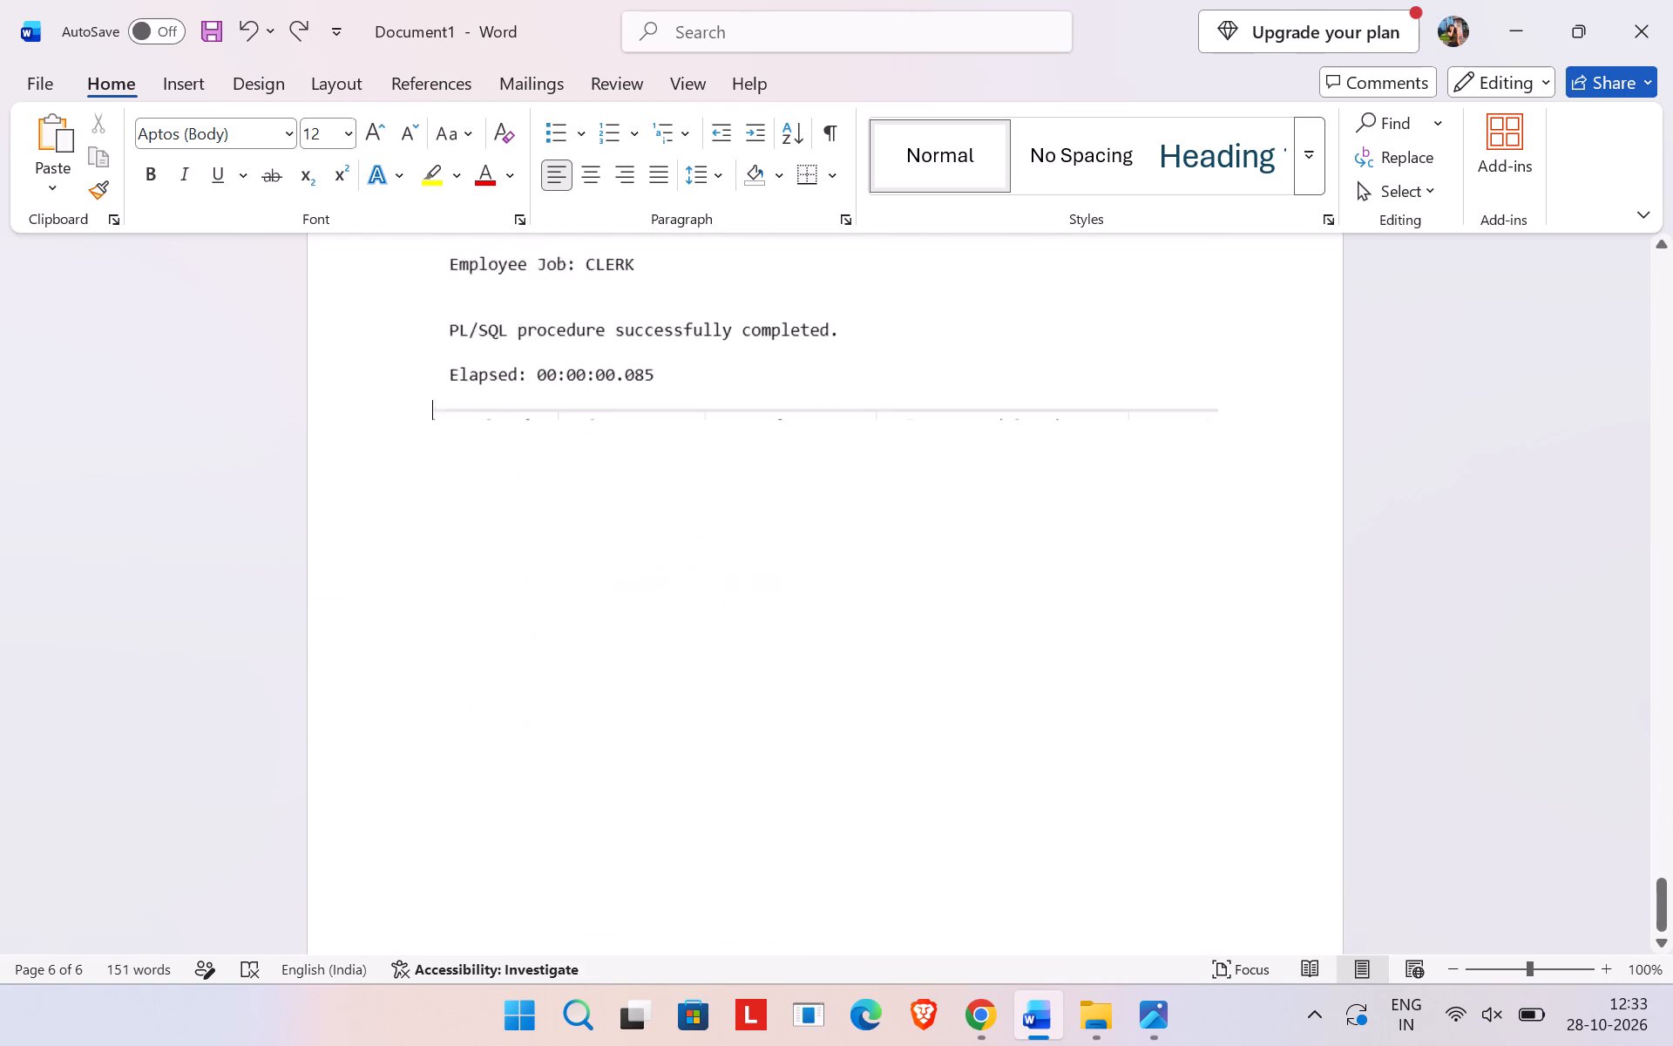
{"action": "left_click", "coordinate": [591, 432]}
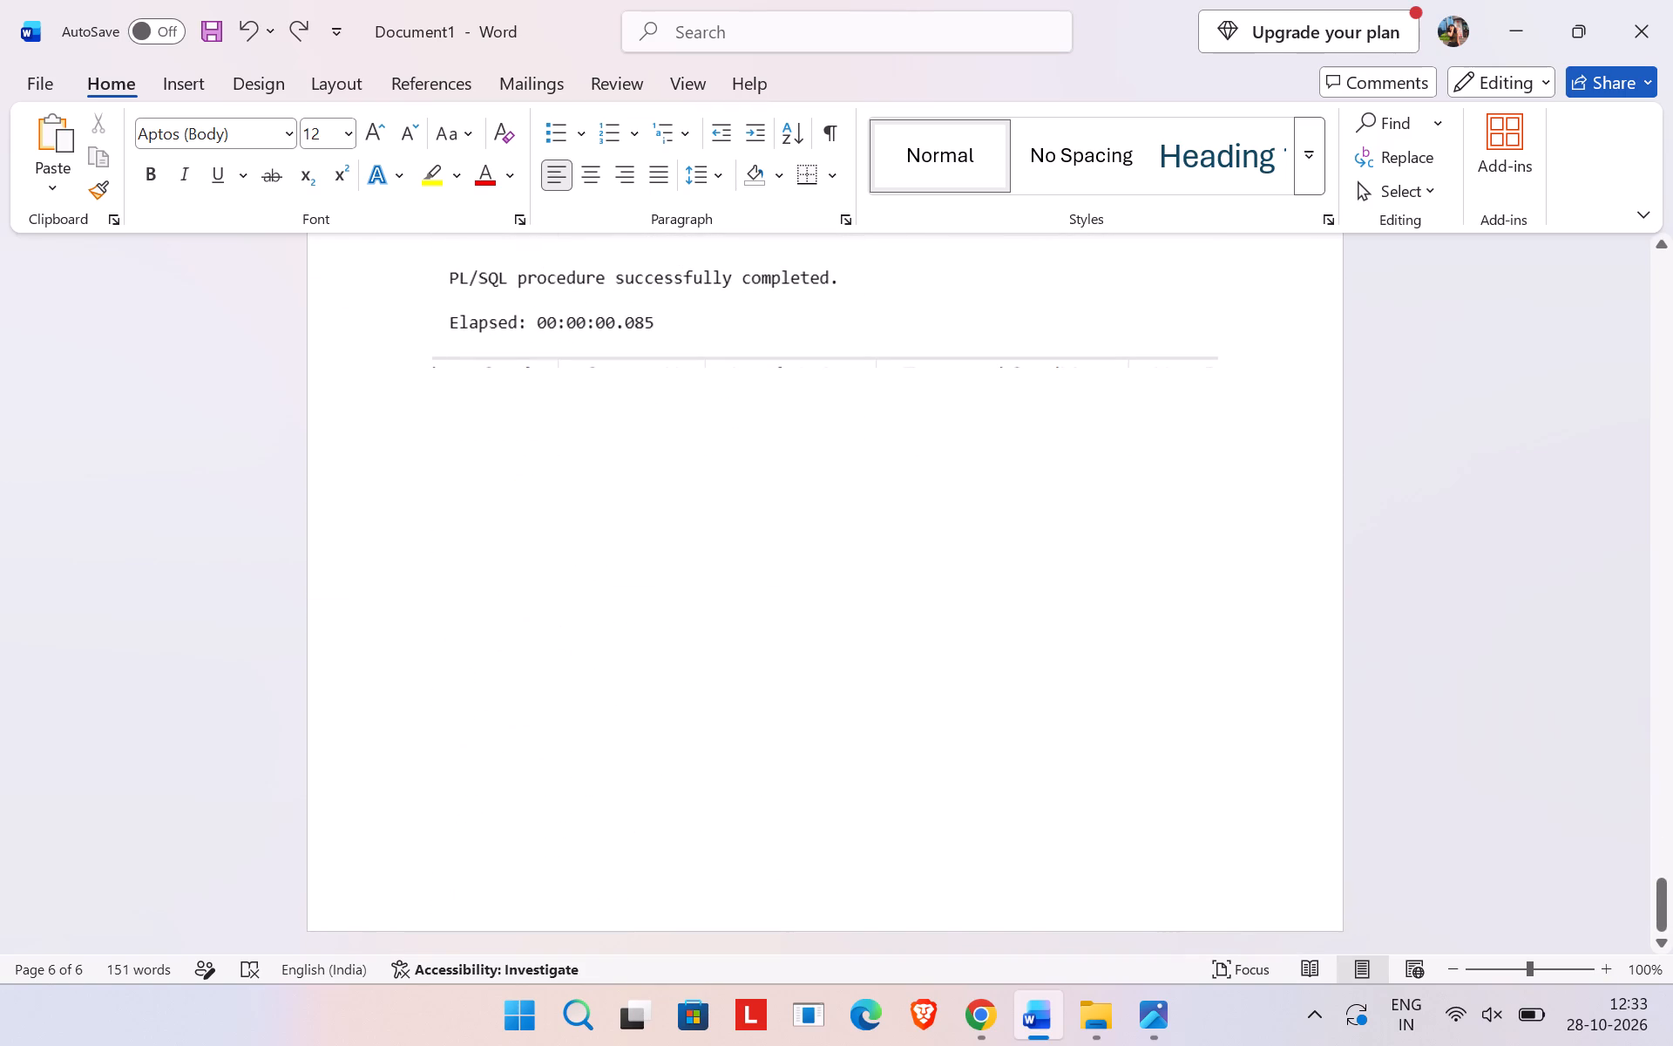
{"action": "double_click", "coordinate": [451, 444]}
{"action": "key", "text": "ctrl+v"}
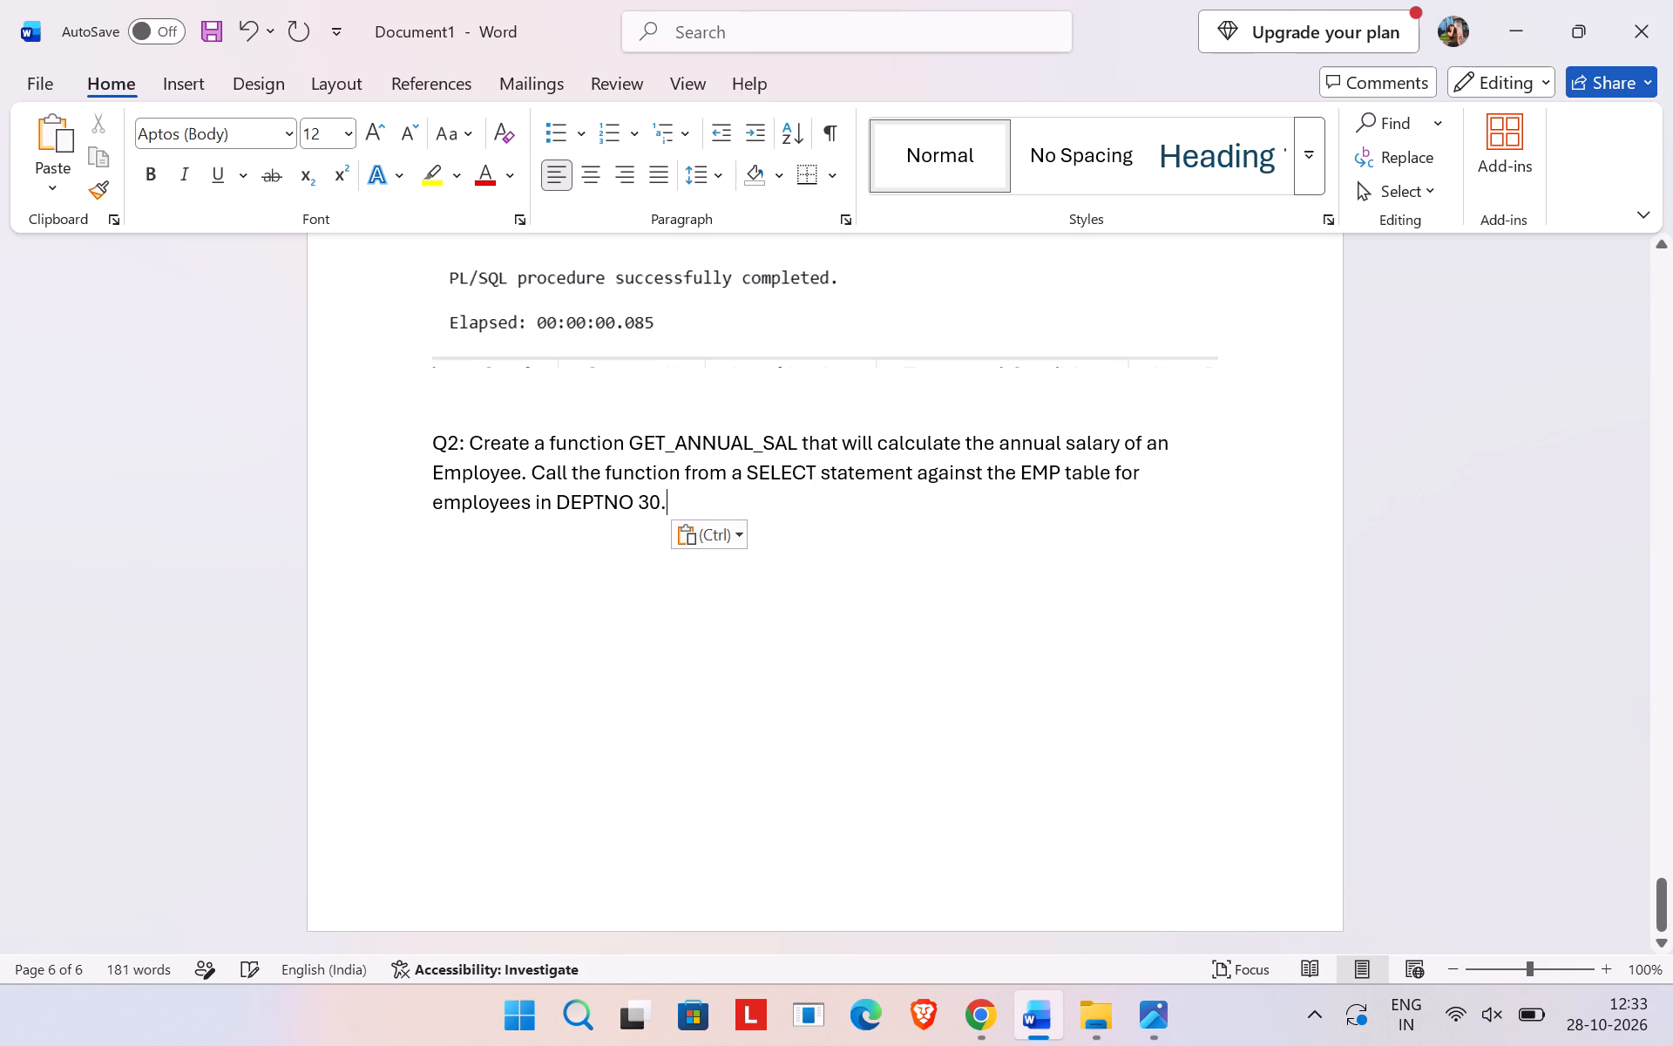
{"action": "left_click", "coordinate": [674, 494]}
{"action": "key", "text": "Return"}
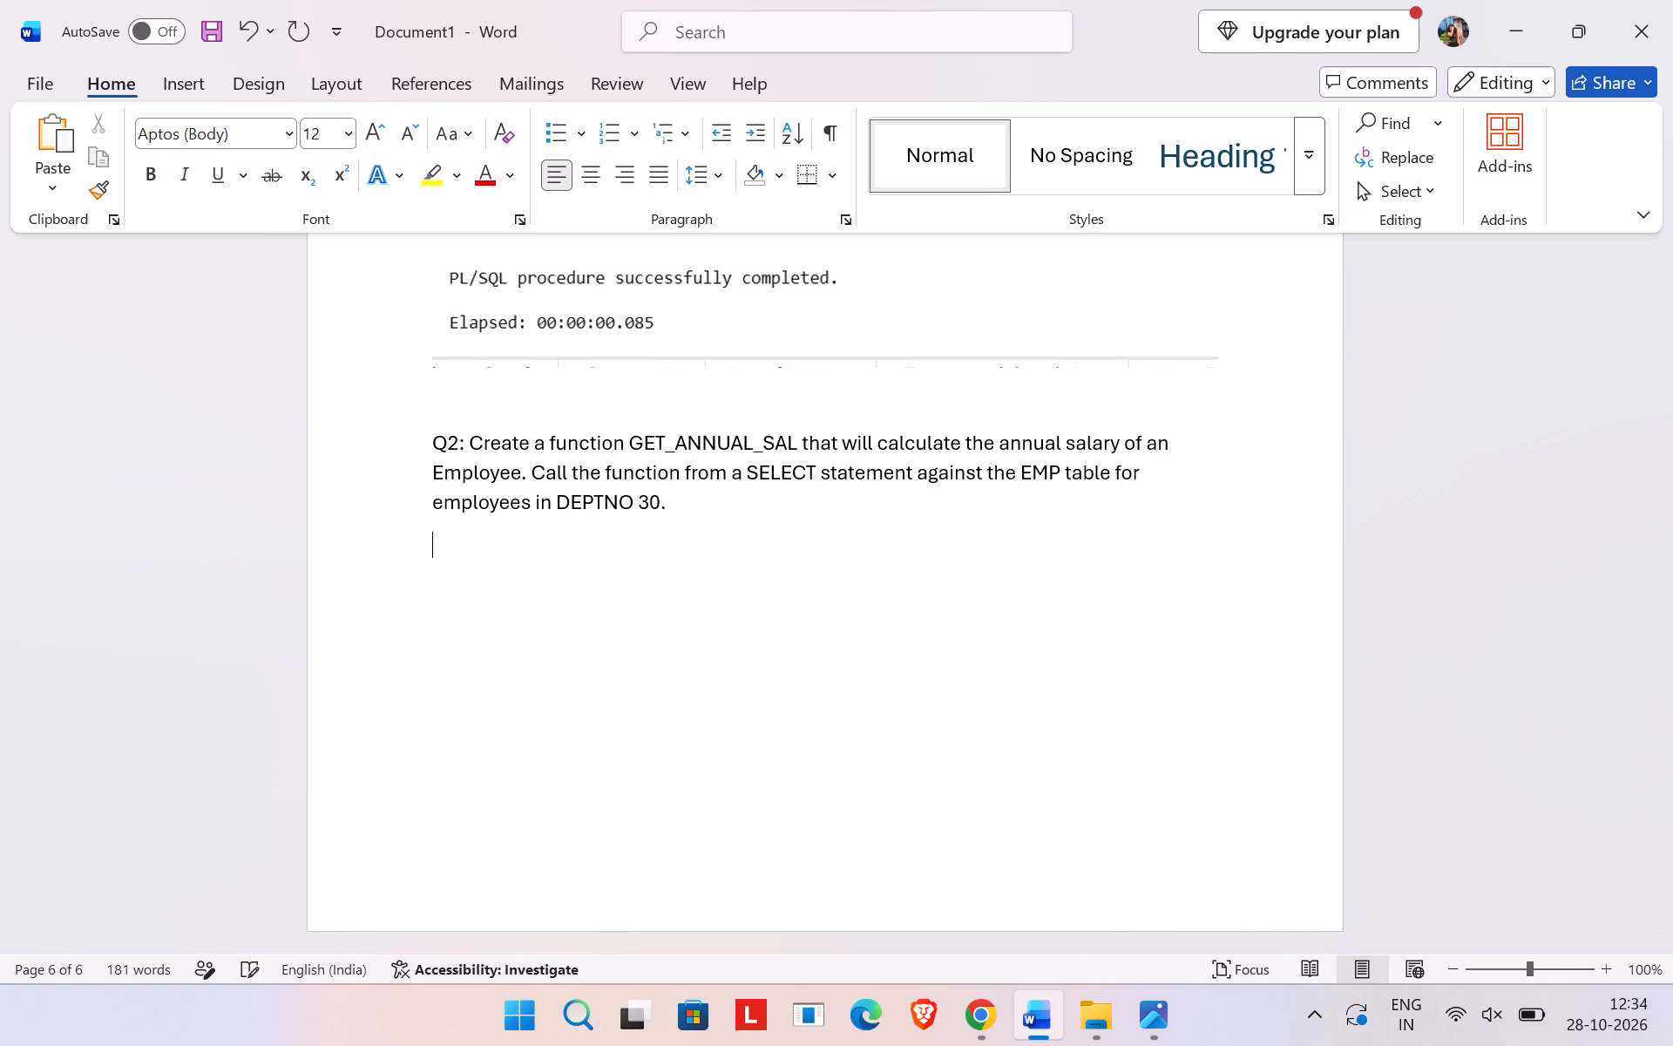
{"action": "scroll", "coordinate": [674, 494], "scroll_direction": "down", "scroll_amount": 1}
{"action": "left_click", "coordinate": [1103, 1034]}
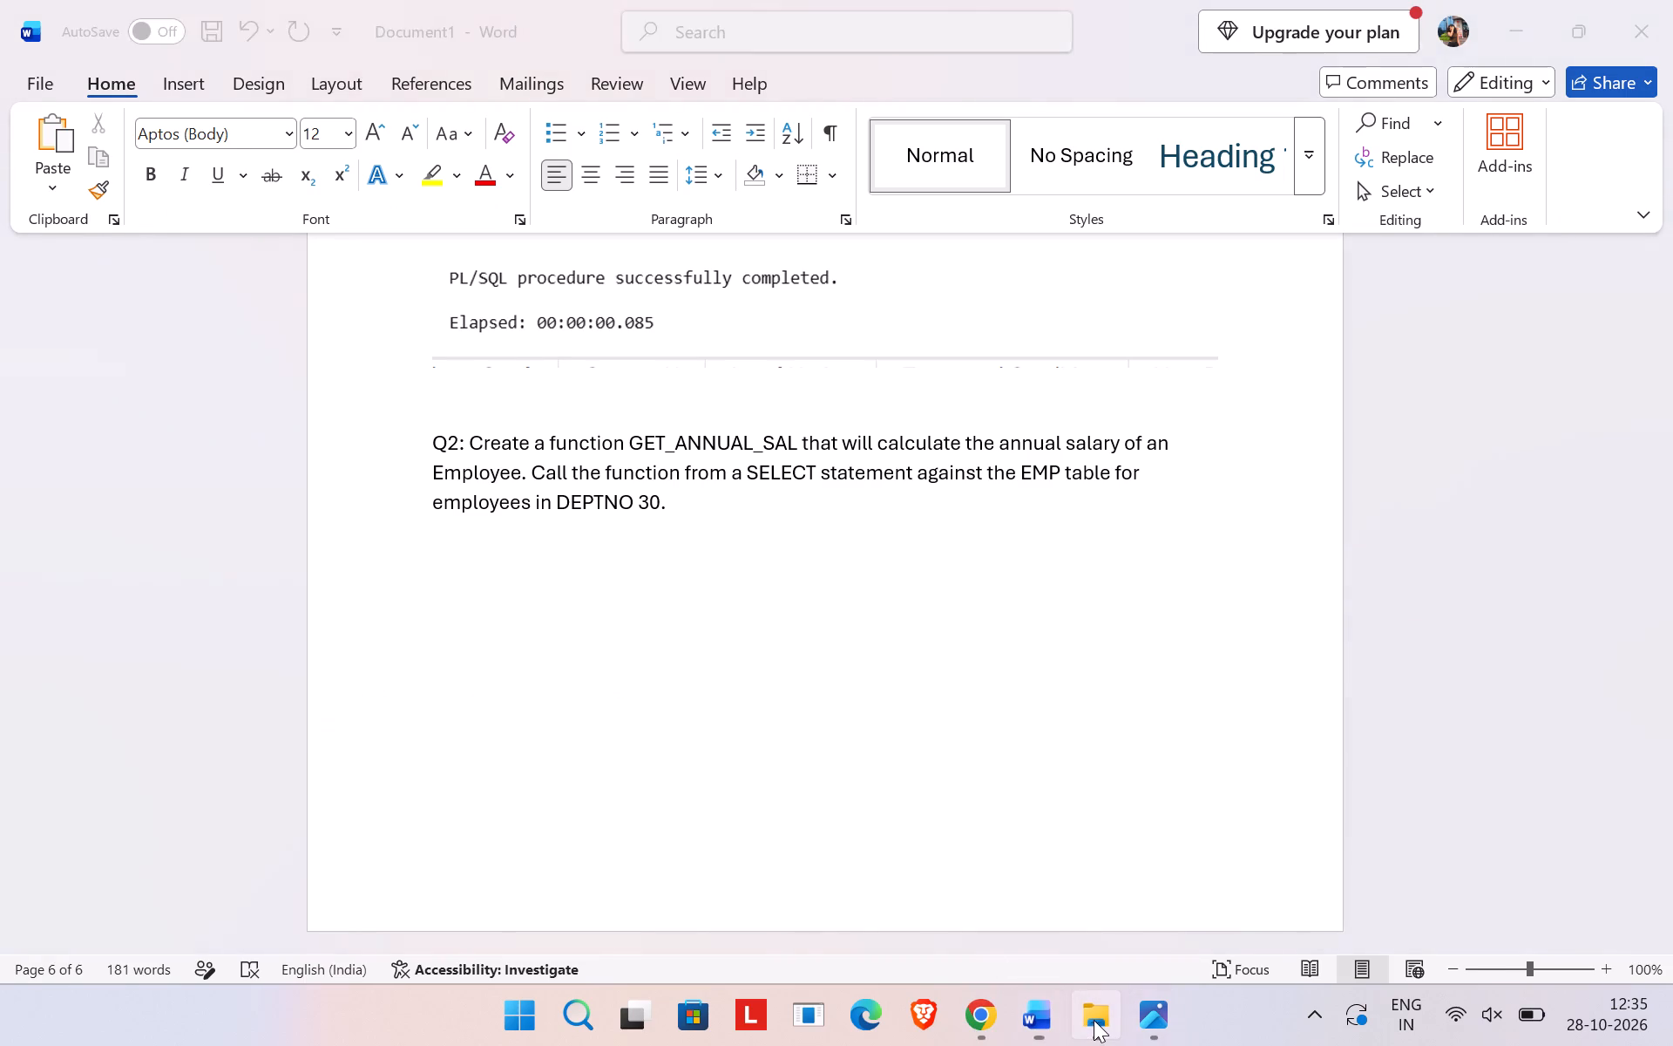
{"action": "left_click_drag", "start_coordinate": [388, 443], "coordinate": [576, 443]}
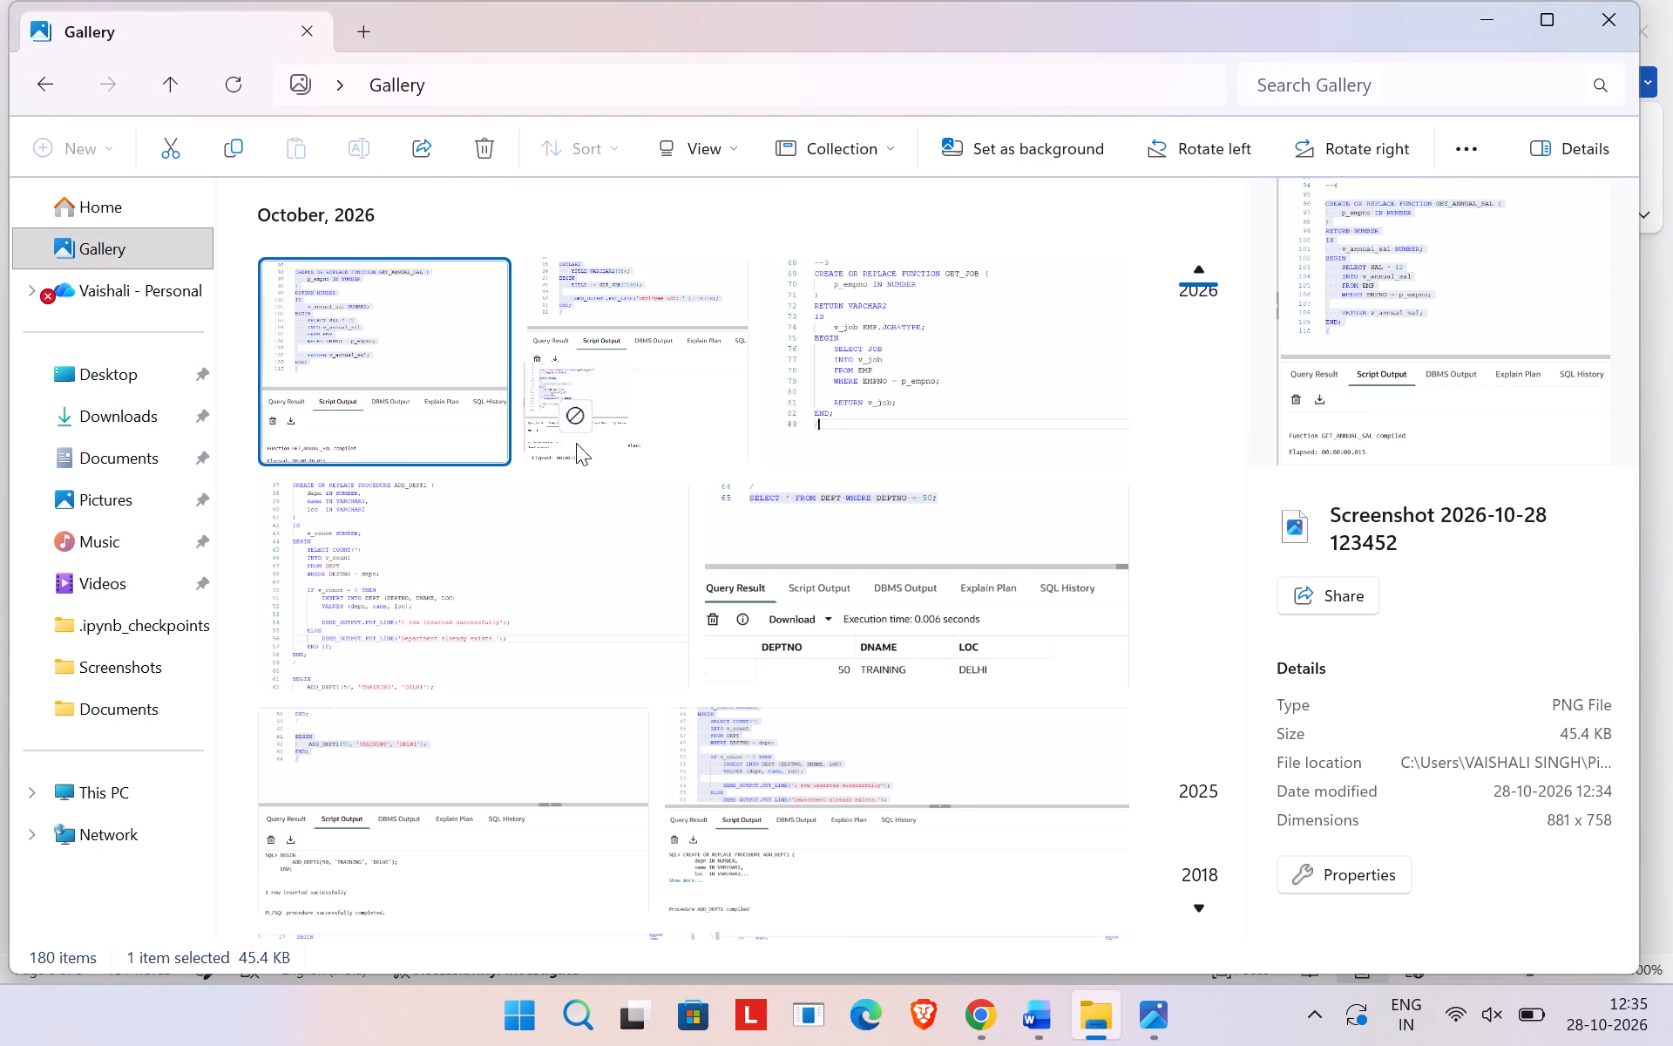
{"action": "left_click_drag", "start_coordinate": [576, 443], "coordinate": [1013, 1027]}
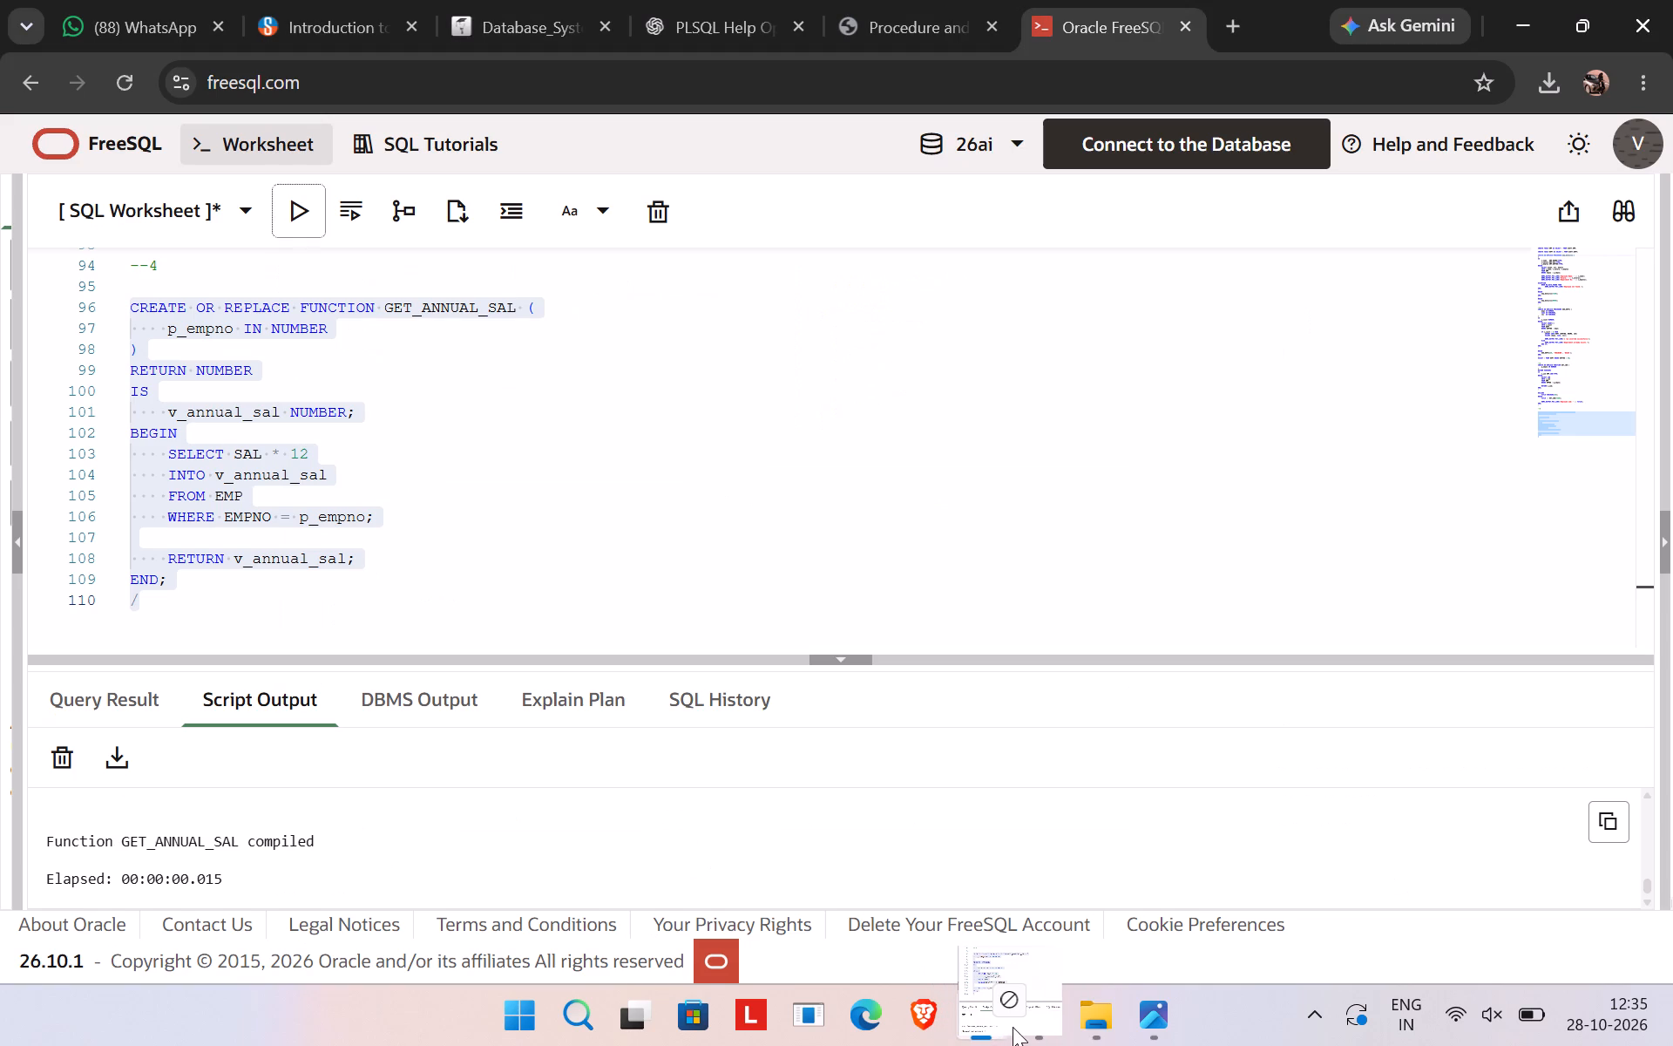
{"action": "left_click_drag", "start_coordinate": [1013, 1027], "coordinate": [1051, 1020]}
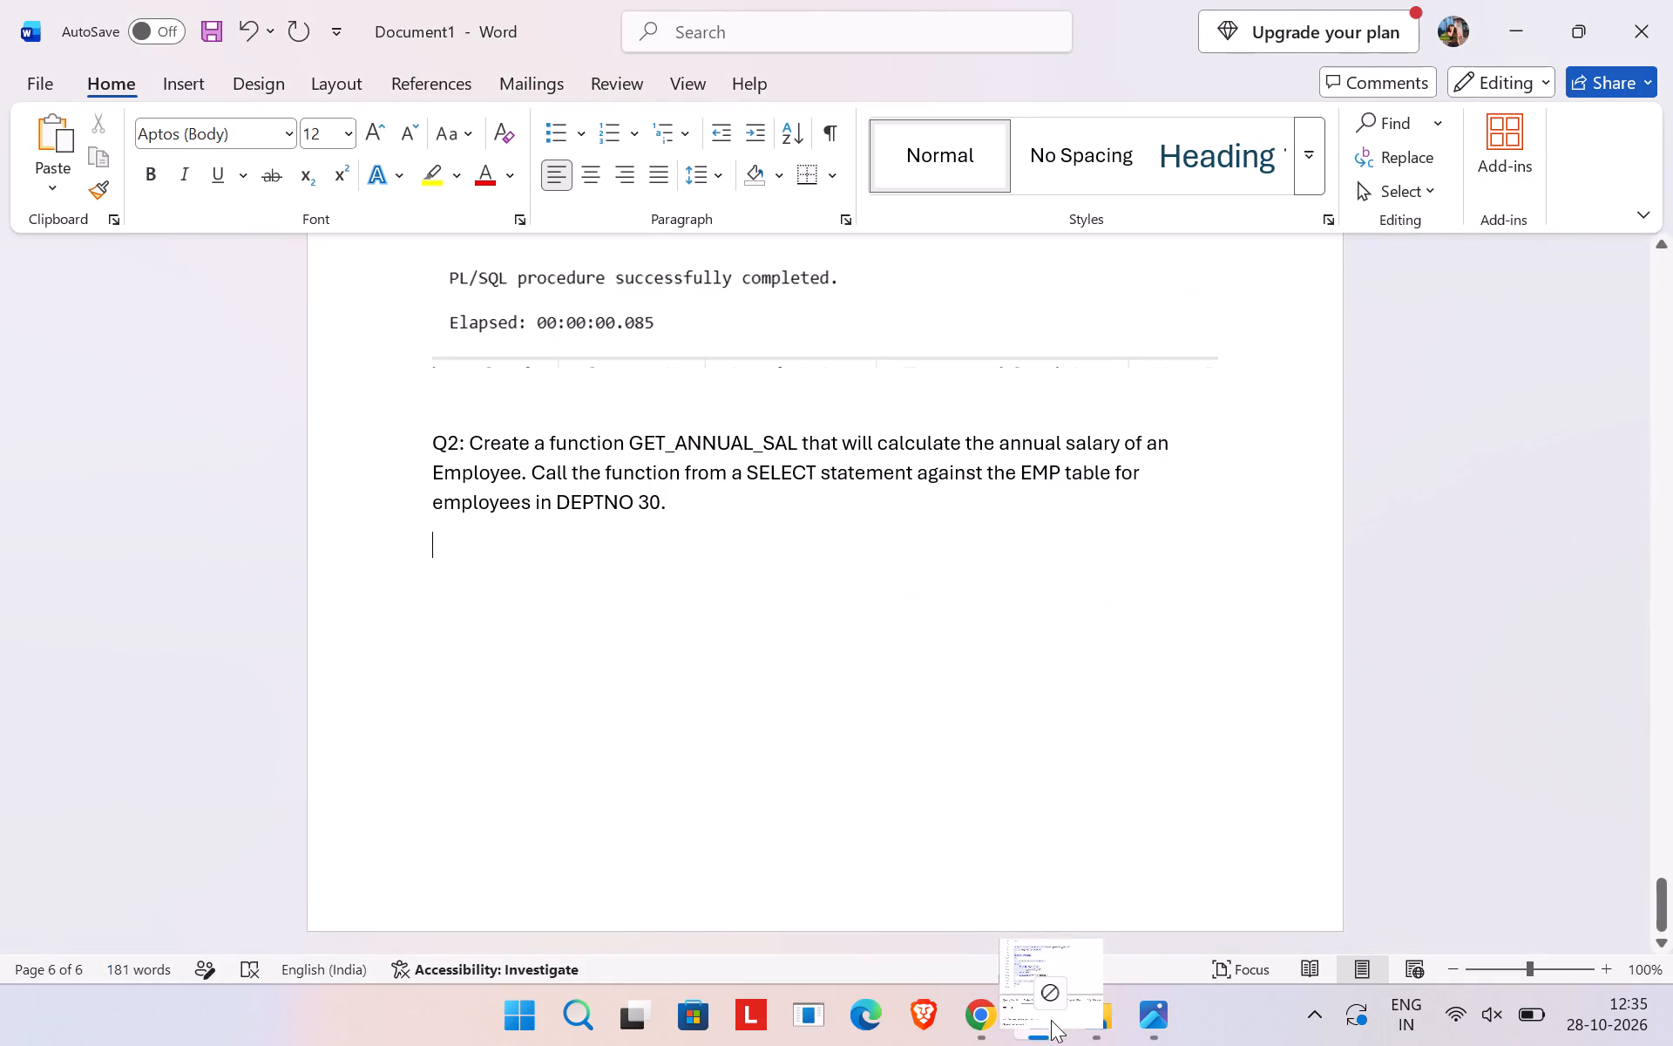
{"action": "left_click_drag", "start_coordinate": [1051, 1020], "coordinate": [769, 809]}
{"action": "scroll", "coordinate": [769, 809], "scroll_direction": "down", "scroll_amount": 2}
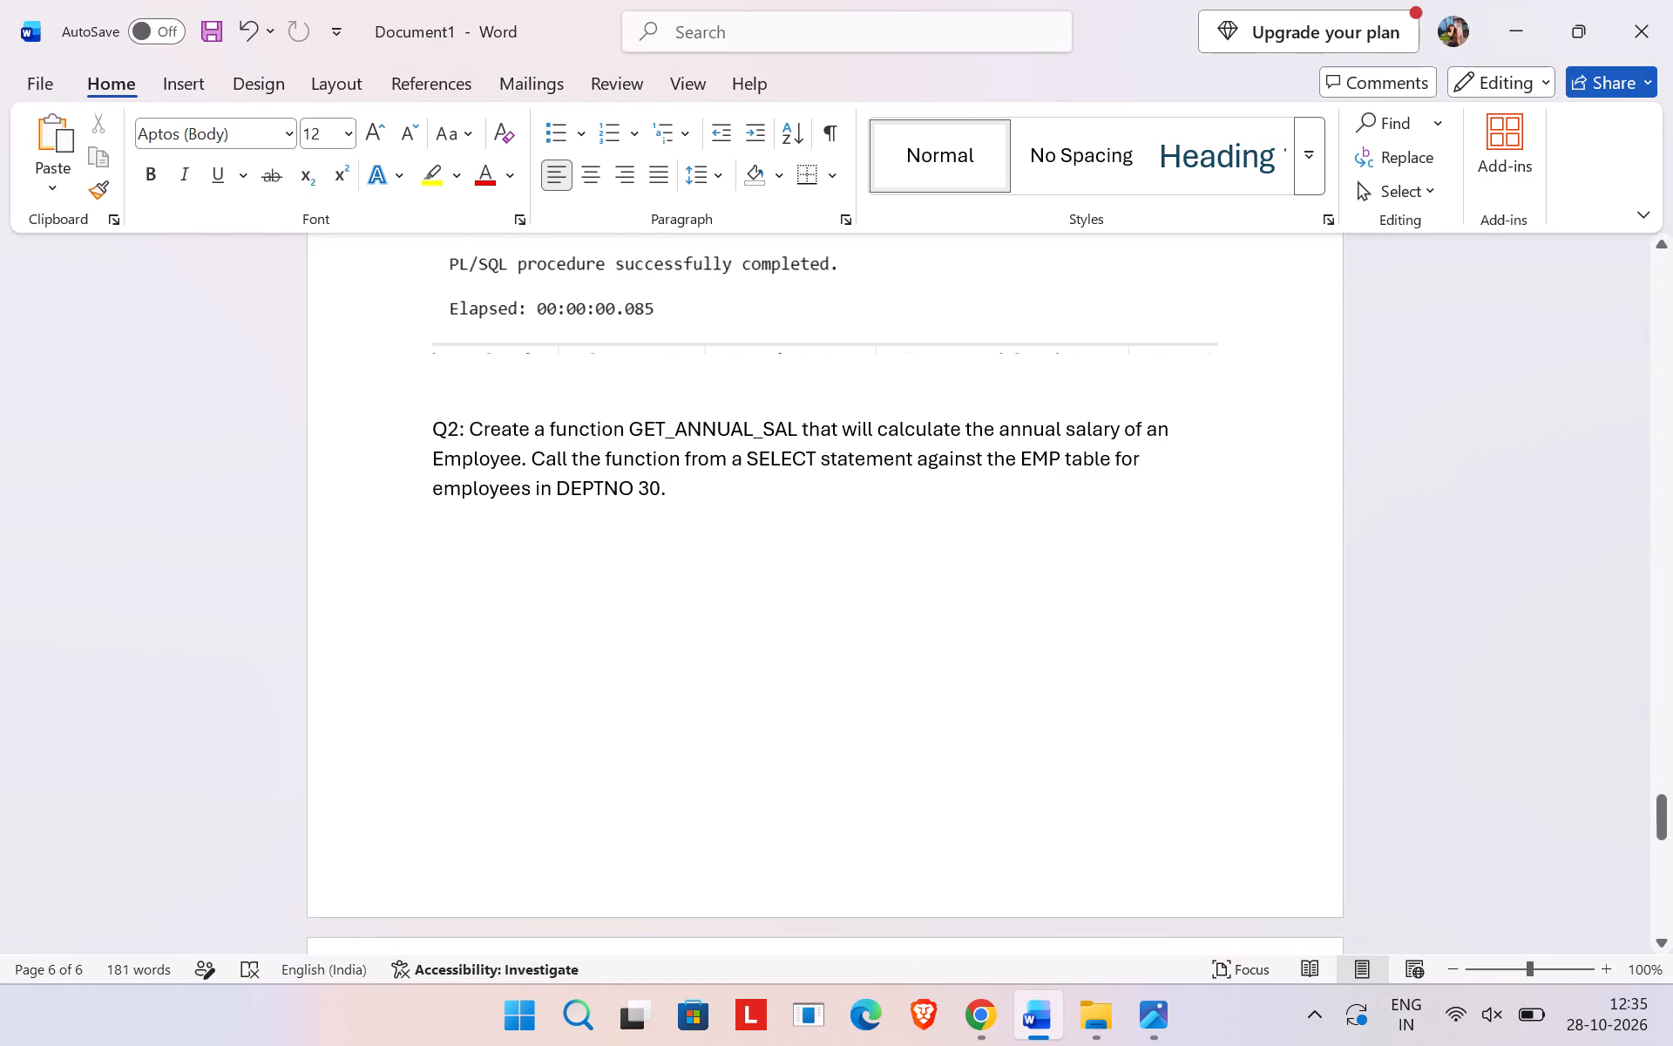
{"action": "scroll", "coordinate": [769, 809], "scroll_direction": "down", "scroll_amount": 6}
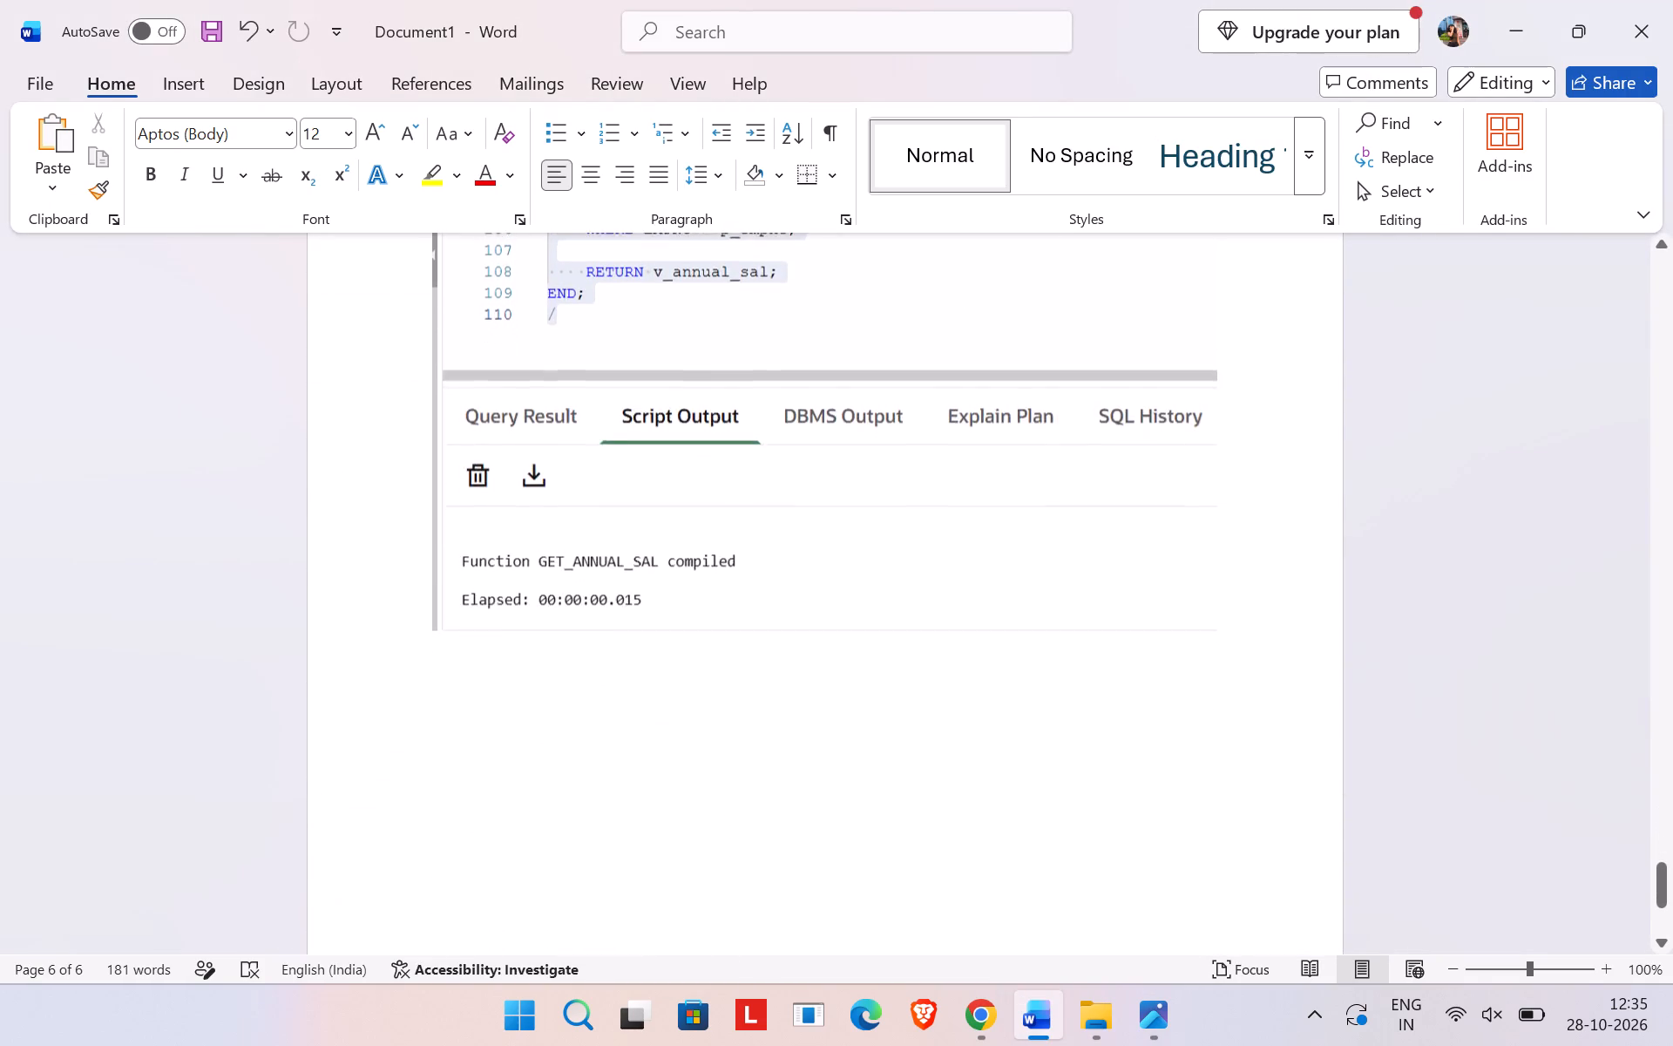
{"action": "scroll", "coordinate": [769, 809], "scroll_direction": "down", "scroll_amount": 2}
Switch to Chrome and copy the SELECT statement that calls GET_ANNUAL_SAL for DEPTNO 30 from the ChatGPT answer.
{"action": "left_click", "coordinate": [991, 1015]}
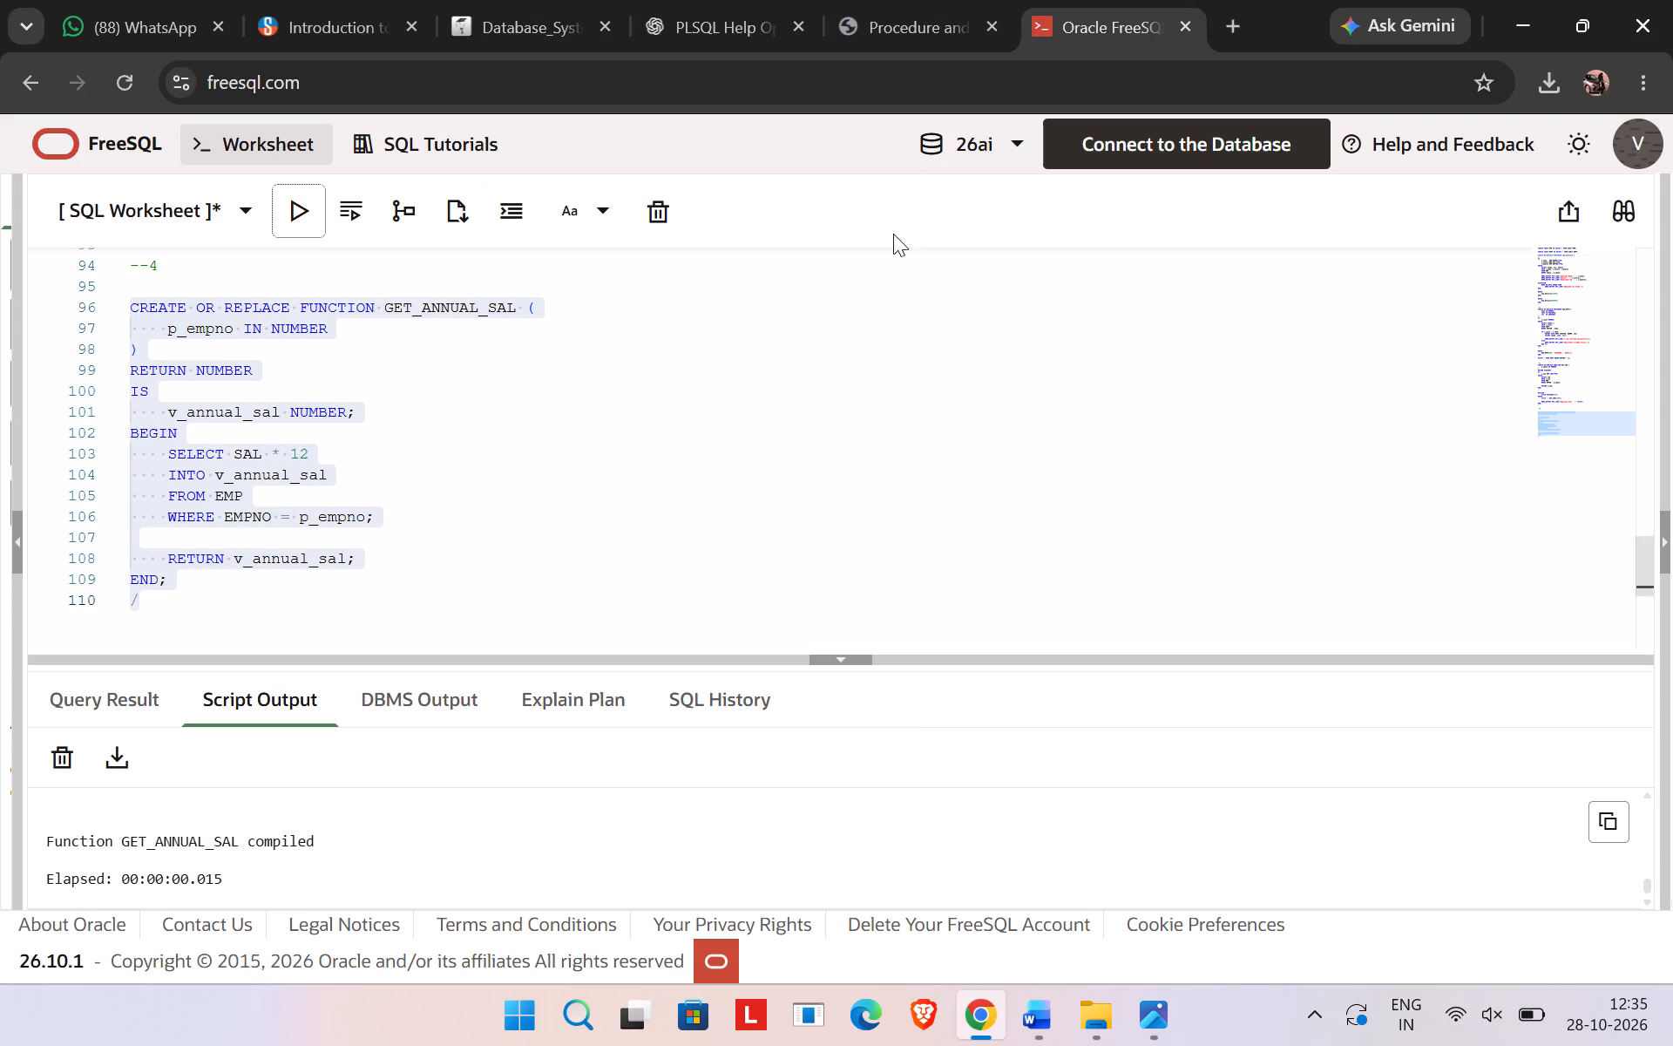
{"action": "left_click", "coordinate": [911, 28]}
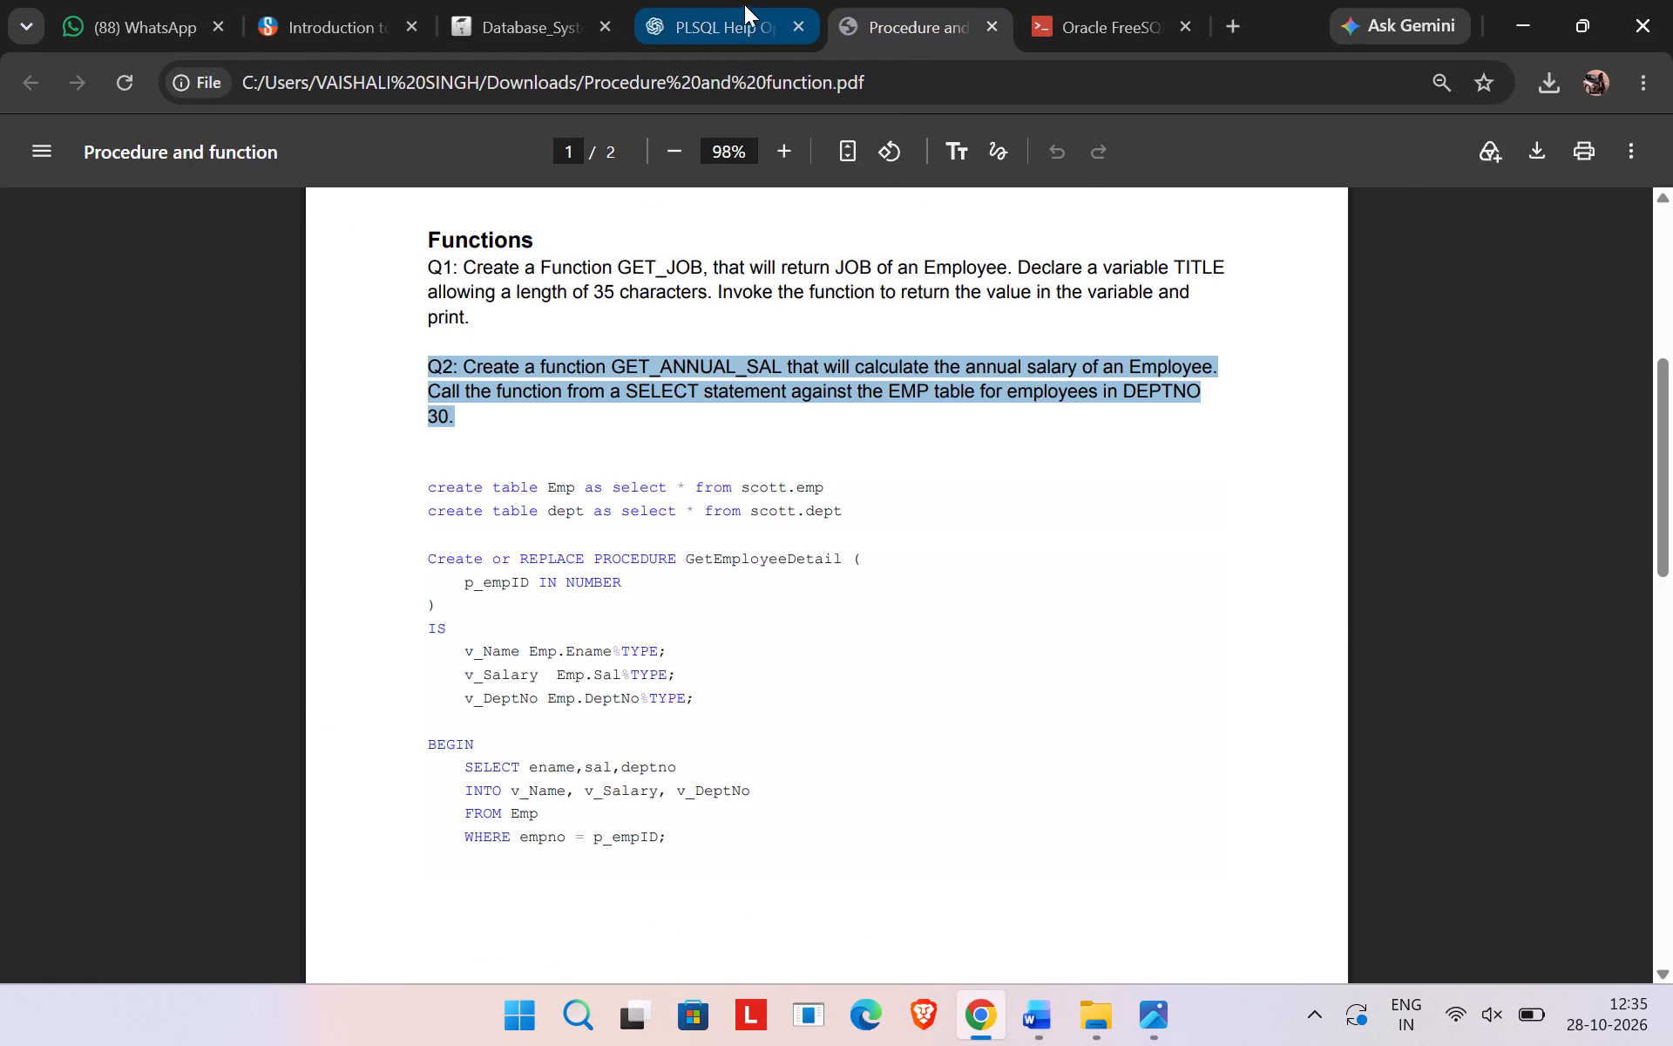
{"action": "left_click", "coordinate": [737, 9]}
{"action": "scroll", "coordinate": [643, 559], "scroll_direction": "down", "scroll_amount": 8}
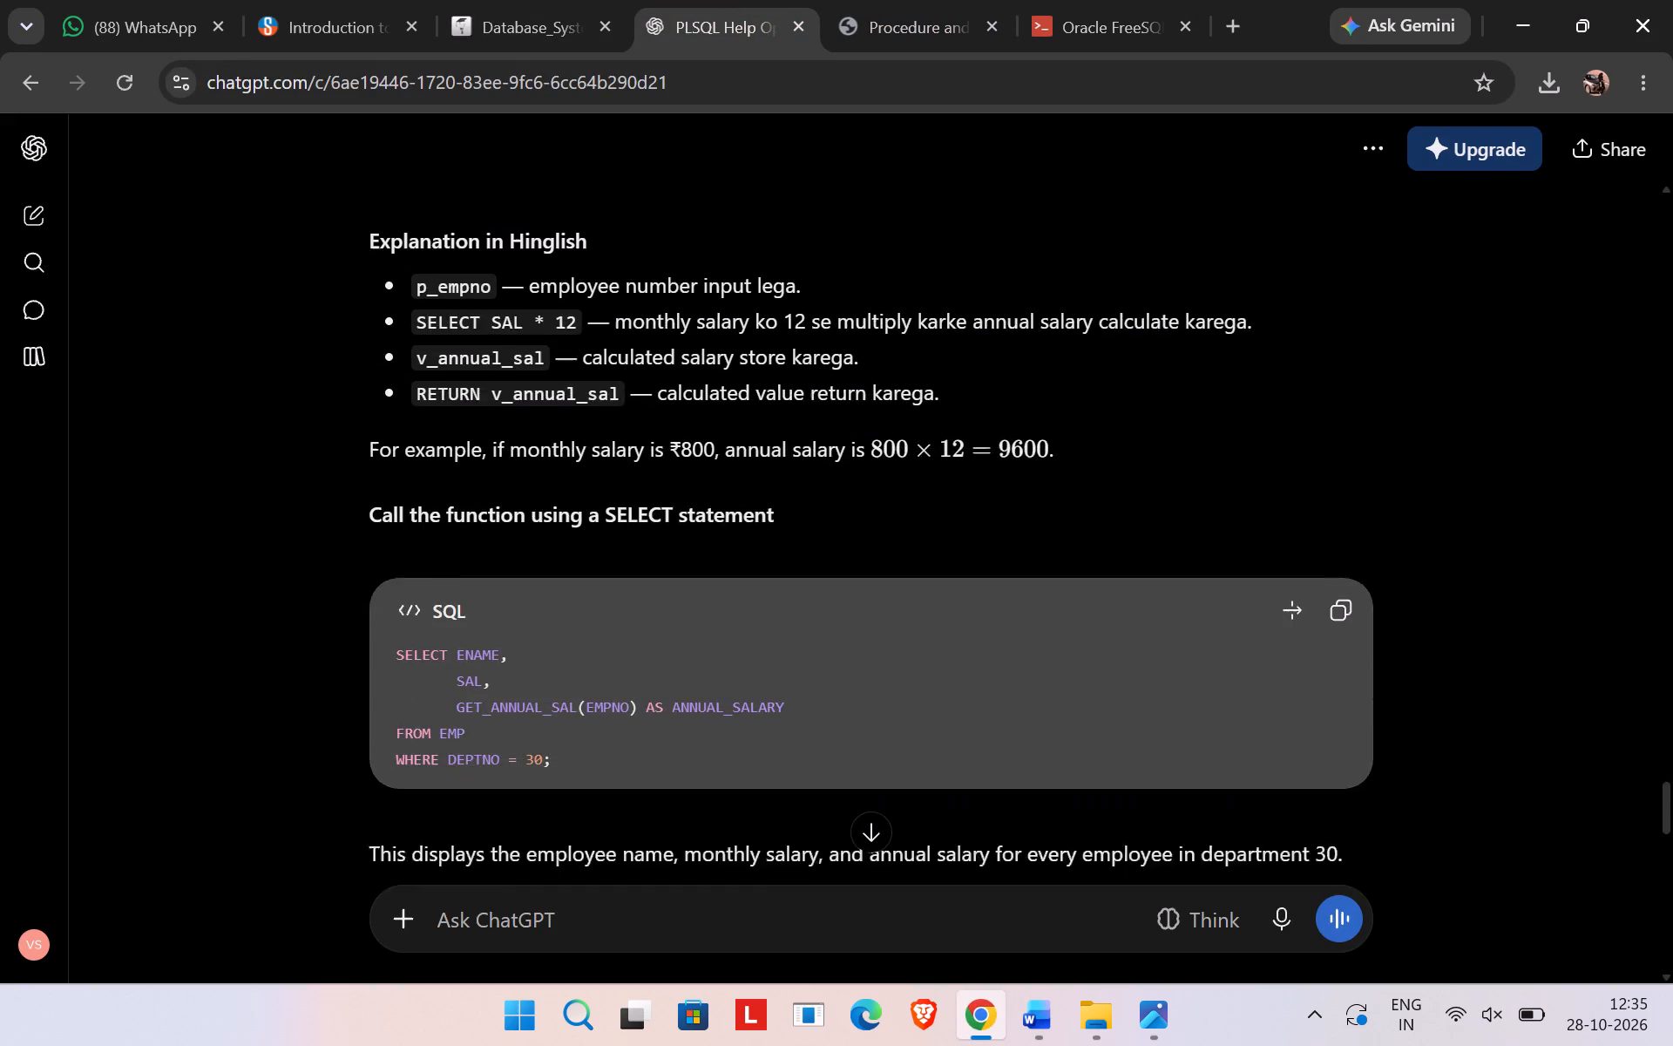
{"action": "scroll", "coordinate": [643, 559], "scroll_direction": "up", "scroll_amount": 1}
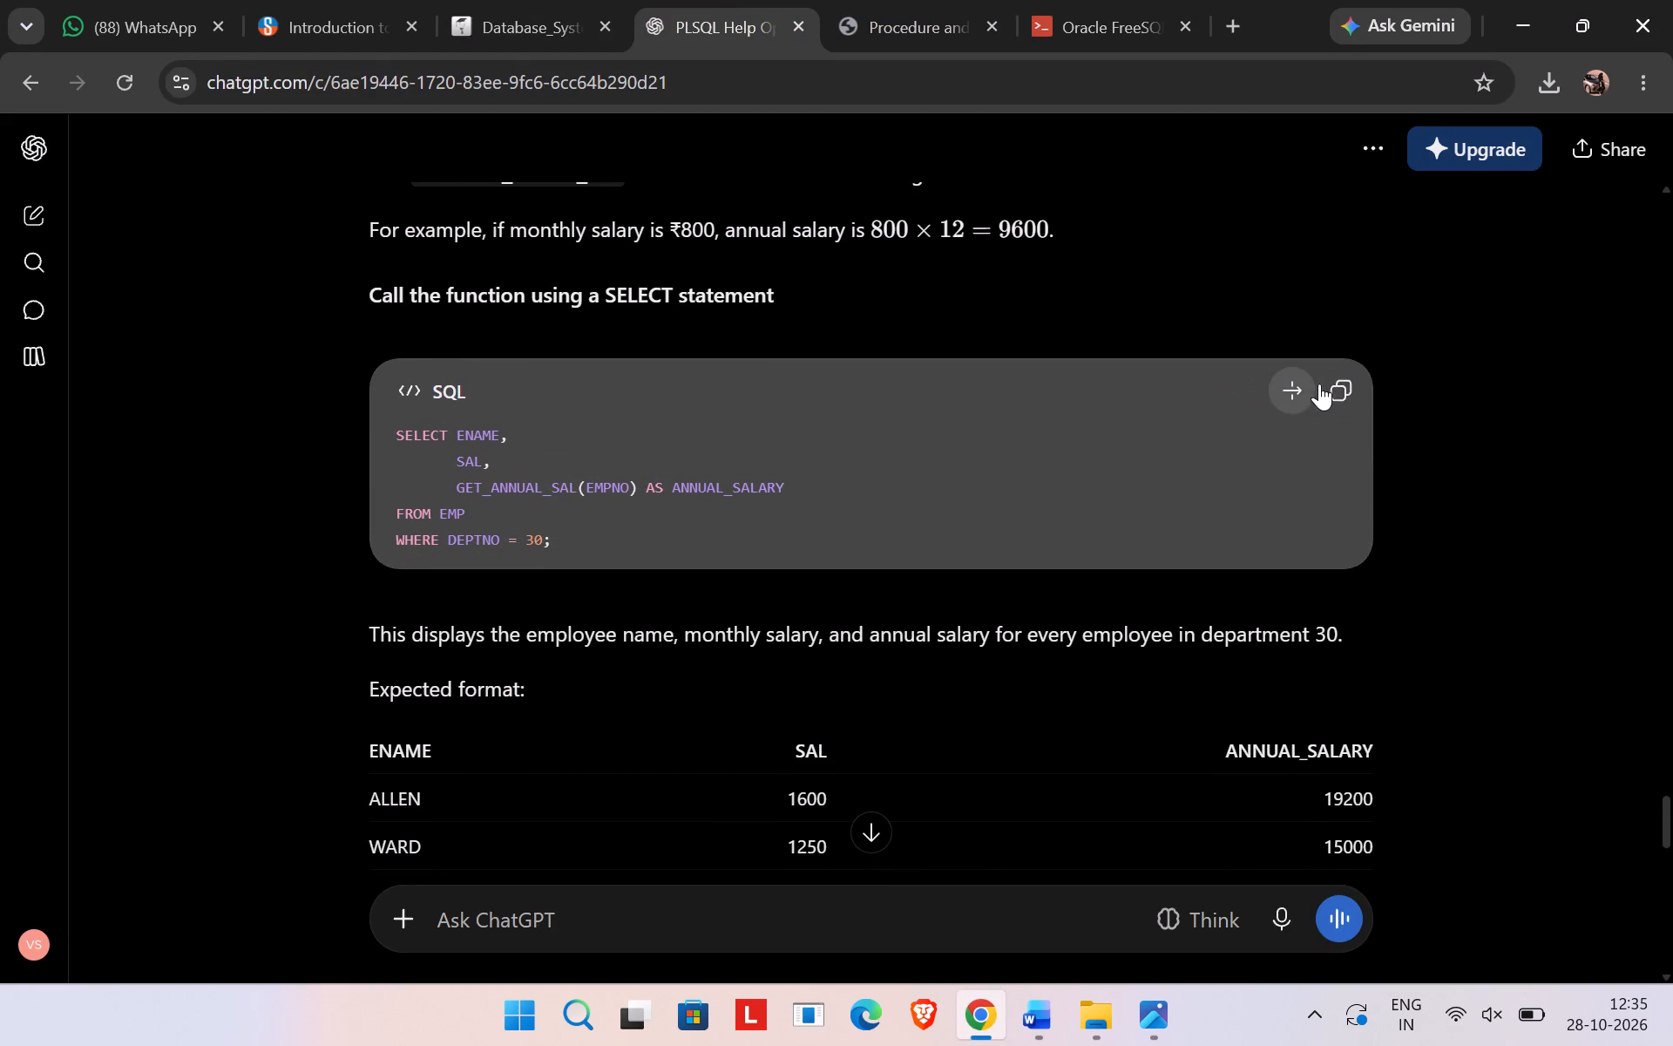
{"action": "left_click", "coordinate": [1334, 385]}
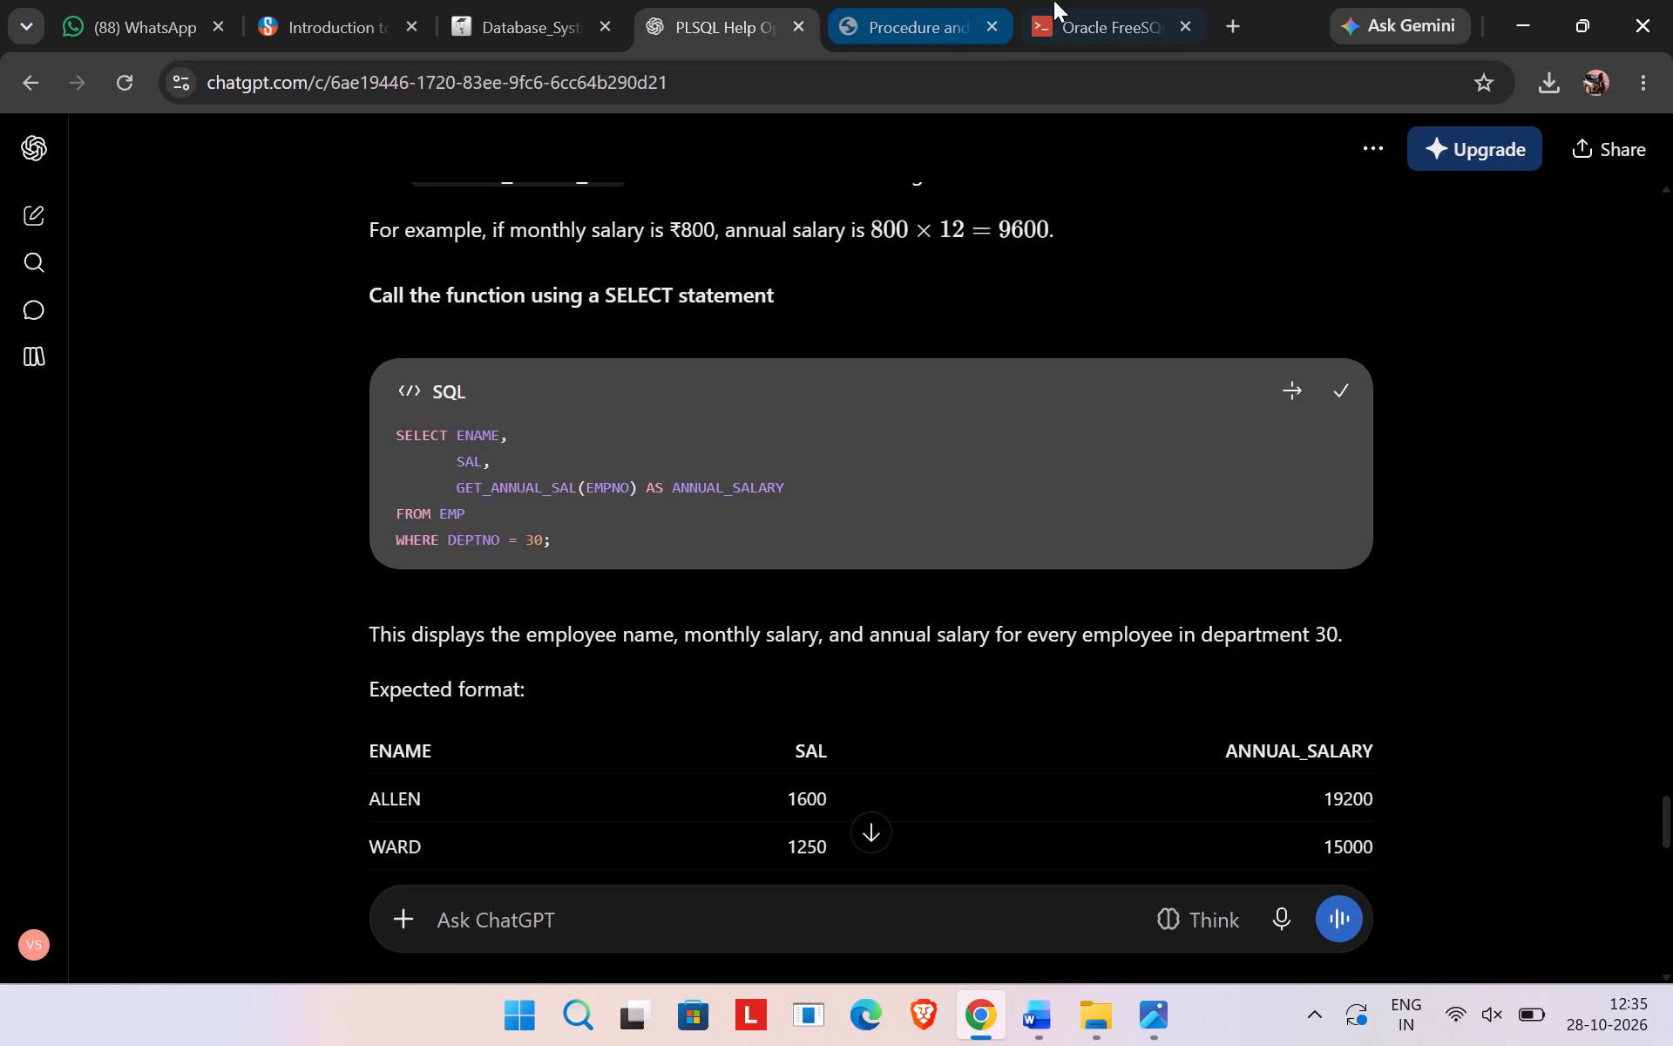
Paste the SELECT statement into the FreeSQL worksheet below the GET_ANNUAL_SAL function, leaving one blank line between them.
{"action": "left_click", "coordinate": [1087, 15]}
{"action": "scroll", "coordinate": [413, 520], "scroll_direction": "down", "scroll_amount": 1}
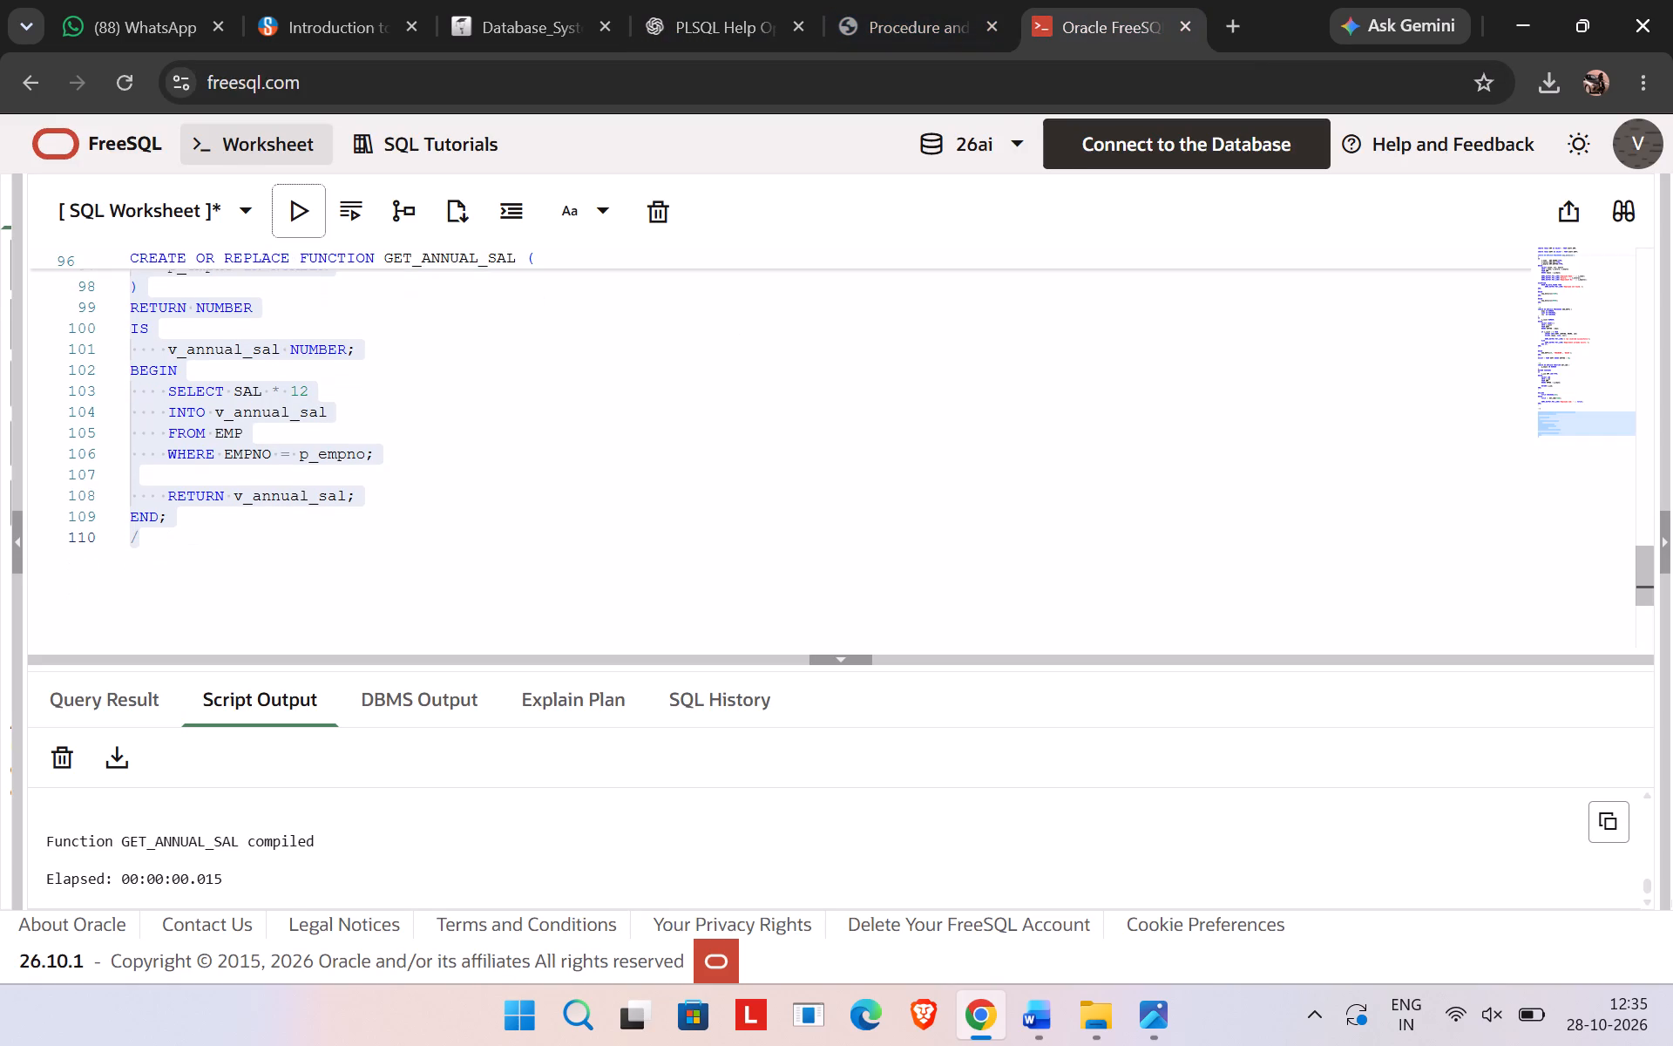
{"action": "left_click", "coordinate": [162, 542]}
{"action": "key", "text": "Return"}
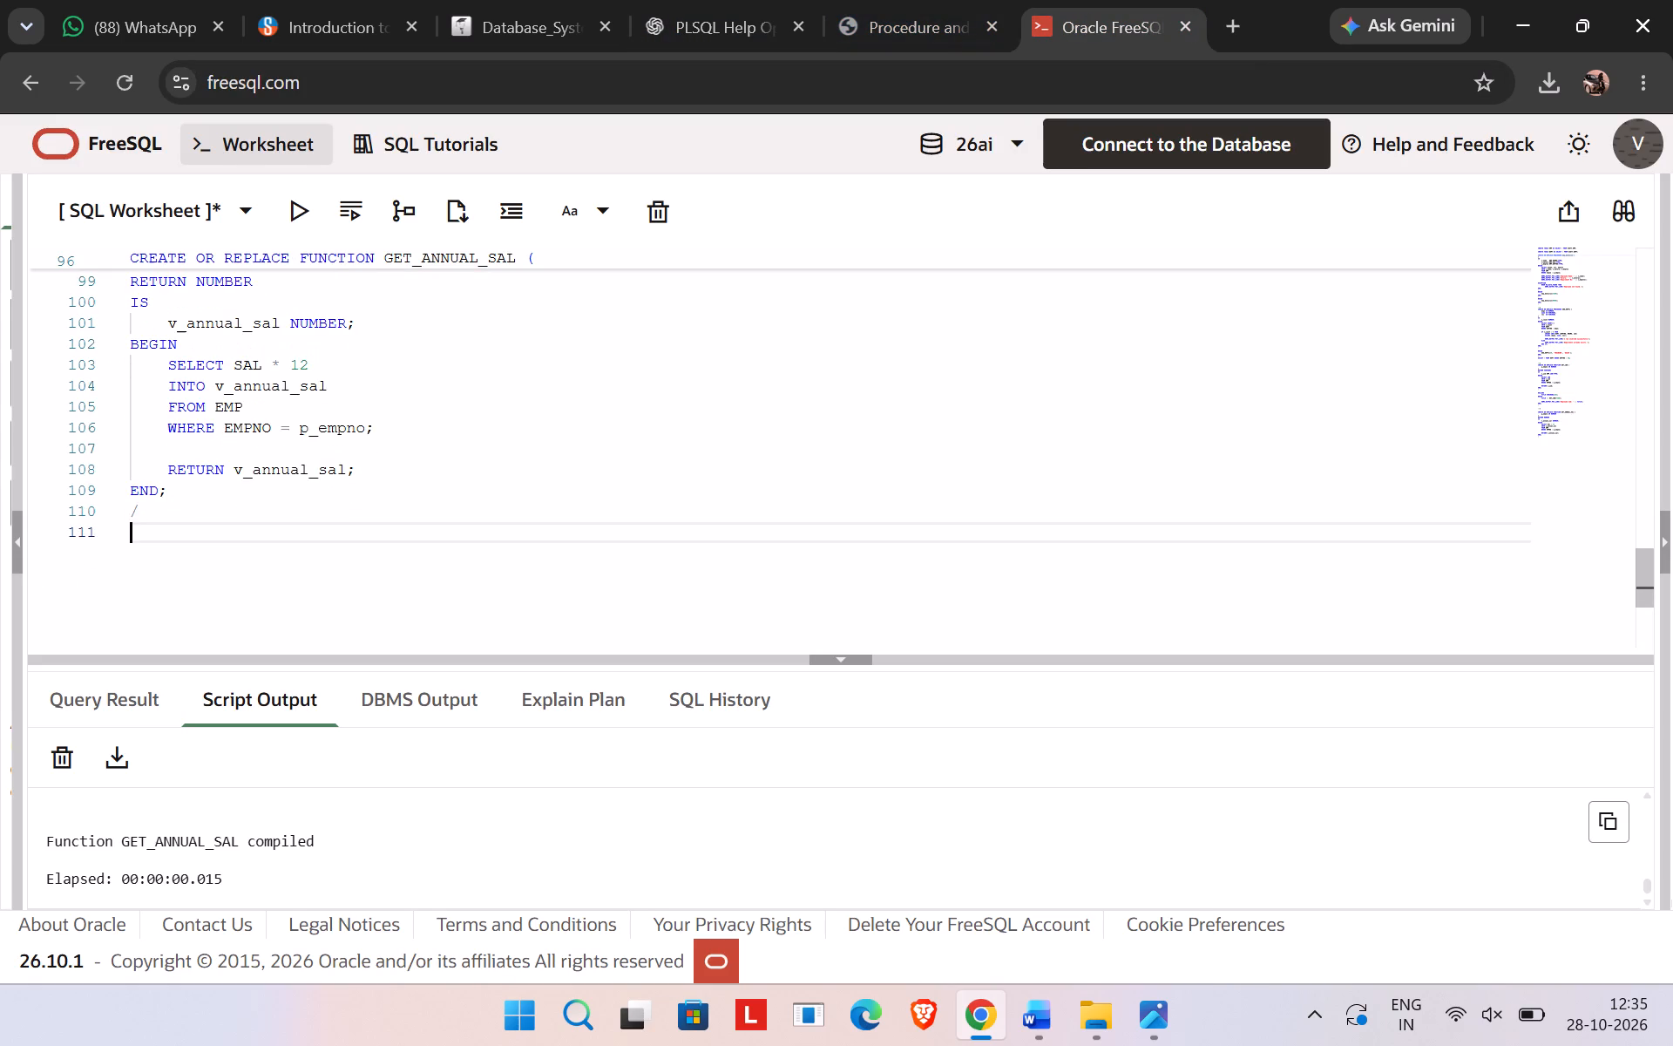
{"action": "key", "text": "Return"}
{"action": "key", "text": "ctrl+v"}
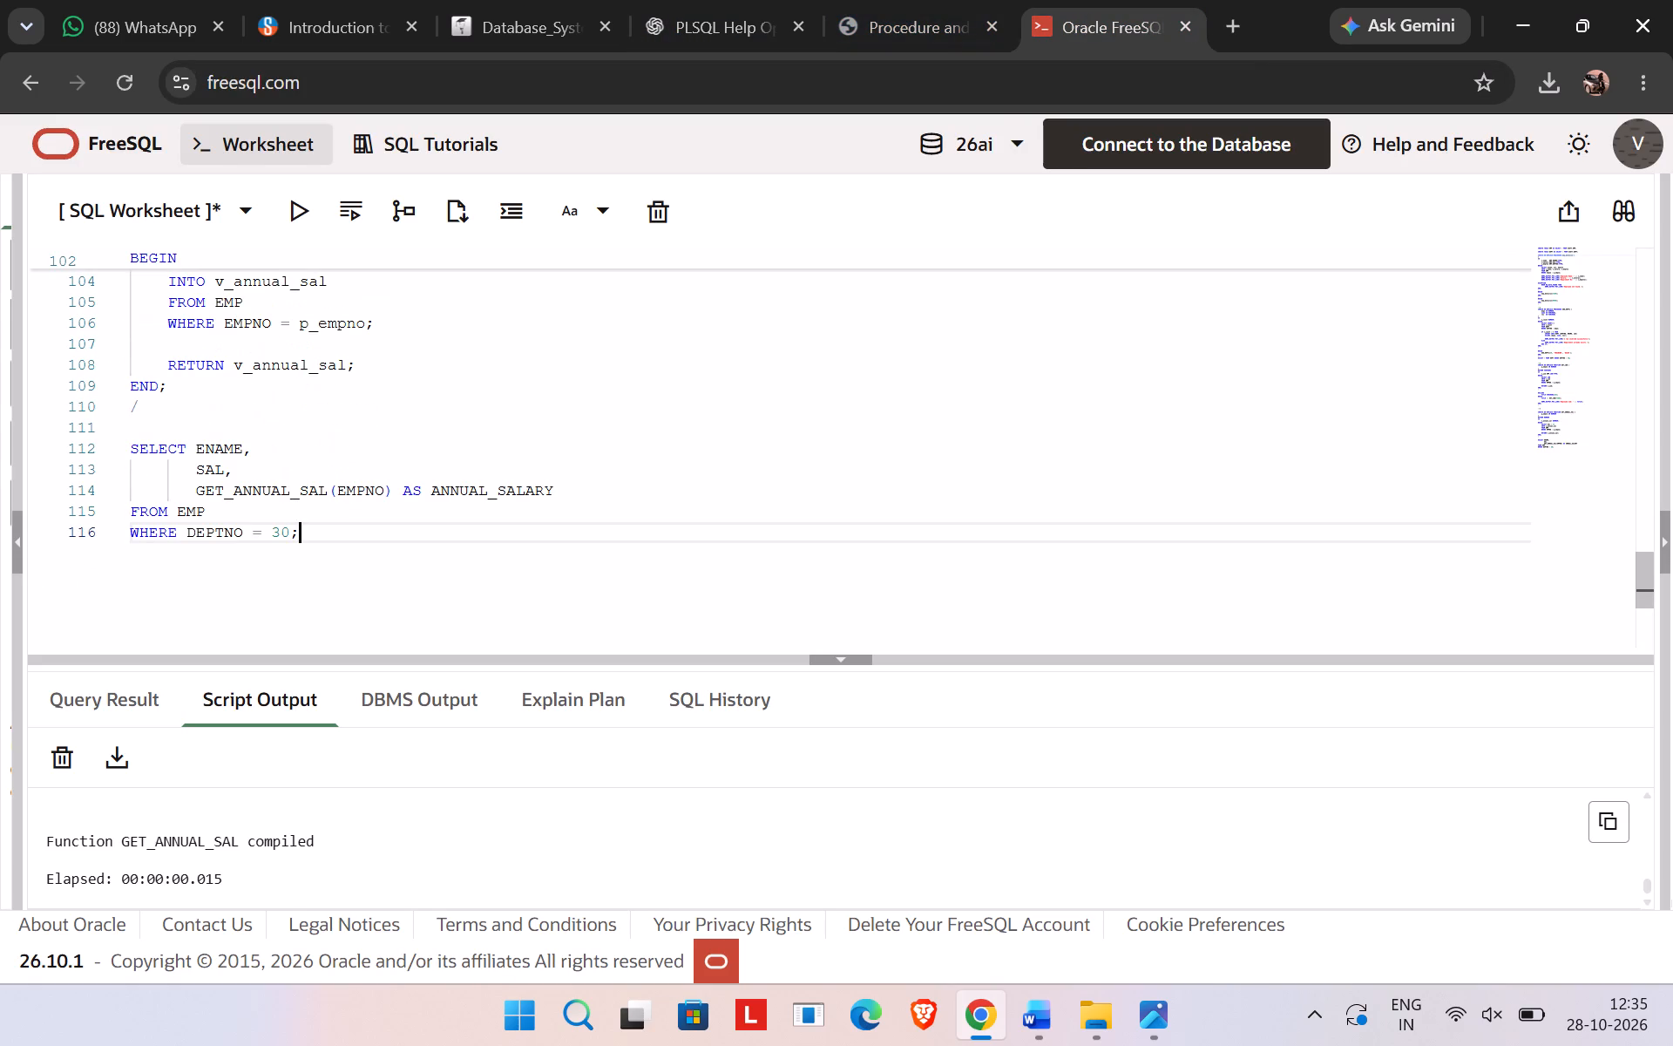
Run only the SELECT statement that calls GET_ANNUAL_SAL(EMPNO) for employees in DEPTNO 30.
{"action": "left_click_drag", "start_coordinate": [267, 589], "coordinate": [253, 590]}
{"action": "left_click_drag", "start_coordinate": [253, 590], "coordinate": [319, 540]}
{"action": "left_click_drag", "start_coordinate": [319, 540], "coordinate": [145, 477]}
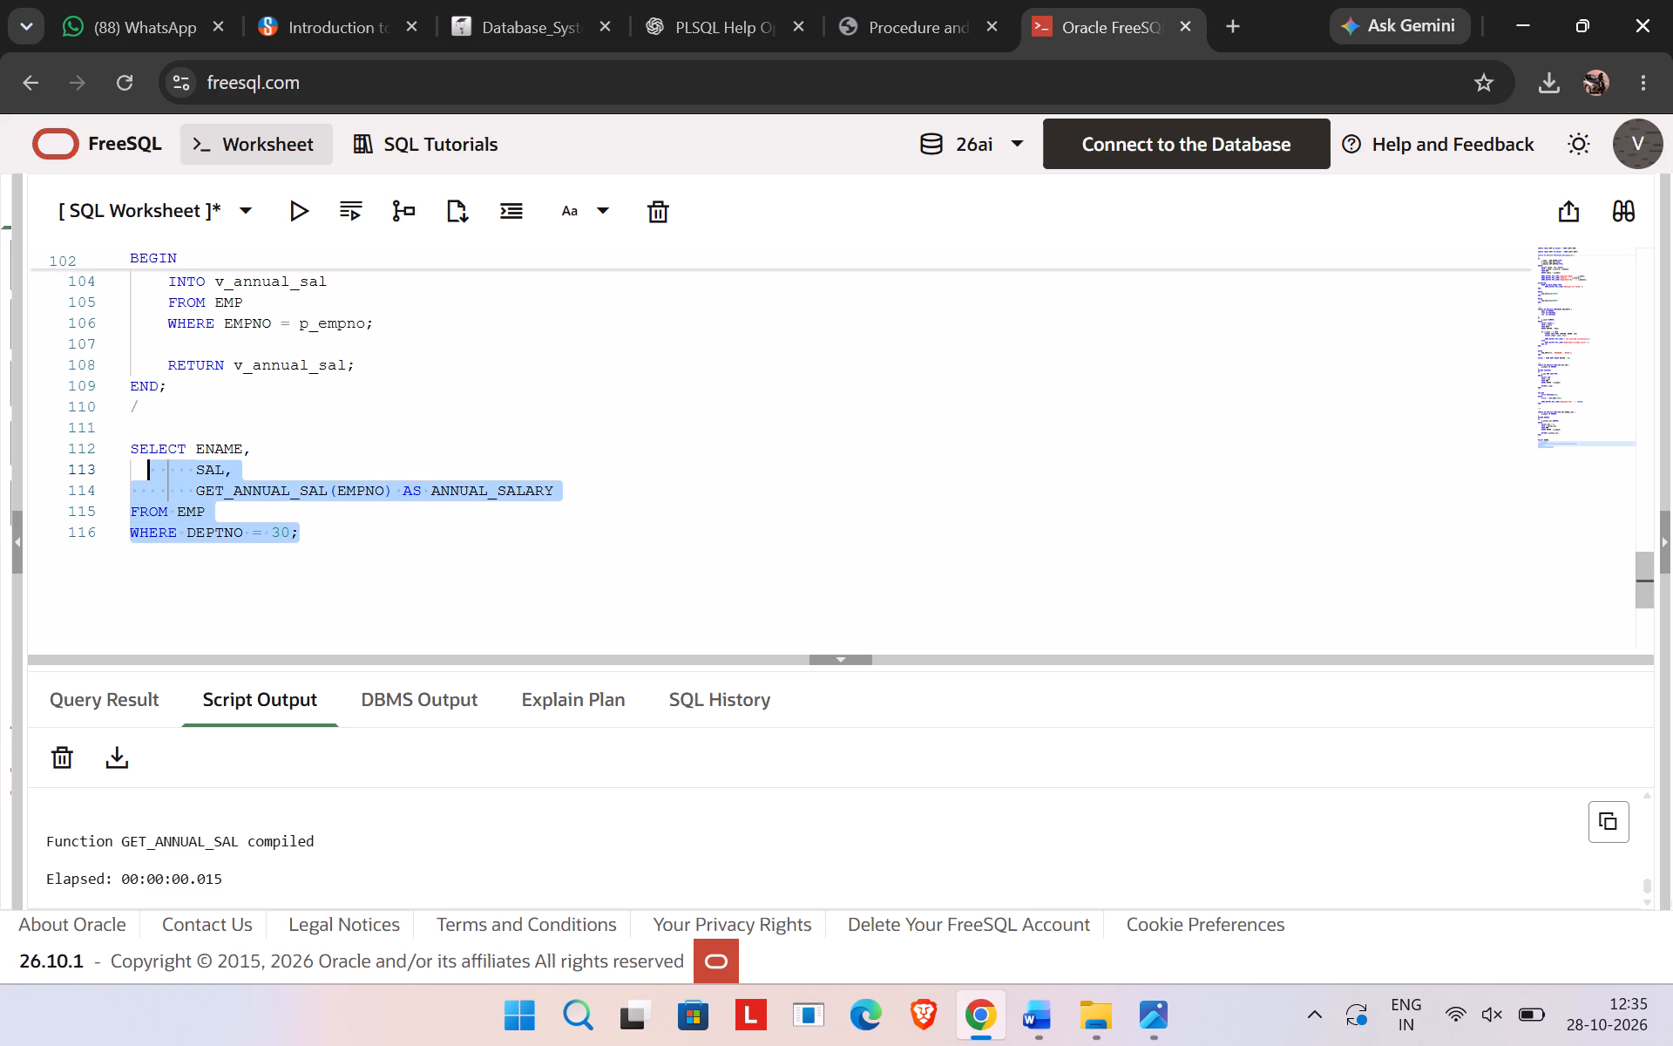
{"action": "left_click_drag", "start_coordinate": [145, 477], "coordinate": [116, 456]}
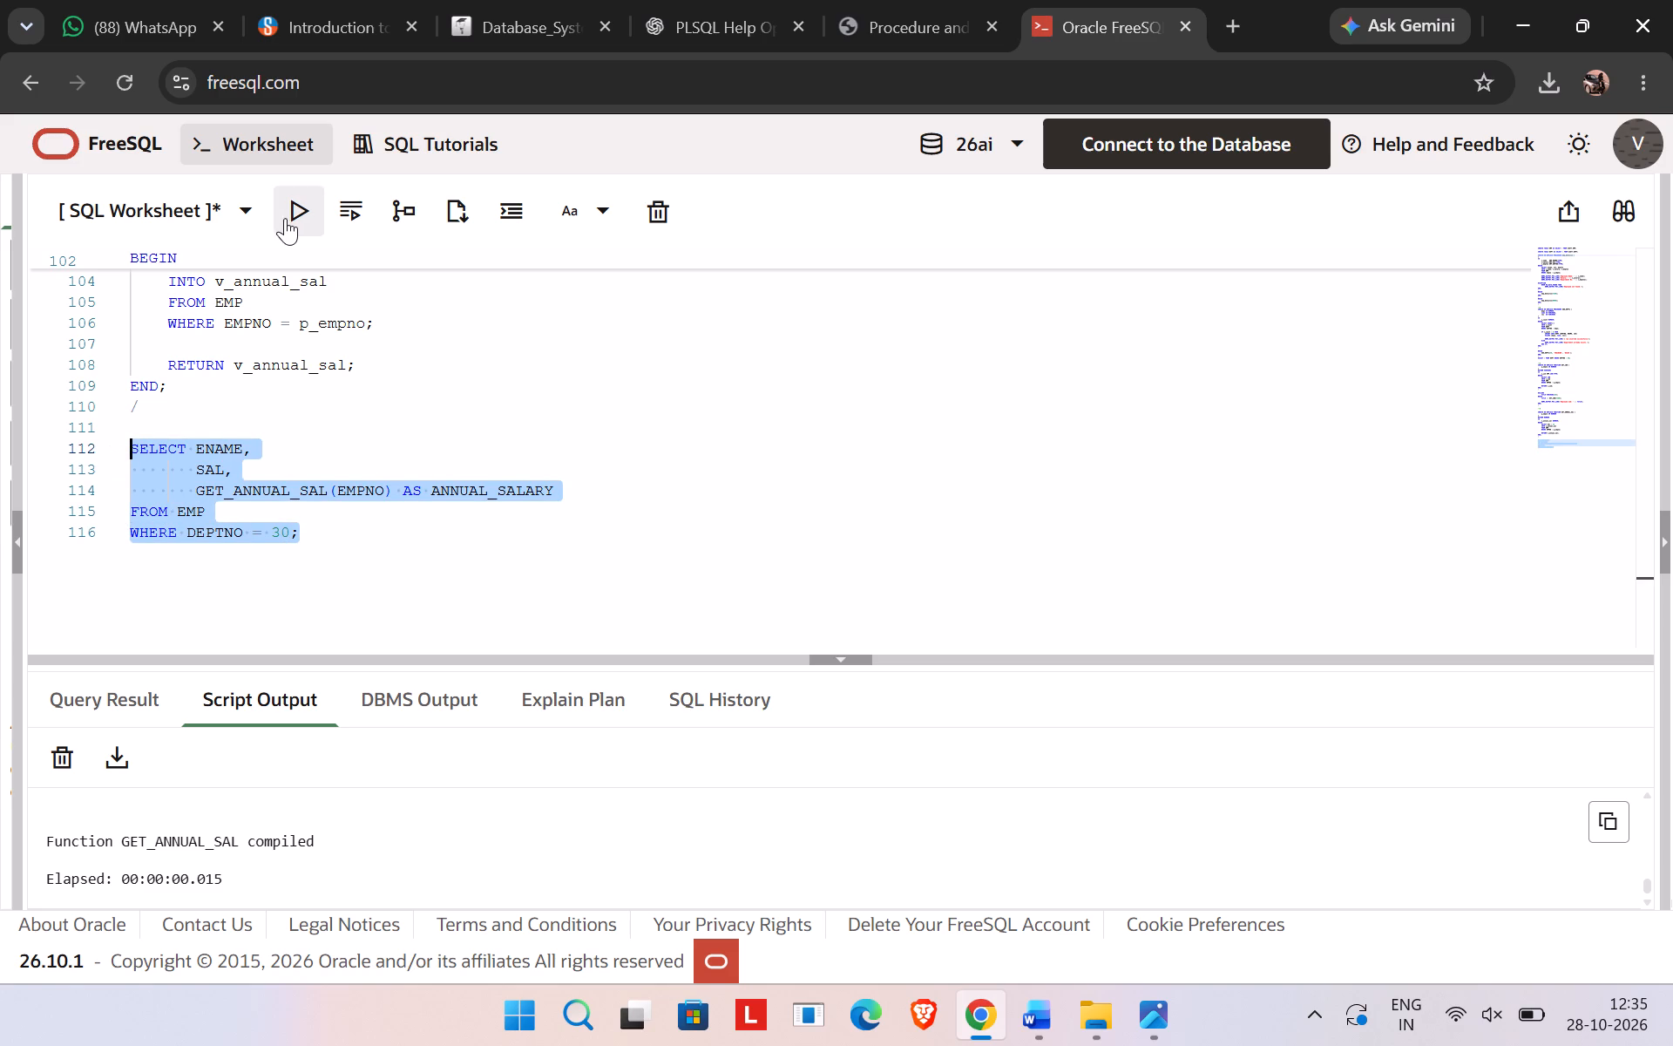
{"action": "left_click", "coordinate": [288, 218]}
Enlarge the query results area to show every returned row and take a screenshot of the DEPTNO 30 SELECT statement with its result.
{"action": "scroll", "coordinate": [338, 506], "scroll_direction": "down", "scroll_amount": 1}
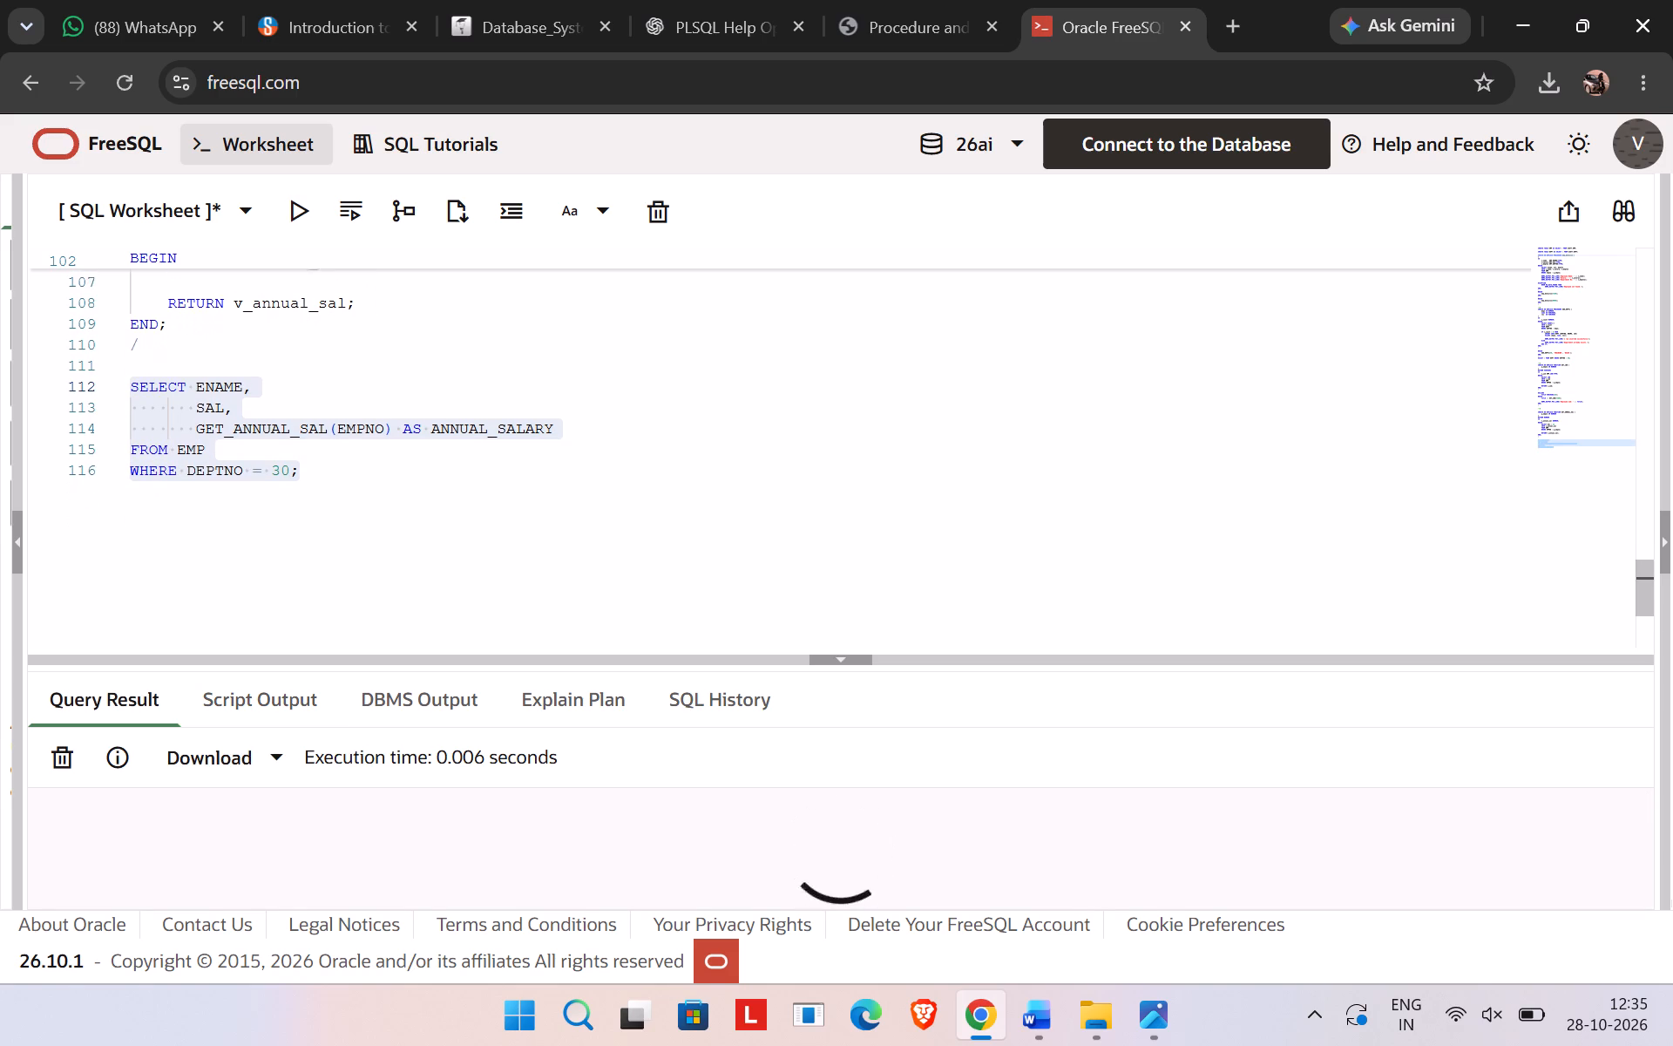
{"action": "scroll", "coordinate": [338, 506], "scroll_direction": "down", "scroll_amount": 2}
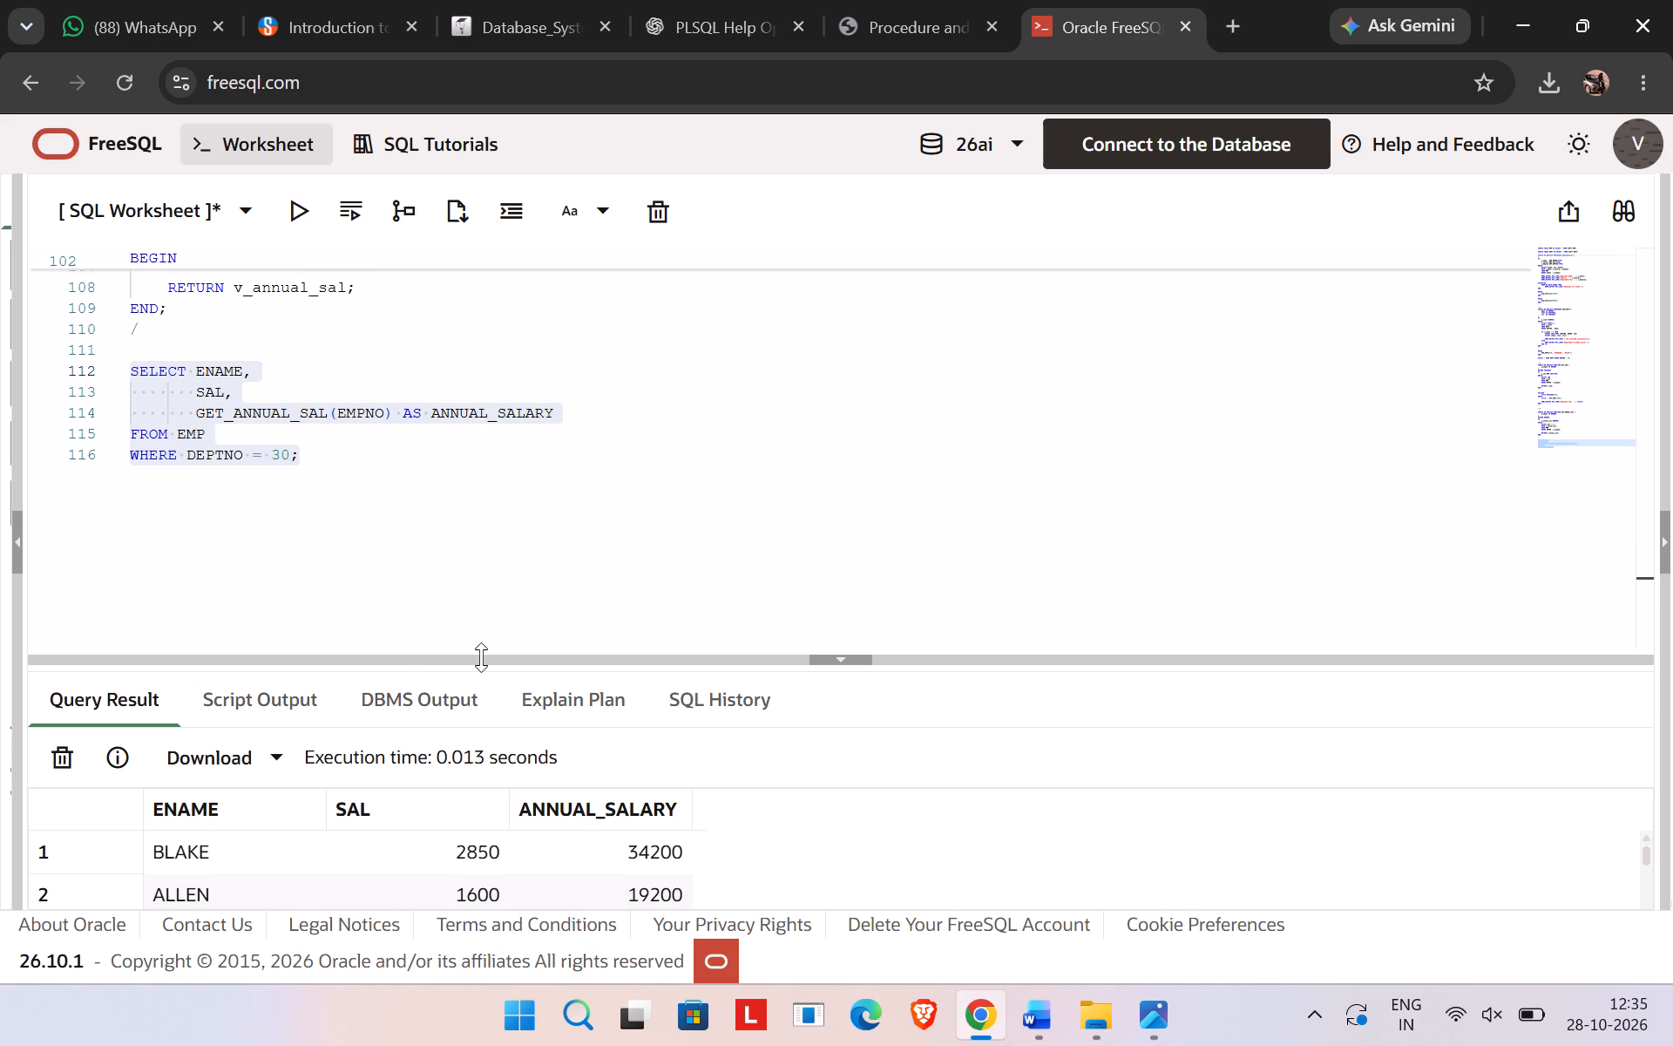
{"action": "left_click_drag", "start_coordinate": [481, 657], "coordinate": [532, 492]}
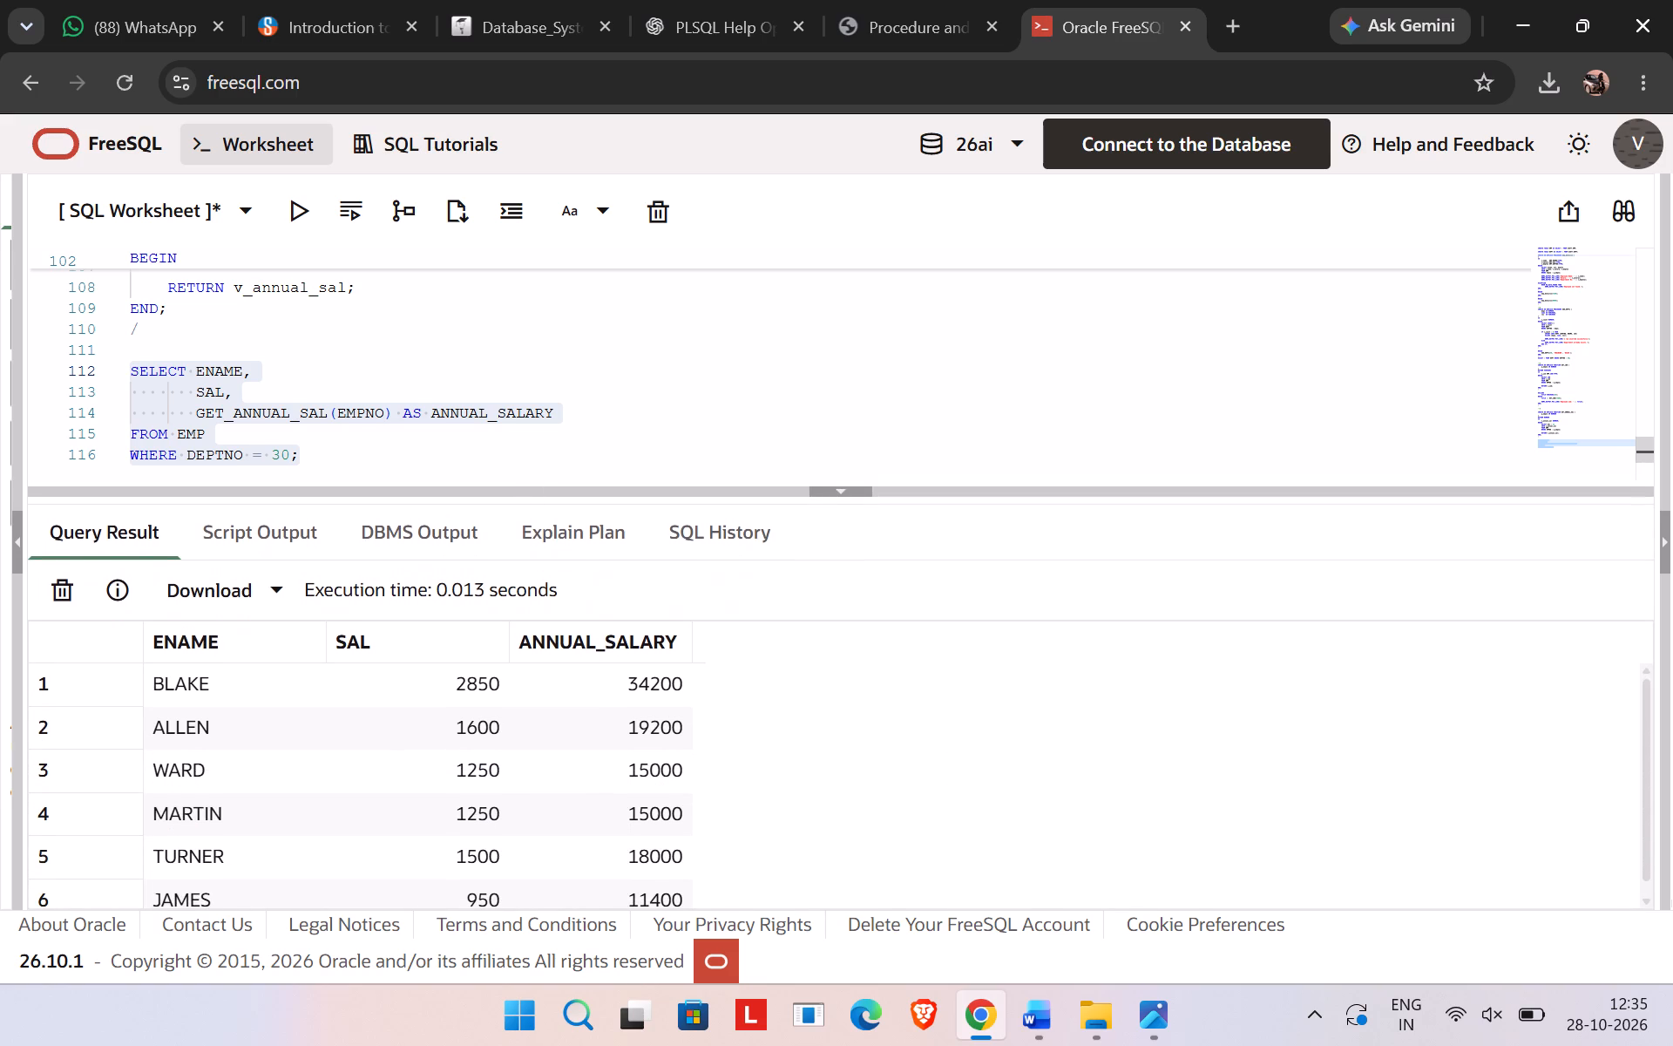
{"action": "scroll", "coordinate": [660, 374], "scroll_direction": "down", "scroll_amount": 2}
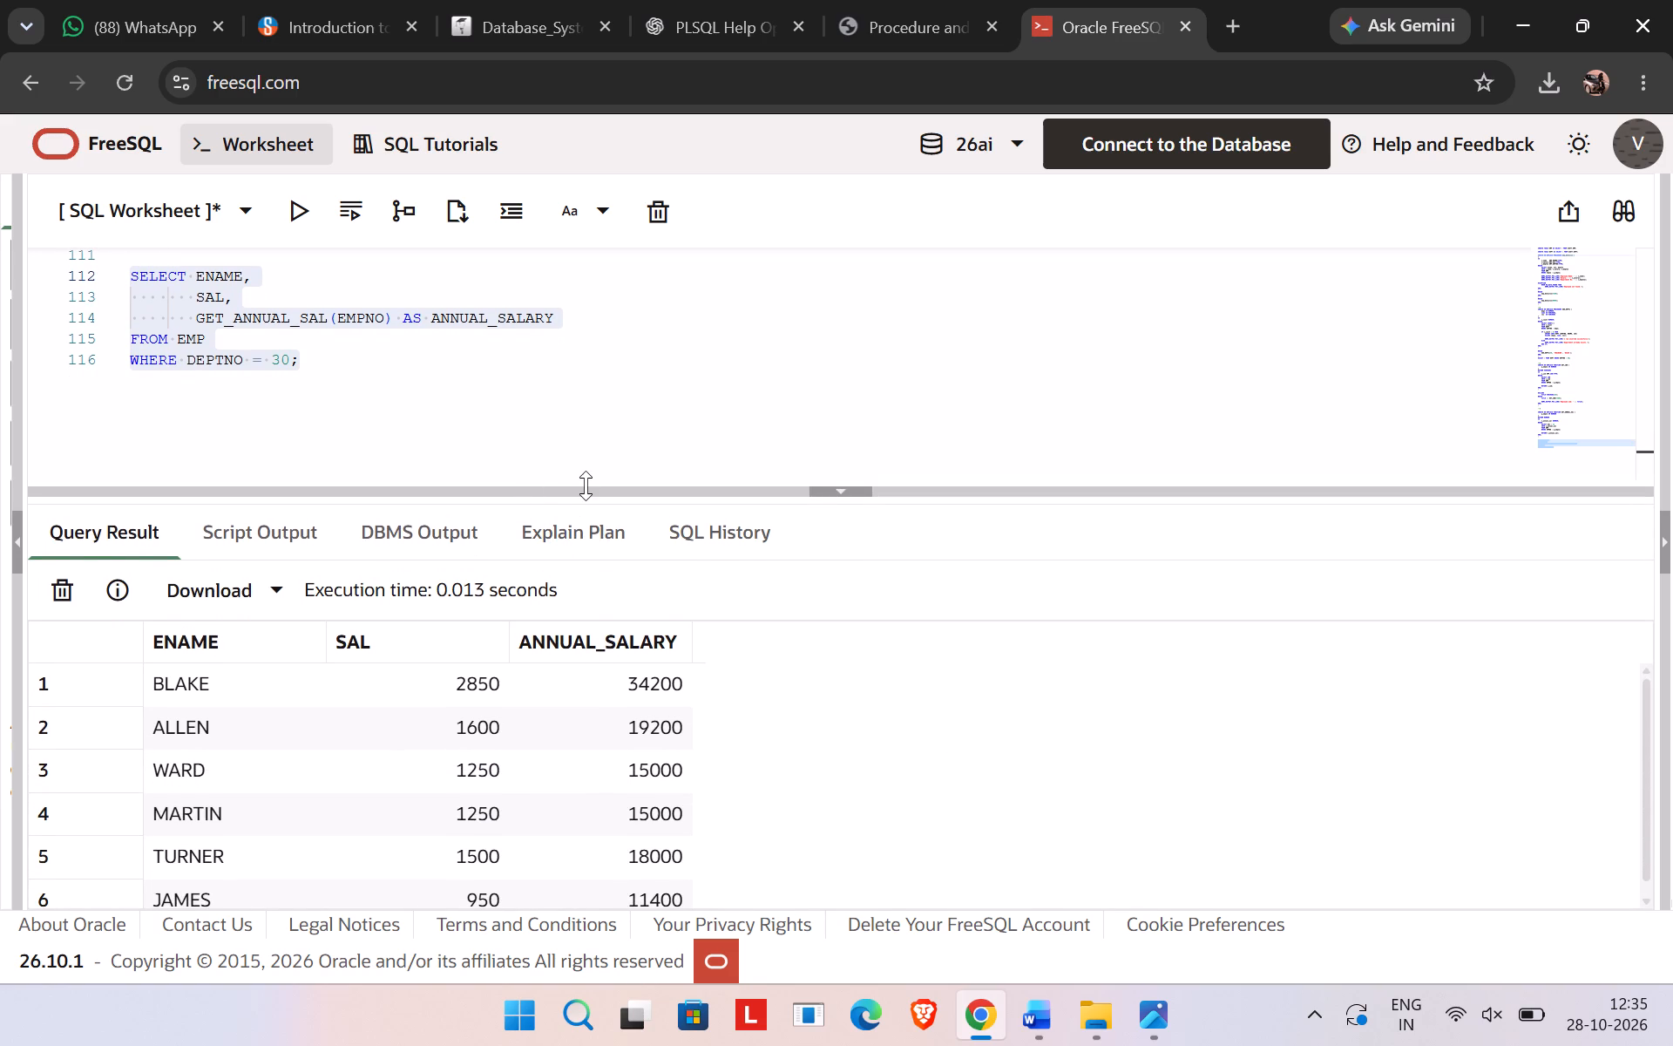
{"action": "left_click_drag", "start_coordinate": [586, 486], "coordinate": [623, 388]}
{"action": "key", "text": "shift+super+s"}
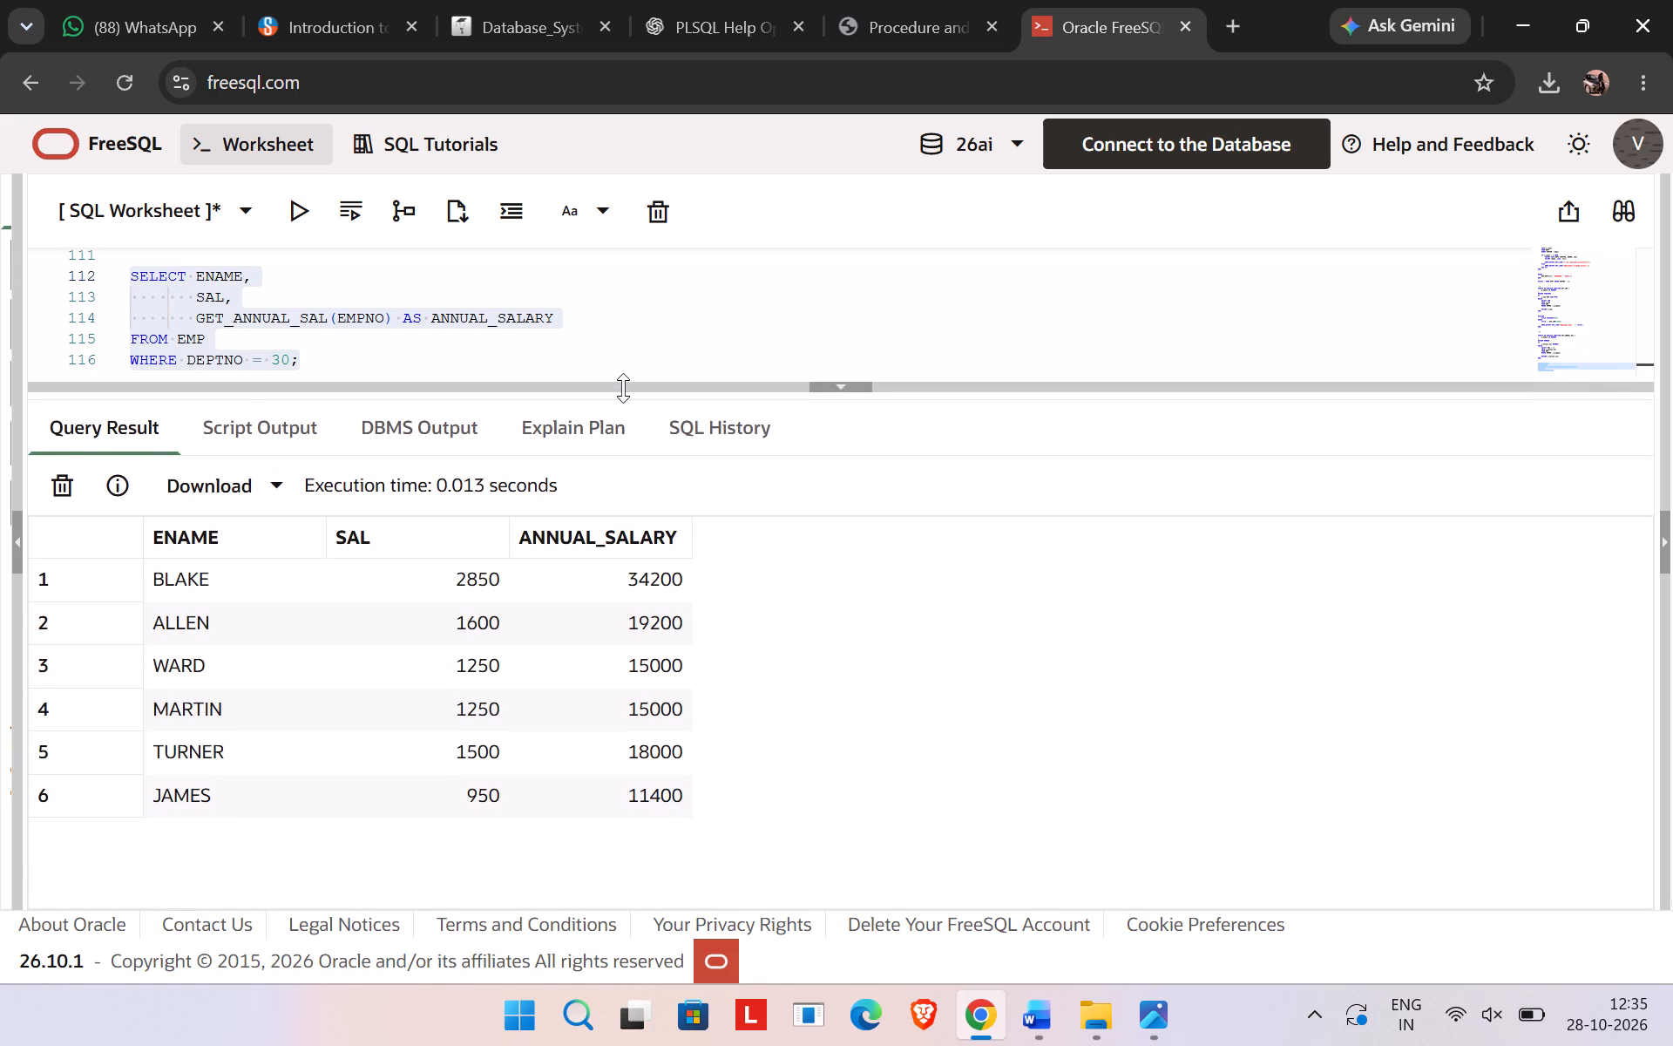
{"action": "left_click_drag", "start_coordinate": [19, 241], "coordinate": [743, 640]}
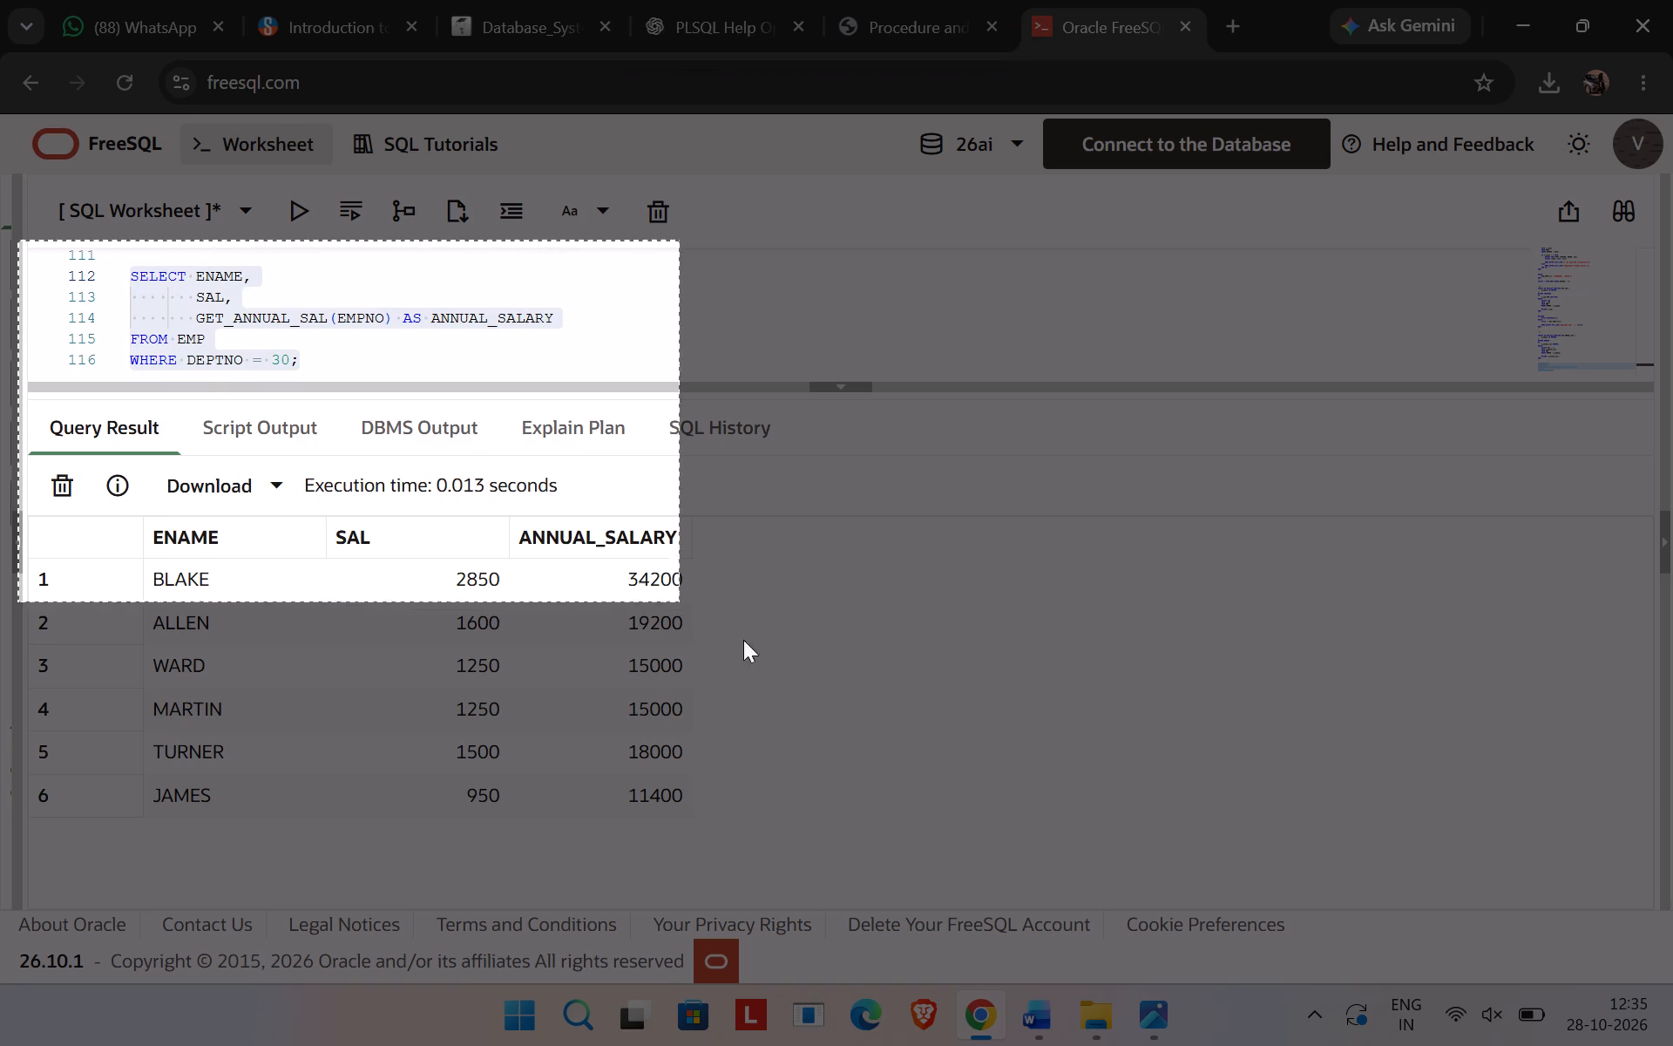
{"action": "left_click_drag", "start_coordinate": [743, 640], "coordinate": [1071, 871]}
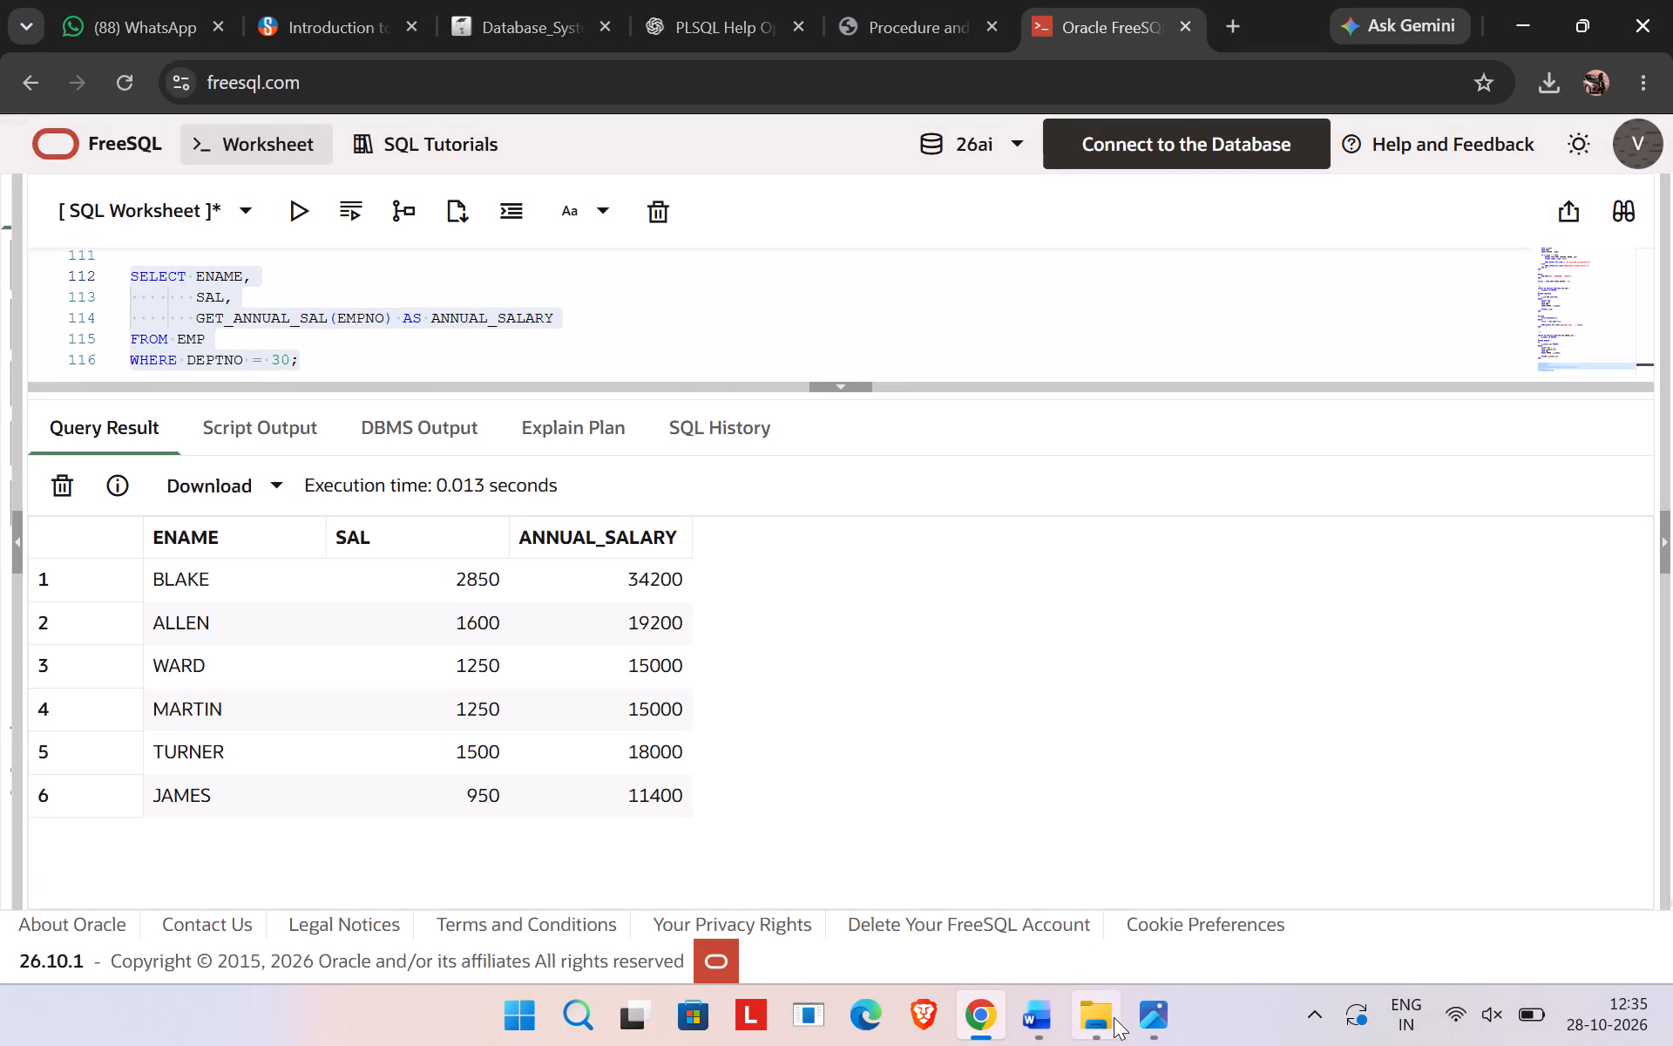
Insert the new query result screenshot from the File Explorer Gallery into the Word document on the page with the GET_ANNUAL_SAL screenshot.
{"action": "left_click", "coordinate": [1114, 1022]}
{"action": "left_click_drag", "start_coordinate": [487, 398], "coordinate": [497, 400]}
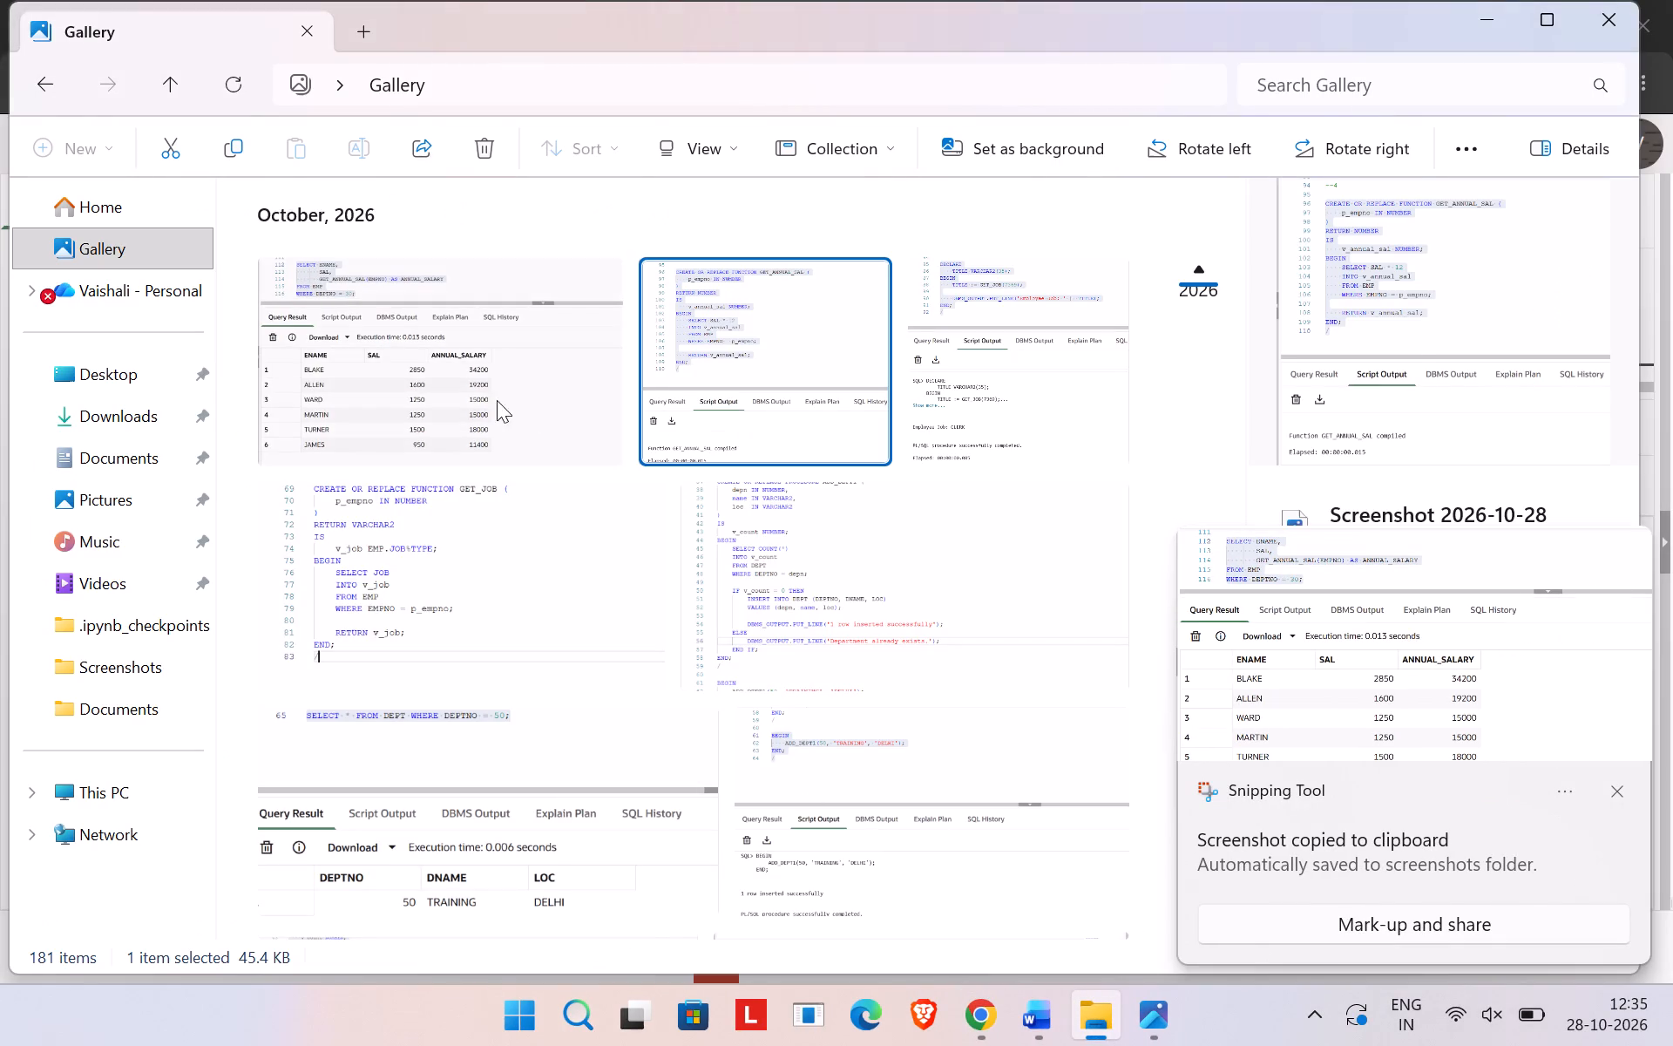
{"action": "left_click_drag", "start_coordinate": [497, 400], "coordinate": [872, 968]}
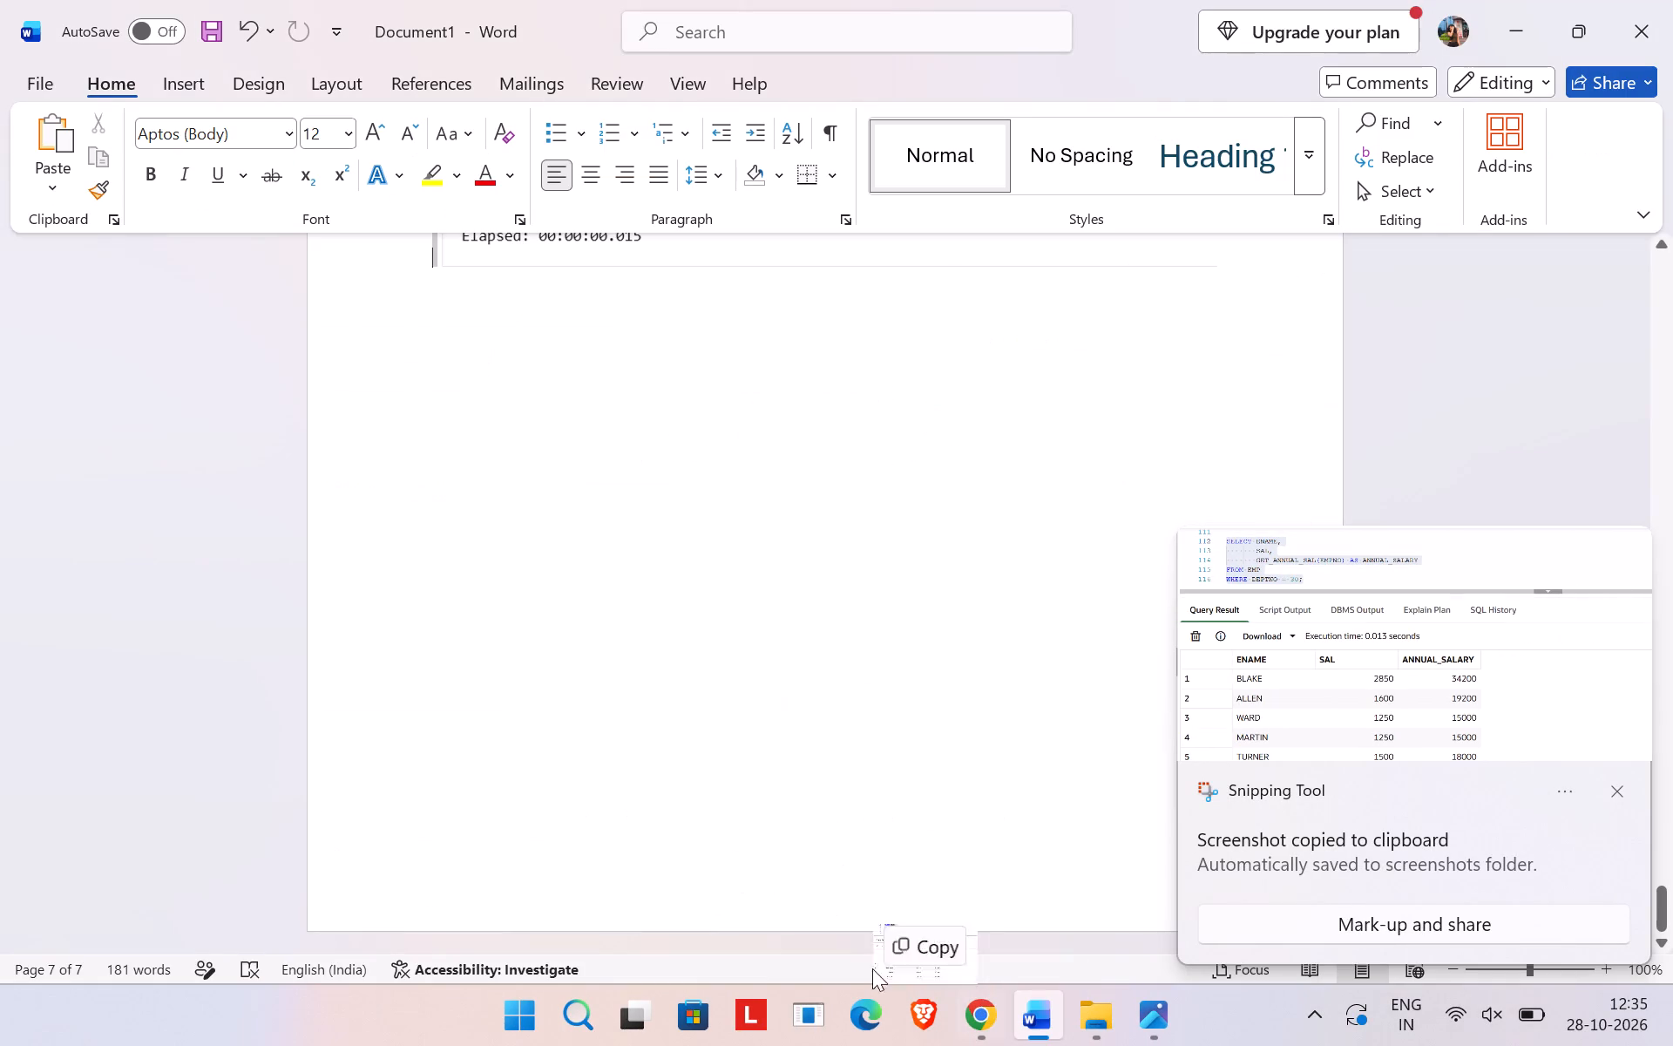
{"action": "left_click_drag", "start_coordinate": [872, 968], "coordinate": [734, 776]}
Rearrange the two Functions Q2 screenshots so the GET_ANNUAL_SAL function code comes directly above the SELECT query result.
{"action": "scroll", "coordinate": [734, 776], "scroll_direction": "down", "scroll_amount": 1}
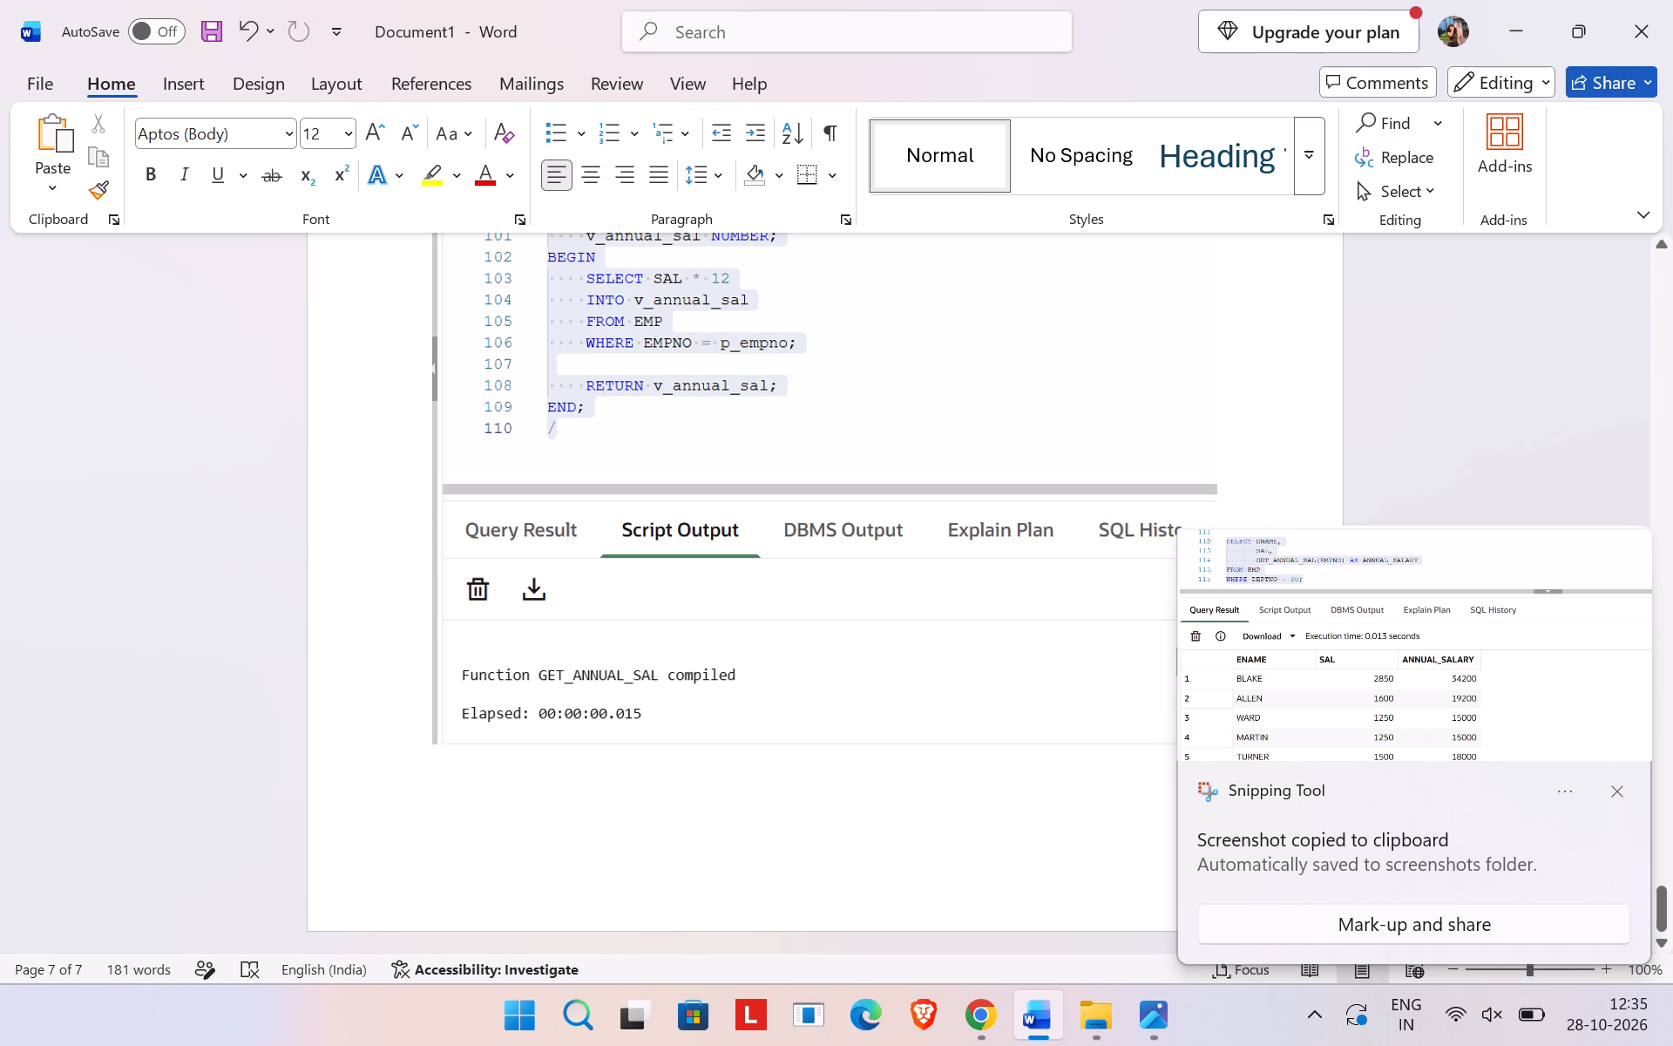
{"action": "scroll", "coordinate": [734, 776], "scroll_direction": "up", "scroll_amount": 3}
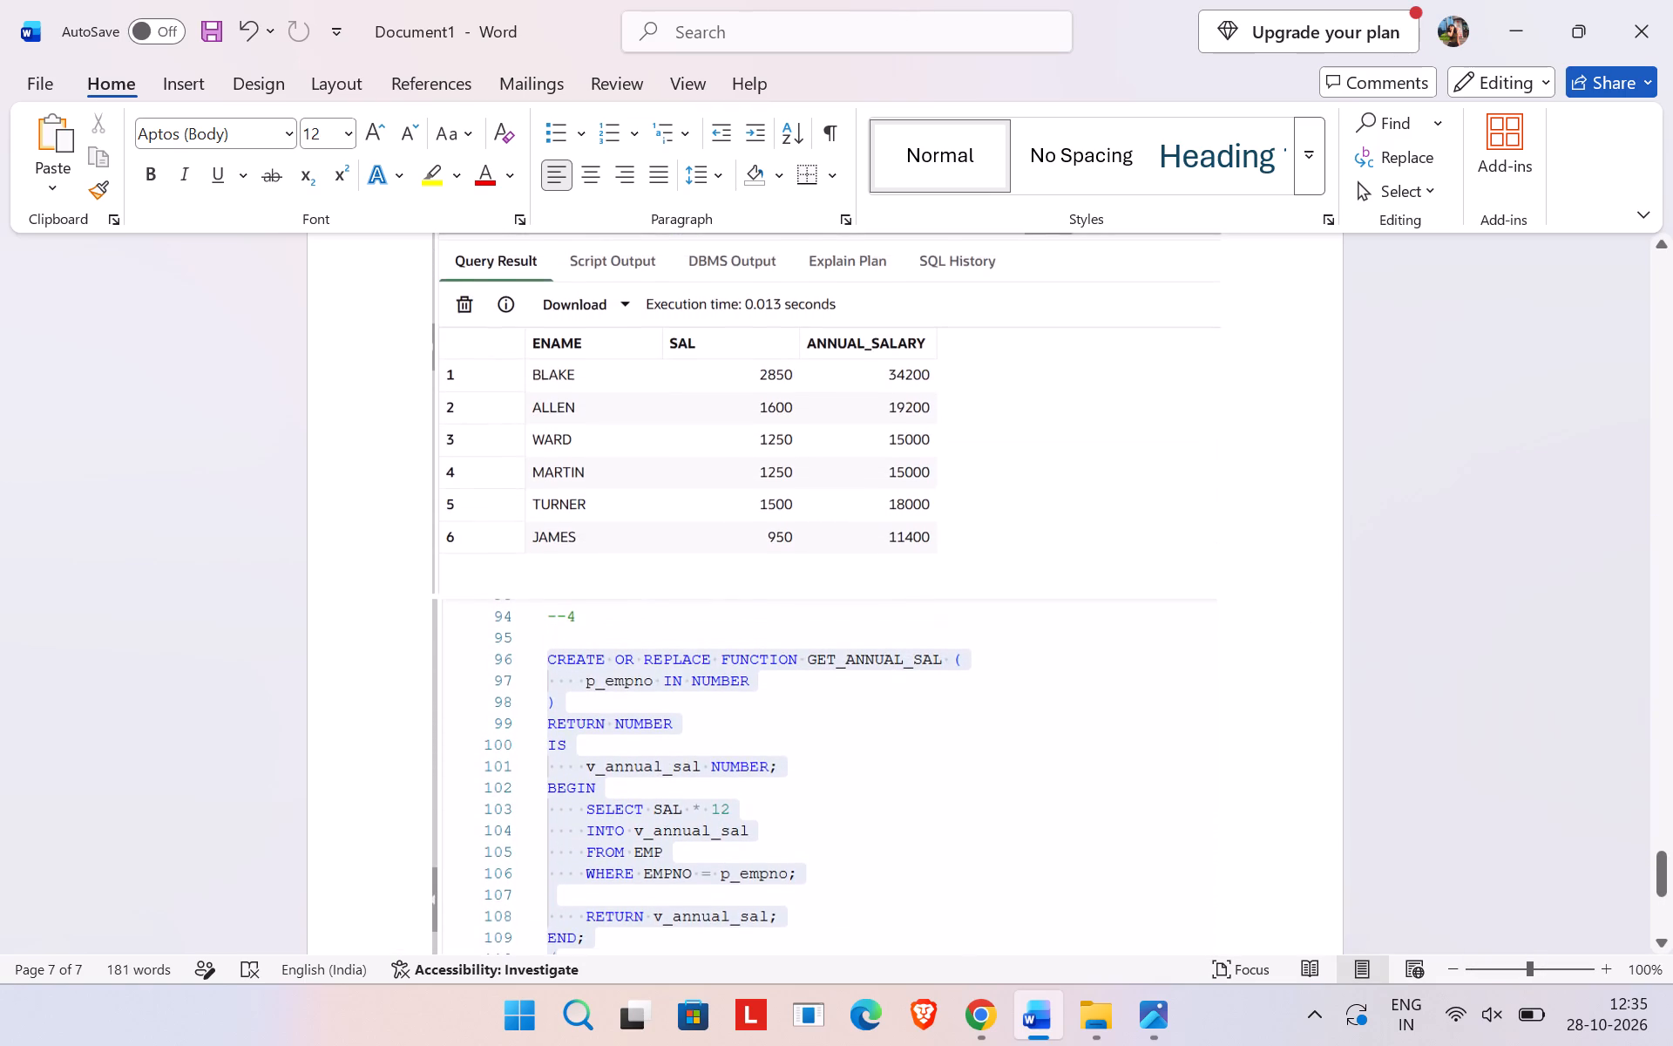
{"action": "scroll", "coordinate": [734, 776], "scroll_direction": "up", "scroll_amount": 3}
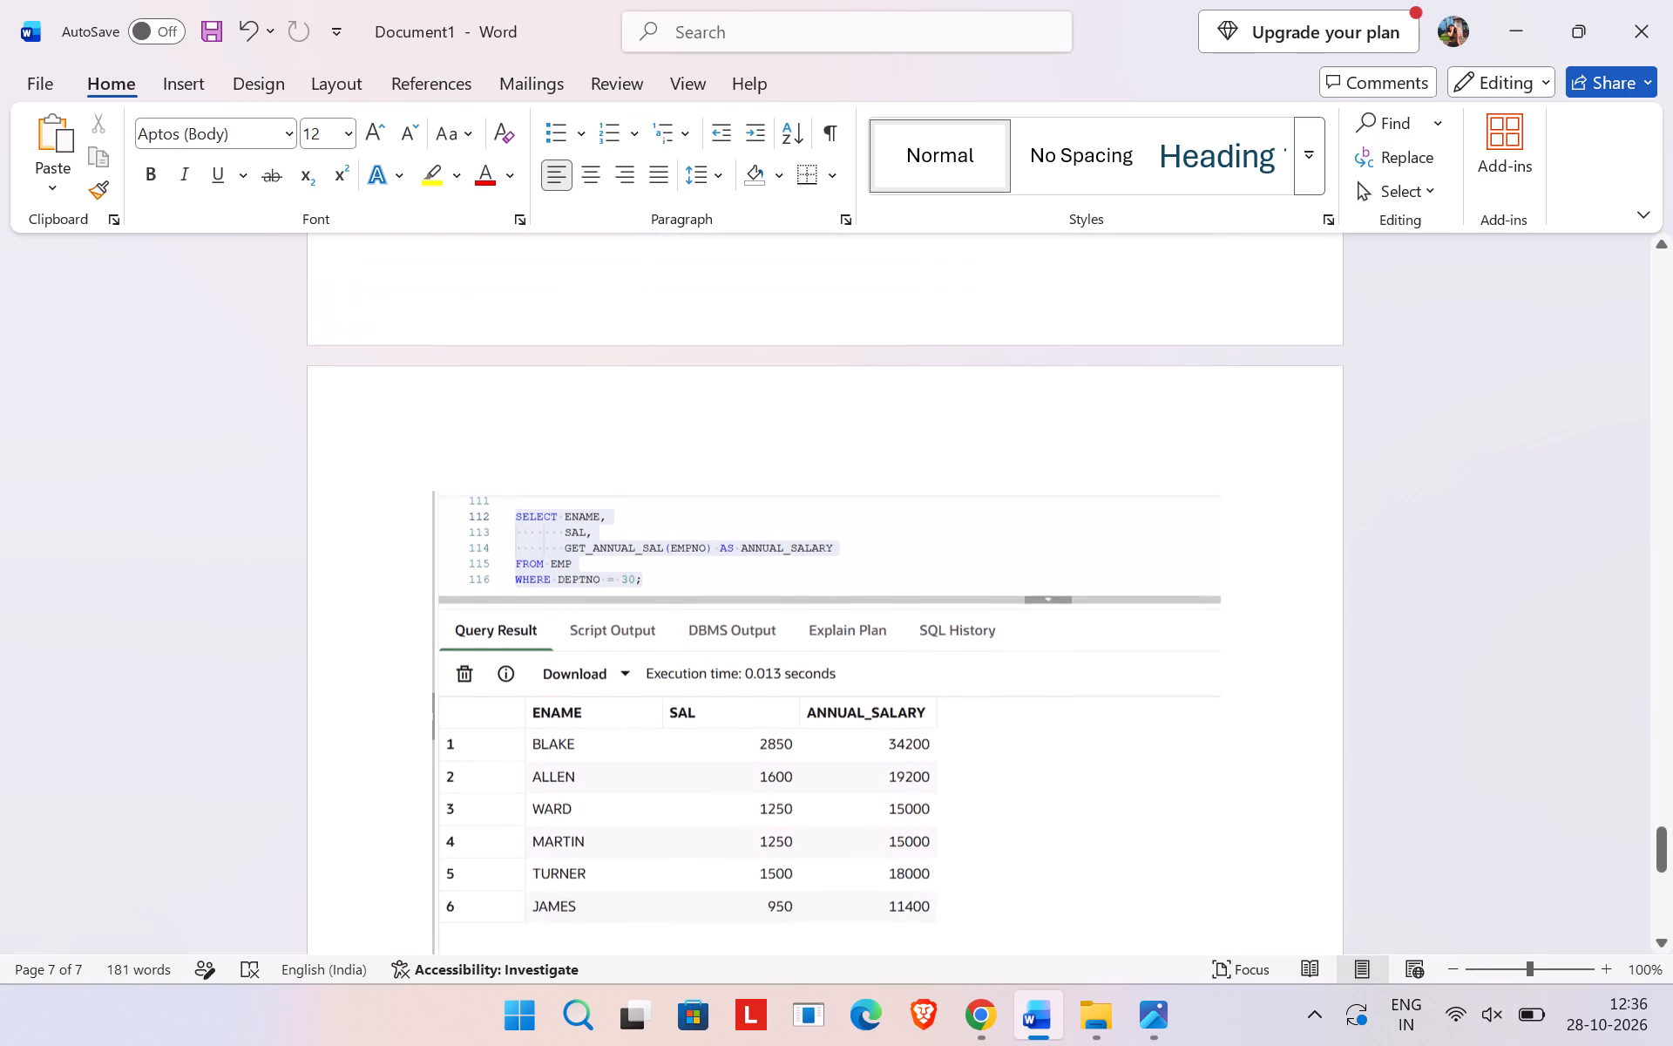
{"action": "scroll", "coordinate": [734, 776], "scroll_direction": "up", "scroll_amount": 4}
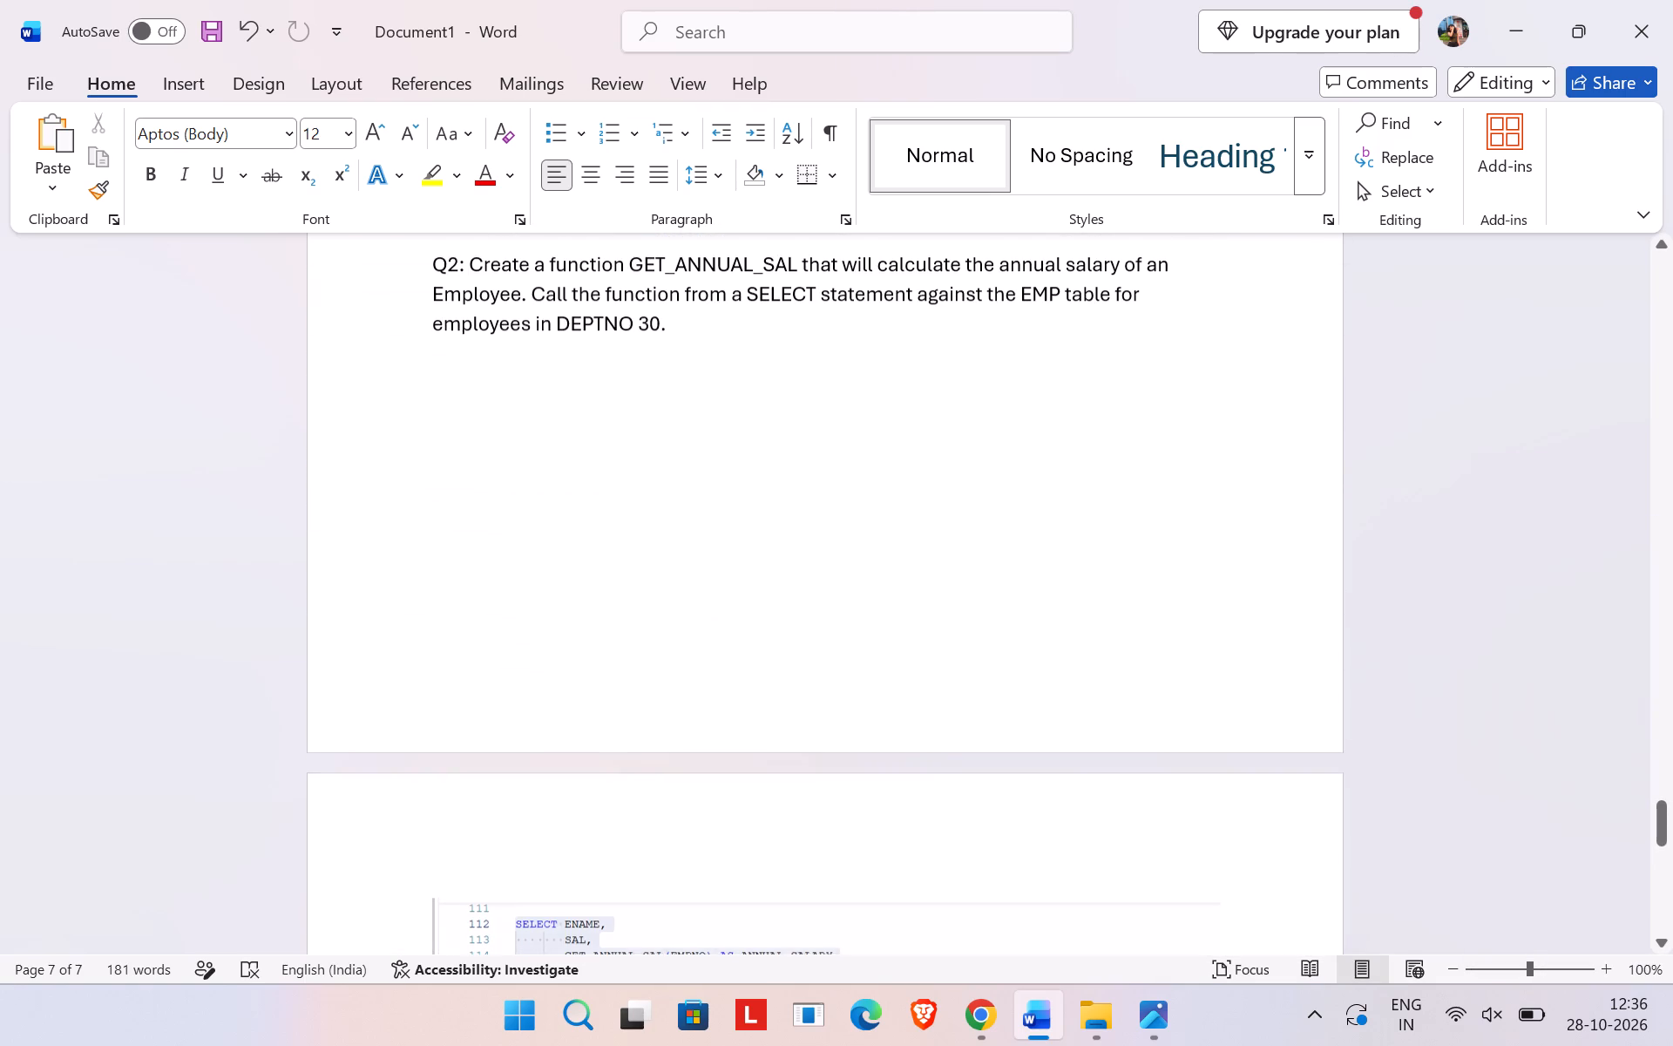
{"action": "scroll", "coordinate": [888, 311], "scroll_direction": "down", "scroll_amount": 3}
{"action": "left_click", "coordinate": [888, 311]}
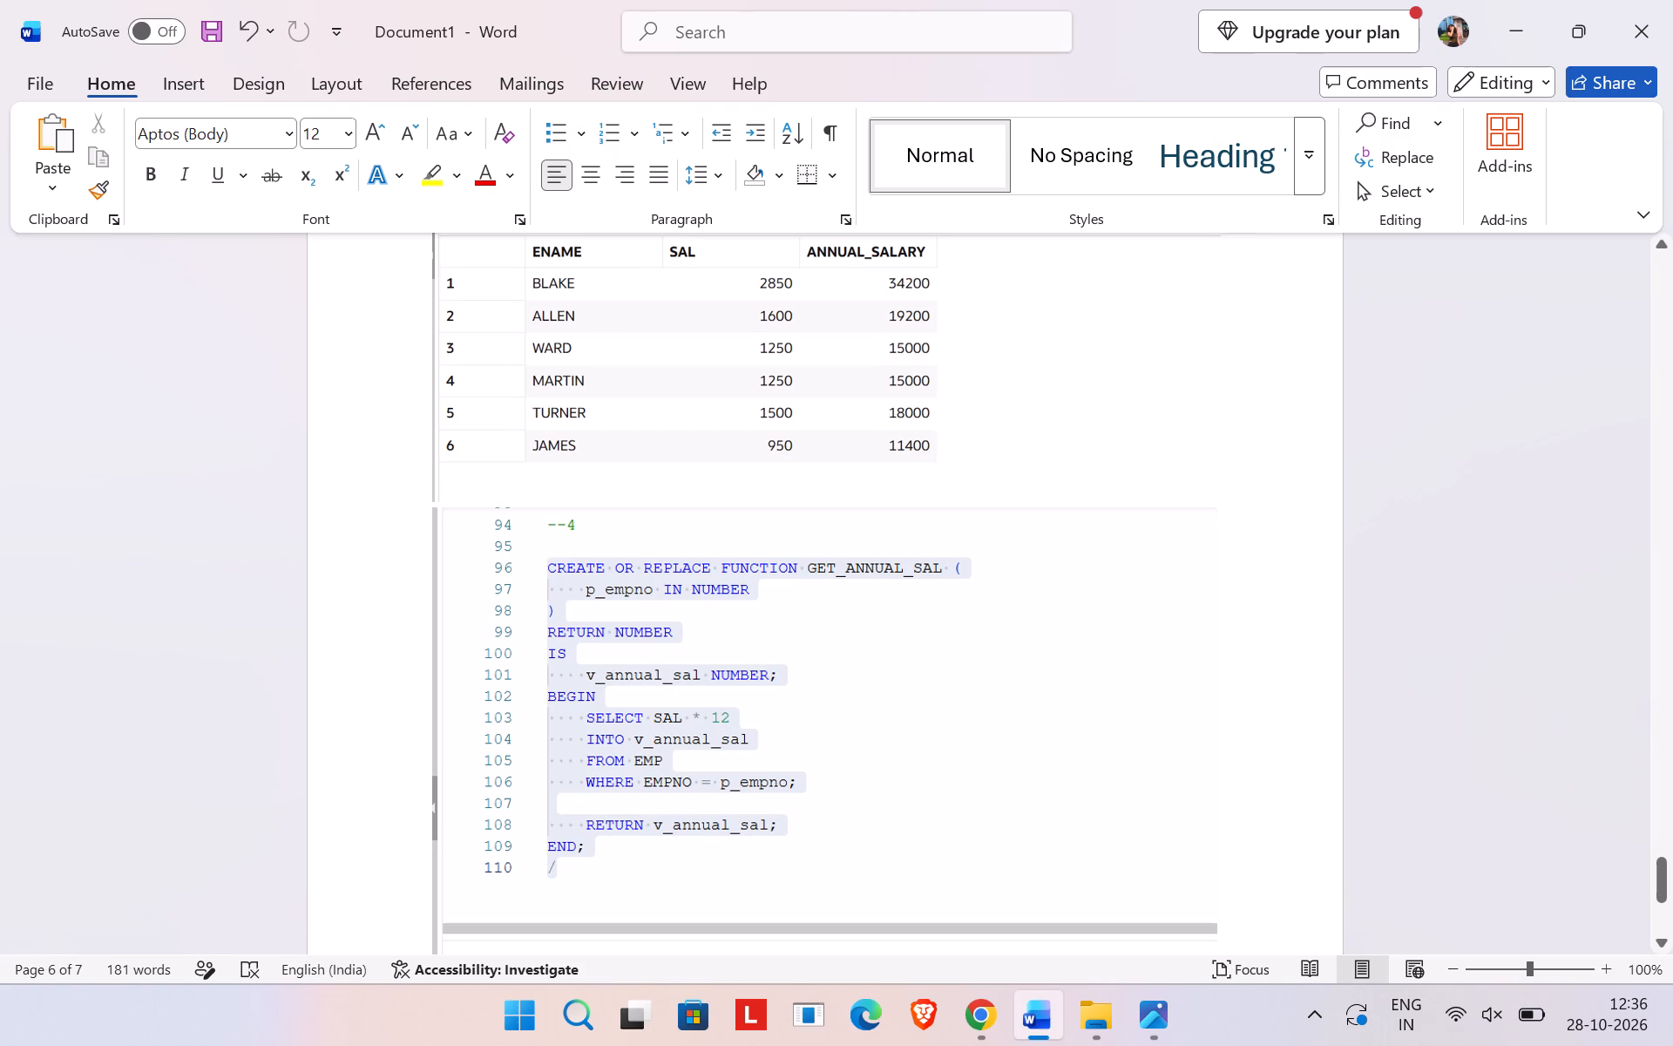
{"action": "left_click_drag", "start_coordinate": [888, 311], "coordinate": [873, 757]}
{"action": "left_click_drag", "start_coordinate": [873, 757], "coordinate": [821, 551]}
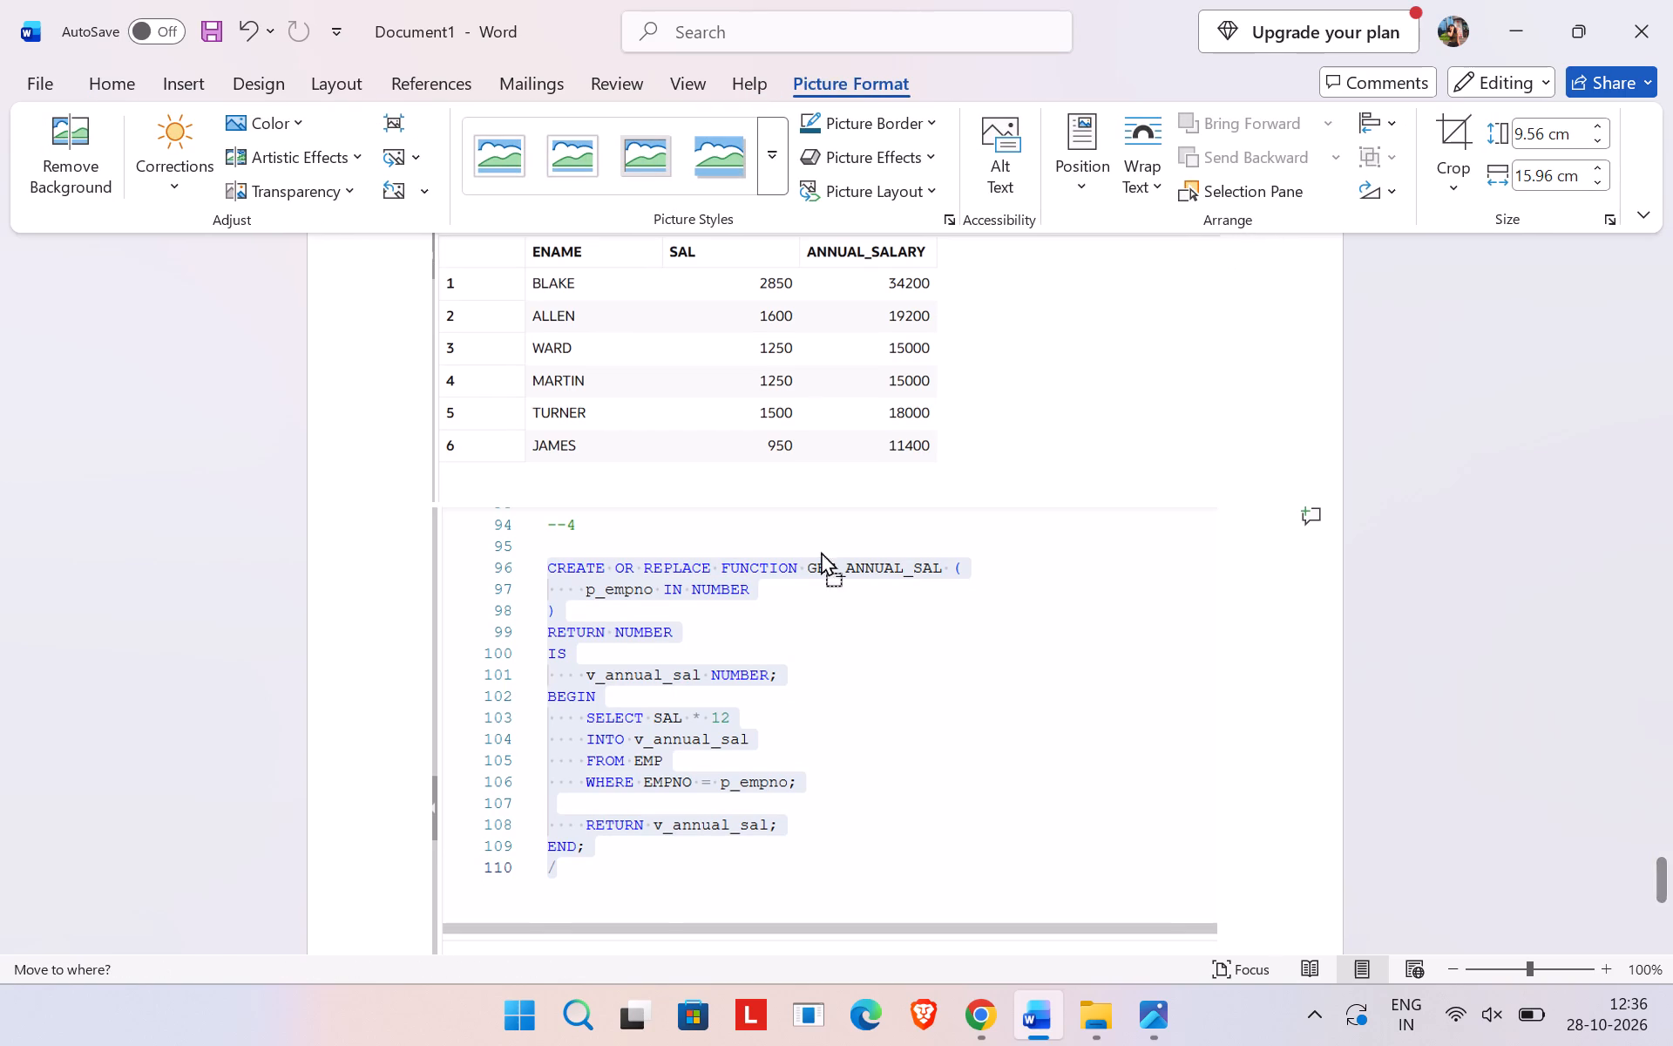
{"action": "left_click_drag", "start_coordinate": [821, 551], "coordinate": [816, 405]}
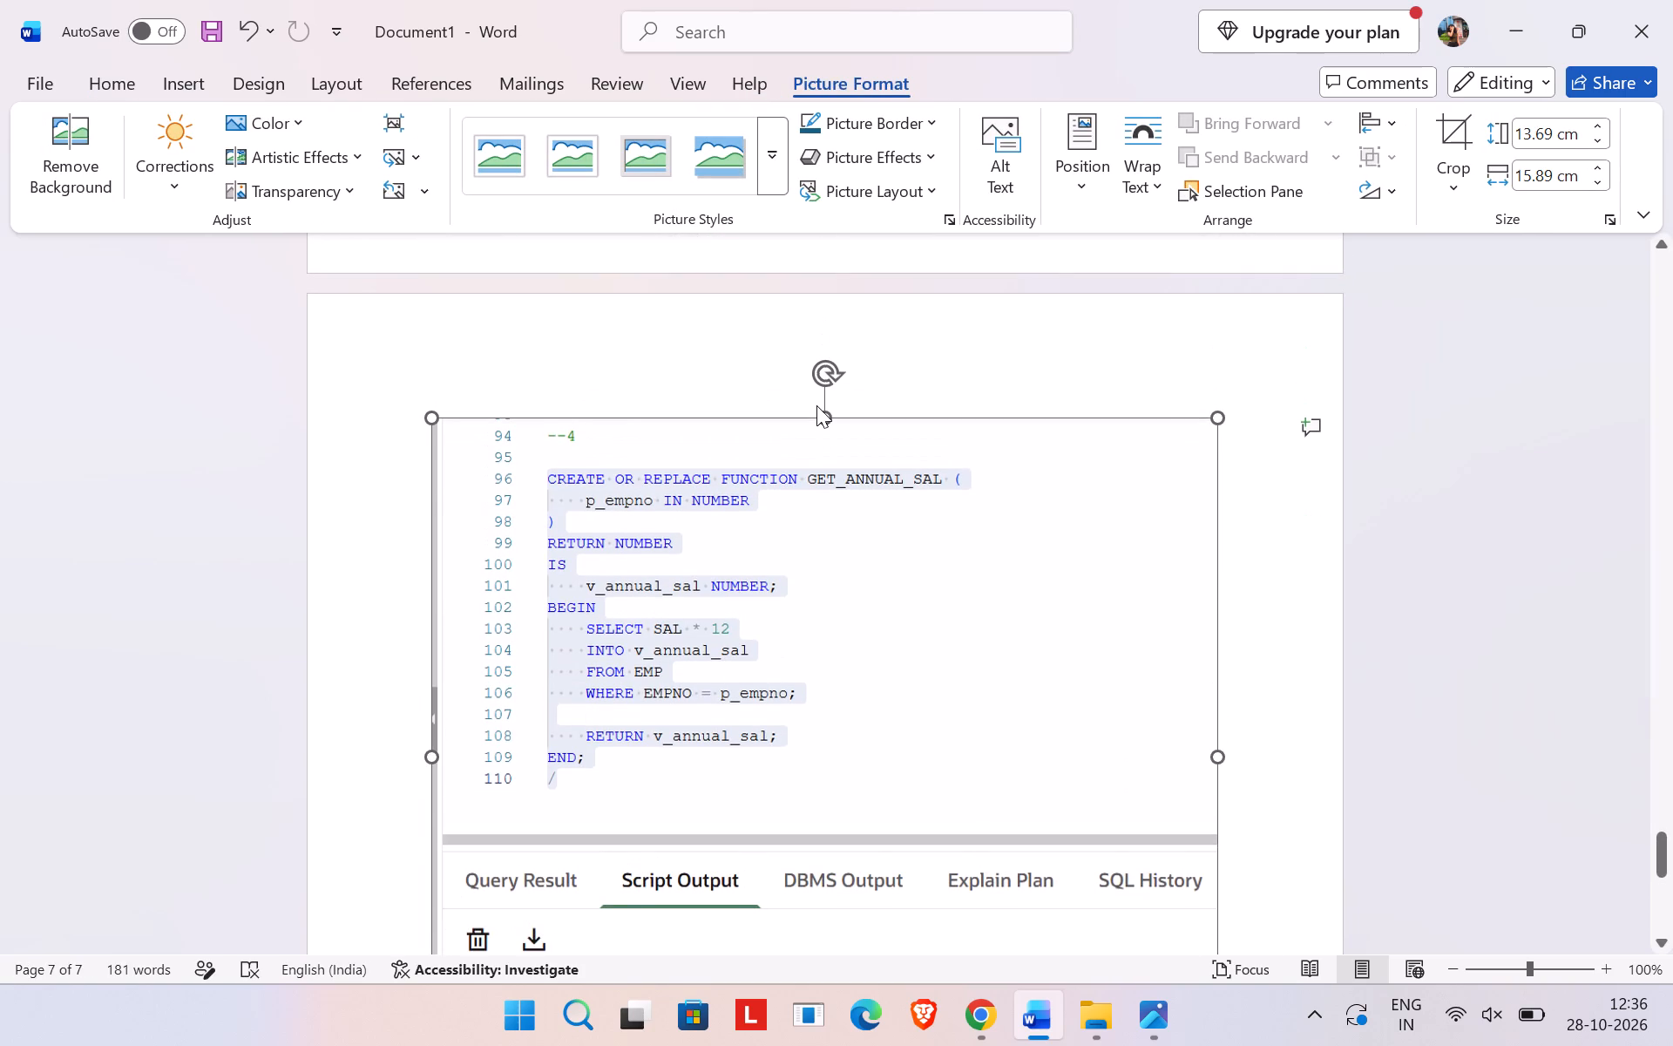
Move the Q1 question text onto its own line below the "Procedure:" heading at the start of the document.
{"action": "scroll", "coordinate": [801, 623], "scroll_direction": "down", "scroll_amount": 3}
{"action": "scroll", "coordinate": [801, 623], "scroll_direction": "up", "scroll_amount": 11}
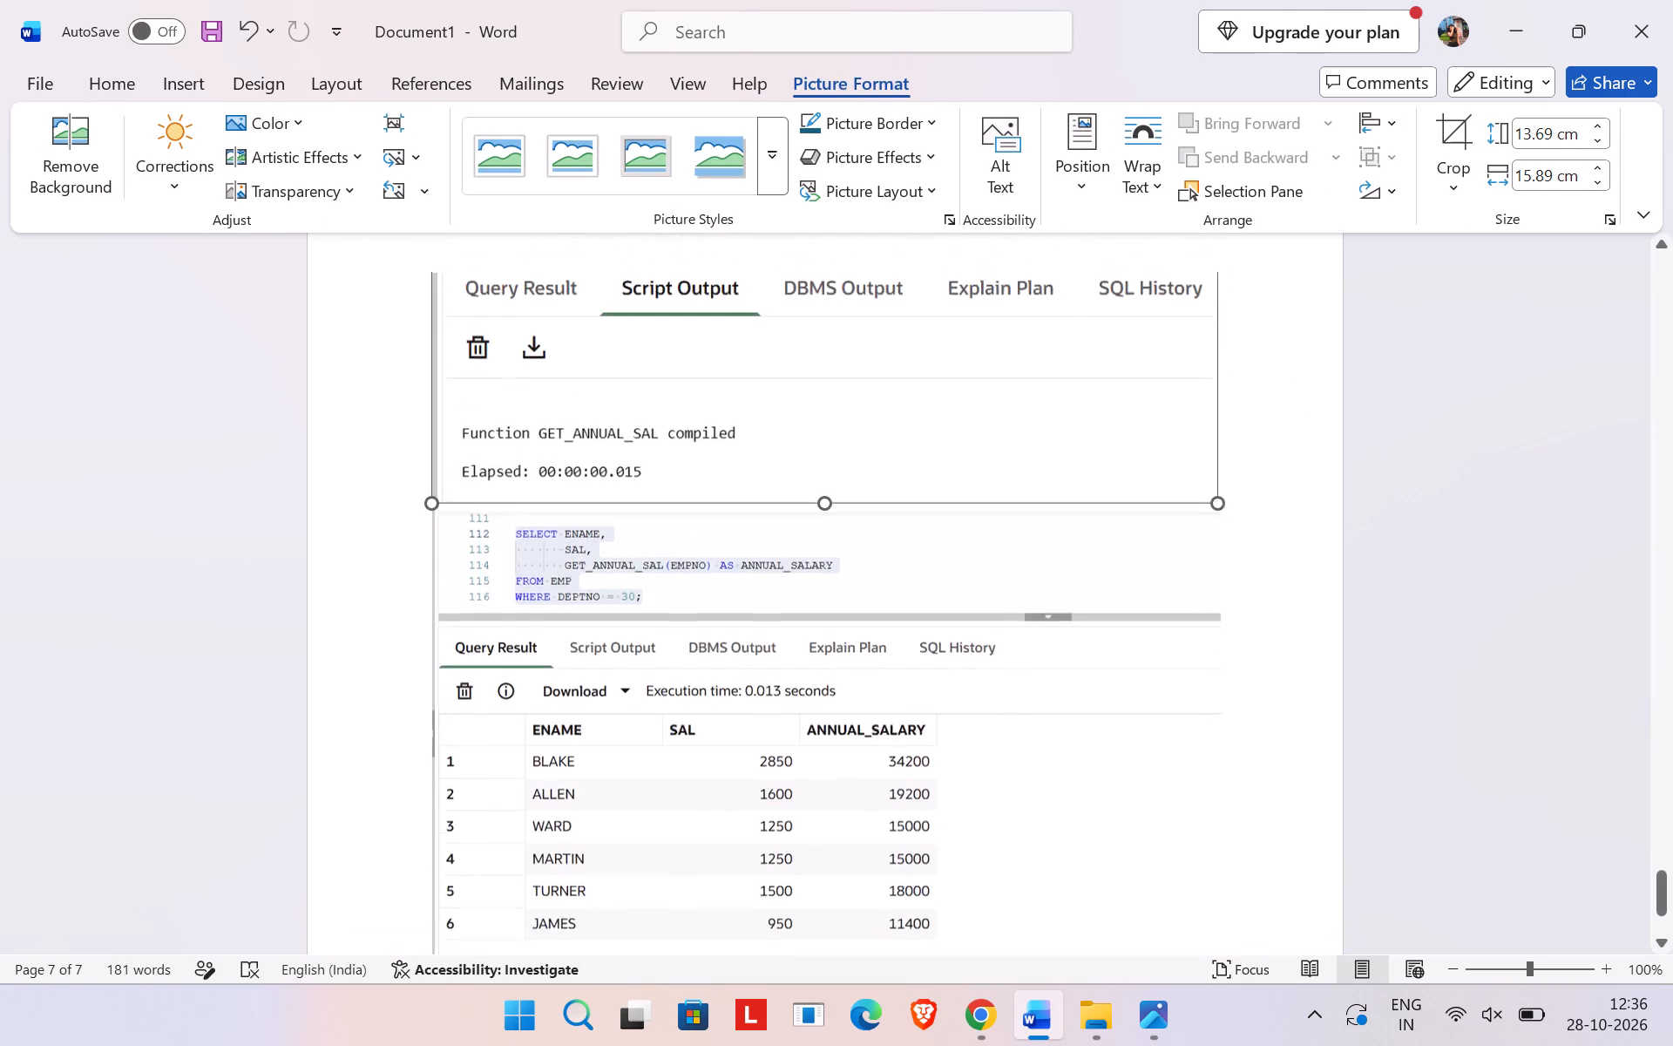
{"action": "scroll", "coordinate": [801, 623], "scroll_direction": "up", "scroll_amount": 12}
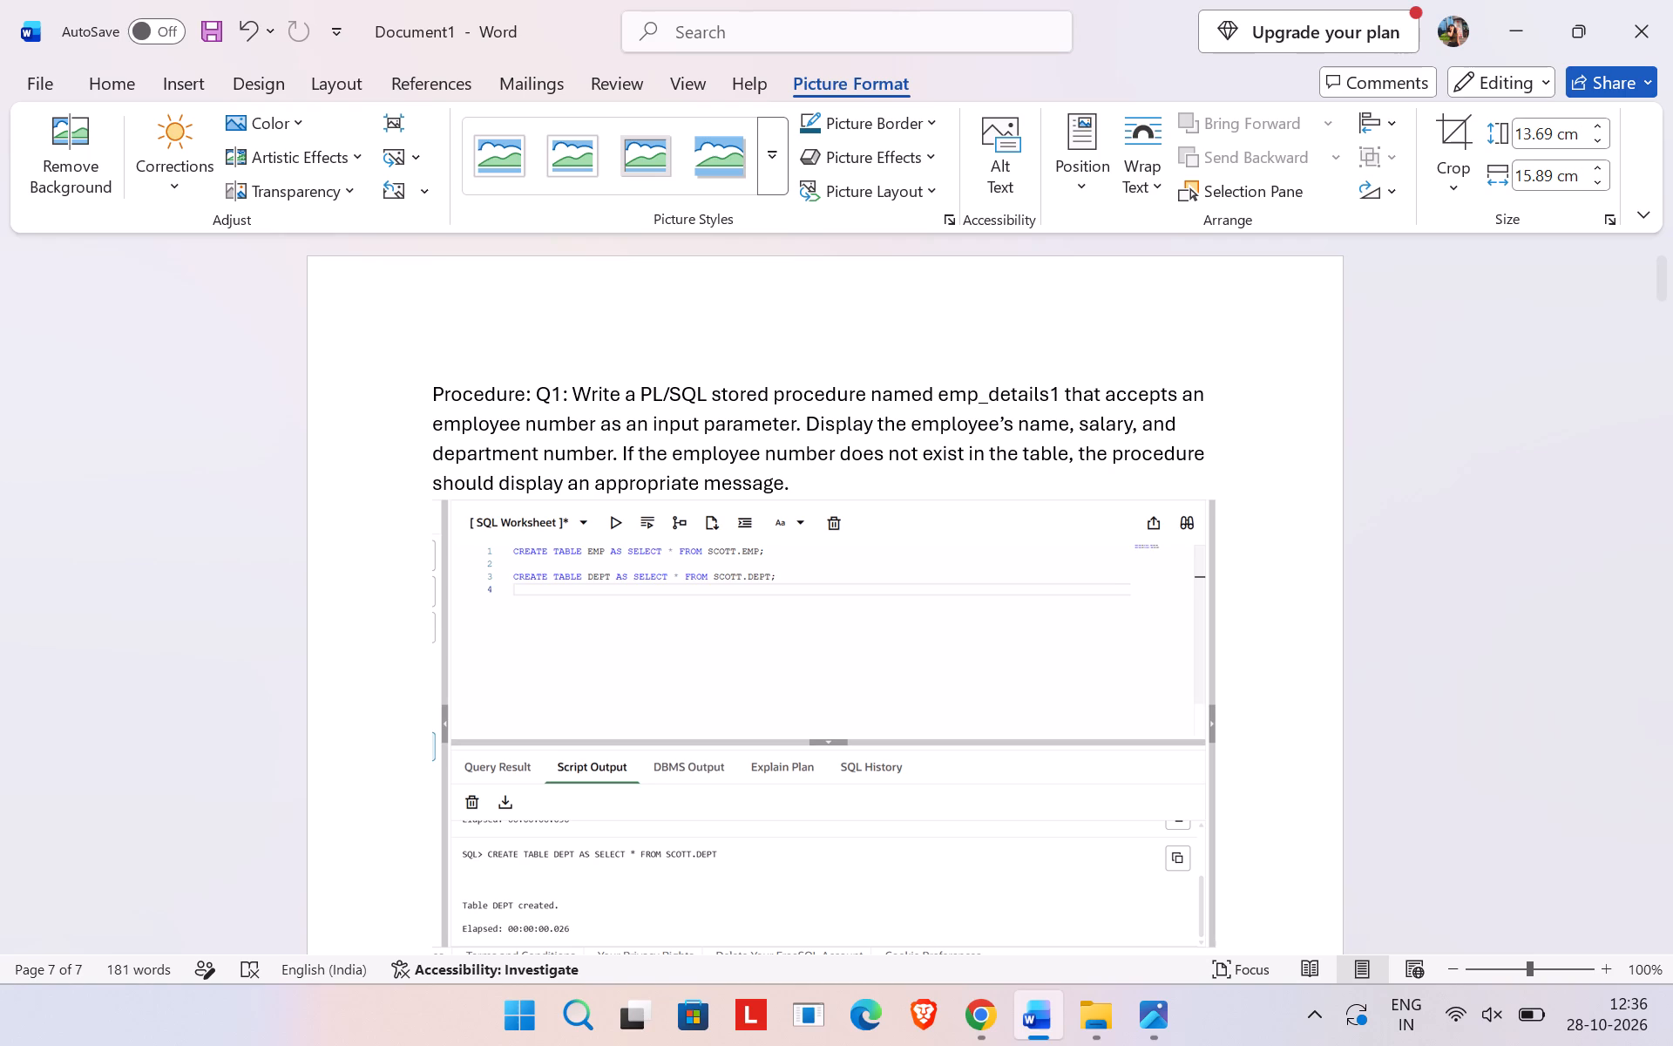
{"action": "scroll", "coordinate": [801, 623], "scroll_direction": "up", "scroll_amount": 2}
{"action": "left_click", "coordinate": [540, 397]}
{"action": "key", "text": "Return"}
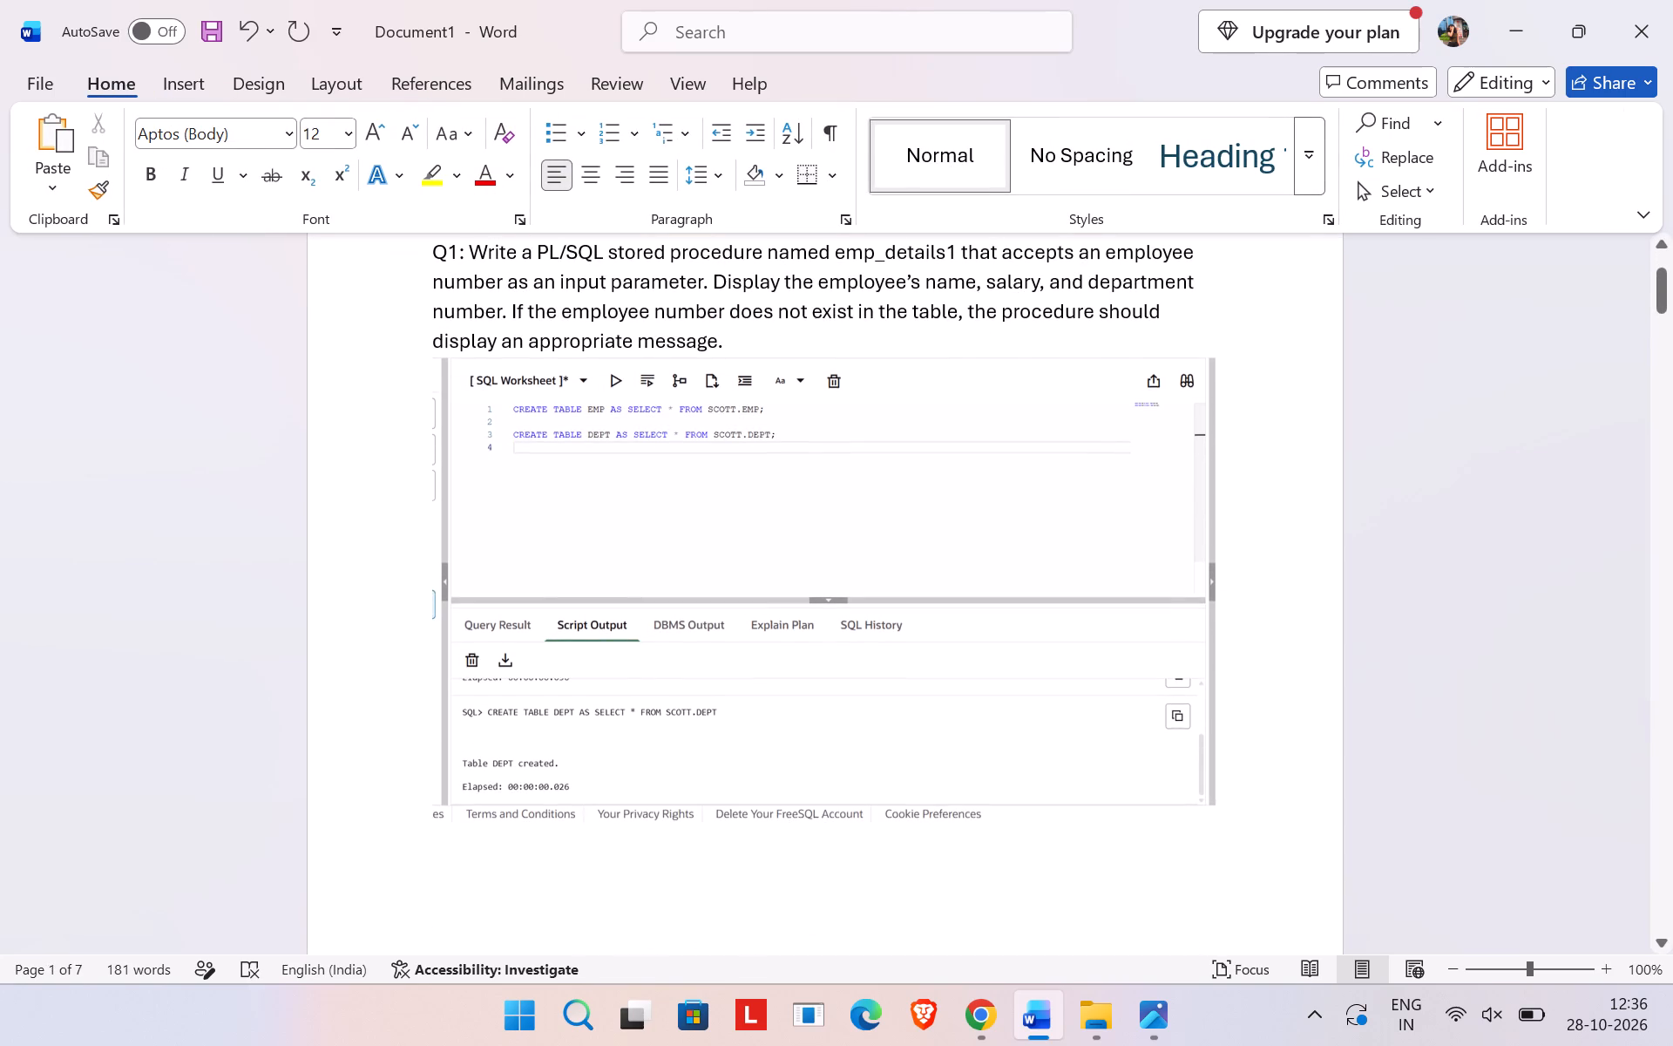
Review the whole document from Procedure Q1 to Functions Q2, checking the questions and the order of their screenshots.
{"action": "scroll", "coordinate": [543, 593], "scroll_direction": "down", "scroll_amount": 3}
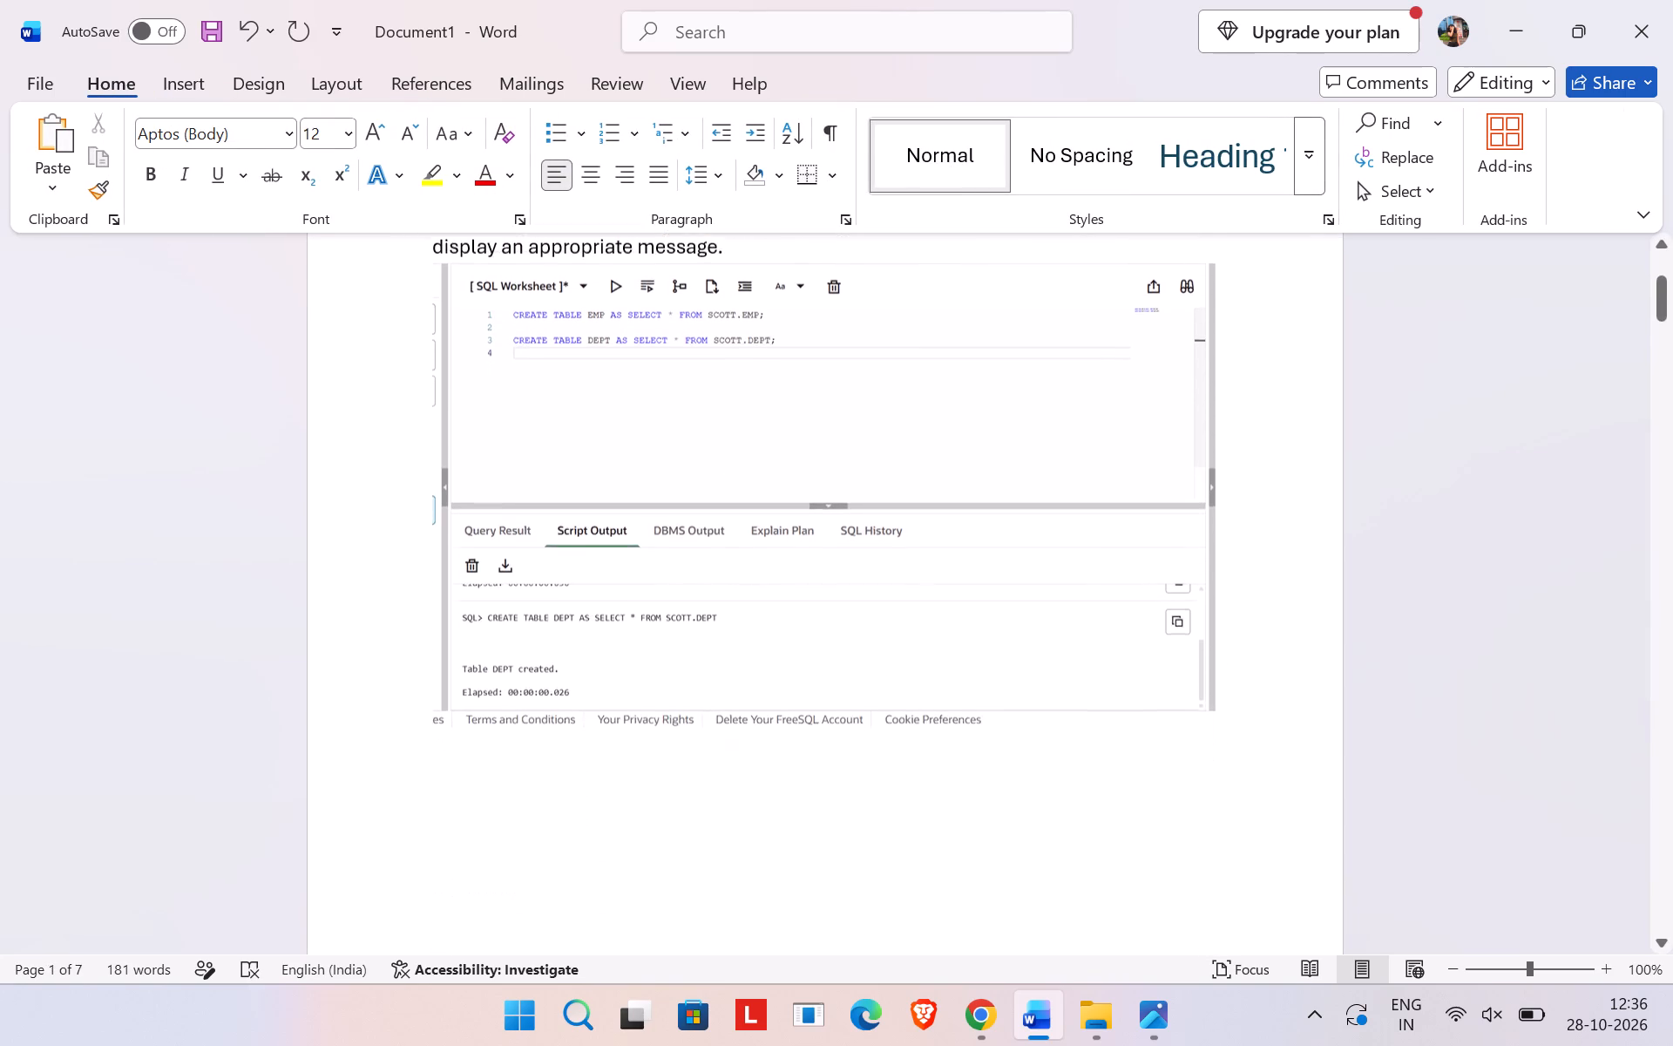
{"action": "scroll", "coordinate": [543, 593], "scroll_direction": "down", "scroll_amount": 6}
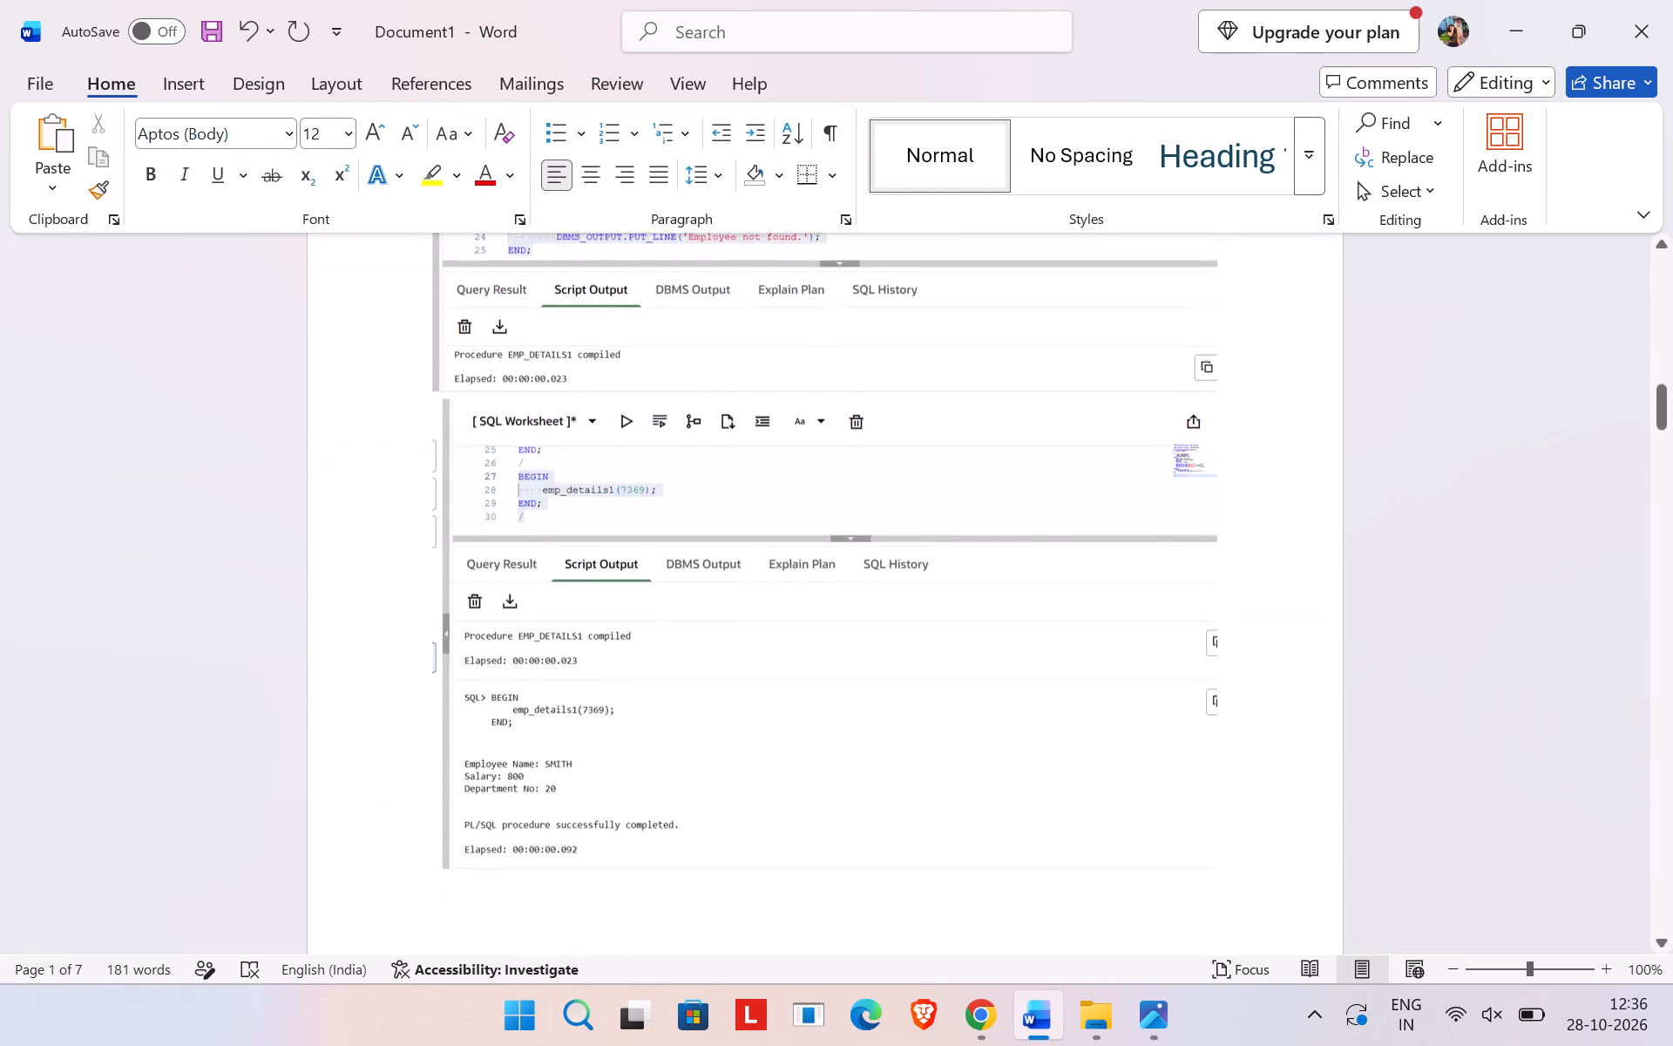
{"action": "scroll", "coordinate": [543, 593], "scroll_direction": "down", "scroll_amount": 1}
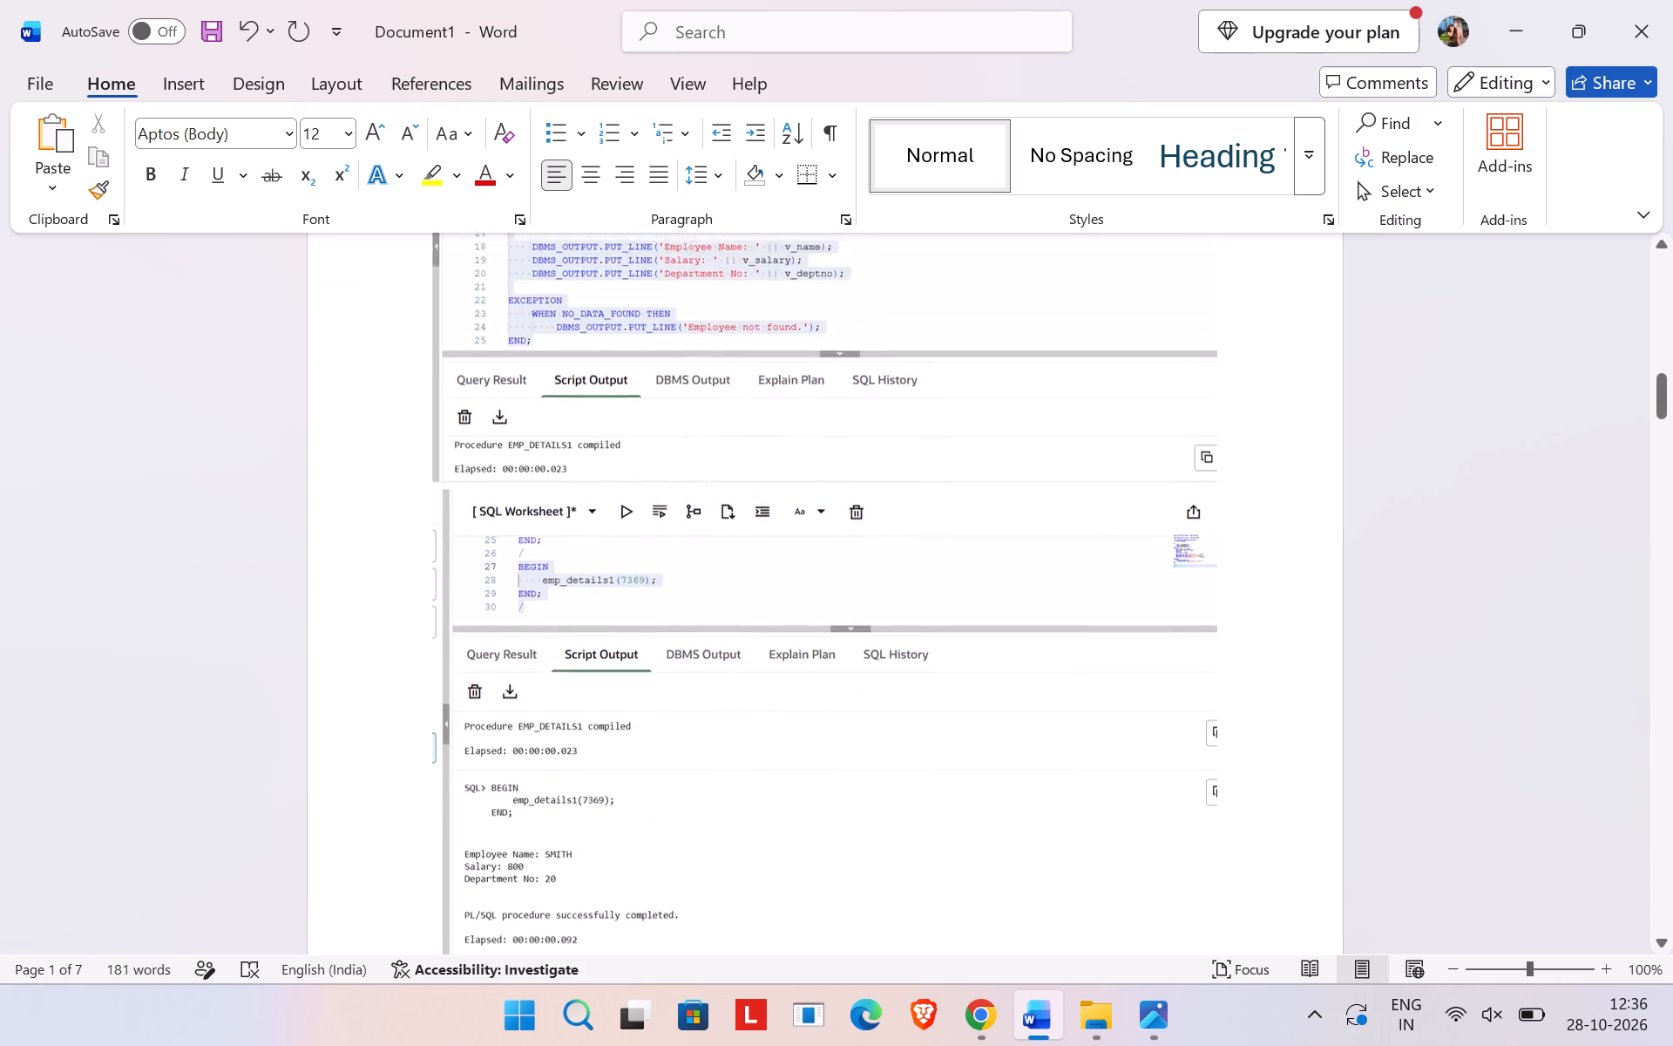
{"action": "scroll", "coordinate": [543, 593], "scroll_direction": "down", "scroll_amount": 1}
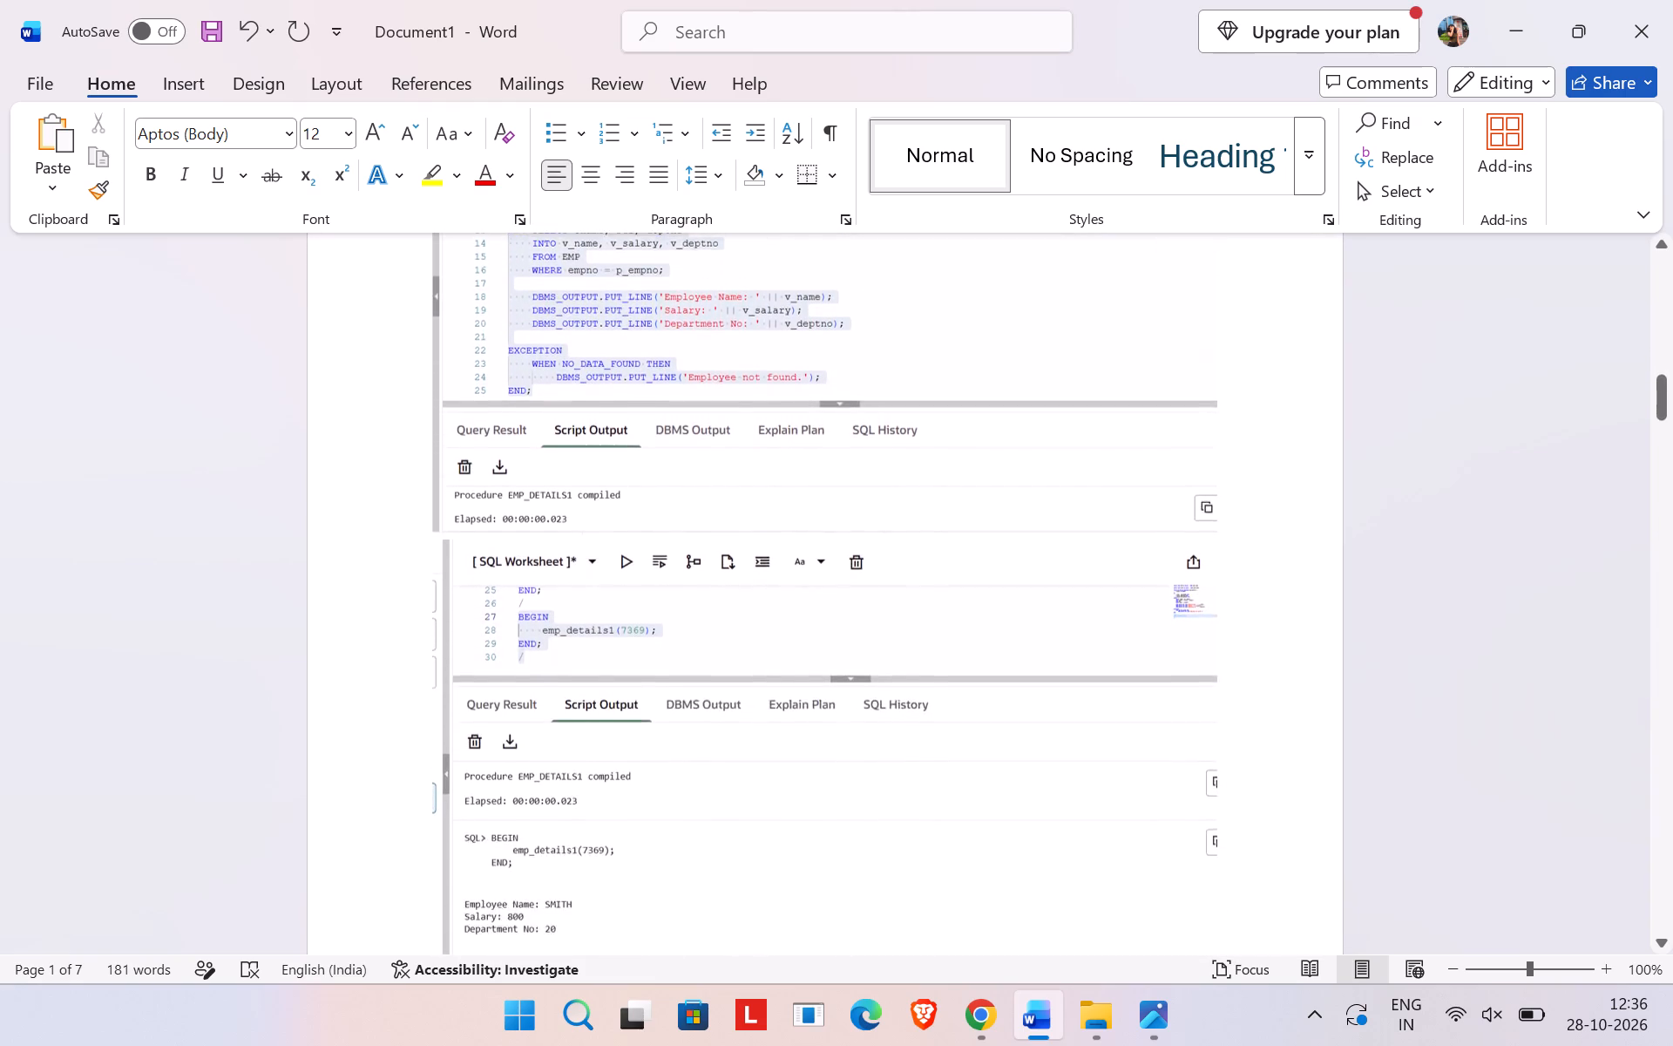
{"action": "scroll", "coordinate": [543, 593], "scroll_direction": "down", "scroll_amount": 7}
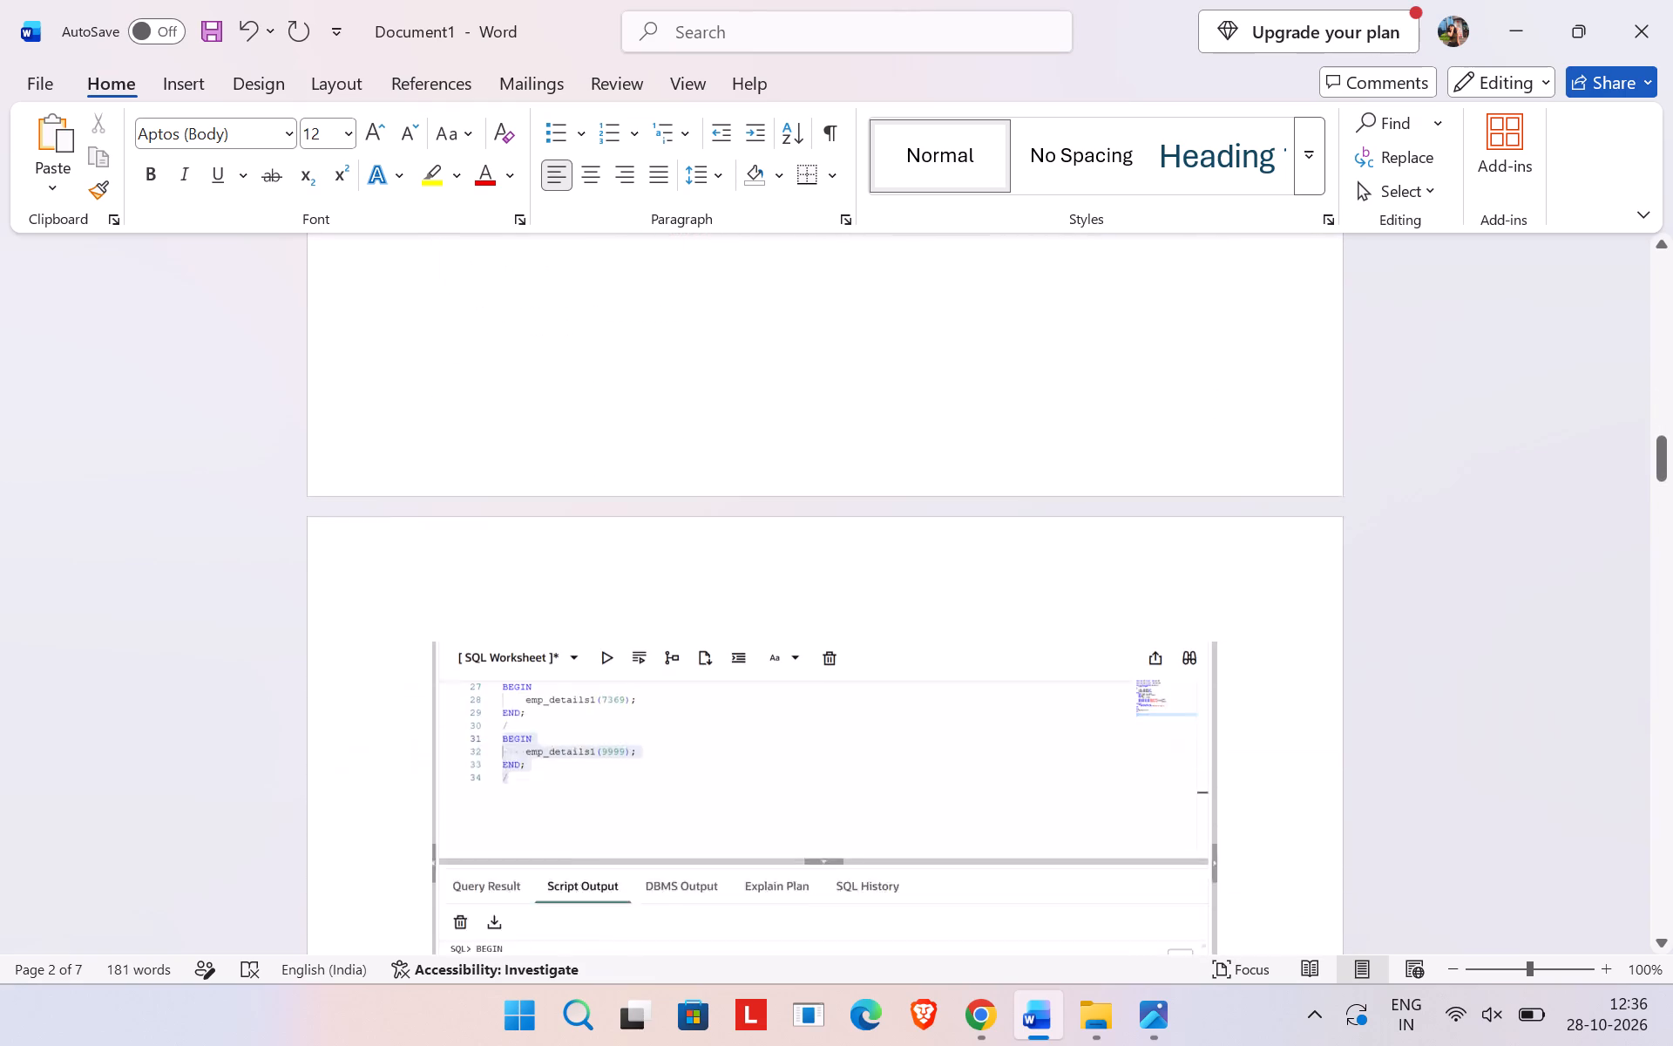
{"action": "scroll", "coordinate": [543, 593], "scroll_direction": "down", "scroll_amount": 3}
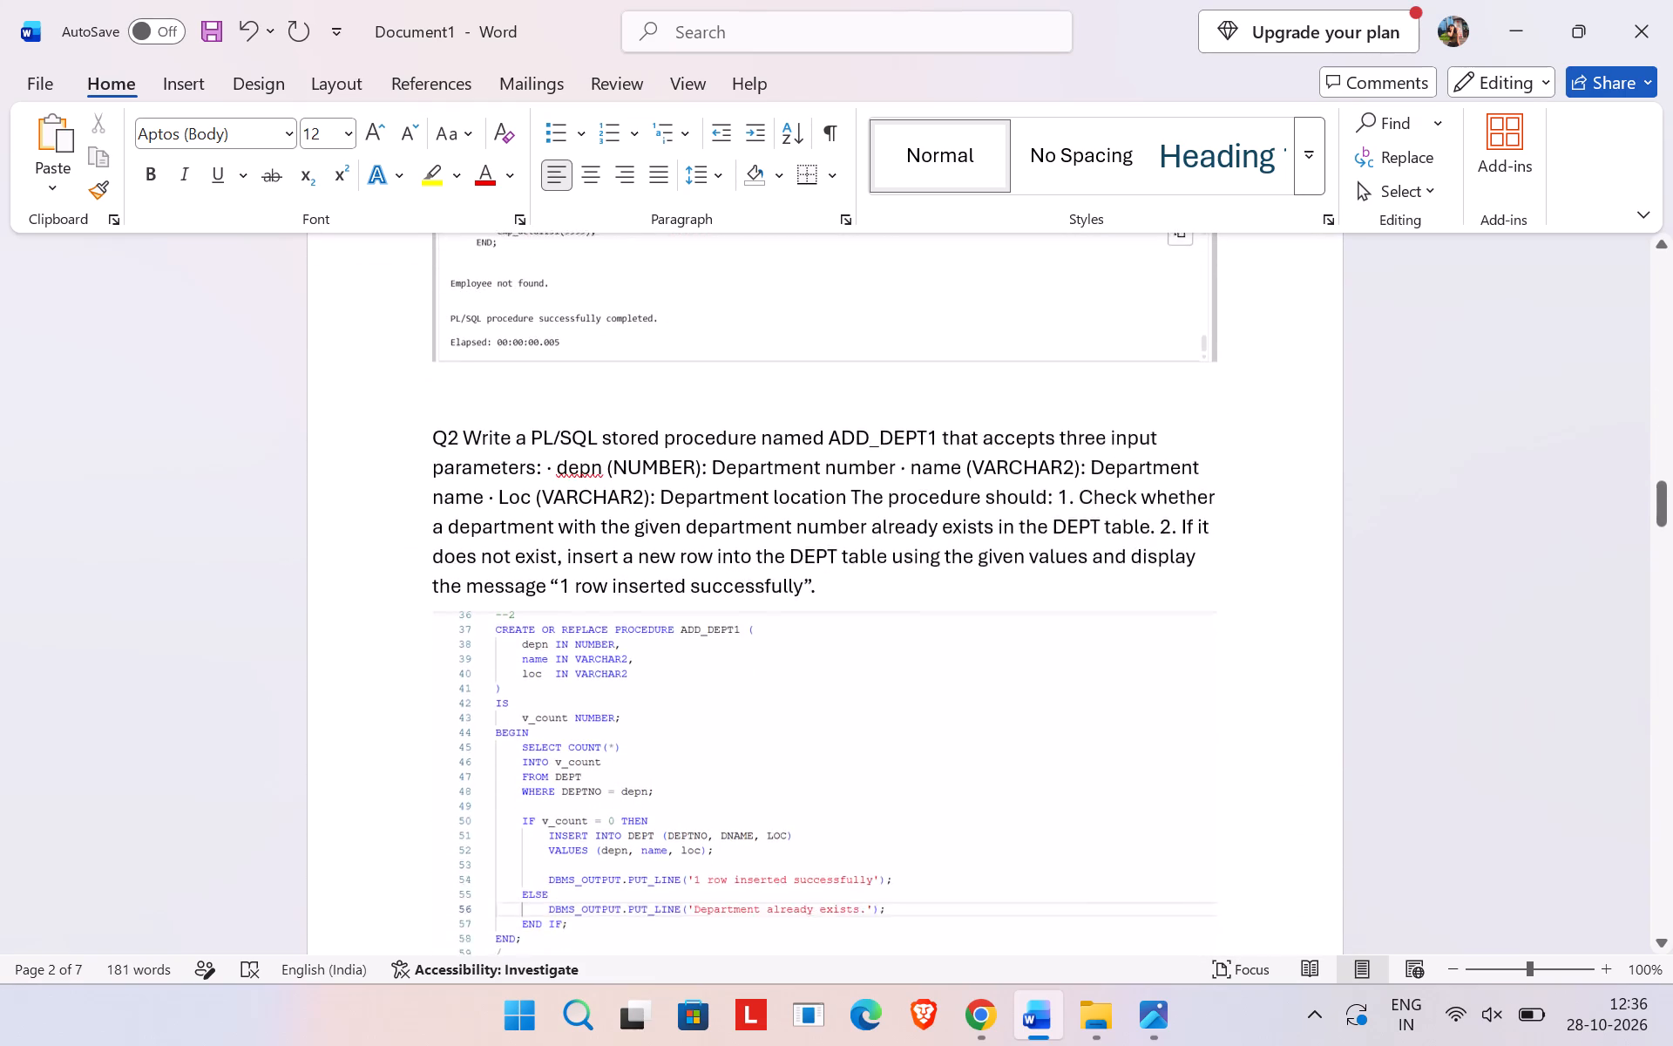
{"action": "scroll", "coordinate": [543, 593], "scroll_direction": "down", "scroll_amount": 6}
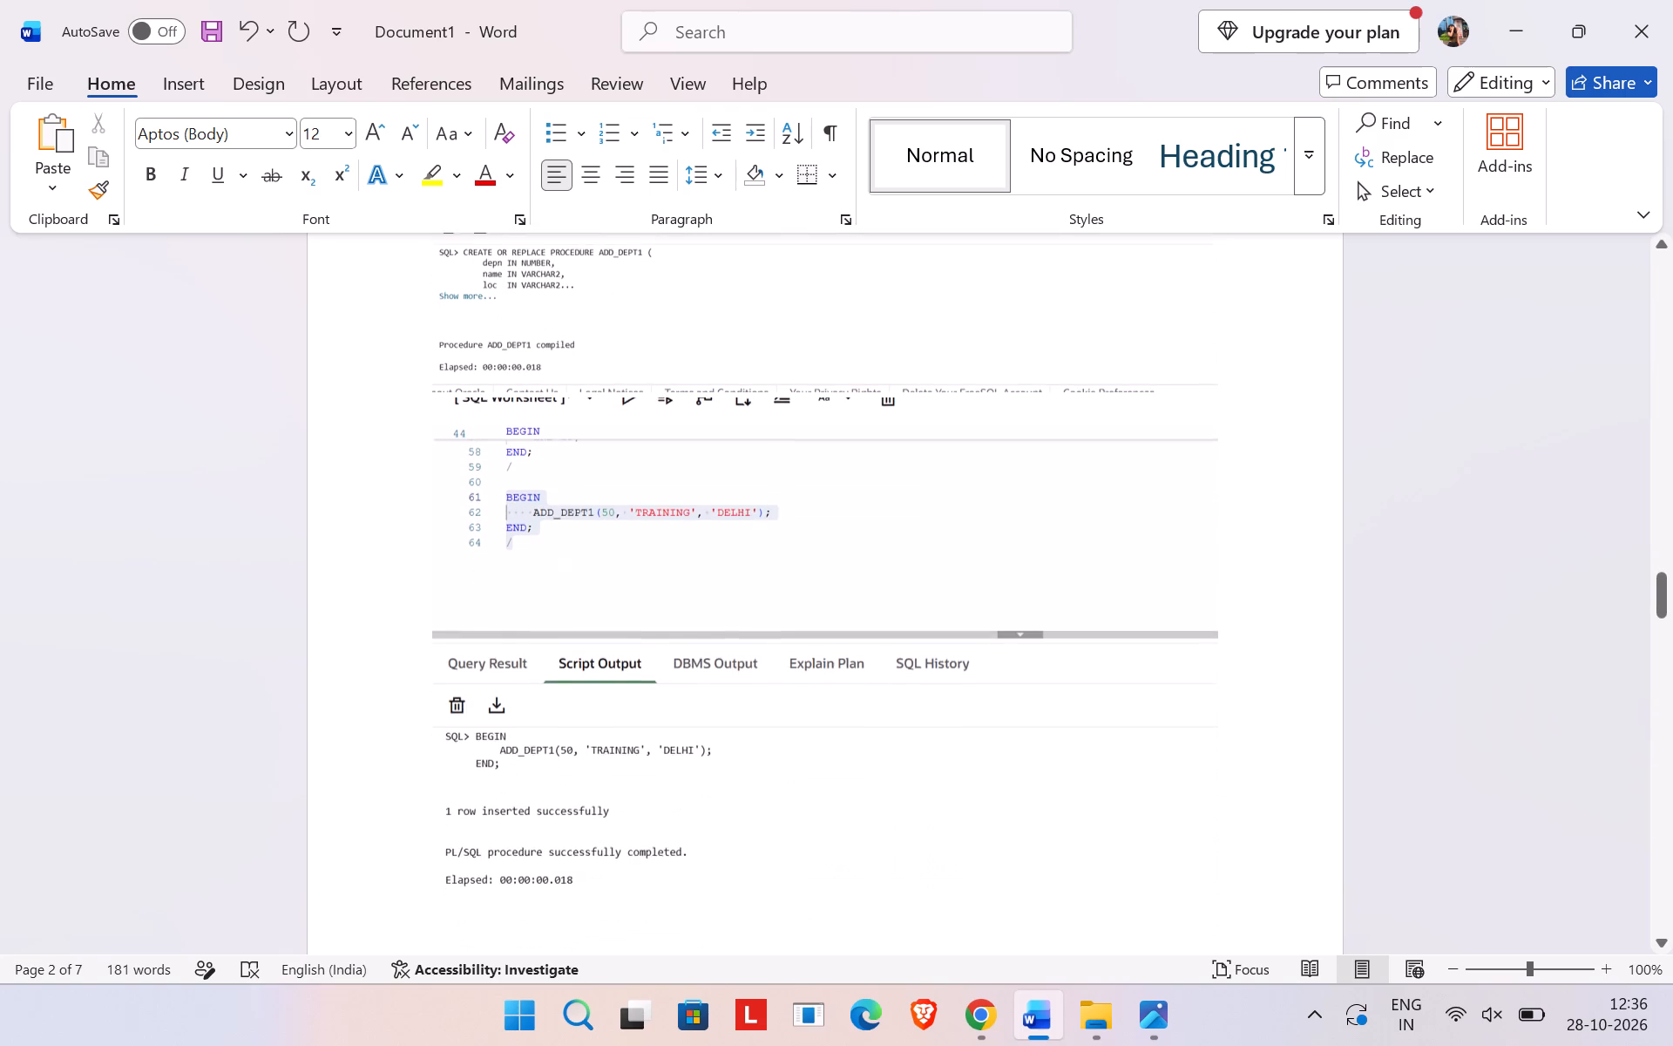
{"action": "scroll", "coordinate": [543, 593], "scroll_direction": "down", "scroll_amount": 1}
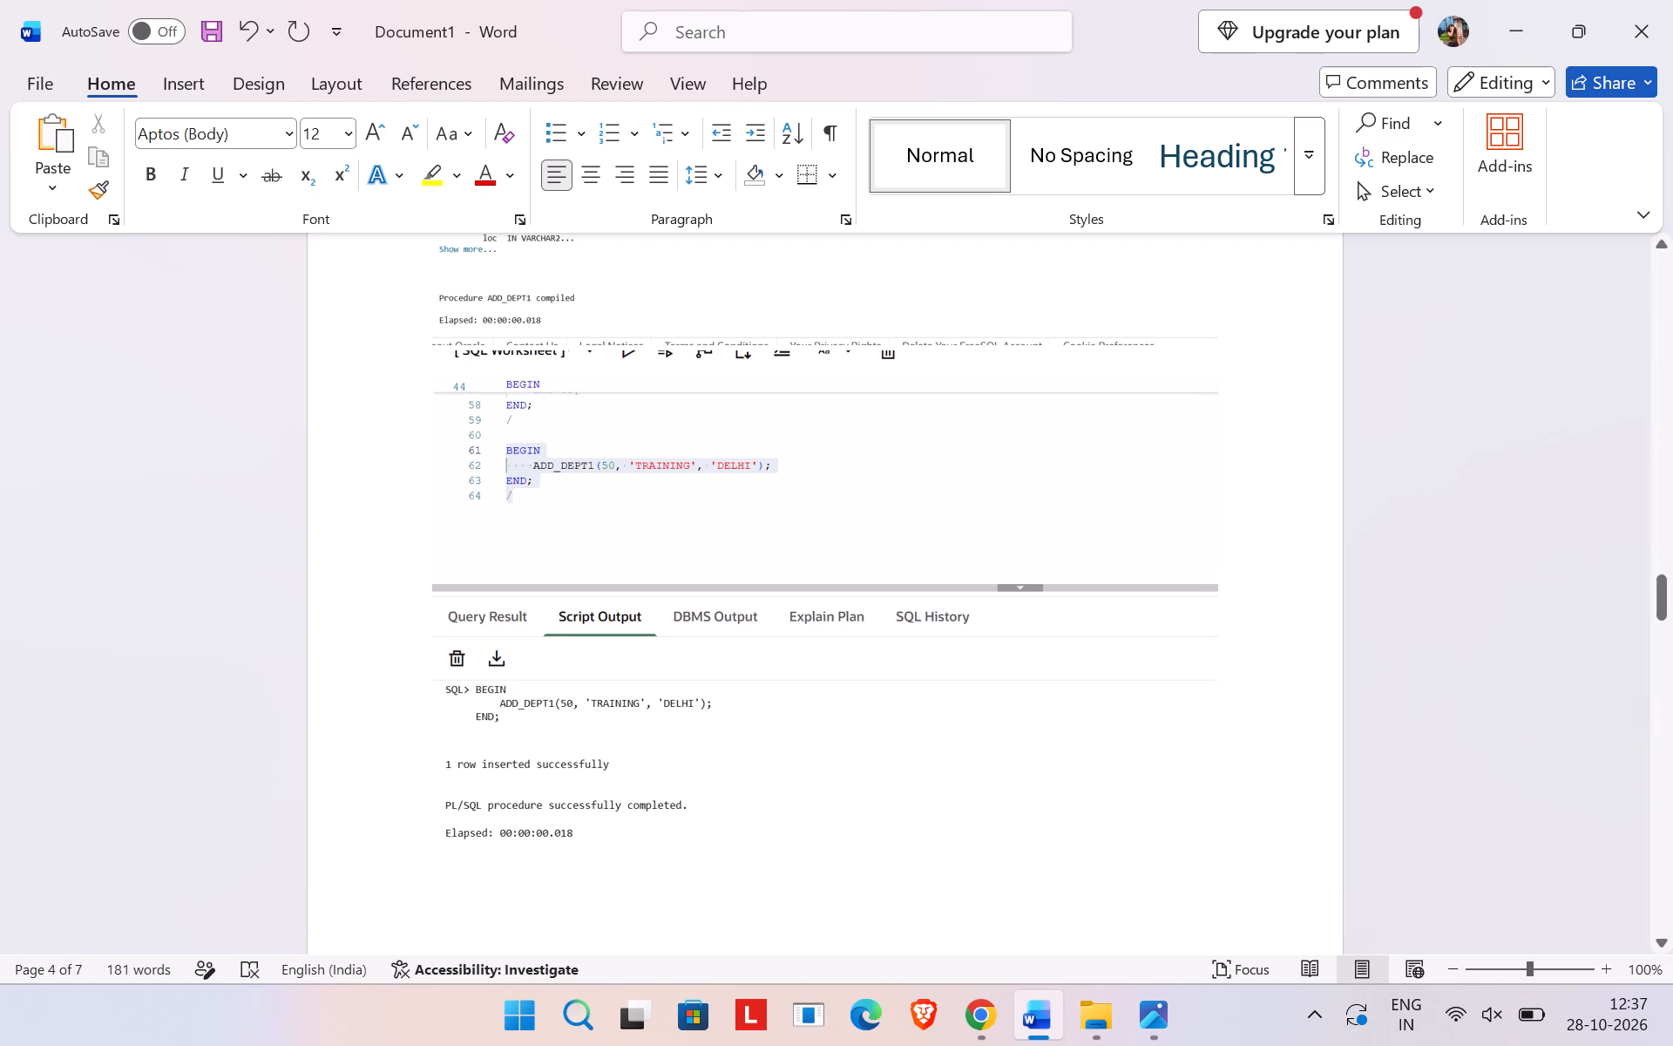
{"action": "scroll", "coordinate": [692, 504], "scroll_direction": "down", "scroll_amount": 7}
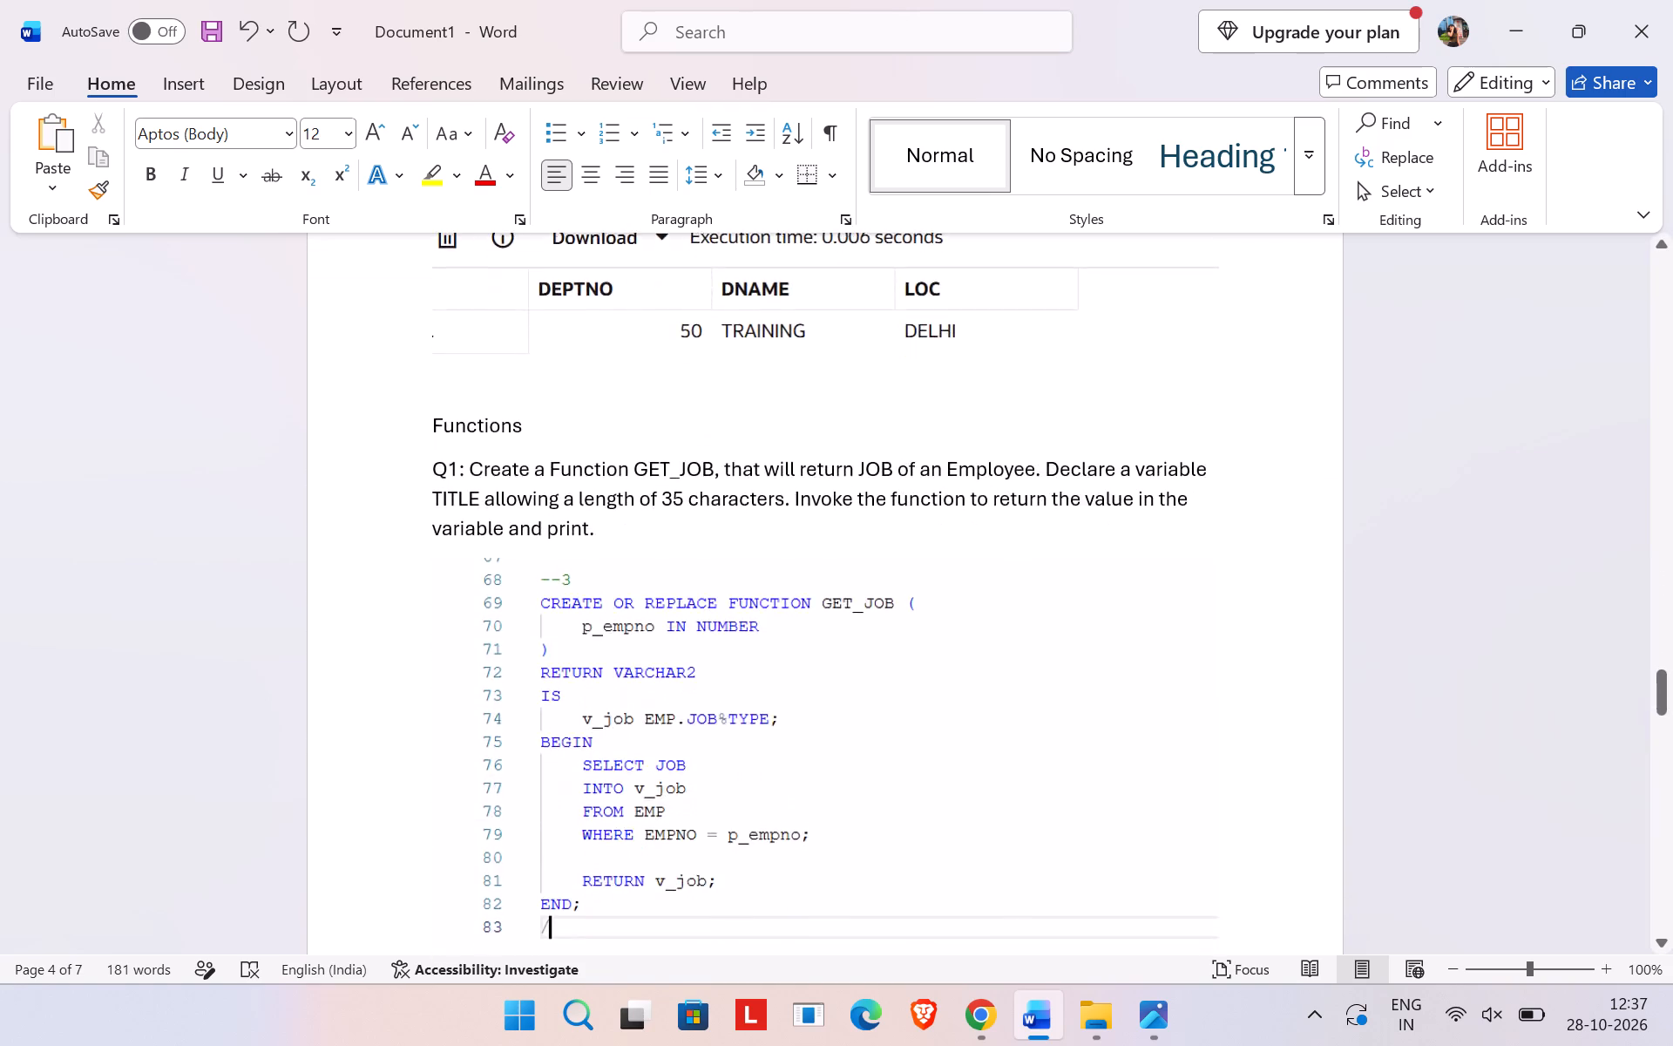
{"action": "scroll", "coordinate": [694, 486], "scroll_direction": "up", "scroll_amount": 4}
{"action": "scroll", "coordinate": [694, 486], "scroll_direction": "down", "scroll_amount": 1}
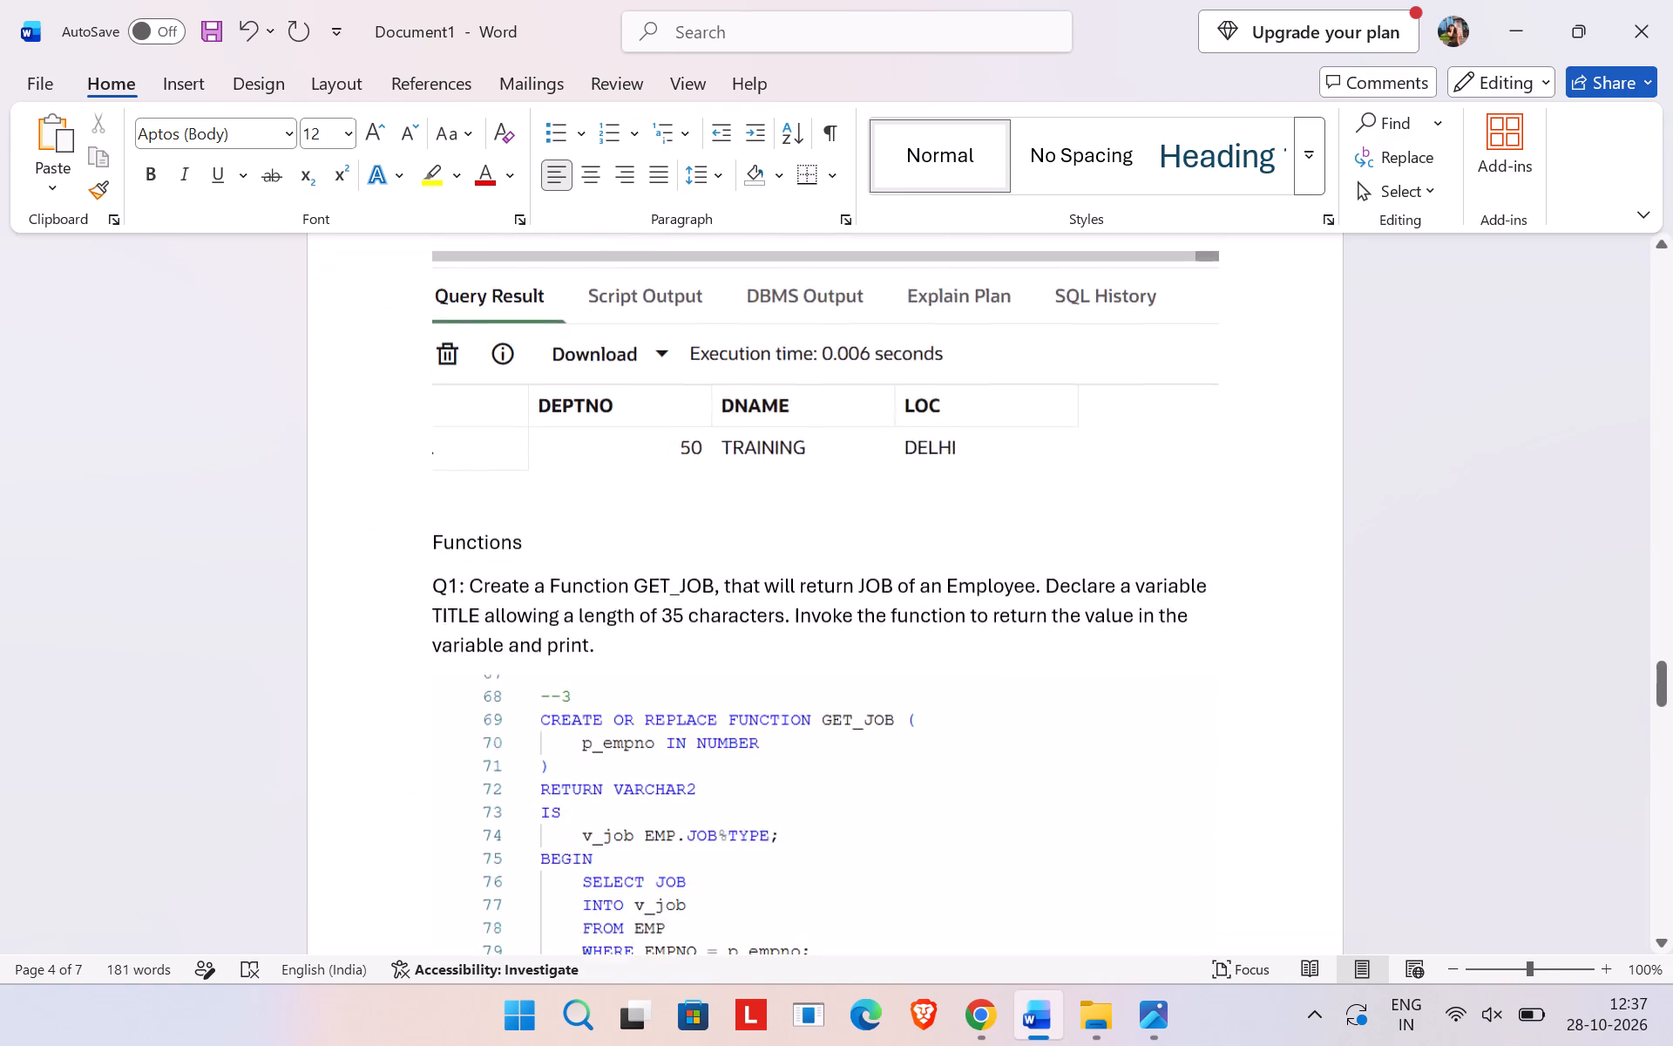
{"action": "scroll", "coordinate": [694, 486], "scroll_direction": "down", "scroll_amount": 3}
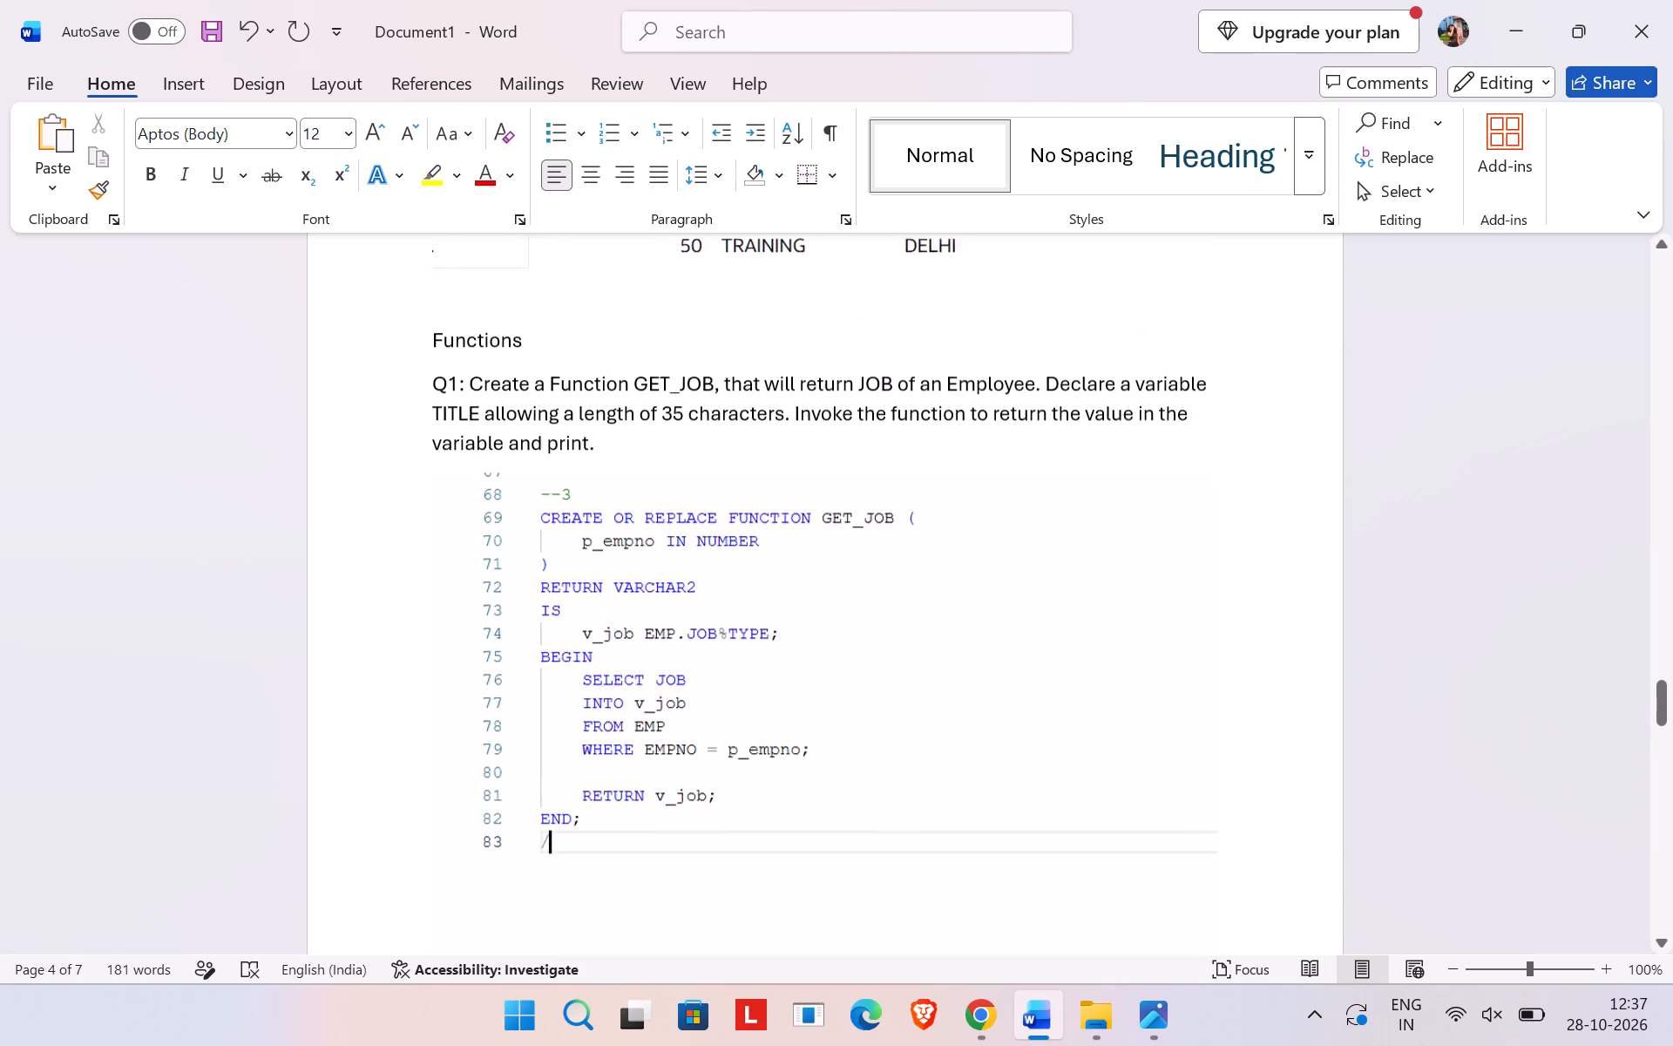
{"action": "scroll", "coordinate": [694, 486], "scroll_direction": "down", "scroll_amount": 10}
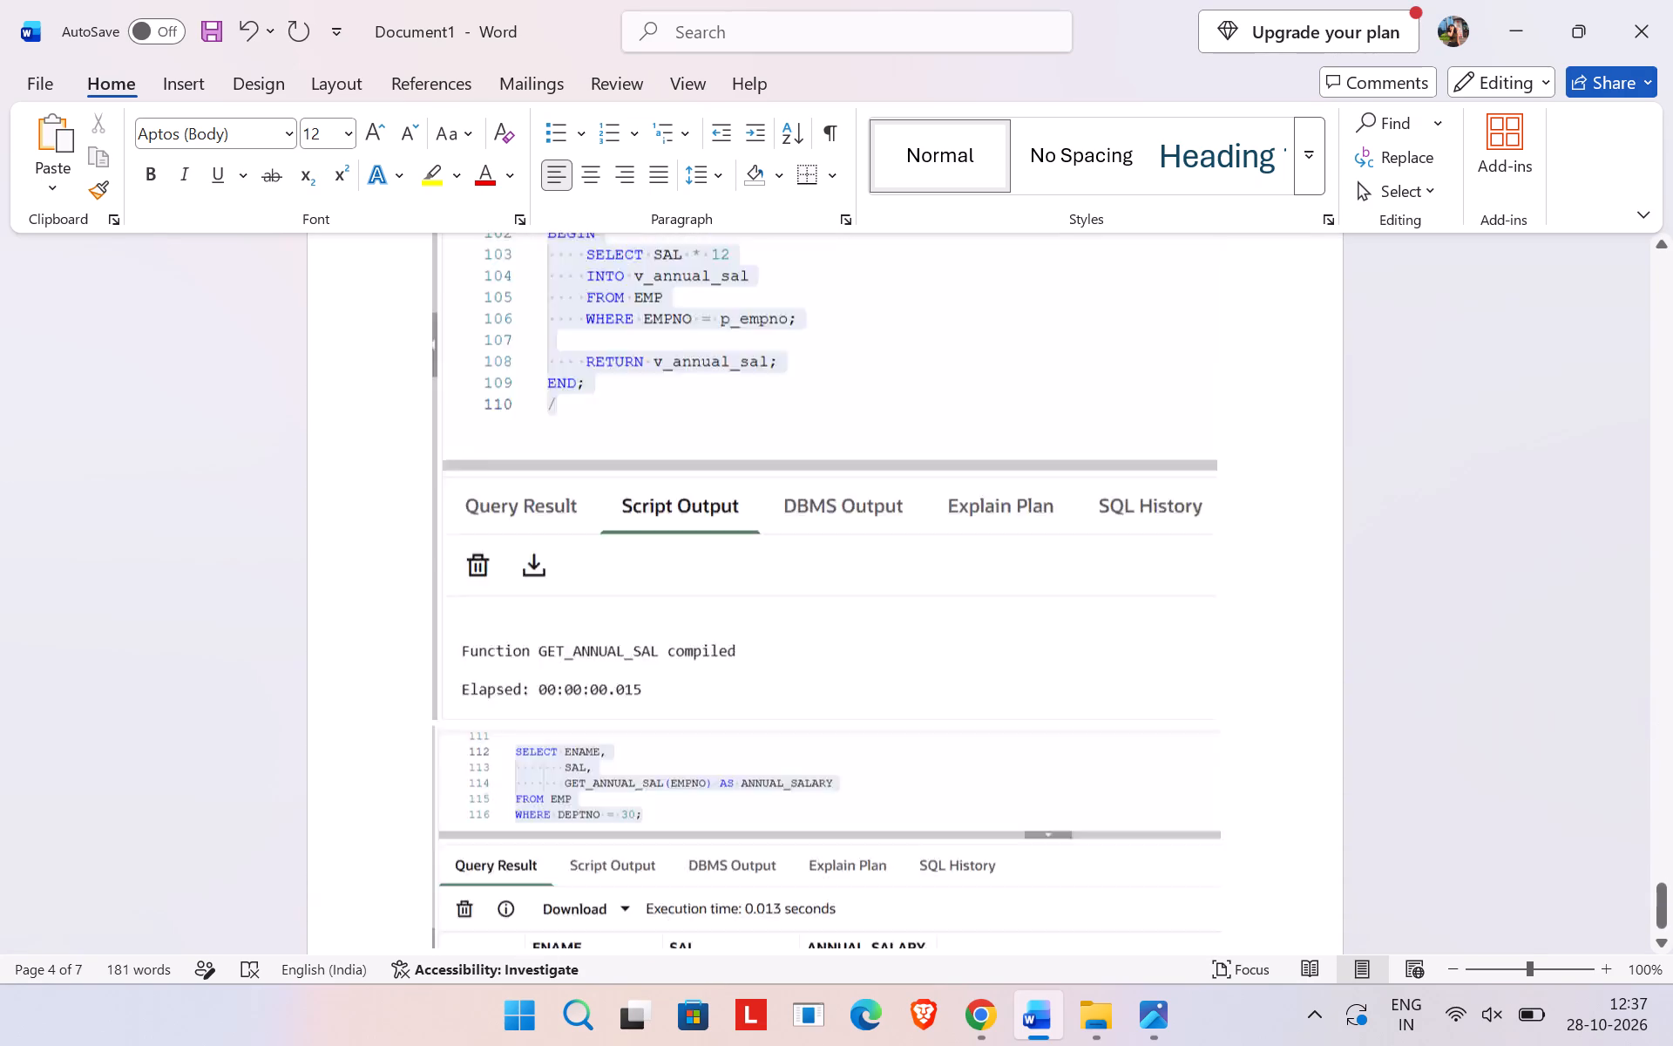
{"action": "scroll", "coordinate": [694, 486], "scroll_direction": "down", "scroll_amount": 13}
{"action": "scroll", "coordinate": [694, 486], "scroll_direction": "up", "scroll_amount": 18}
{"action": "scroll", "coordinate": [694, 486], "scroll_direction": "up", "scroll_amount": 6}
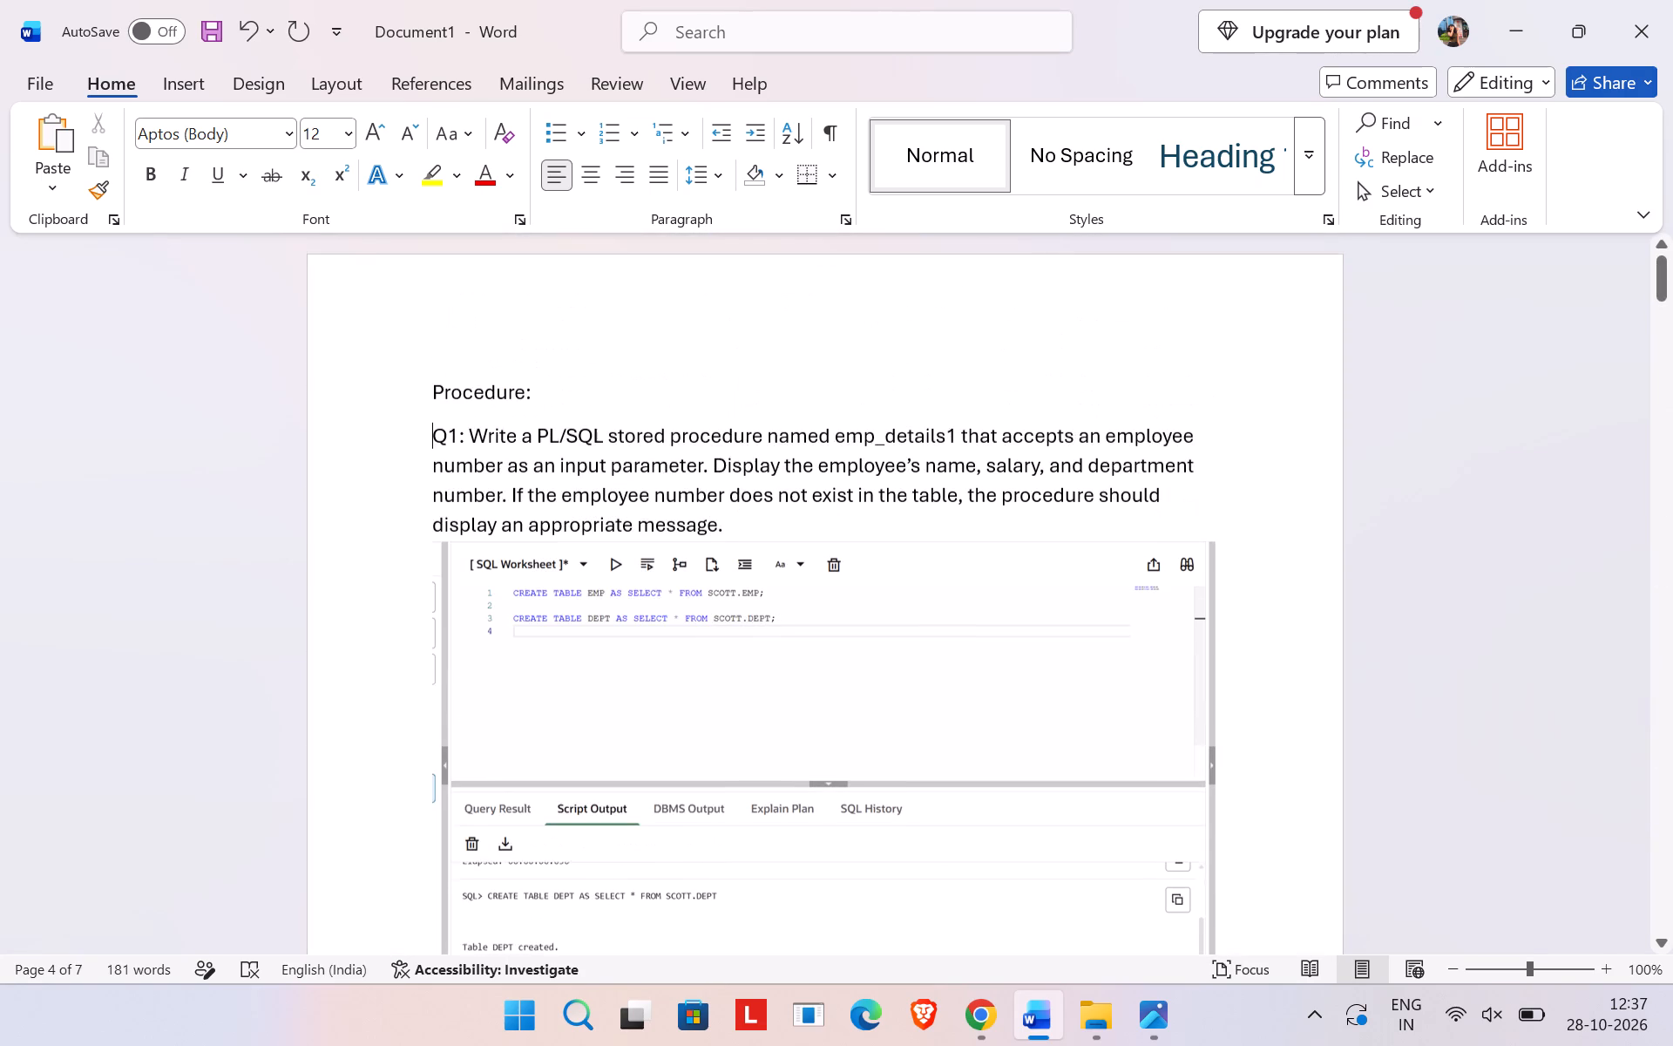
Save the document in the local Downloads folder with the file name Procedure&Function.
{"action": "left_click", "coordinate": [434, 17]}
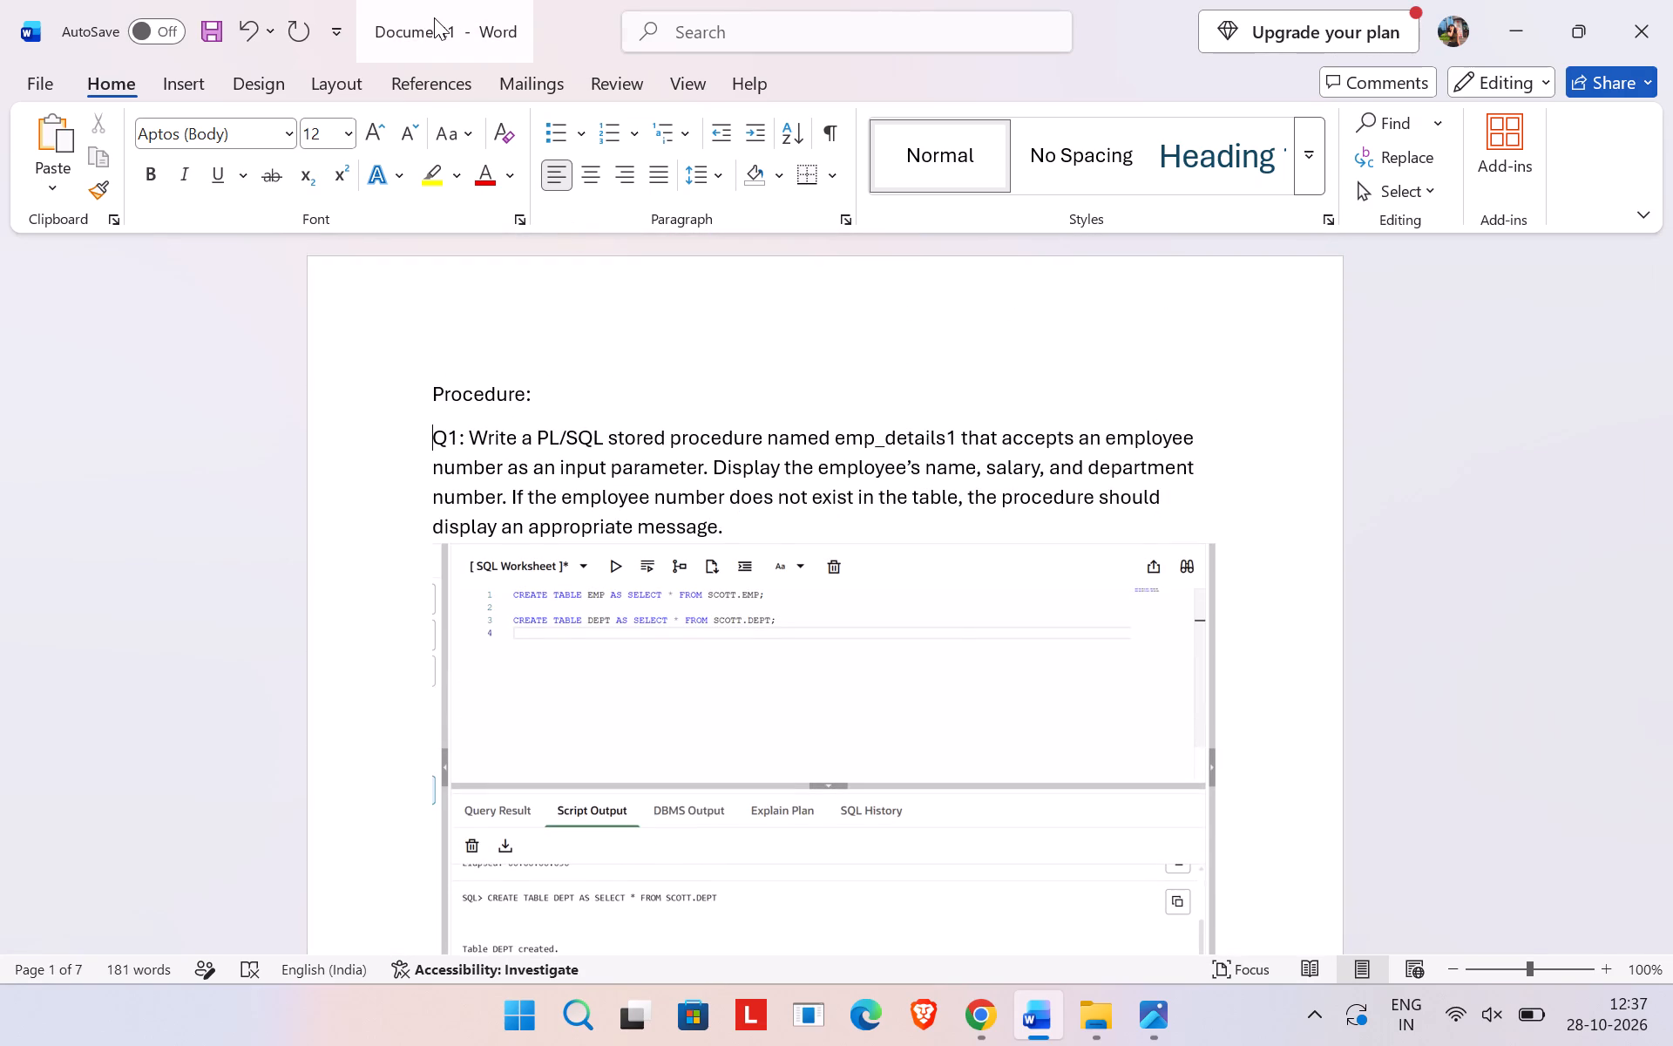
{"action": "left_click", "coordinate": [726, 557]}
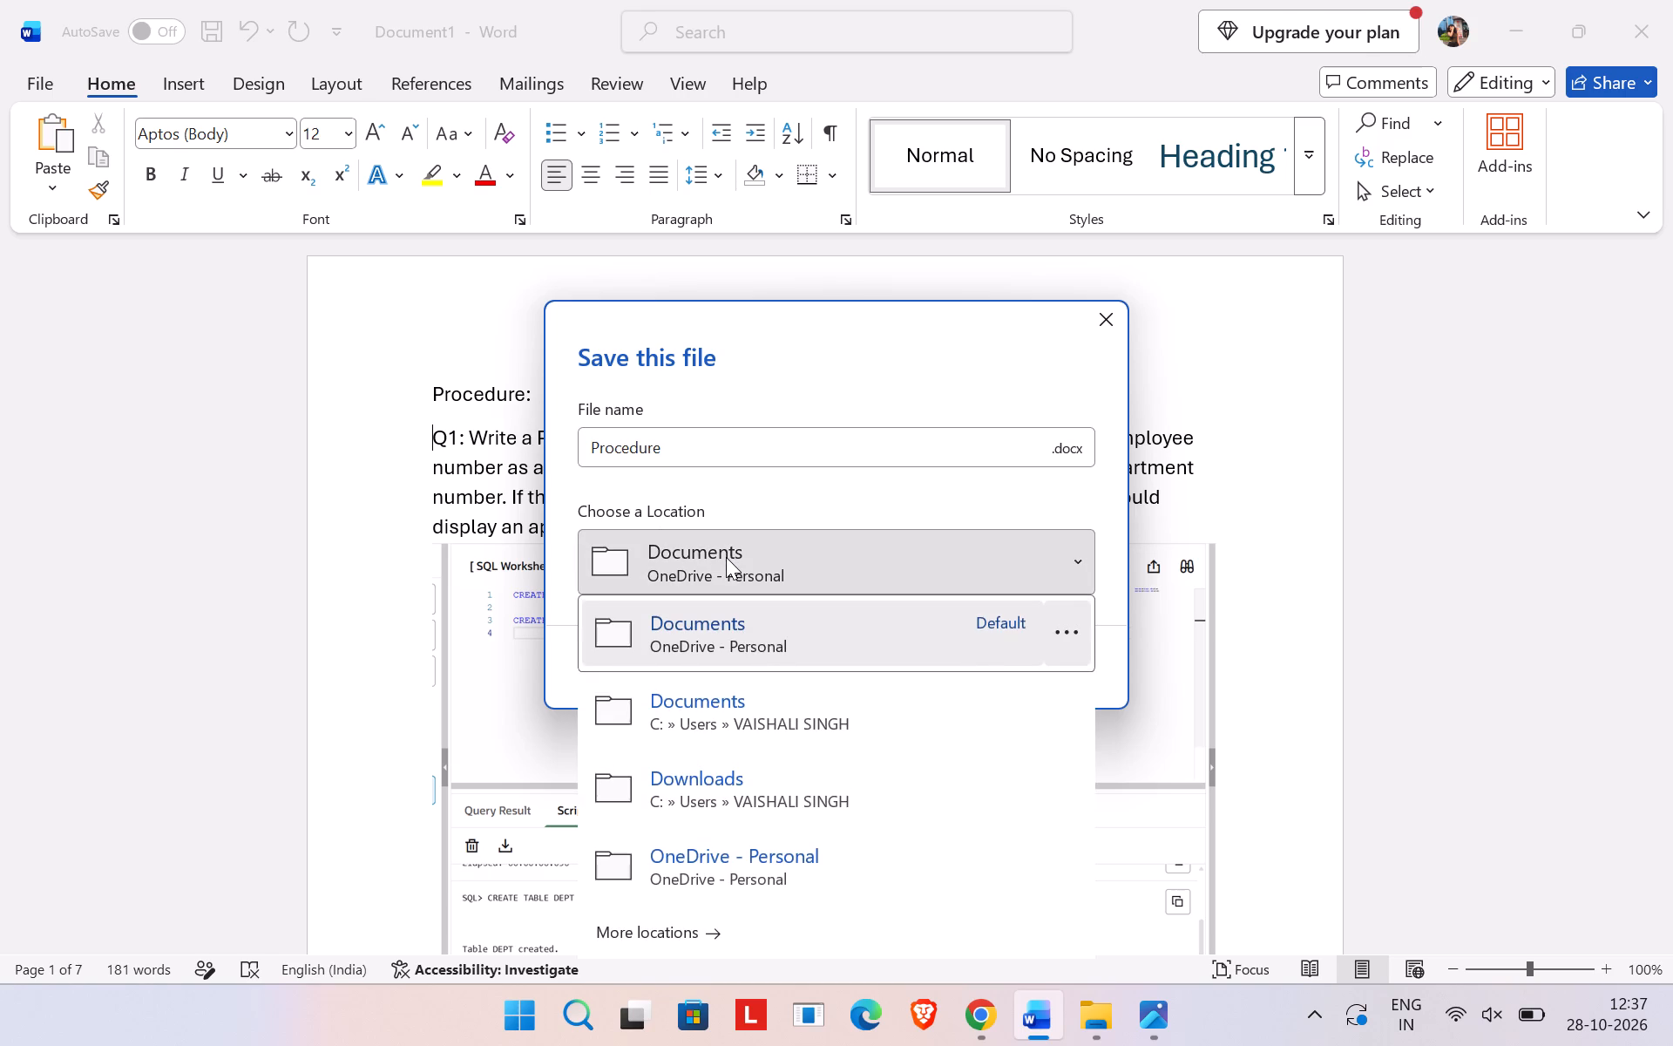
{"action": "left_click", "coordinate": [711, 790]}
{"action": "left_click", "coordinate": [712, 456]}
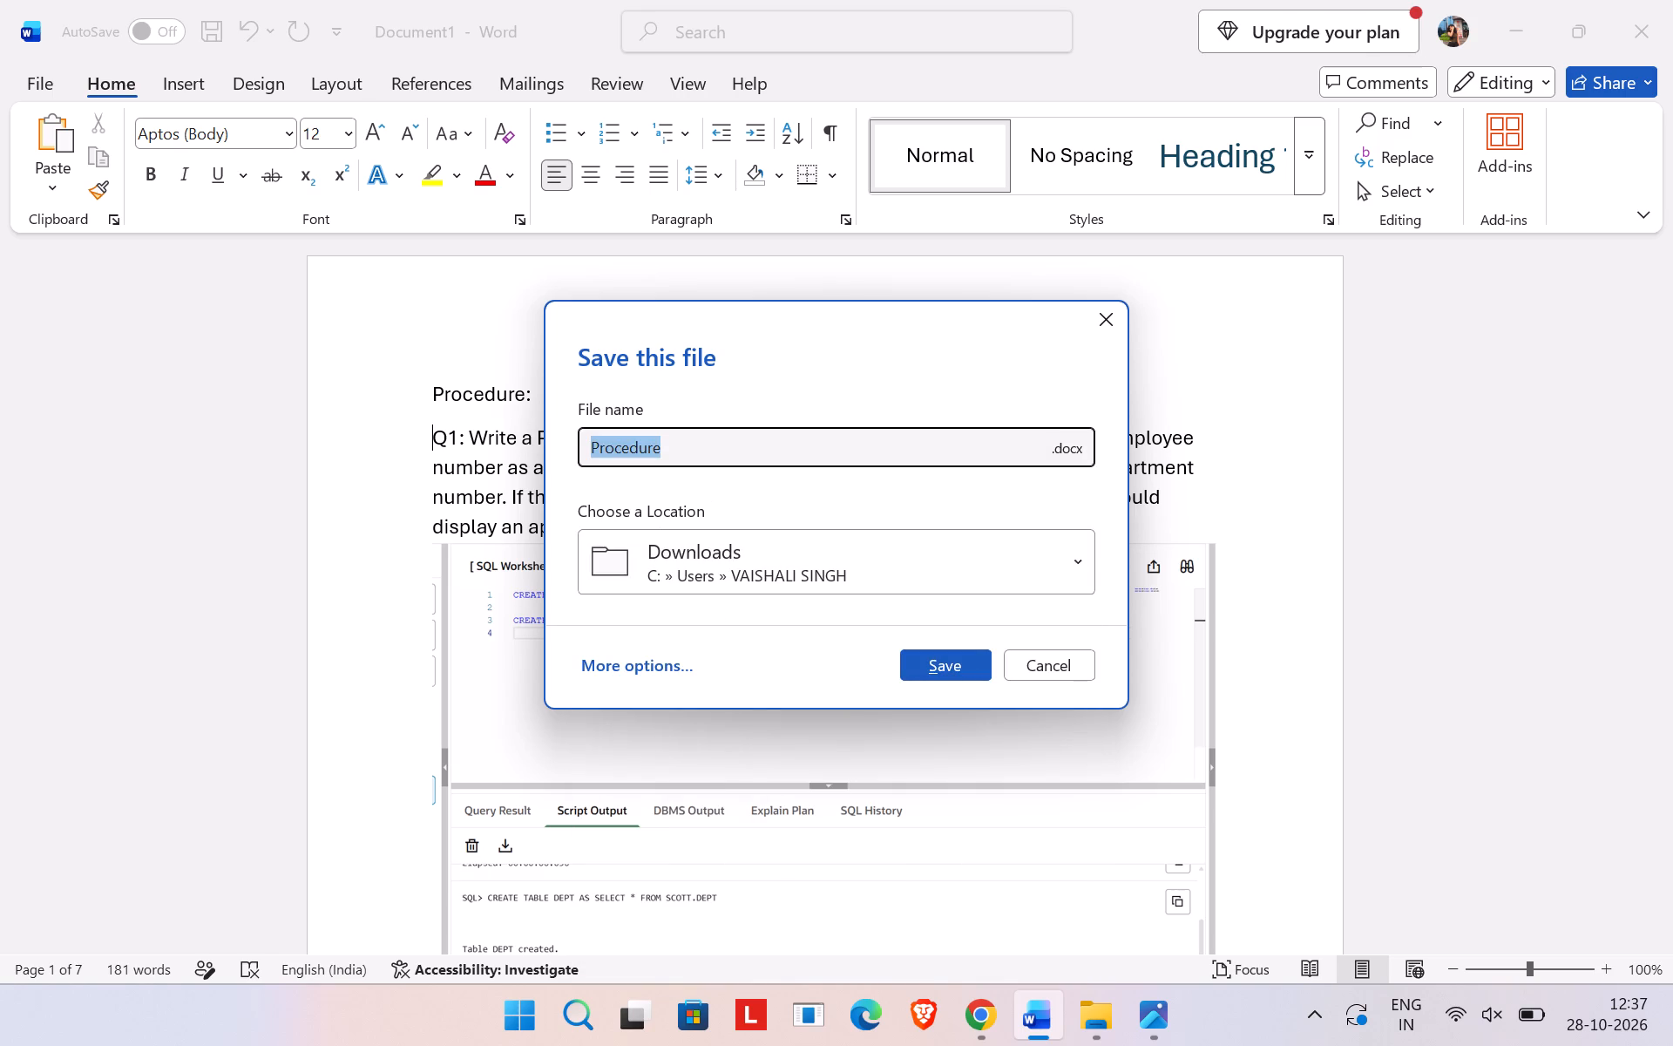
{"action": "left_click", "coordinate": [712, 456]}
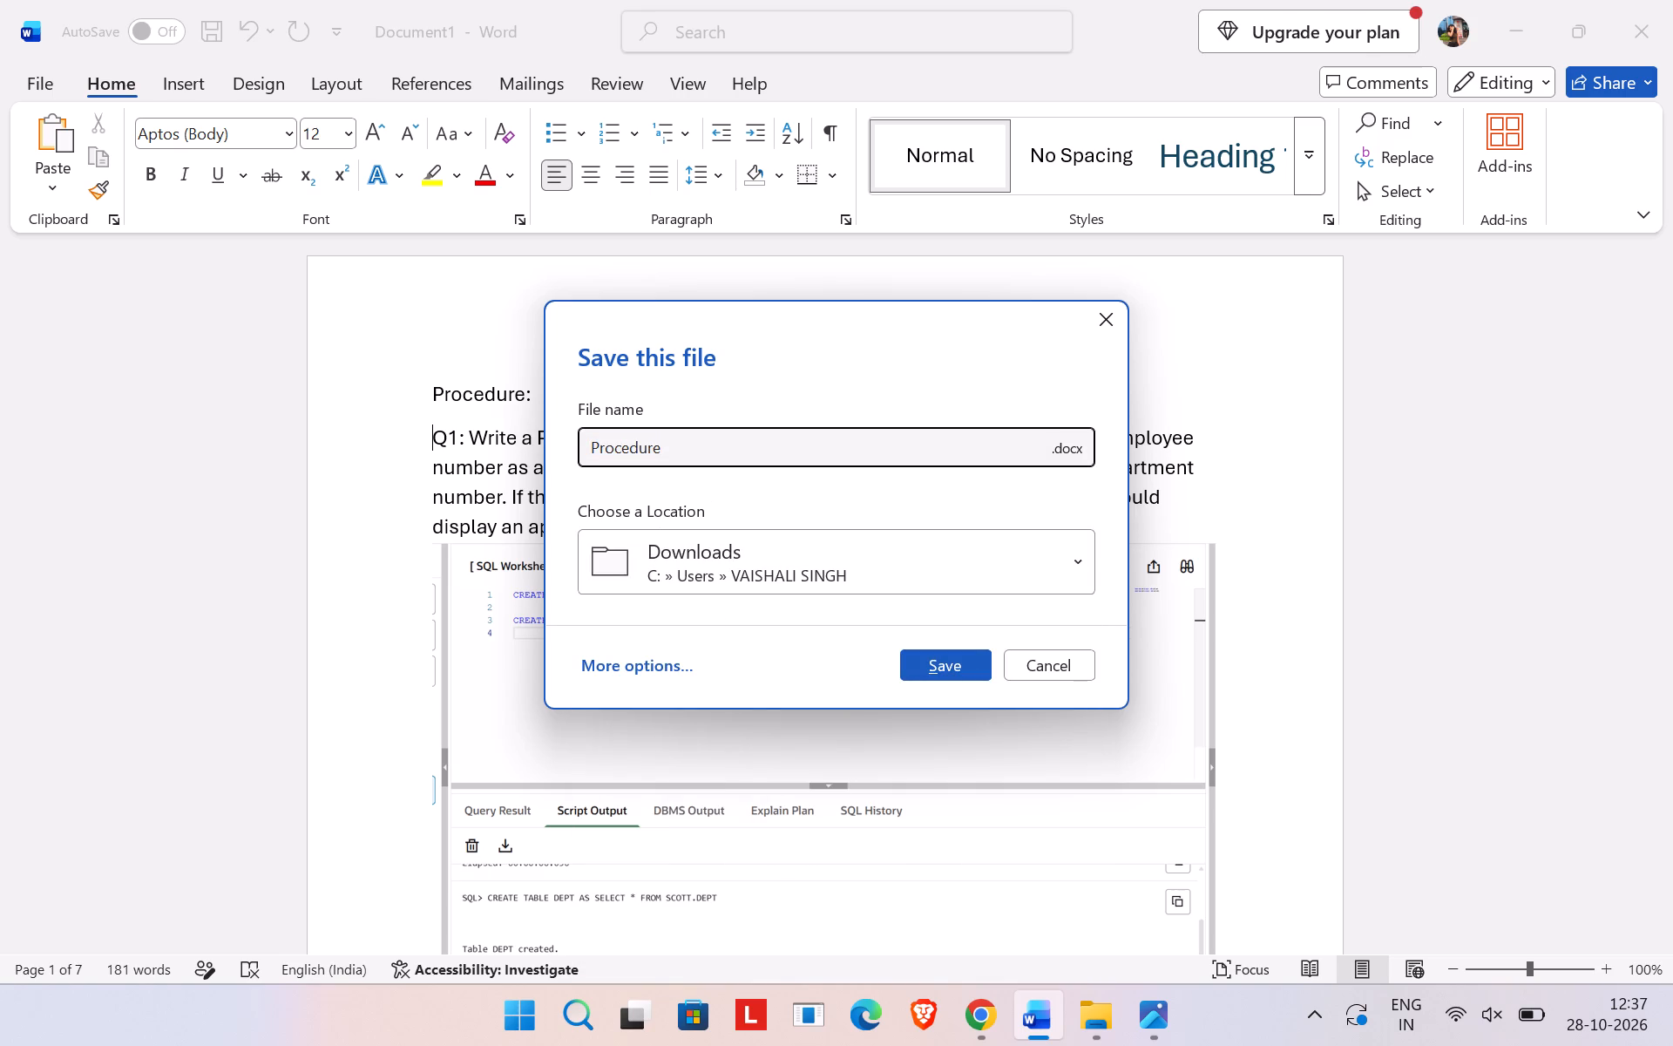
{"action": "key", "text": "shift+ampersand"}
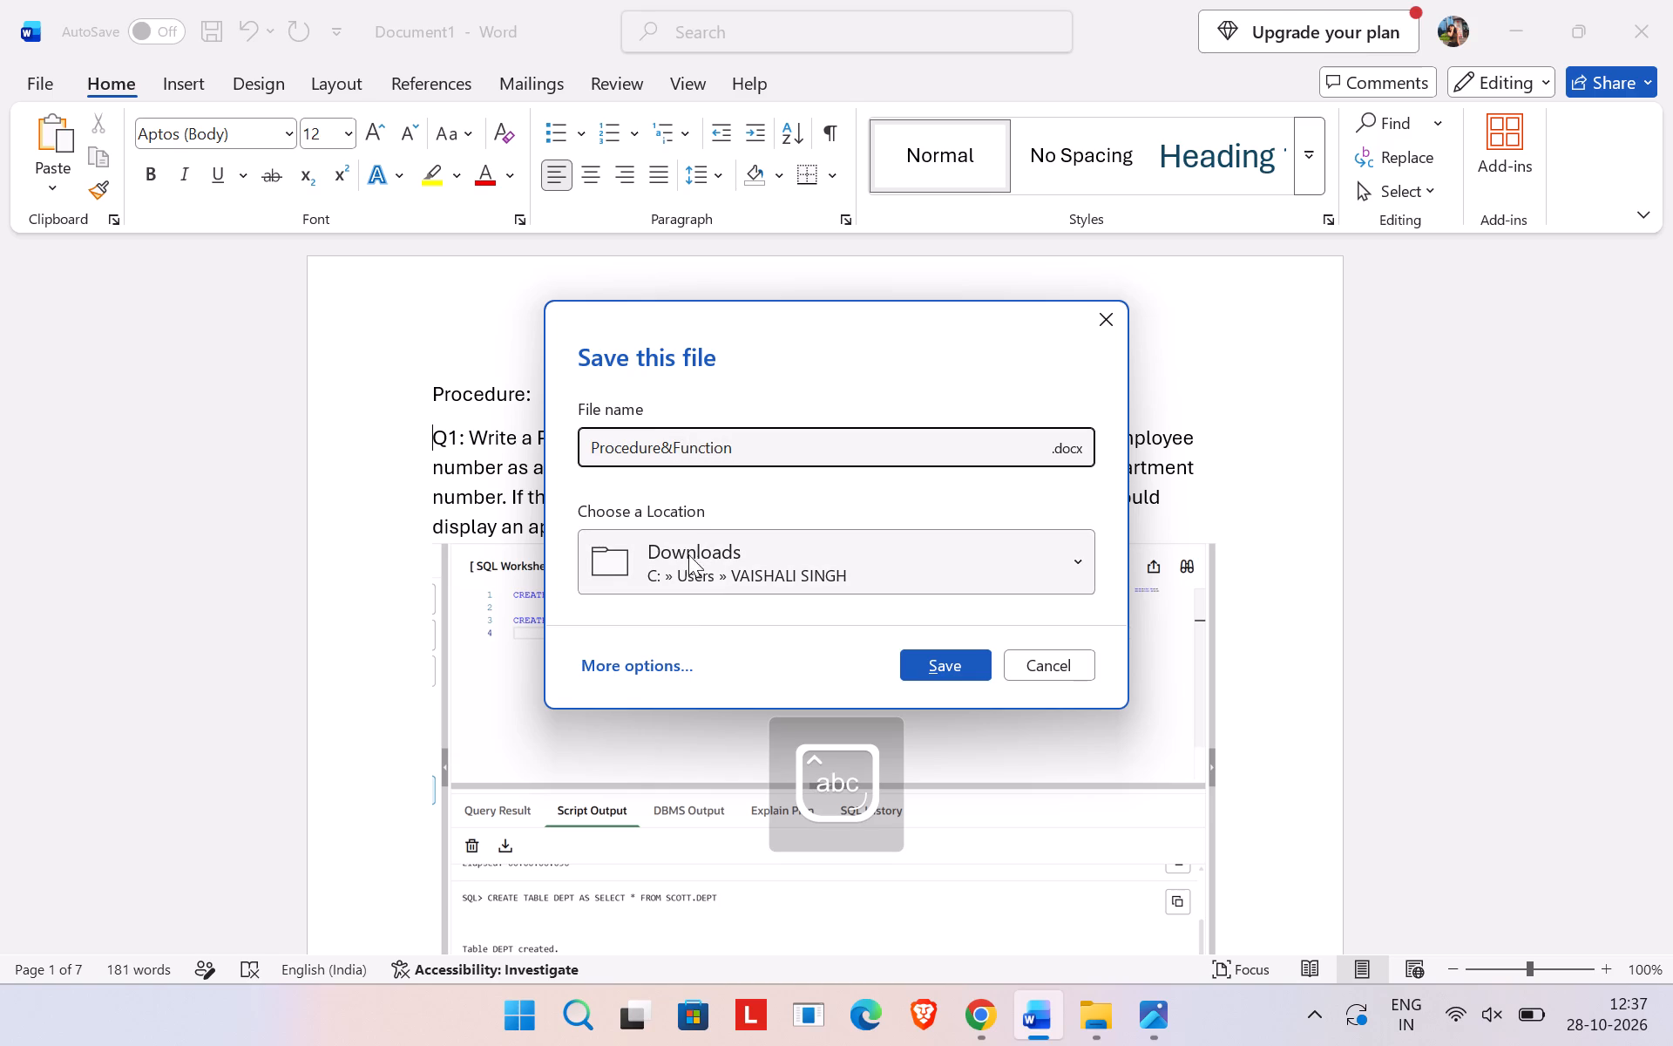
{"action": "left_click", "coordinate": [923, 674]}
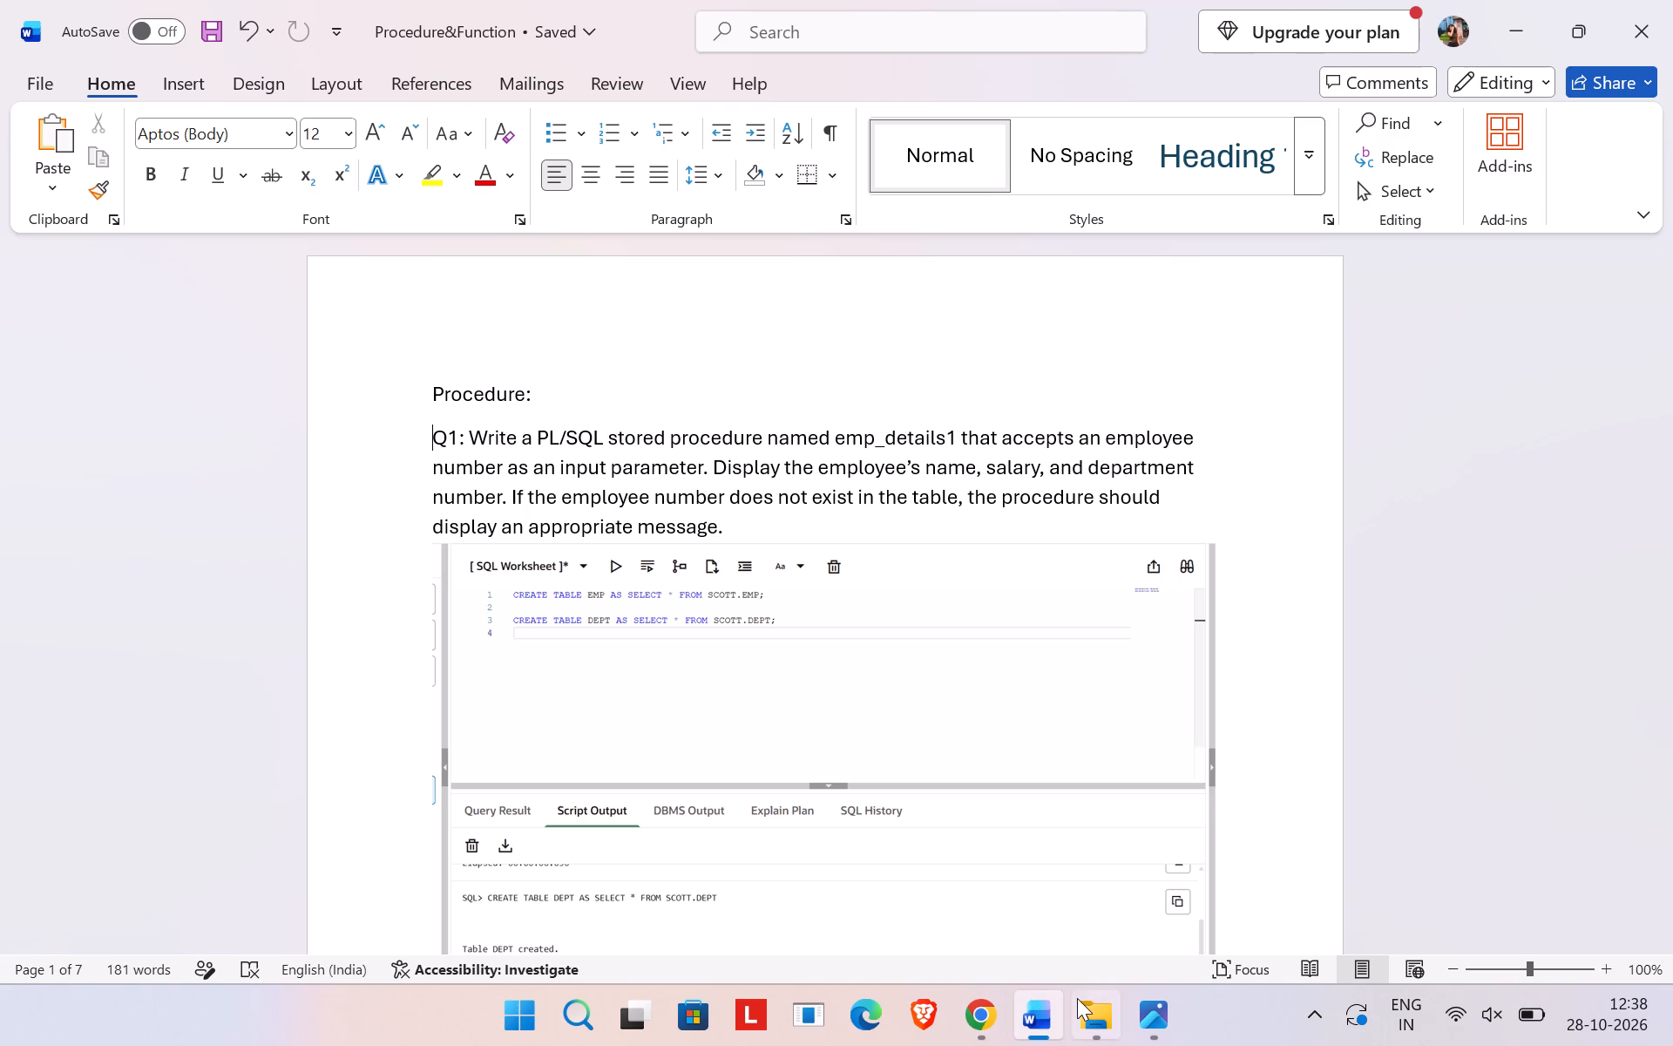
Switch to the File Explorer Gallery and try to select several of the October 2026 assignment screenshots together.
{"action": "left_click", "coordinate": [1107, 1022]}
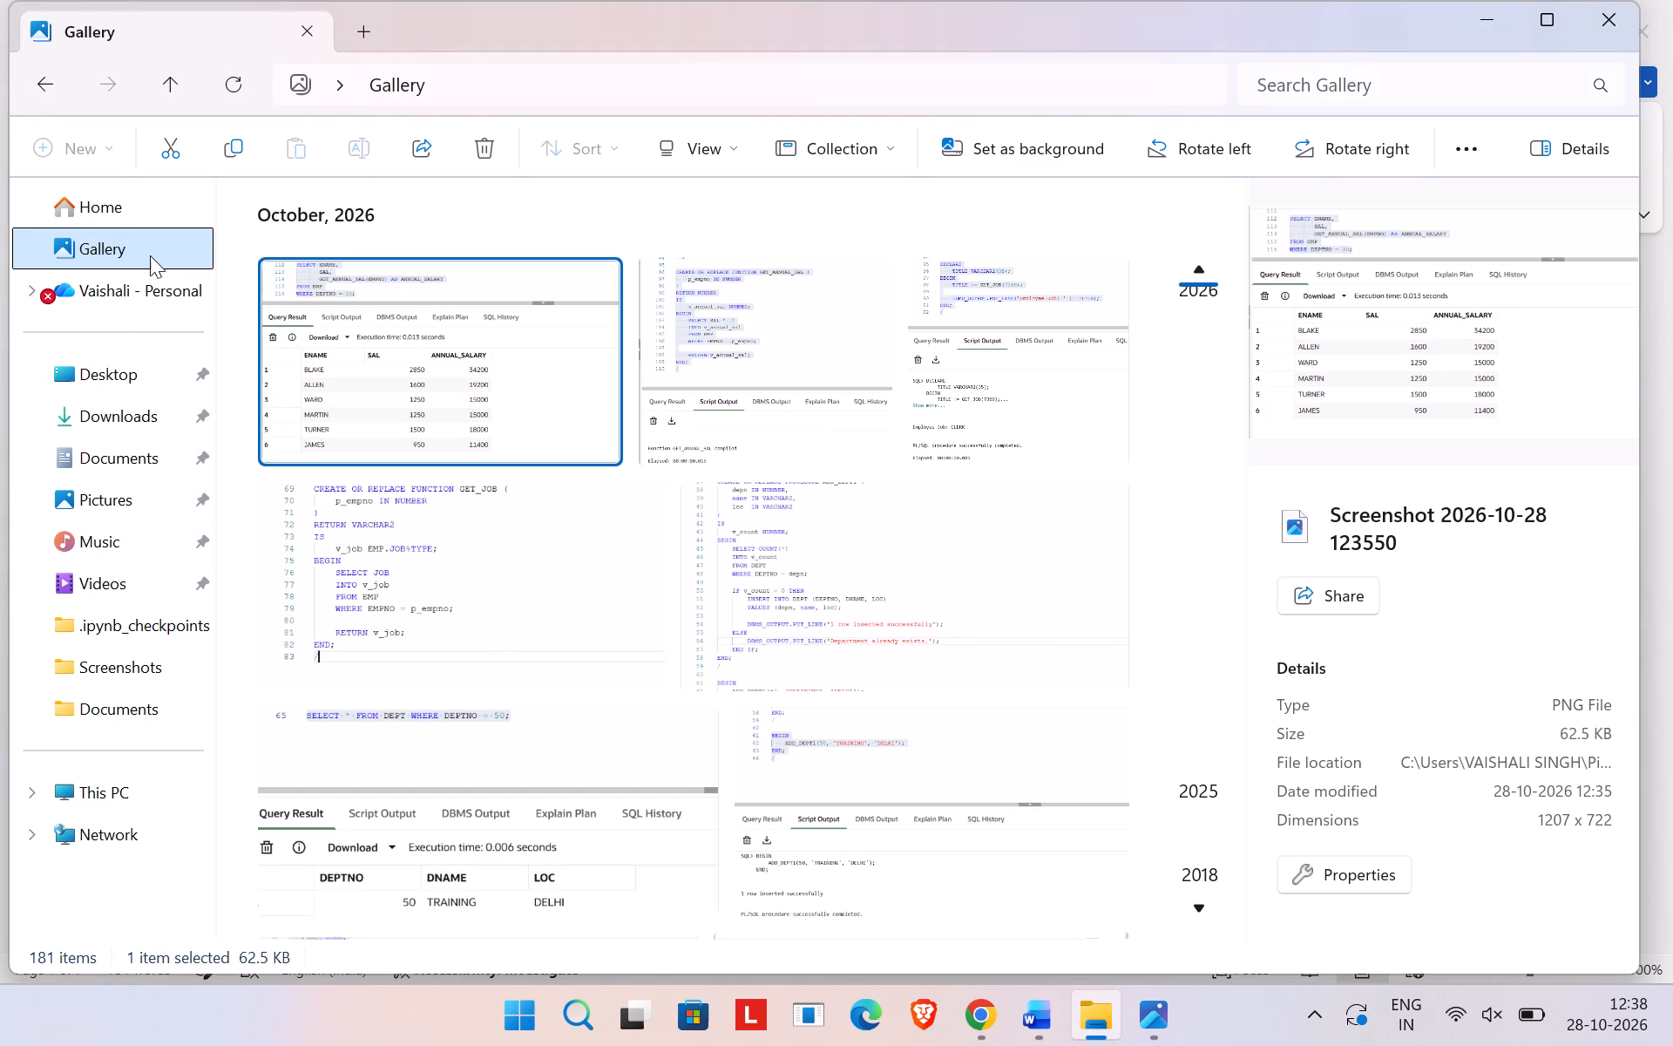
{"action": "left_click_drag", "start_coordinate": [301, 350], "coordinate": [824, 469]}
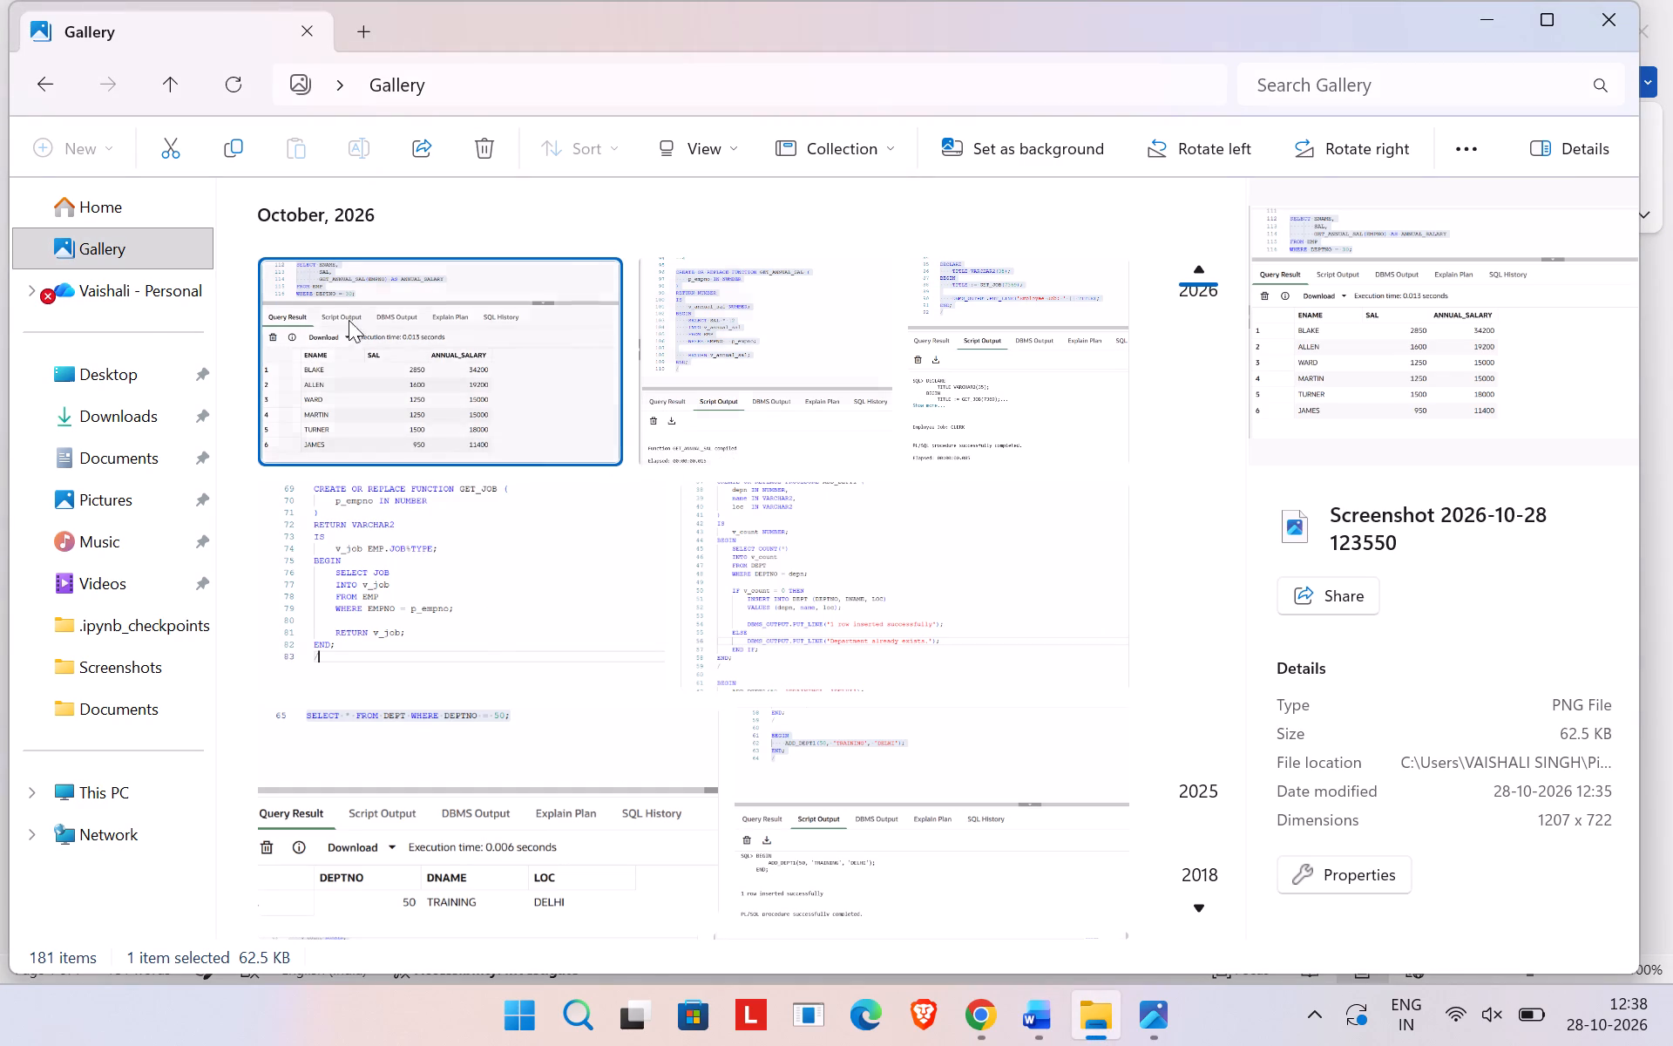
{"action": "left_click_drag", "start_coordinate": [261, 261], "coordinate": [808, 417]}
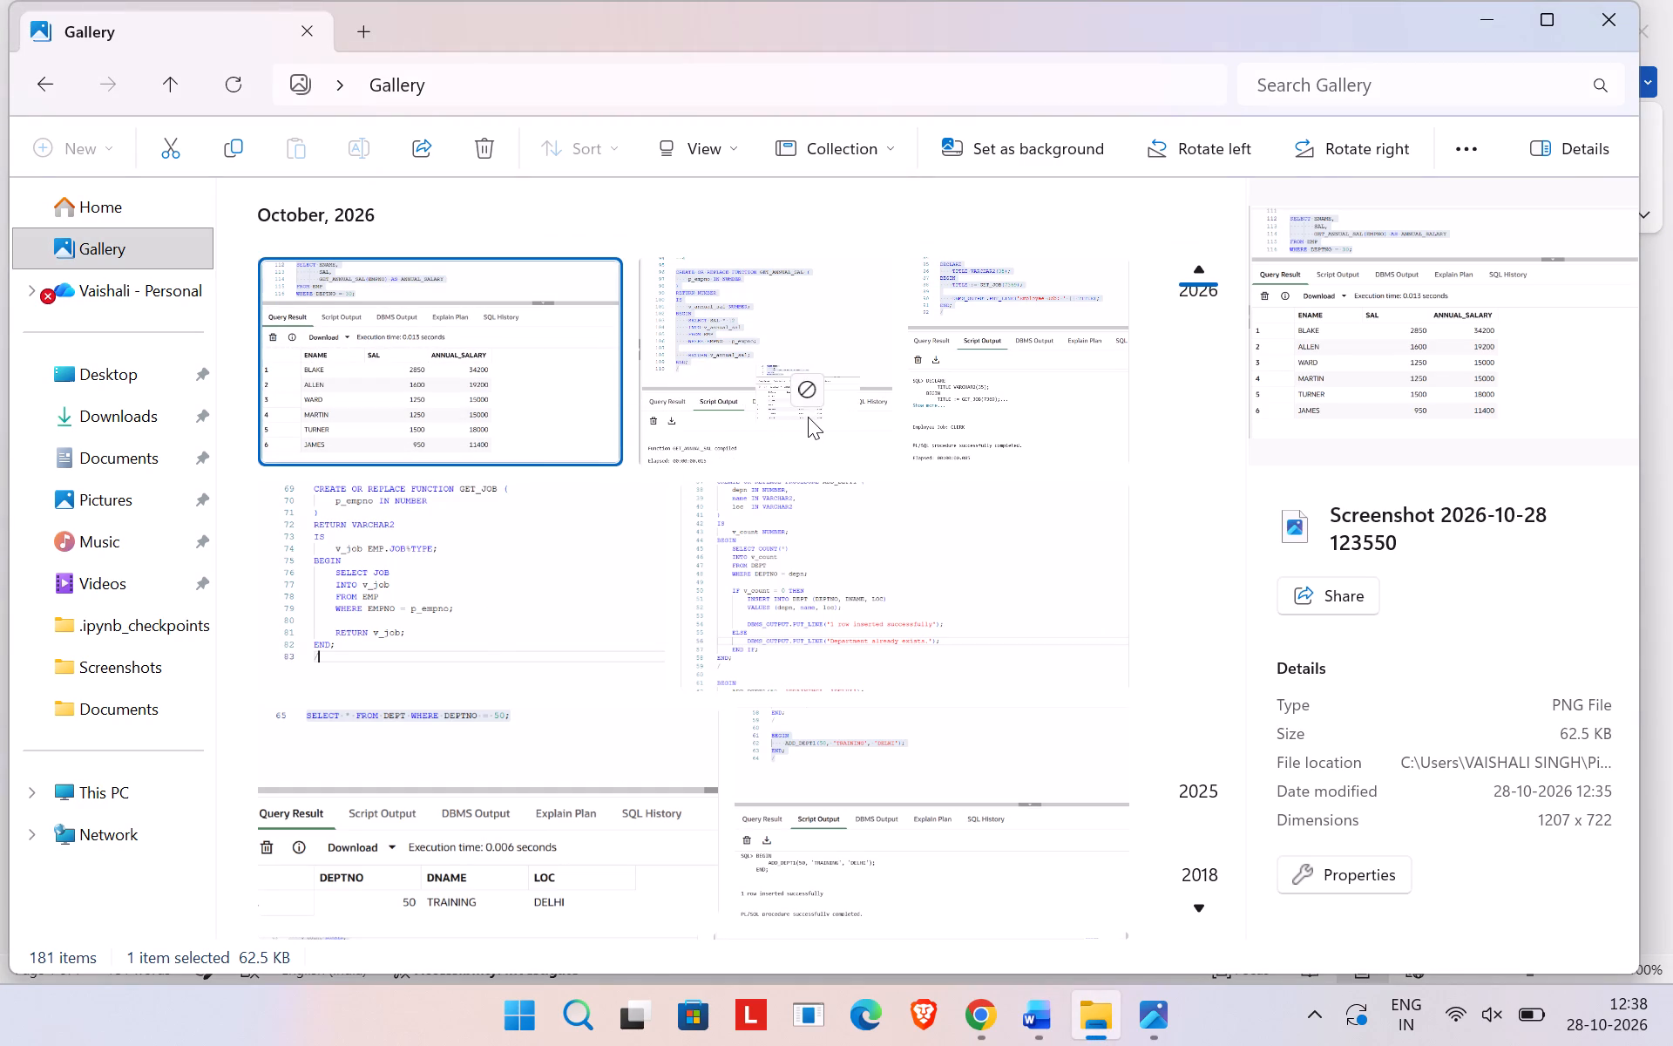
{"action": "left_click", "coordinate": [808, 417]}
{"action": "left_click", "coordinate": [466, 406]}
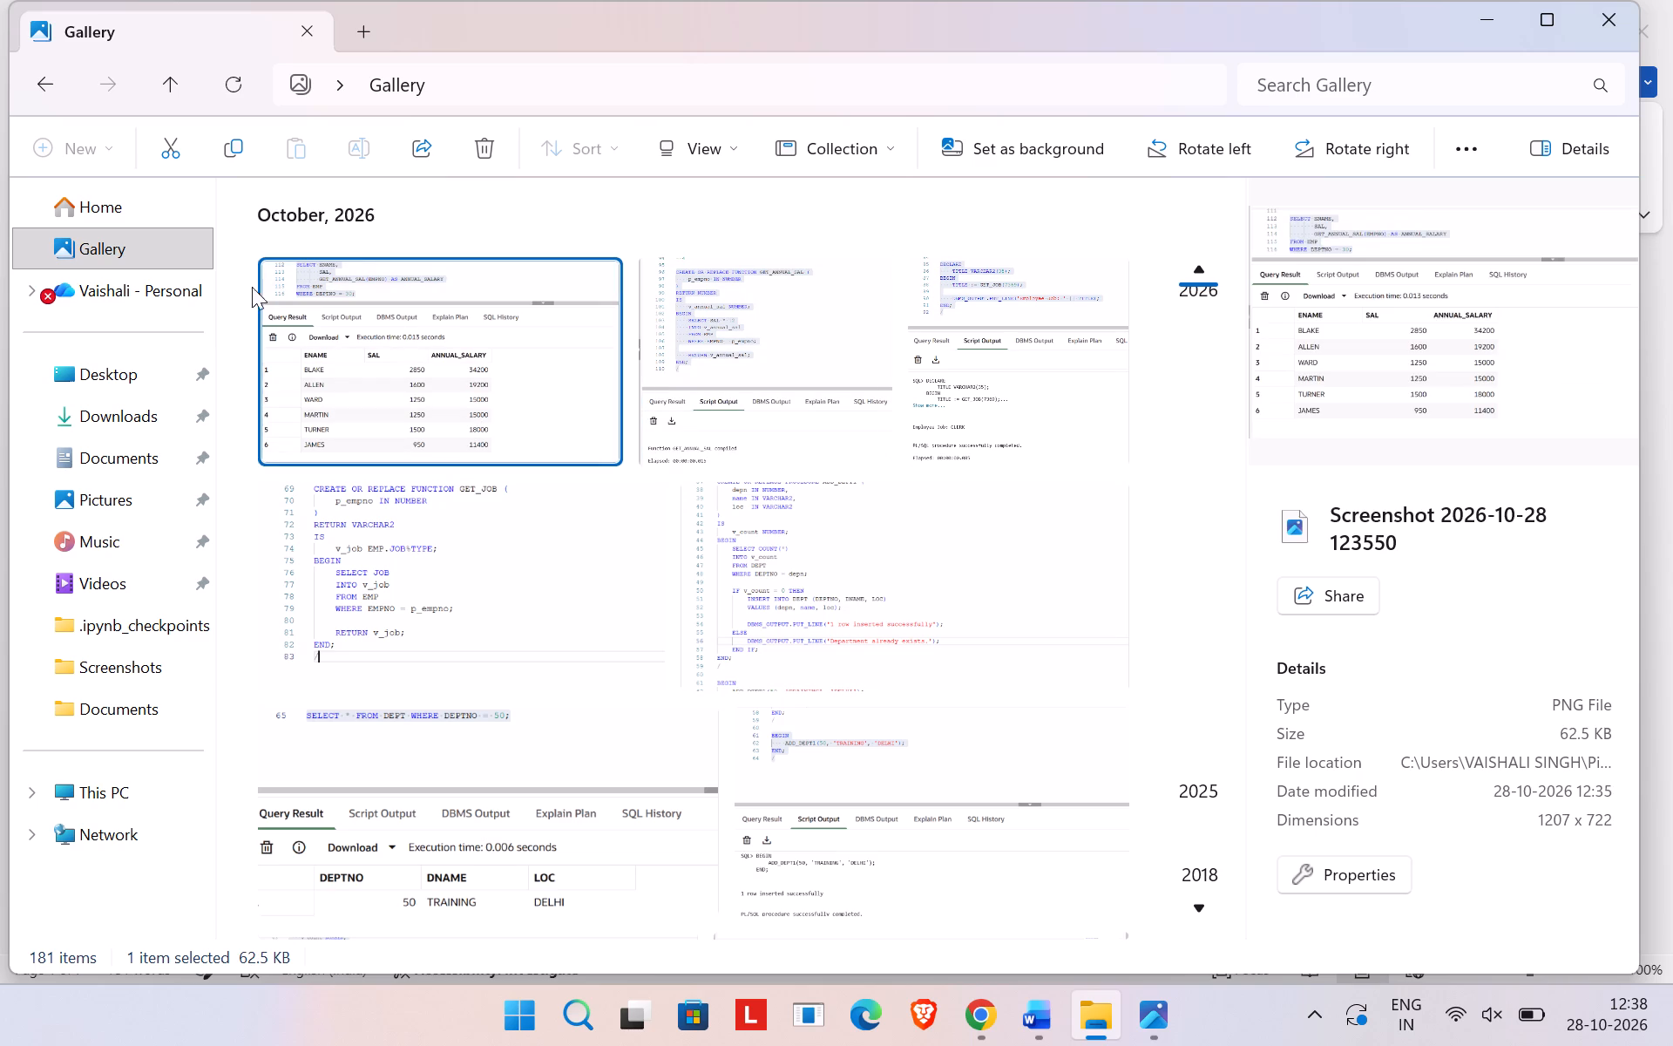